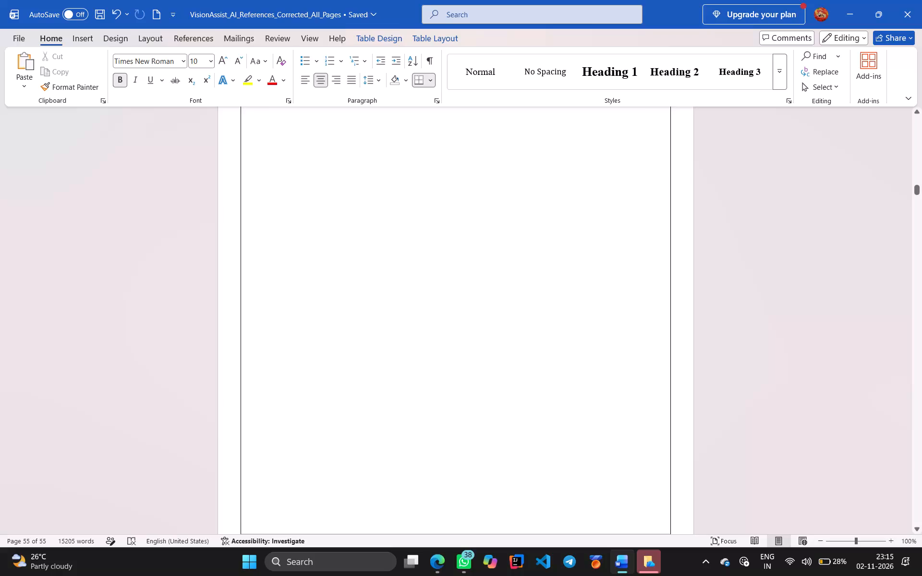
Open the print settings for the report and choose Microsoft Print to PDF as the printer.
scroll(551, 172, up, 2)
scroll(551, 172, down, 3)
scroll(551, 172, up, 1)
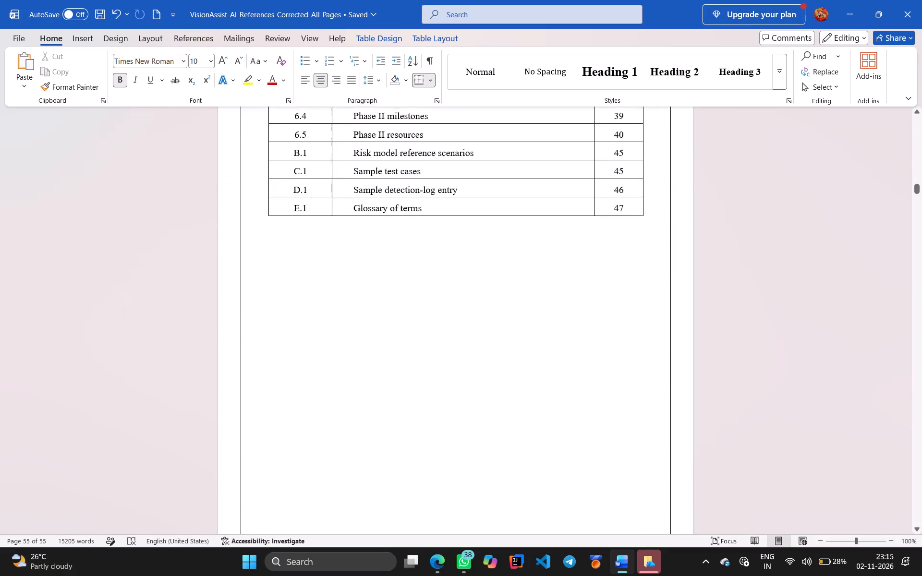
scroll(551, 172, up, 3)
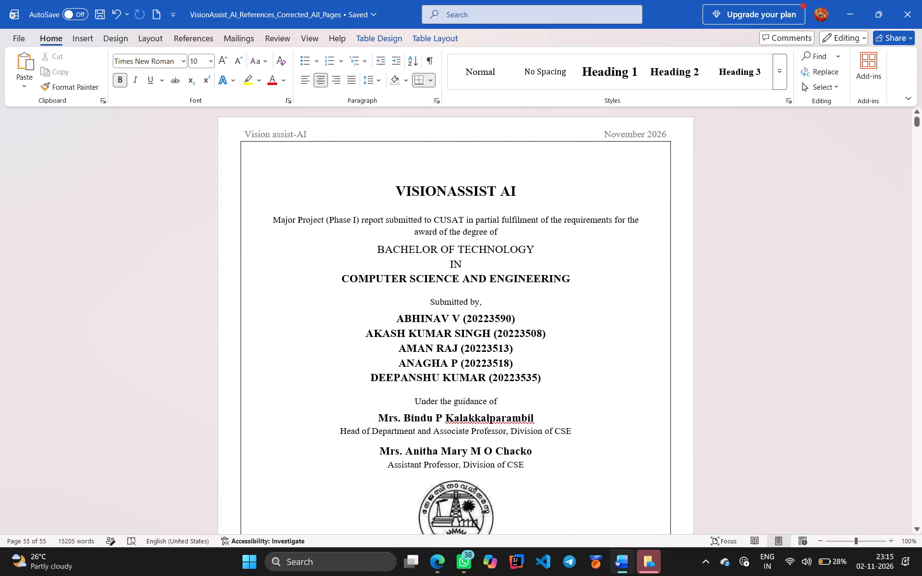
key(ctrl+p)
key(ctrl+shift+p)
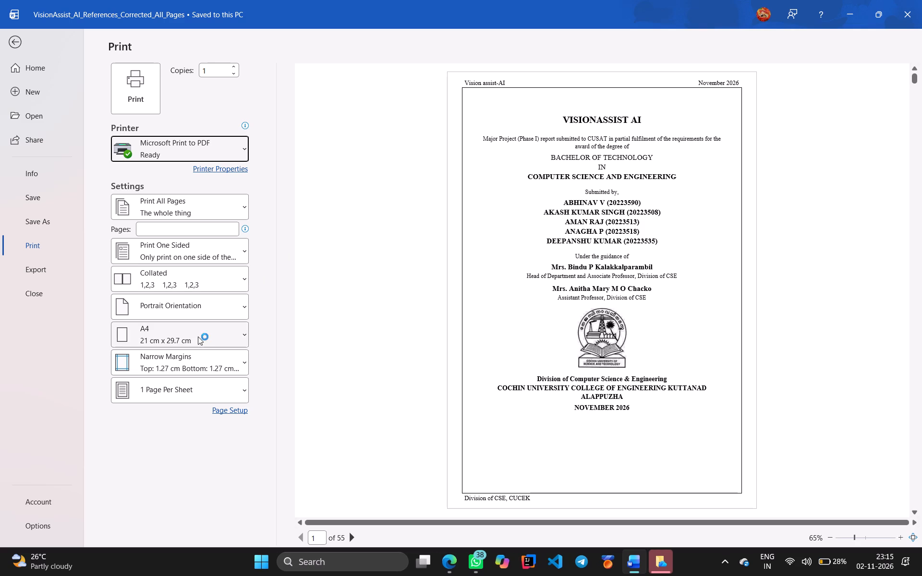
click(207, 186)
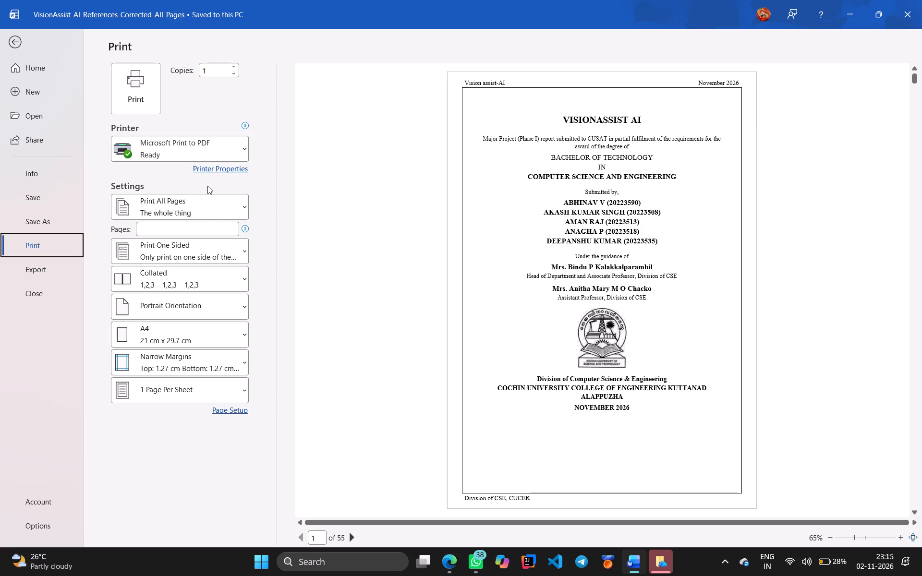
click(182, 154)
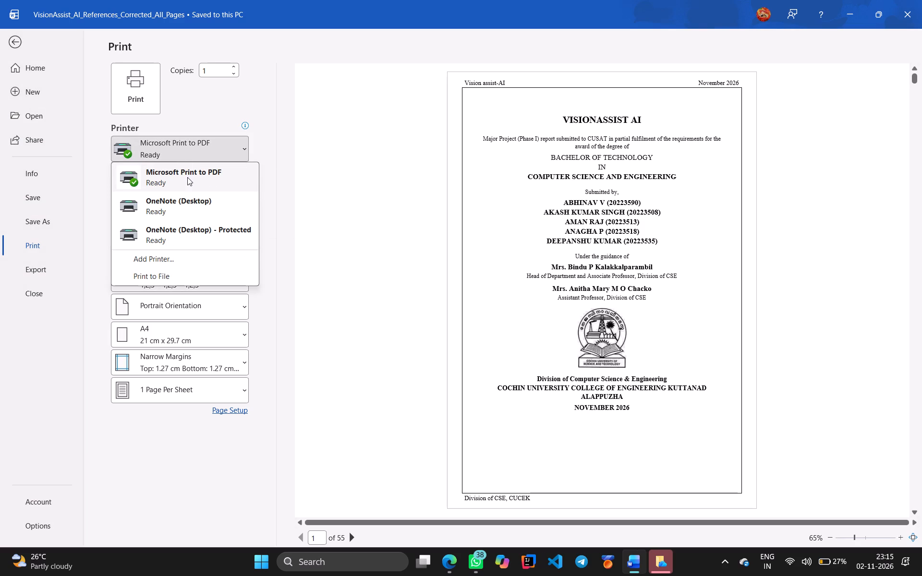
click(187, 177)
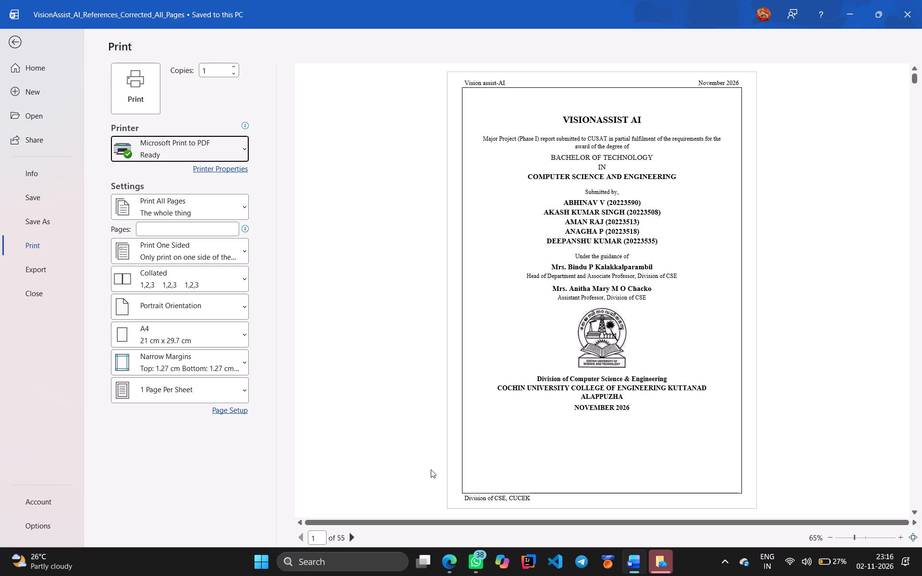
Examine the print preview from the certificate through the contents, figure and table lists to Chapter 1 to identify the pages to print.
scroll(431, 469, down, 2)
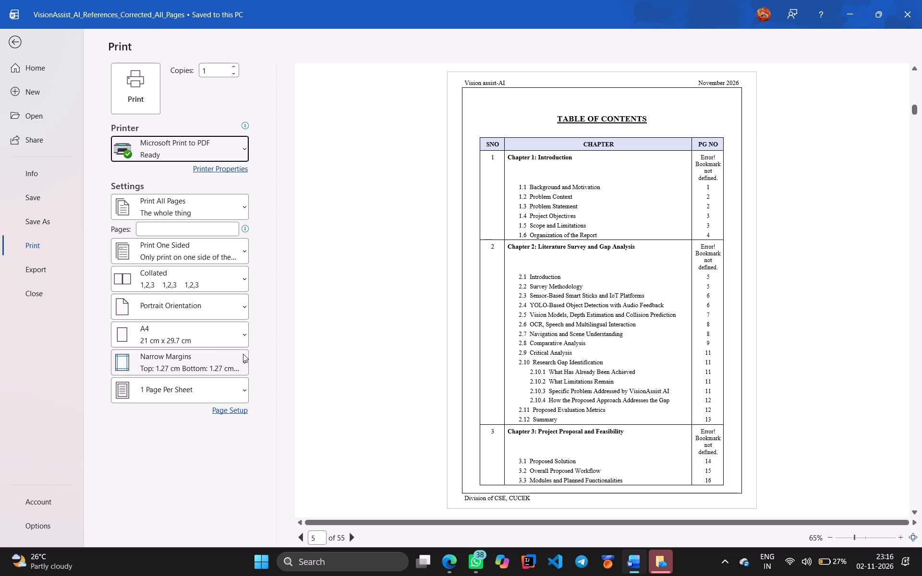
scroll(194, 308, up, 2)
scroll(447, 264, up, 2)
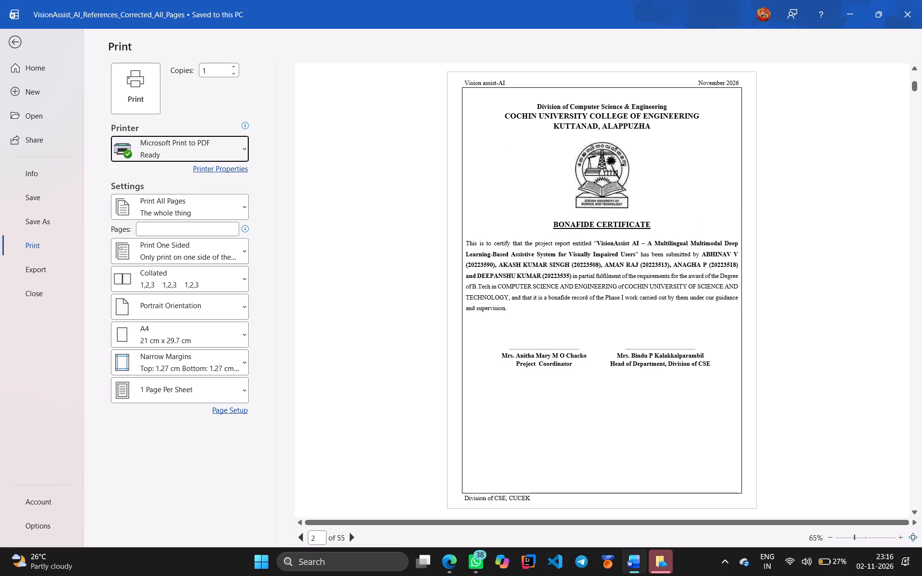
scroll(447, 264, up, 2)
scroll(447, 264, down, 2)
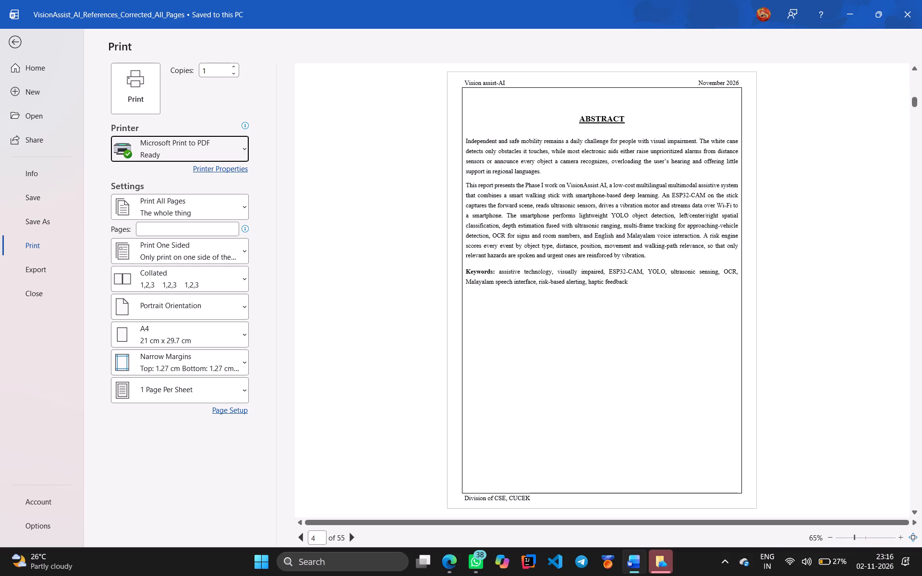
scroll(447, 264, down, 1)
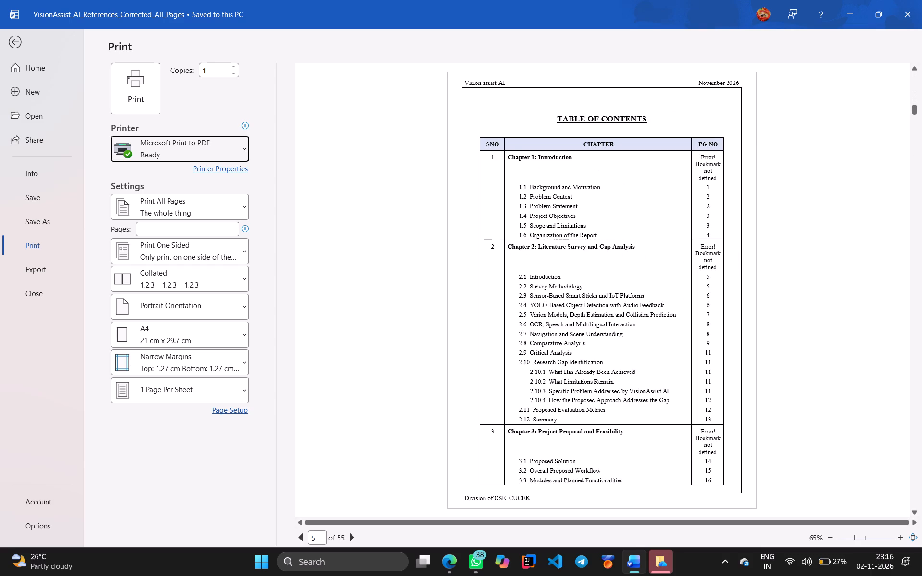
scroll(447, 264, down, 2)
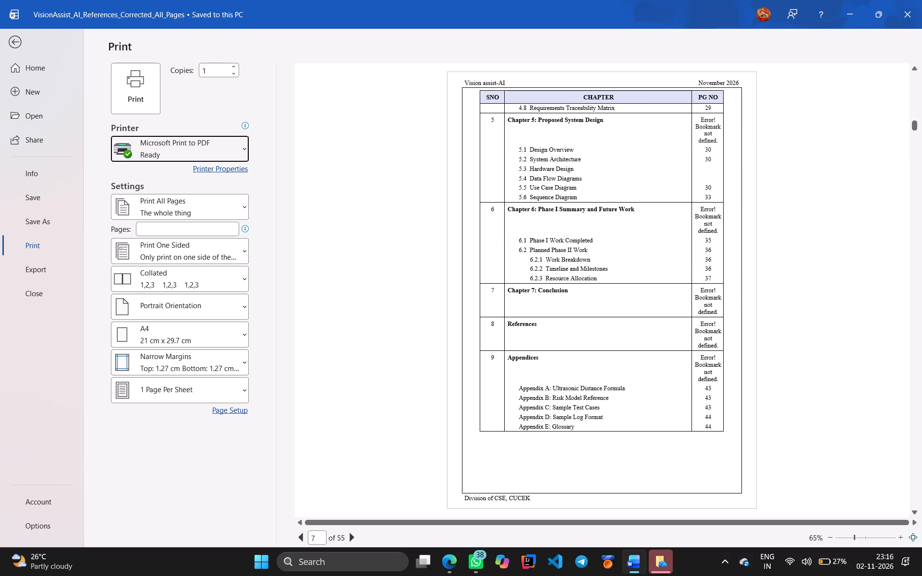
scroll(447, 264, down, 1)
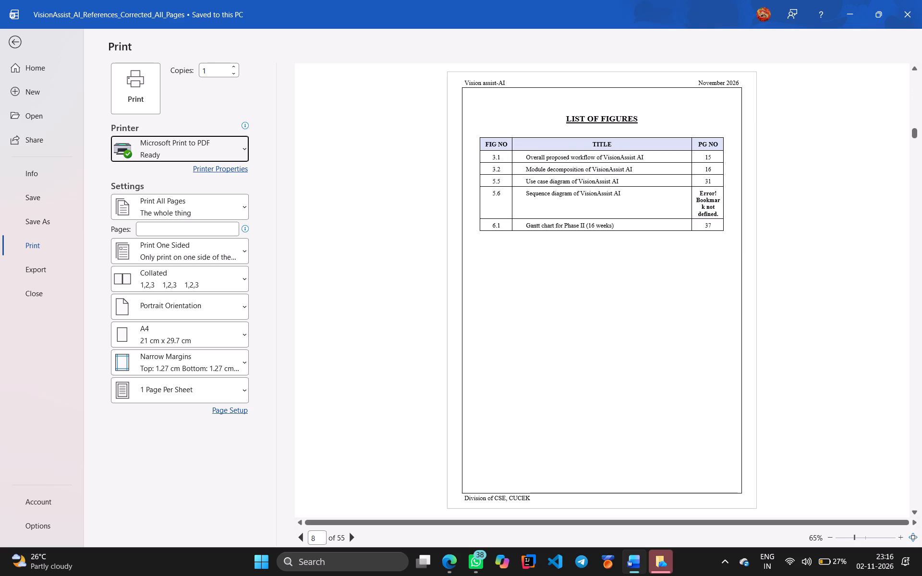
scroll(447, 264, down, 1)
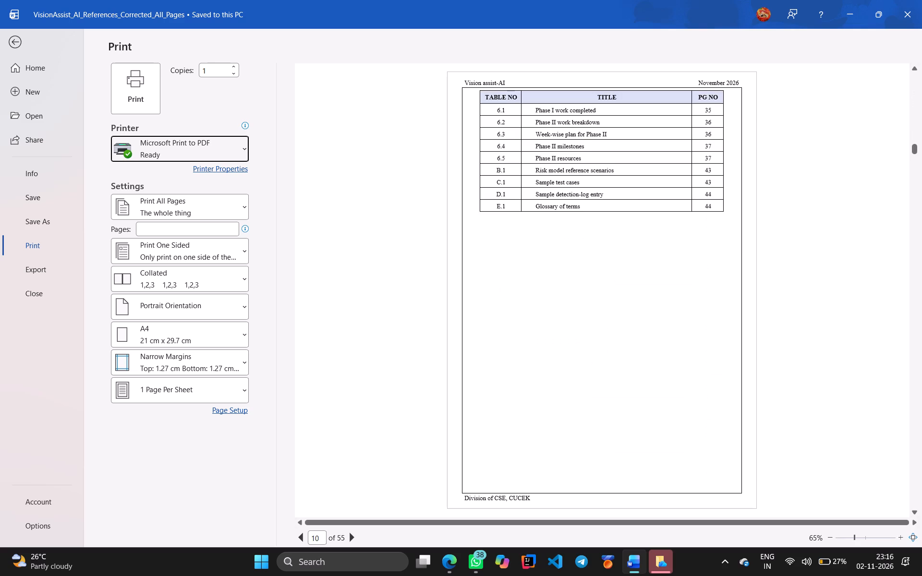
scroll(447, 264, down, 1)
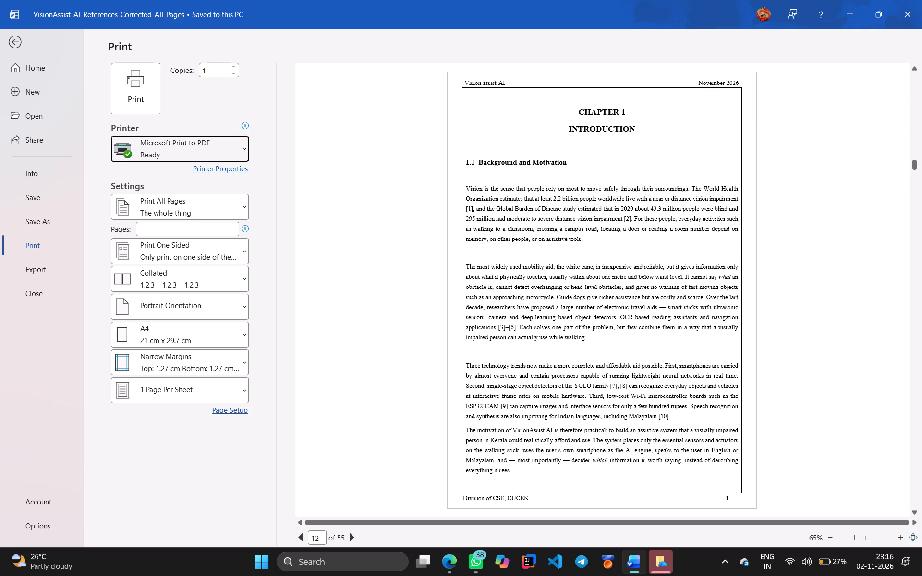
Set the print range to pages 5-8 and start printing to PDF.
click(173, 232)
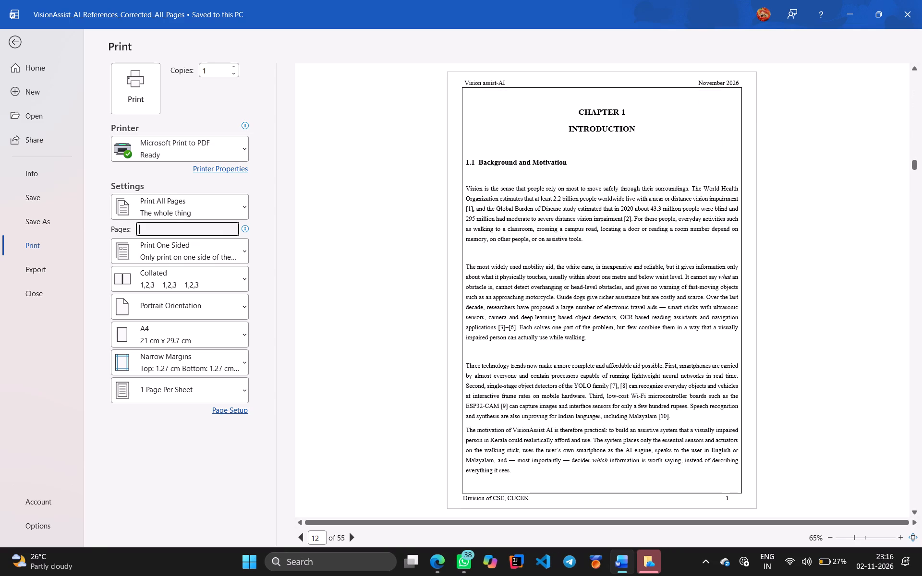
key(5)
key(minus)
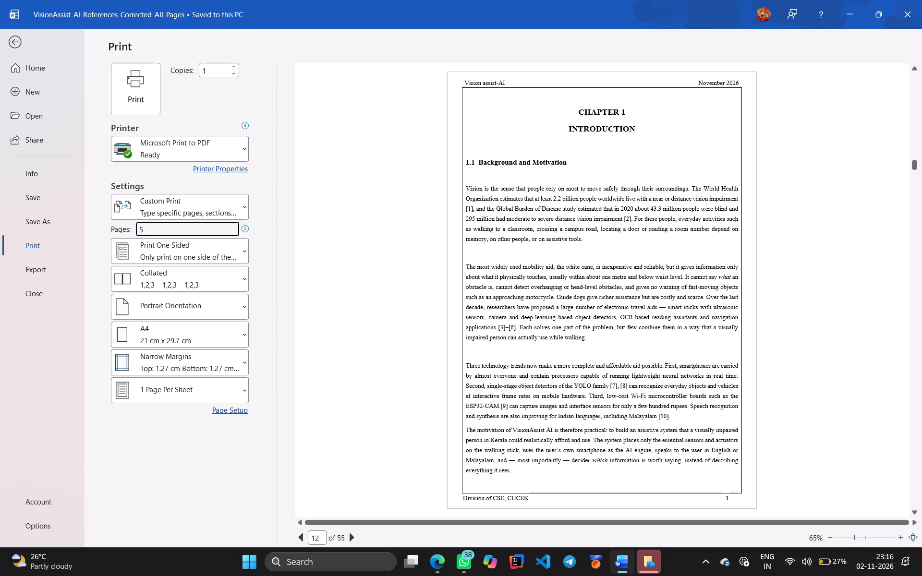
key(8)
click(230, 450)
scroll(412, 358, up, 1)
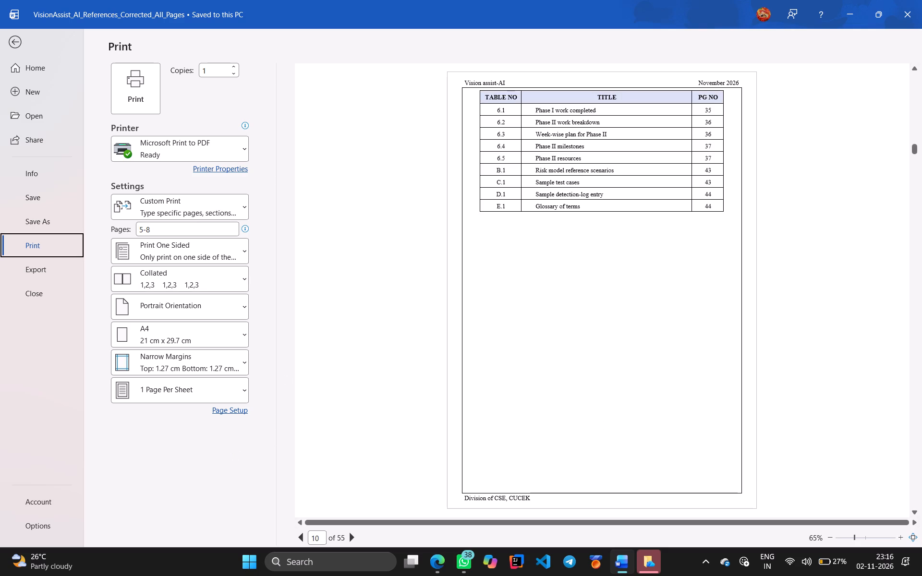
scroll(412, 358, up, 2)
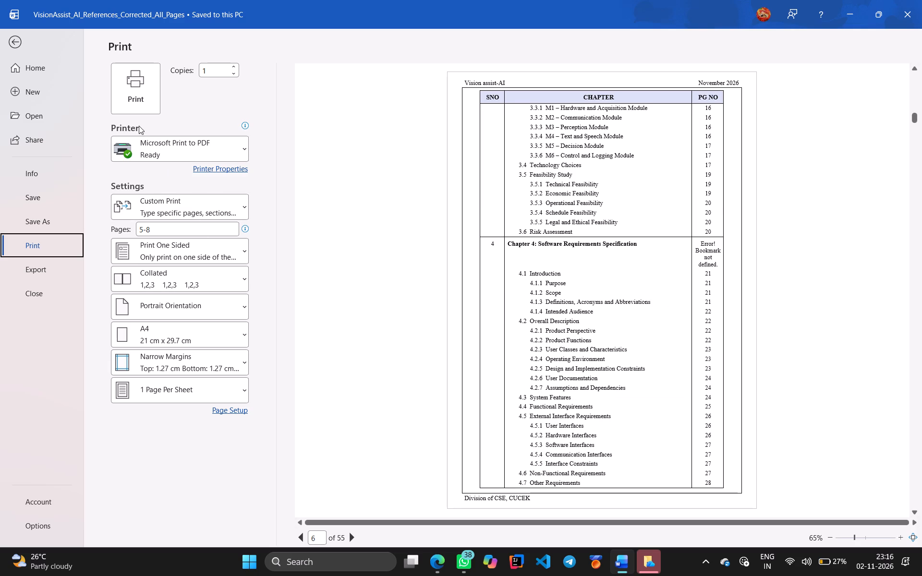
click(137, 99)
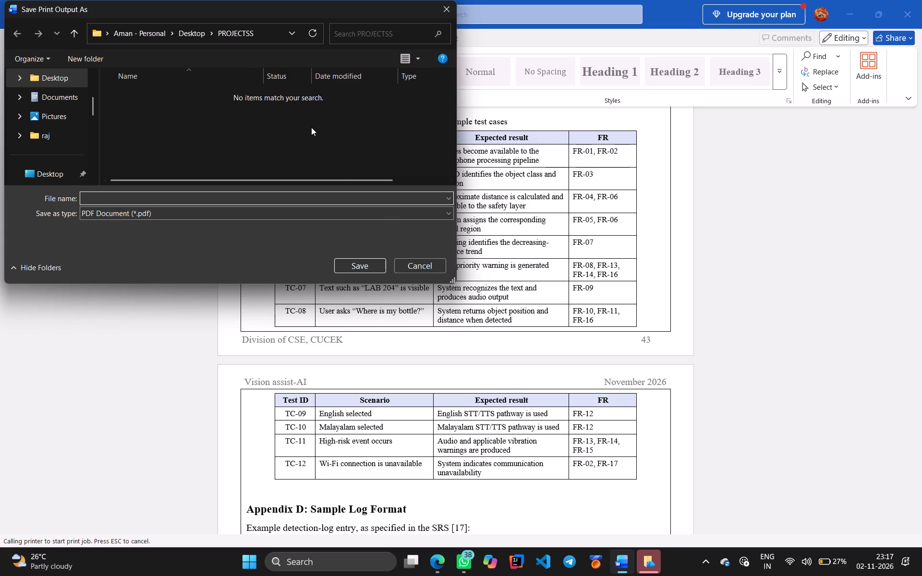
Choose the Documents folder inside Desktop as the save location for the PDF output.
click(191, 34)
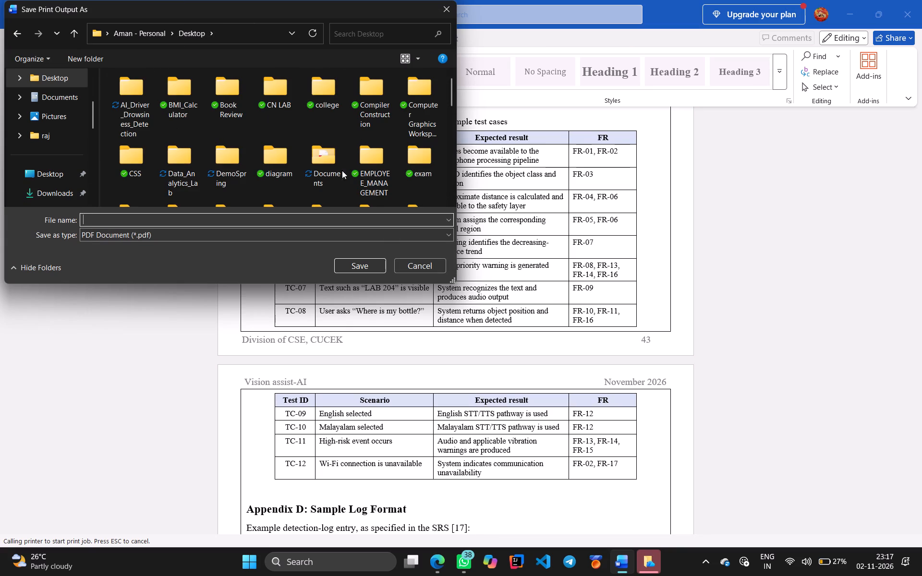
scroll(342, 170, down, 1)
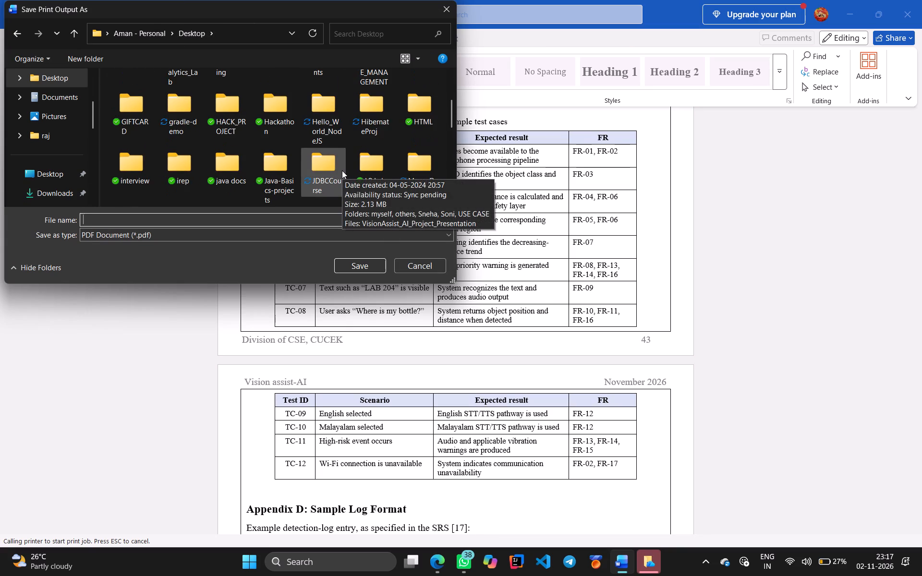
scroll(342, 170, down, 3)
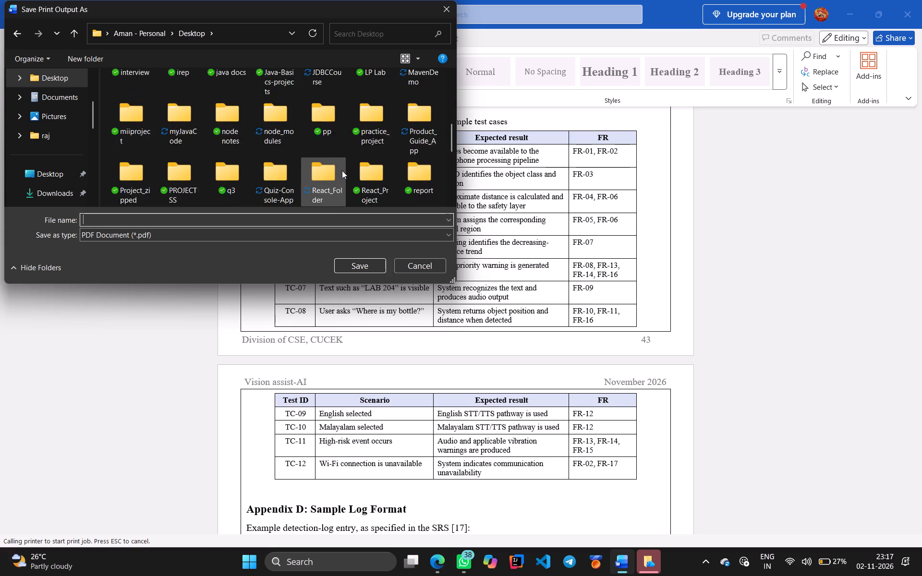
scroll(342, 170, down, 4)
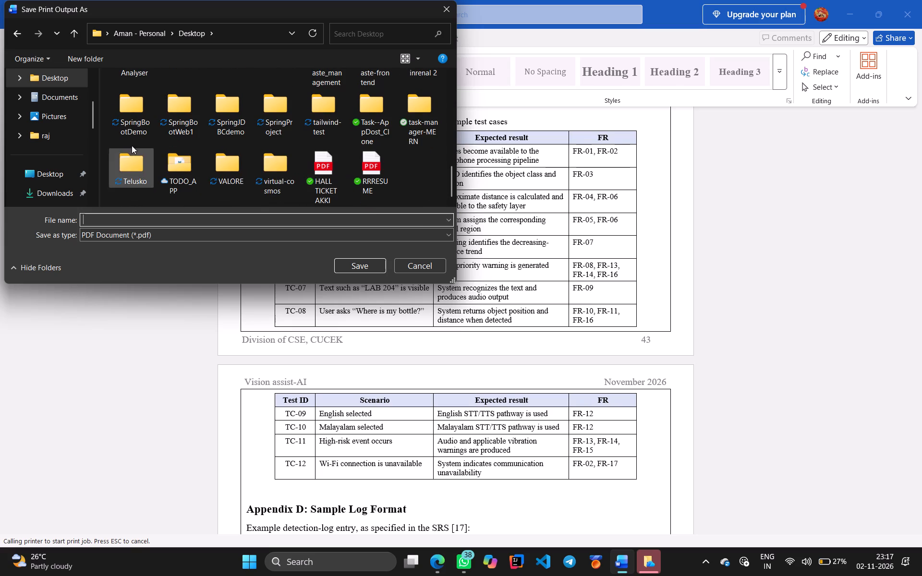
click(22, 176)
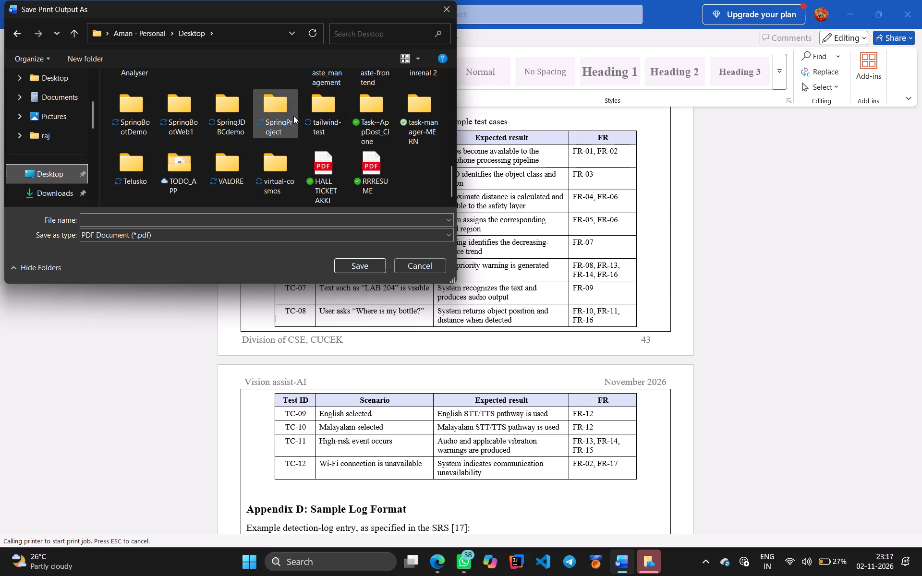
scroll(247, 159, up, 3)
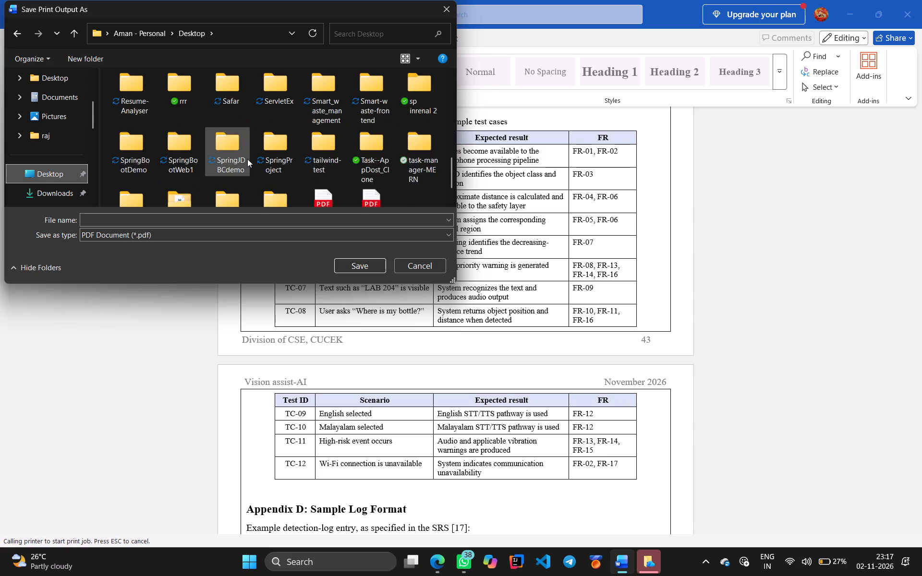
scroll(247, 159, up, 4)
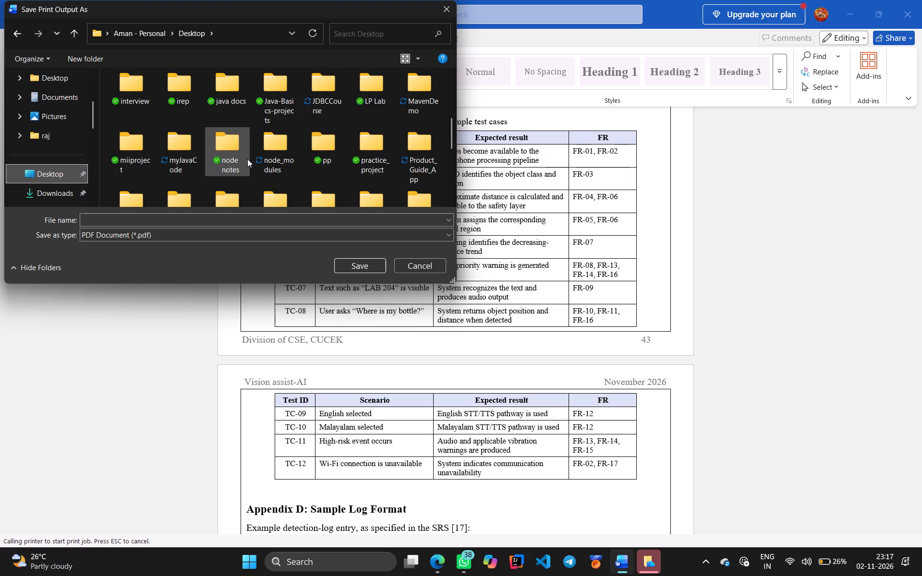
scroll(247, 159, up, 2)
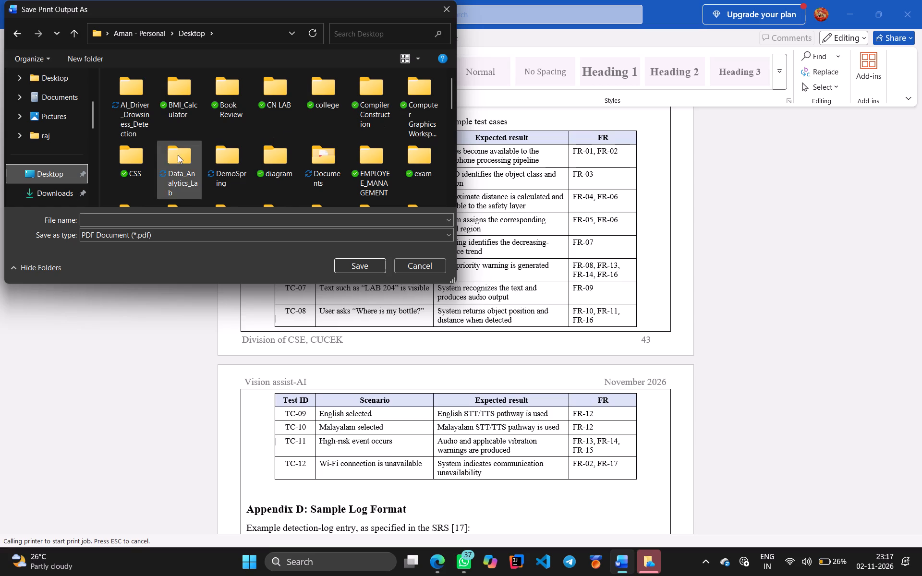
double_click(327, 162)
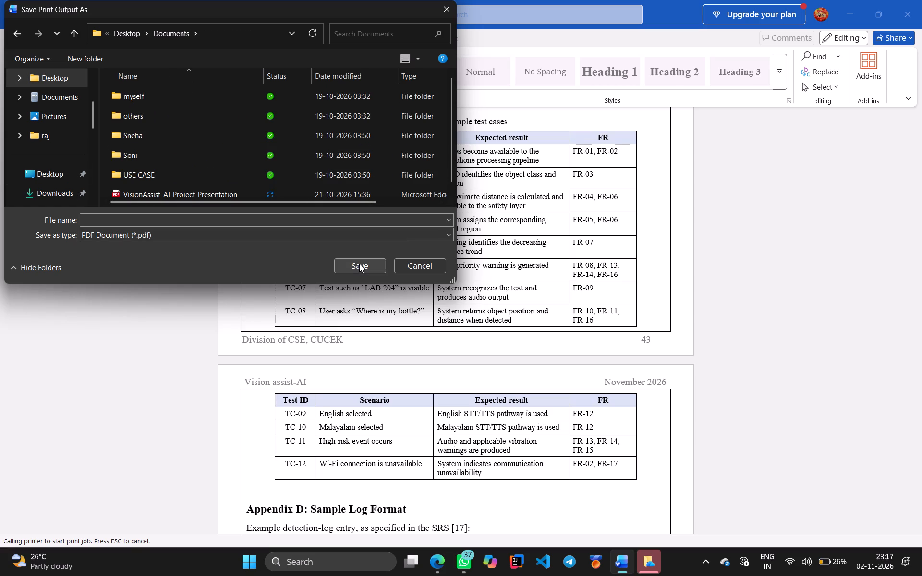
Name the PDF output file table and save it in the Documents folder.
click(187, 217)
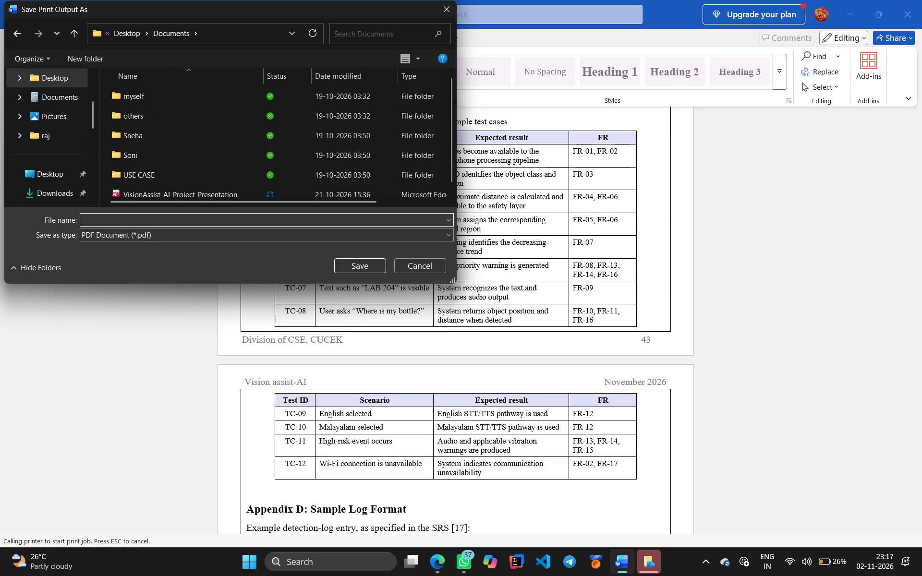
text(ta)
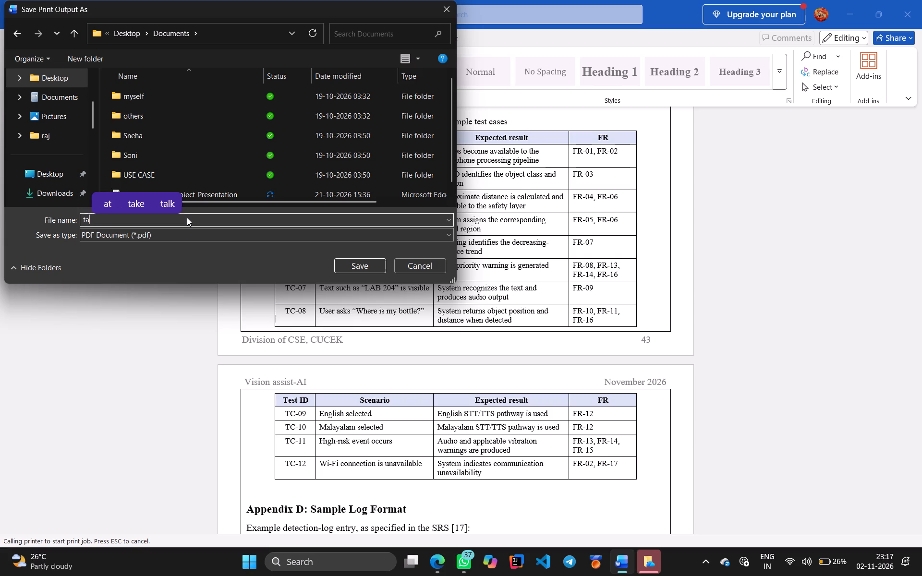
text(ble)
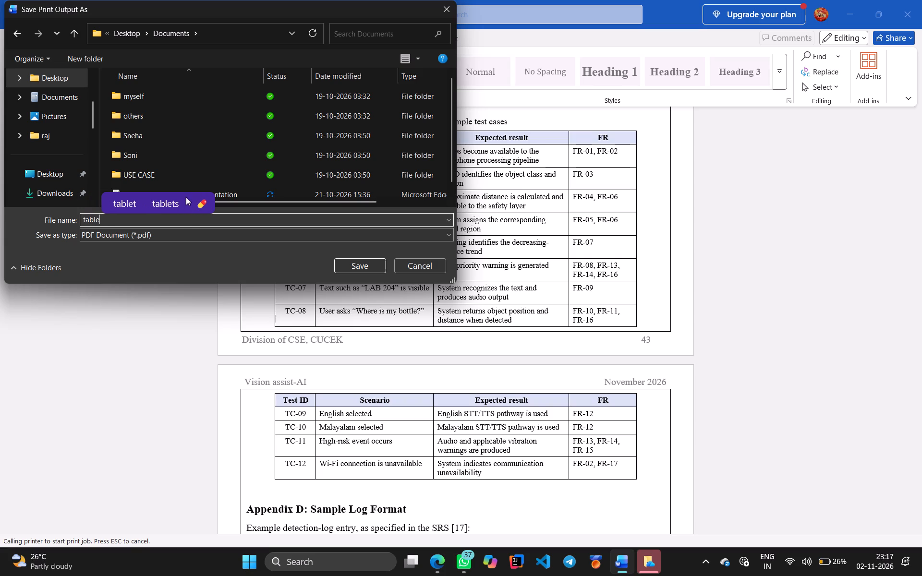
click(227, 265)
click(359, 261)
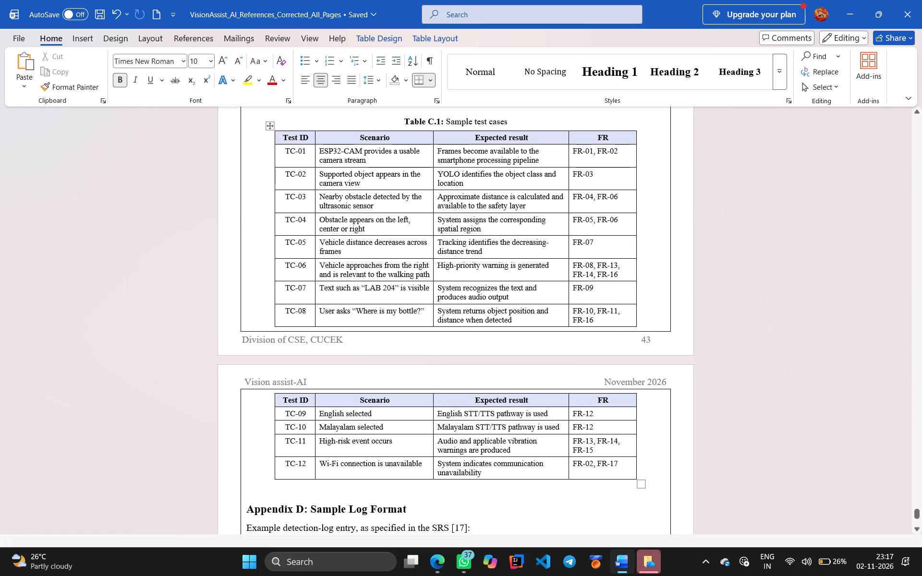
Dismiss the OneDrive folder backup window.
click(649, 564)
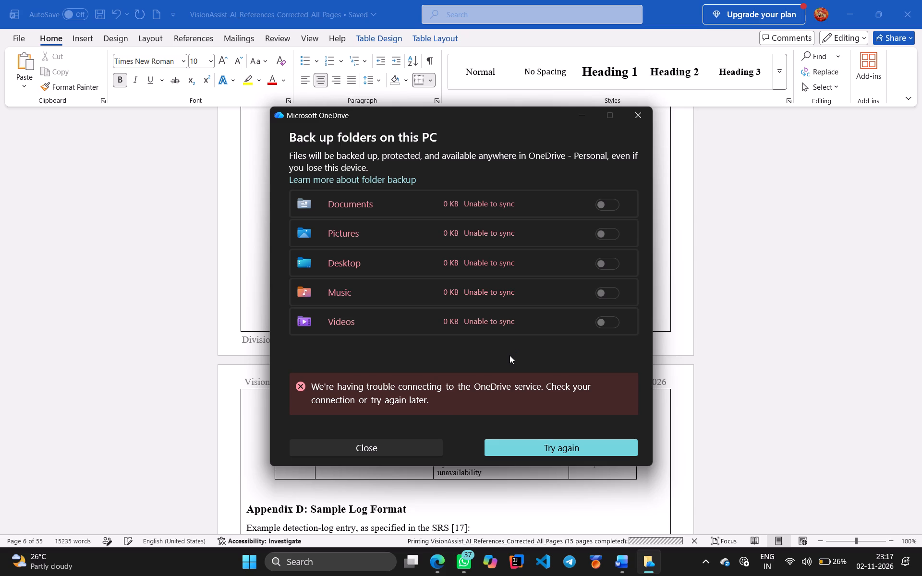
click(387, 449)
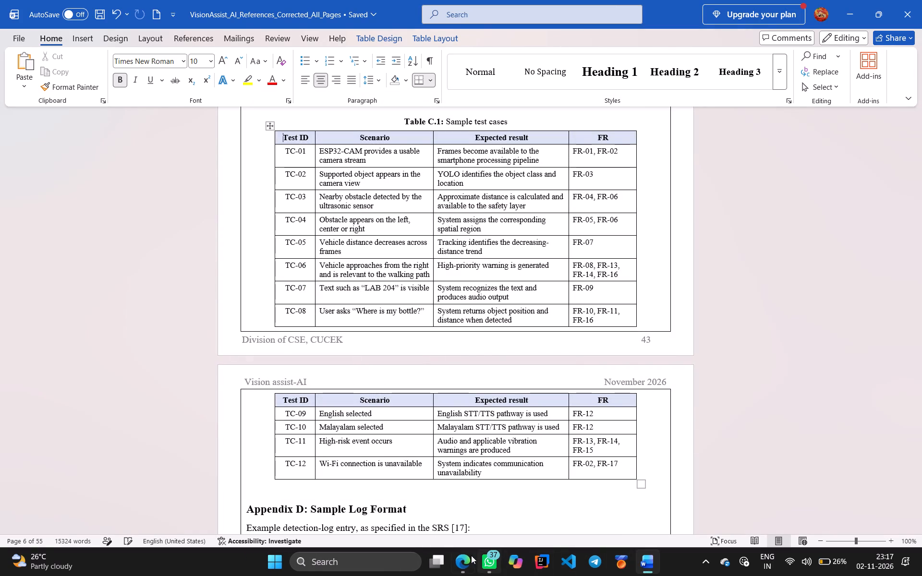
Minimise the browser and Word windows to reach the desktop, and refresh it.
click(459, 559)
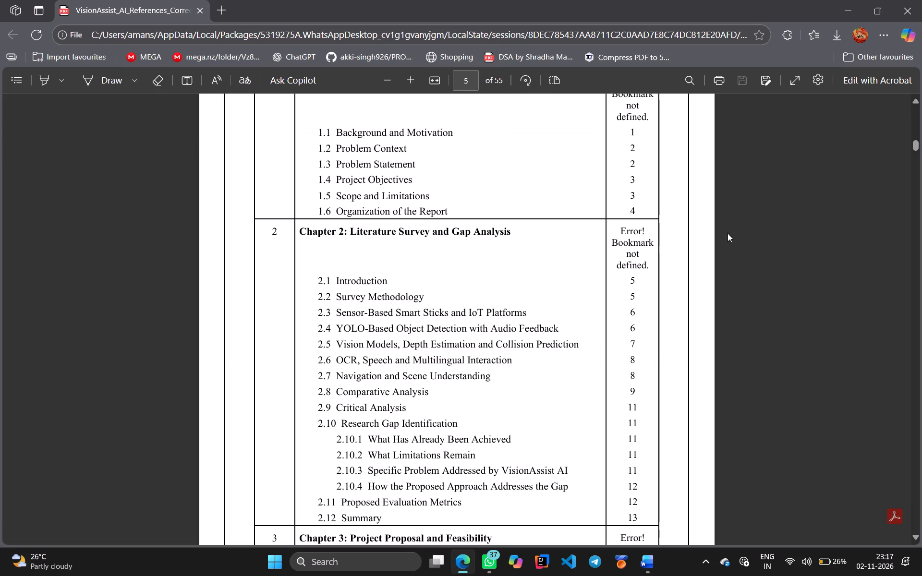
click(854, 1)
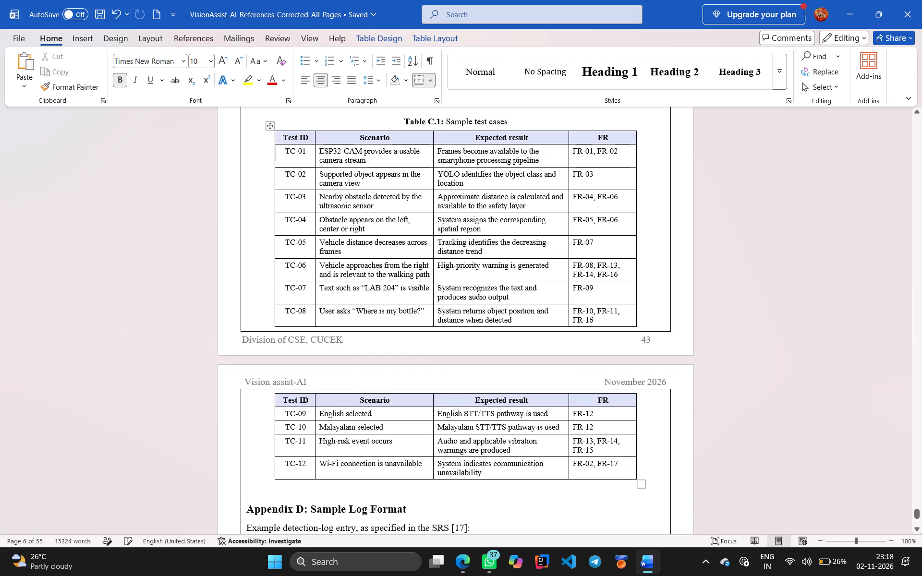
click(849, 0)
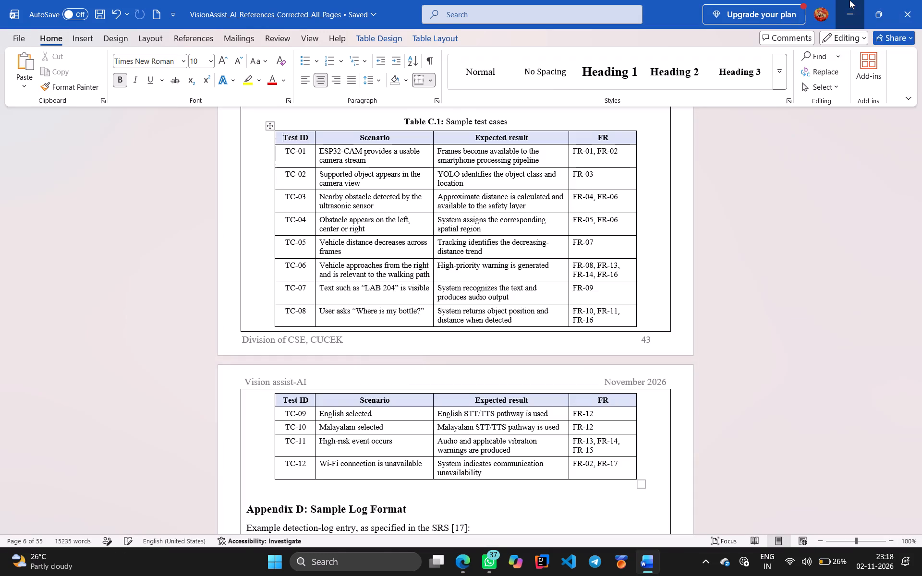
right_click(587, 274)
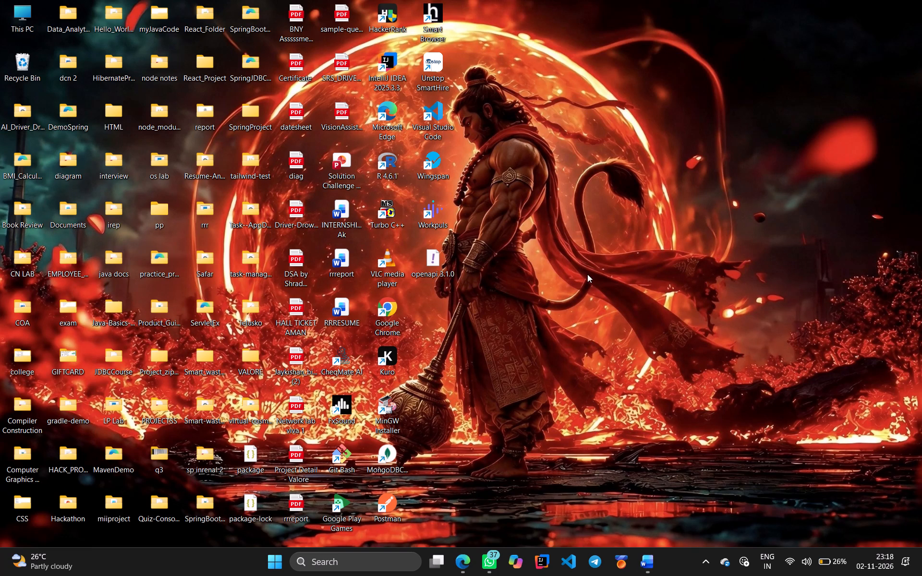
click(608, 328)
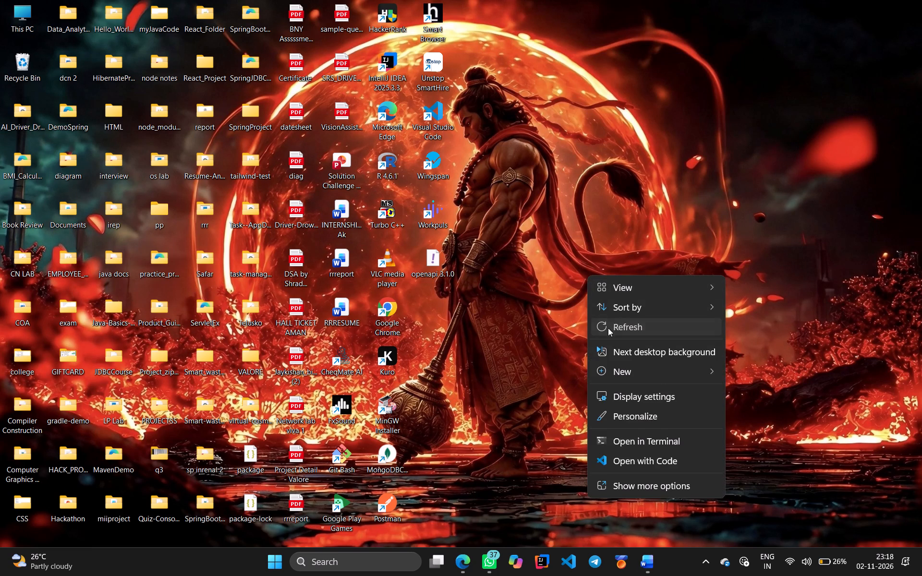
Browse in File Explorer to the Documents folder inside the OneDrive Desktop folder.
double_click(65, 216)
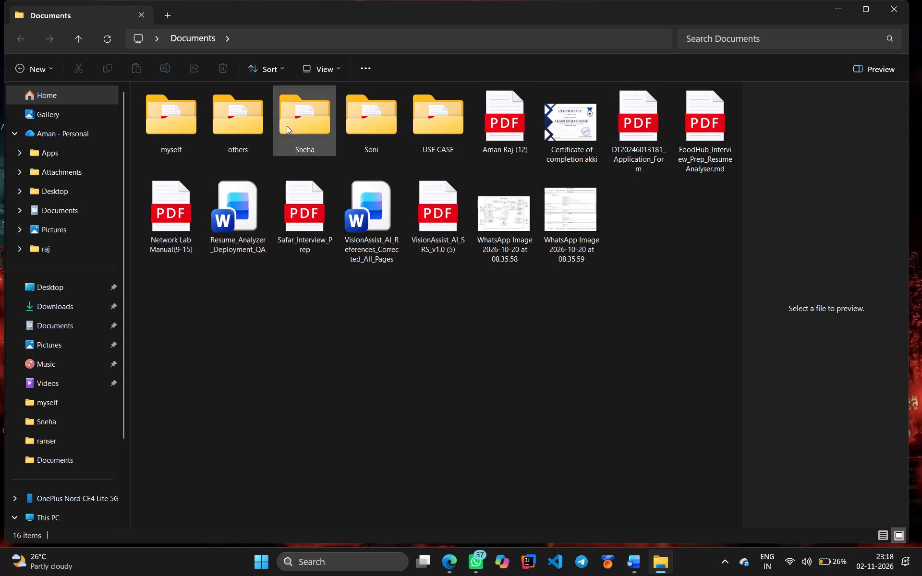
double_click(163, 112)
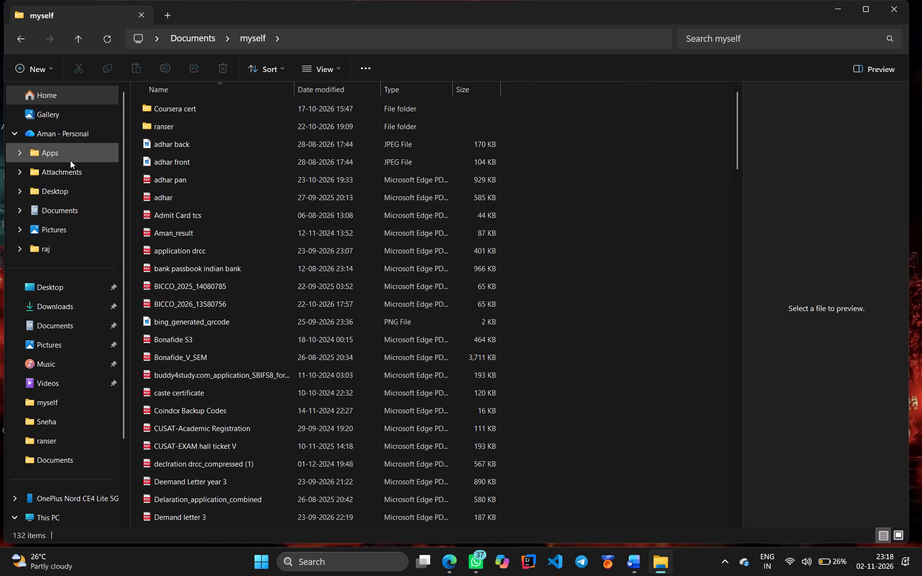
click(22, 197)
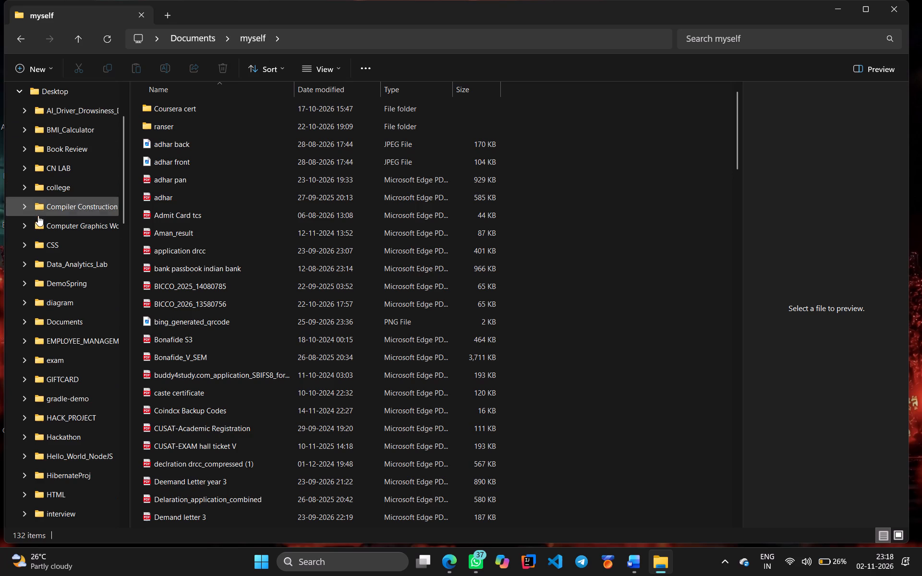
double_click(57, 321)
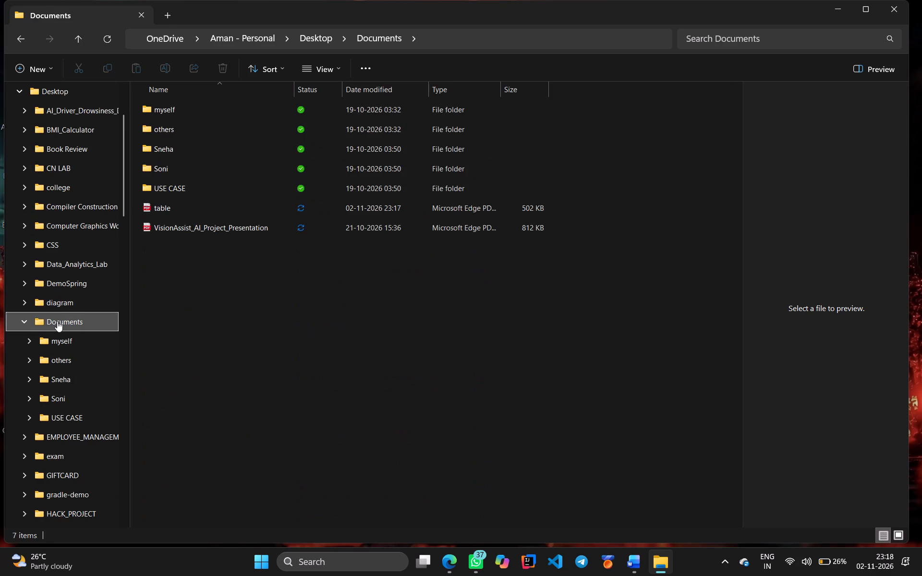
Open the table PDF from the Documents folder, check its table of contents, and close it.
double_click(212, 210)
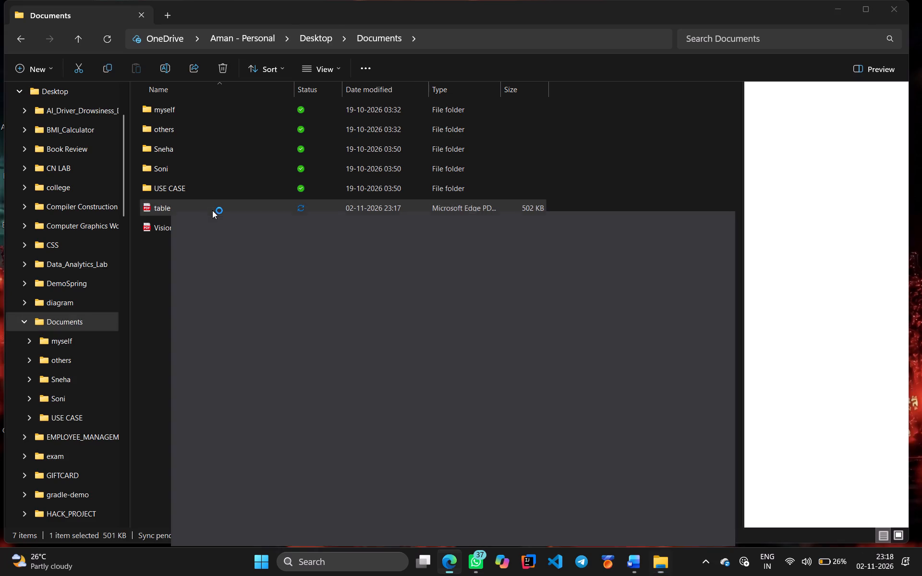
scroll(515, 276, down, 1)
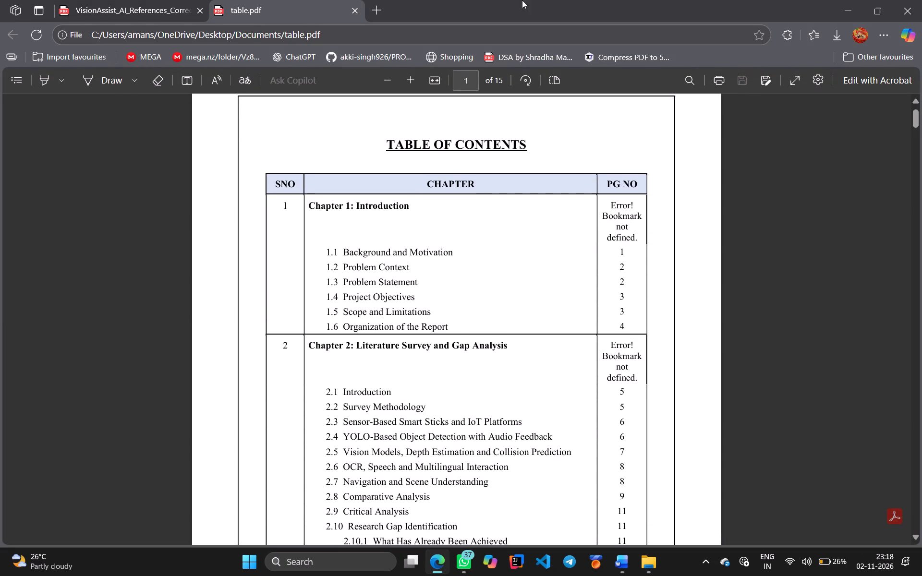
click(352, 11)
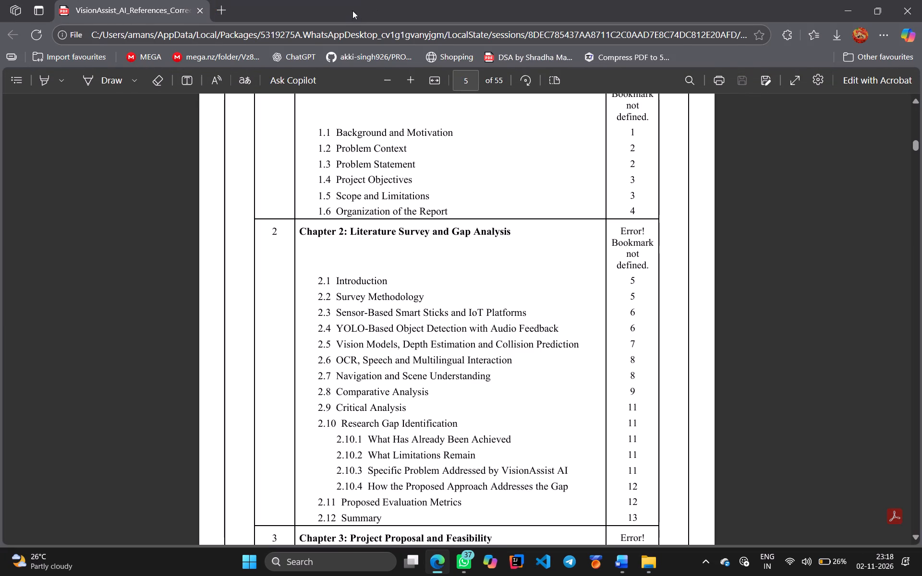
Close the full report PDF in Edge and the Documents folder window.
scroll(509, 265, up, 4)
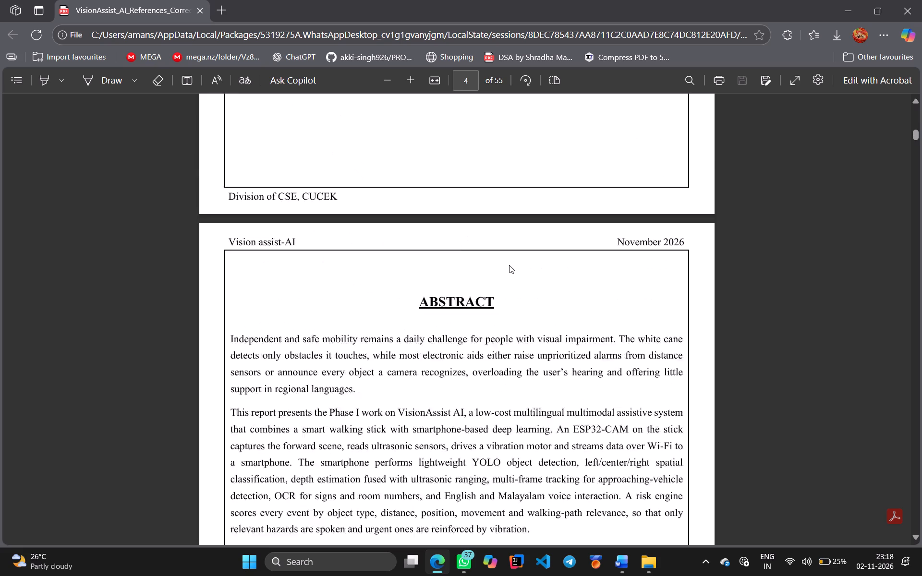
scroll(509, 265, up, 3)
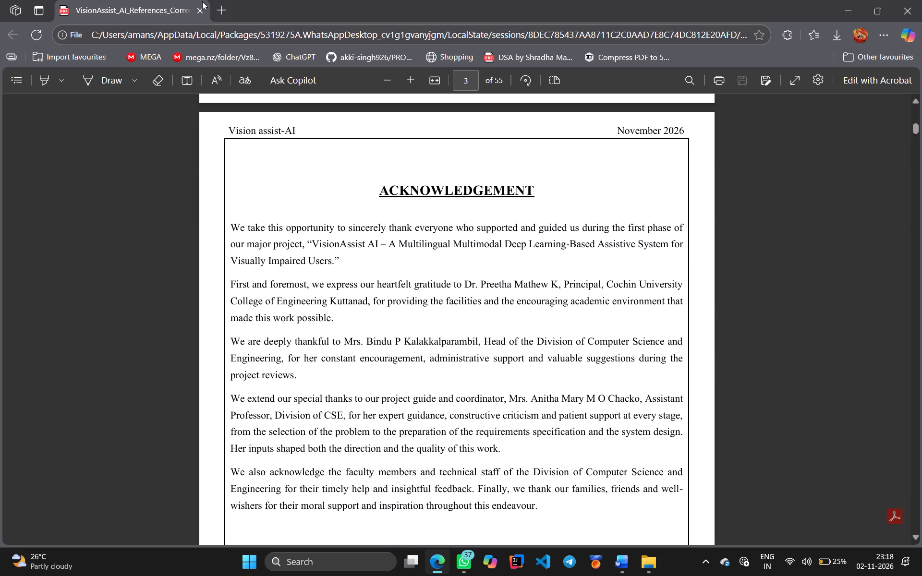
click(920, 0)
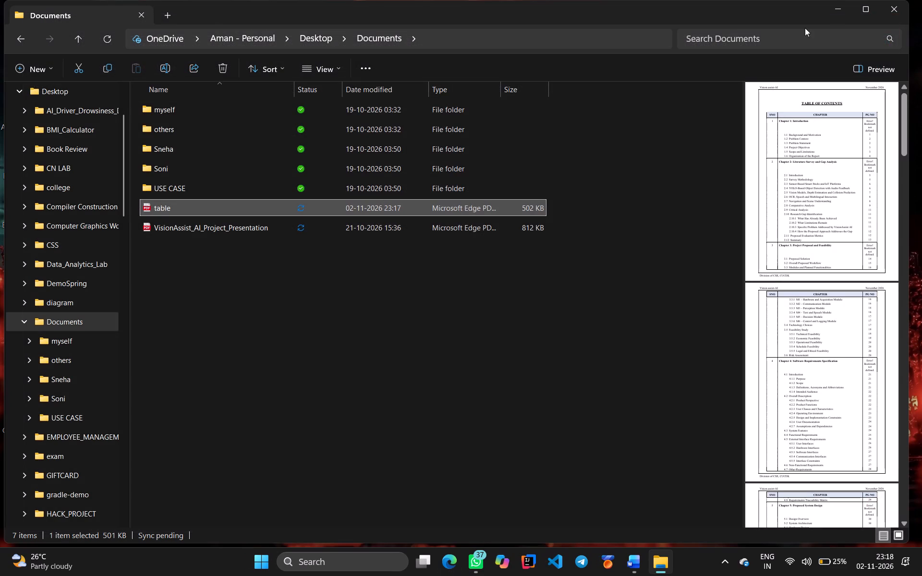
click(894, 15)
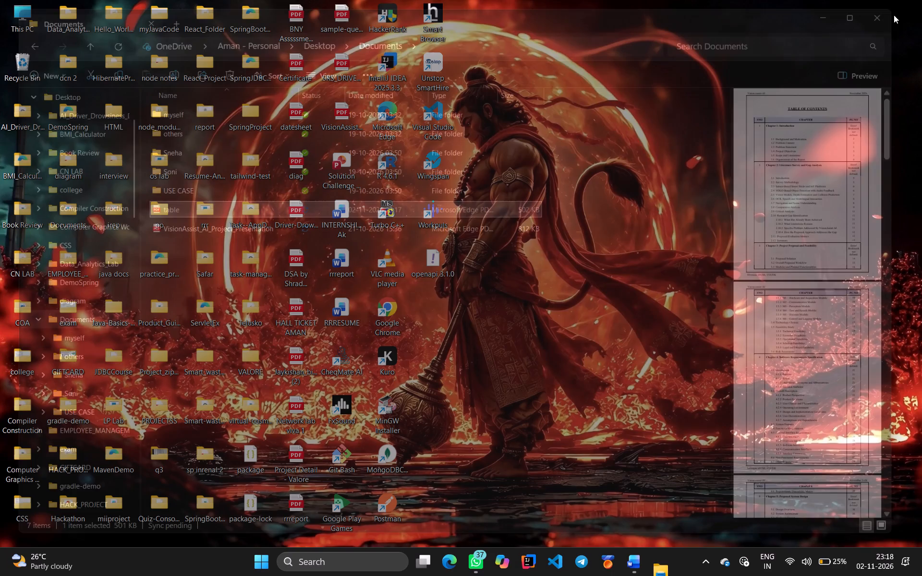
In the Word report's table of contents, delete the "Error! Bookmark not defined." text from the Chapter 1: Introduction page number cell.
click(647, 562)
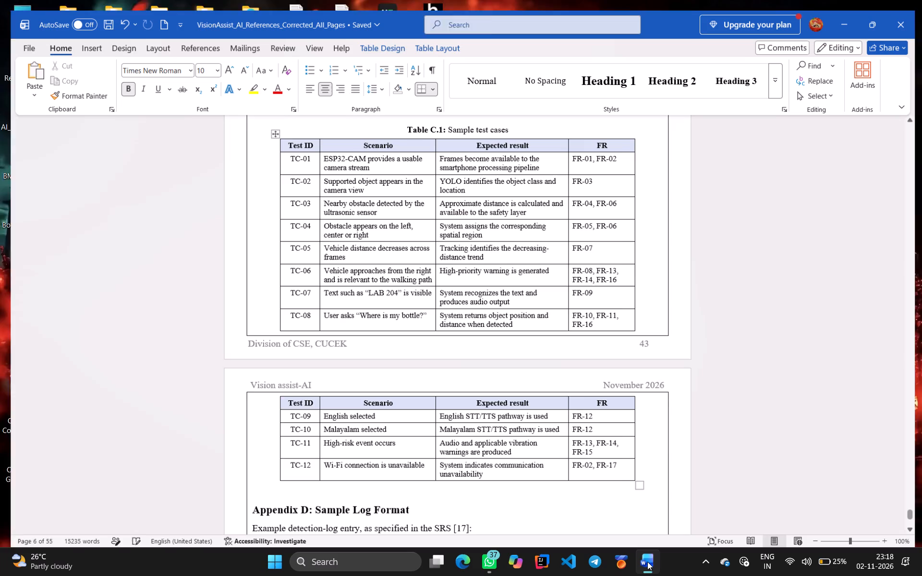
scroll(584, 343, up, 6)
scroll(584, 343, up, 20)
scroll(584, 343, up, 20)
scroll(584, 343, up, 20)
scroll(584, 343, up, 6)
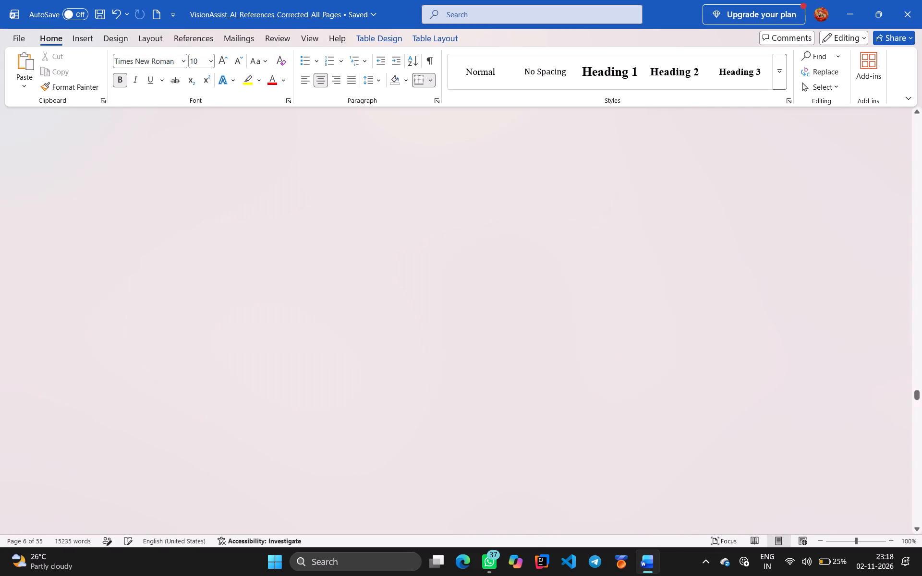
scroll(584, 343, up, 20)
scroll(584, 343, up, 20)
scroll(584, 343, up, 20)
scroll(584, 343, up, 20)
scroll(584, 343, up, 20)
scroll(584, 343, up, 20)
scroll(584, 343, up, 20)
scroll(584, 343, up, 4)
scroll(584, 343, down, 2)
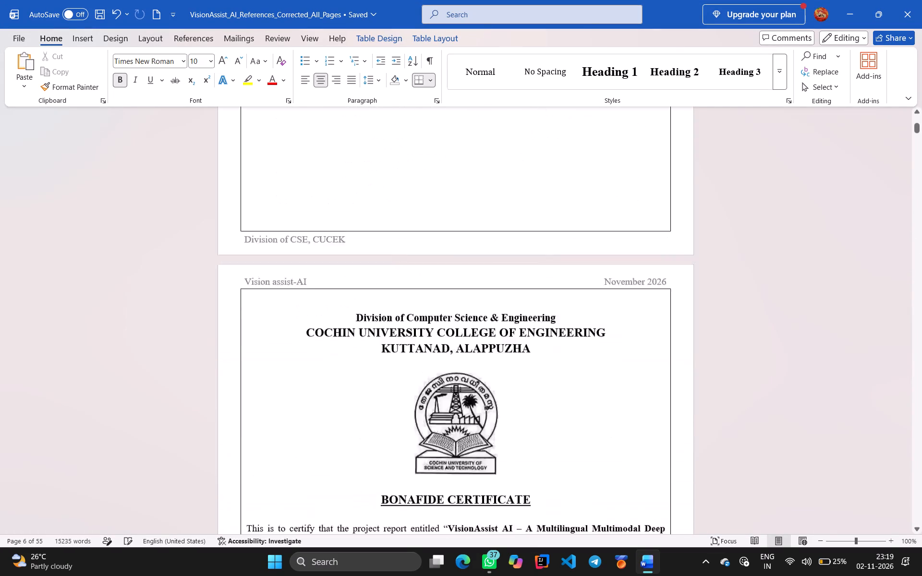
scroll(584, 343, down, 4)
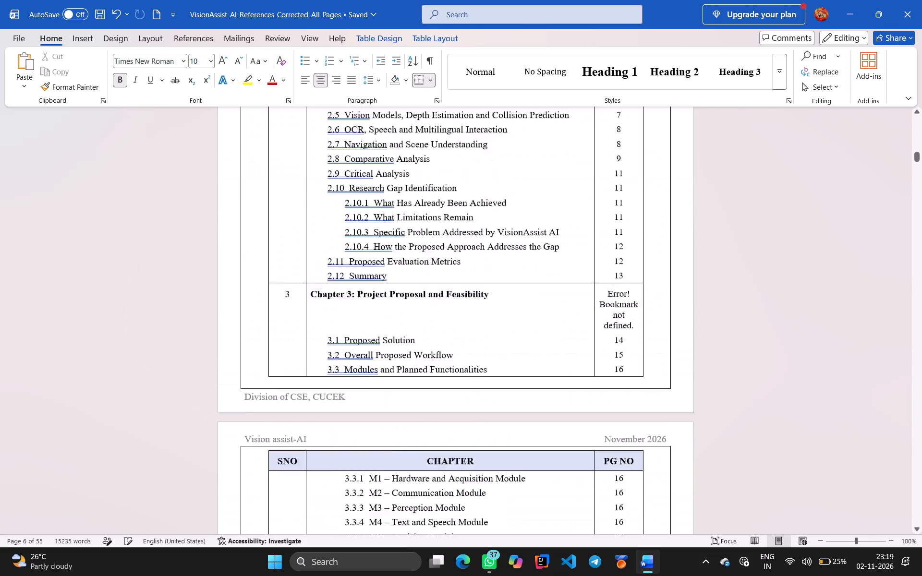
scroll(584, 343, up, 2)
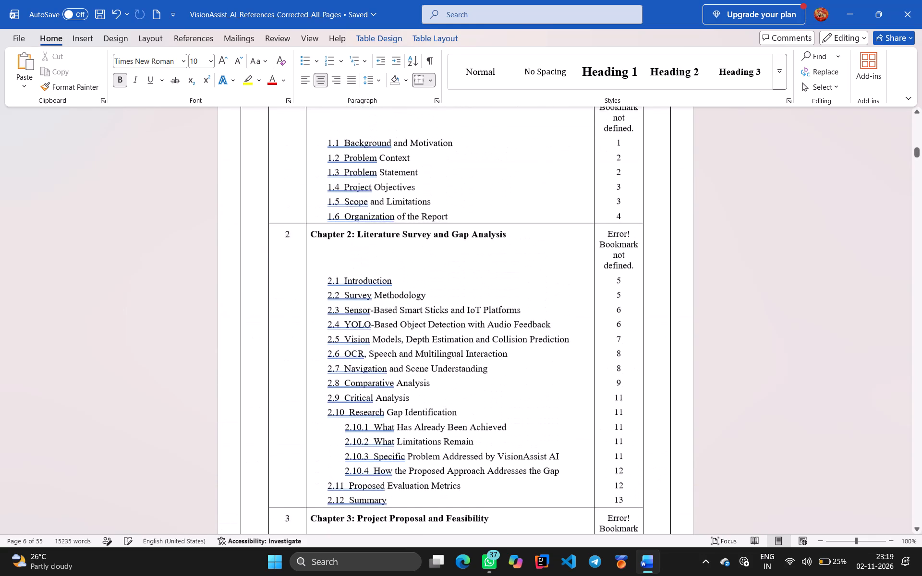
scroll(631, 262, up, 1)
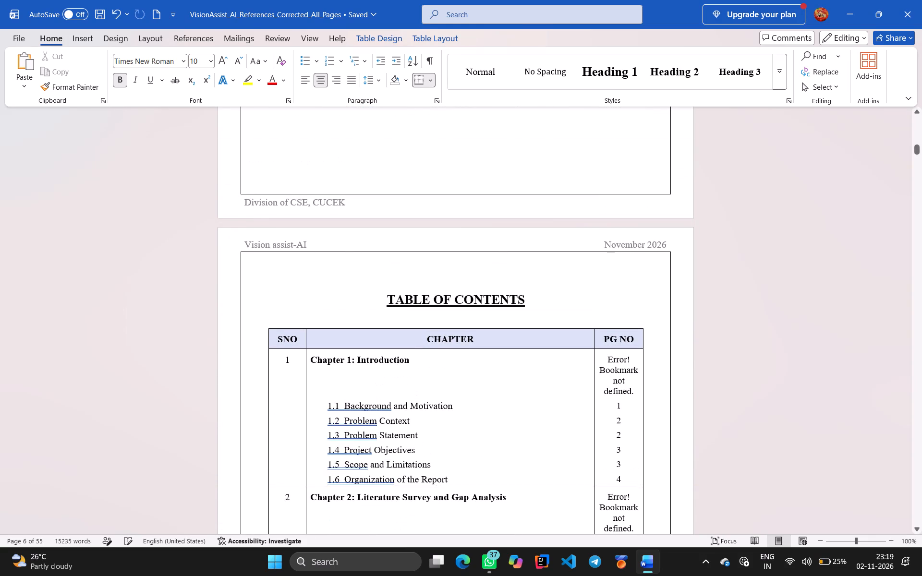
click(632, 391)
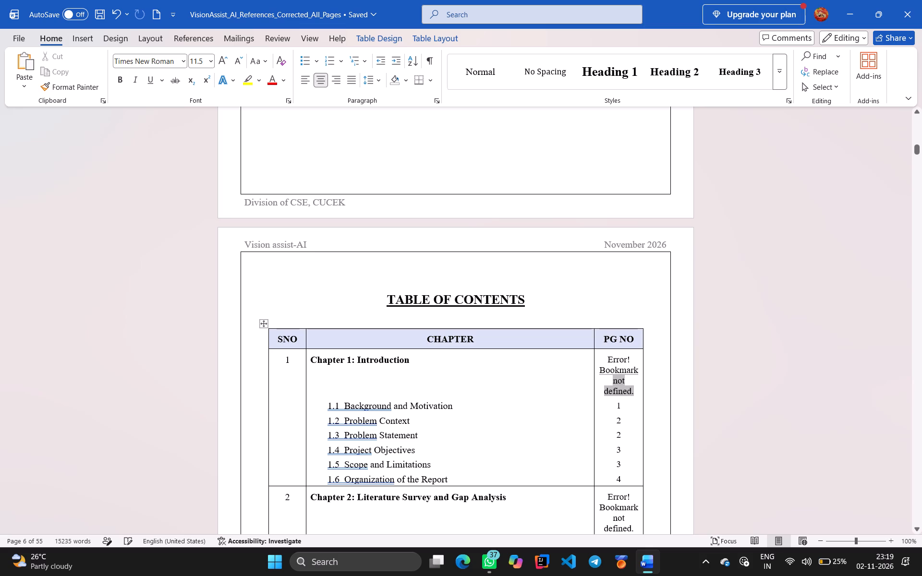
click(635, 388)
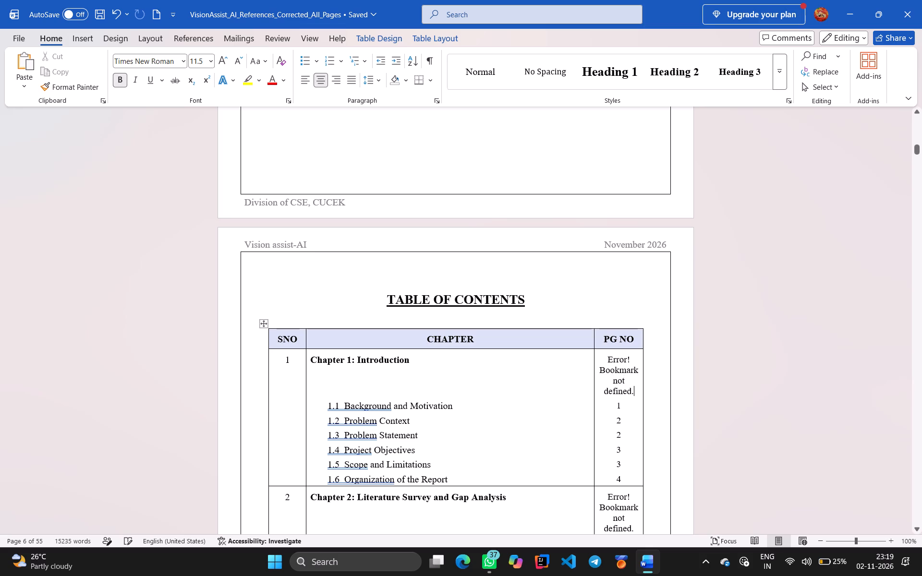
right_drag(631, 395, 603, 364)
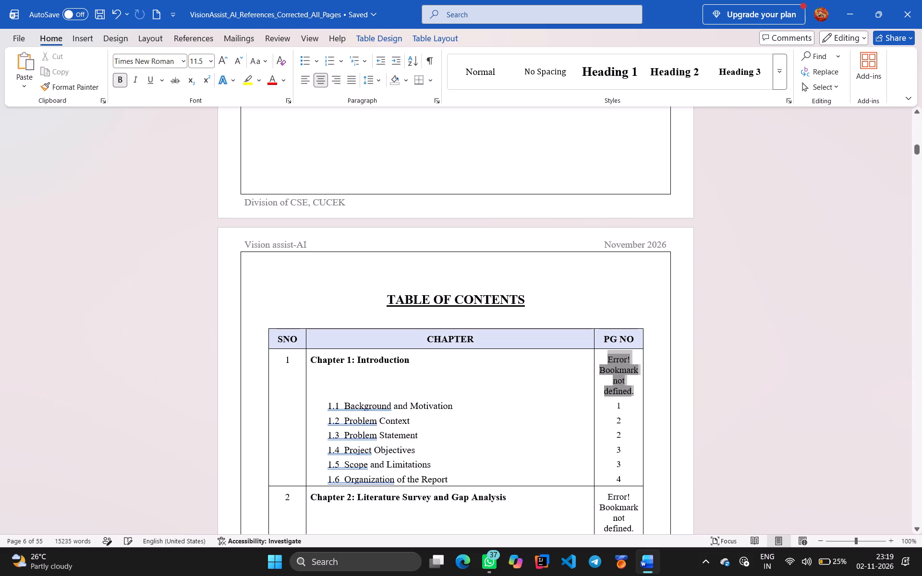
right_drag(603, 364, 602, 364)
key(BackSpace)
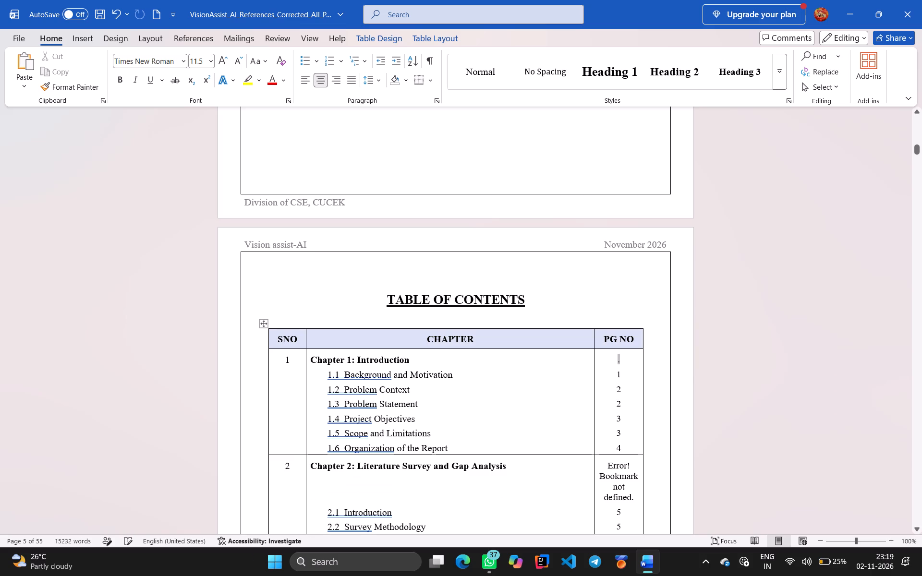
click(631, 363)
key(BackSpace)
Delete the "Error! Bookmark not defined." text from the Chapter 2: Literature Survey and Gap Analysis page number cell.
scroll(598, 442, down, 1)
scroll(598, 442, up, 1)
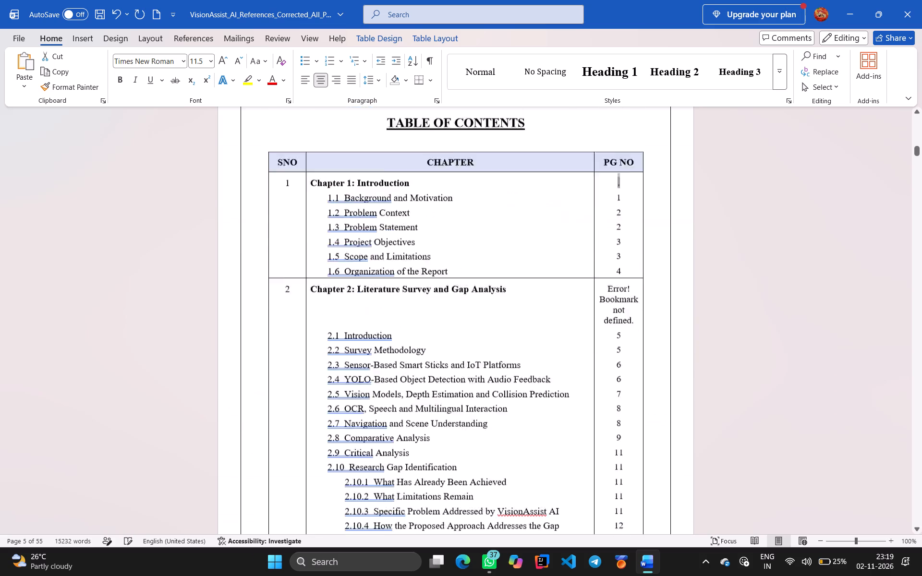
scroll(598, 442, up, 1)
click(634, 464)
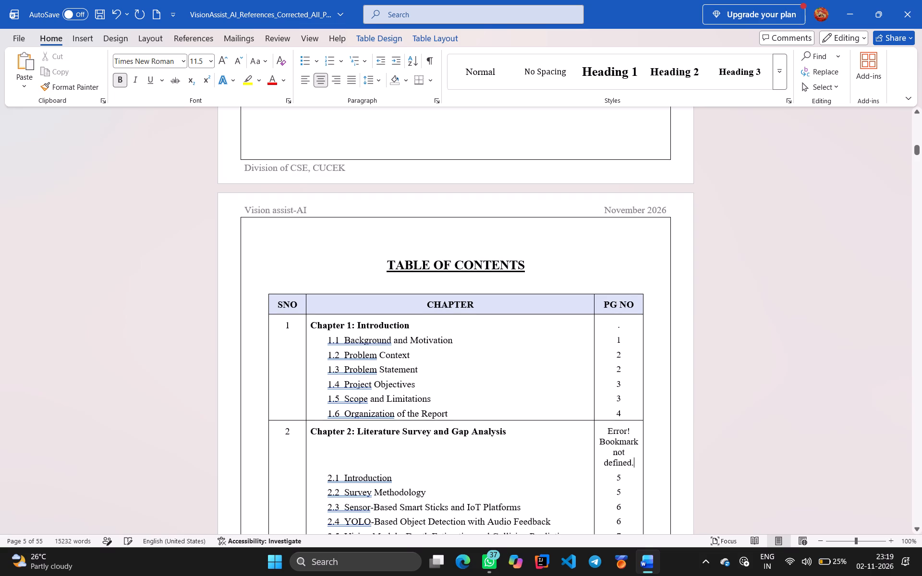
right_drag(633, 461, 605, 431)
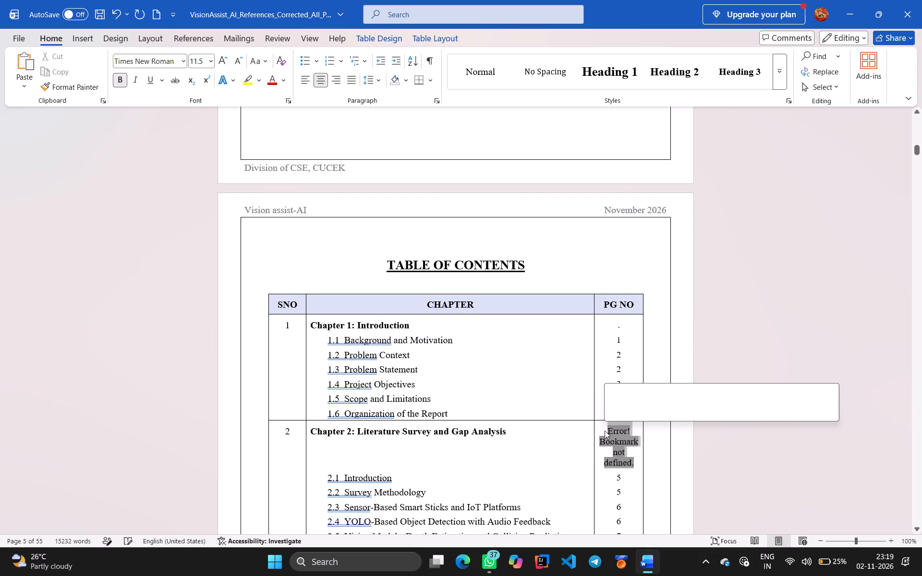
key(BackSpace)
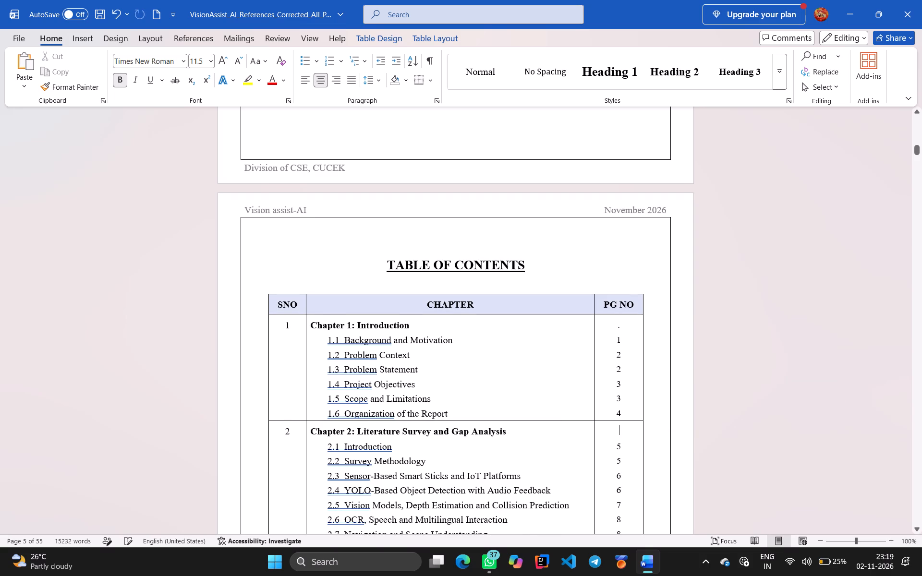
Delete the "Error! Bookmark not defined." text from the Chapter 3: Project Proposal and Feasibility page number cell.
scroll(601, 500, down, 1)
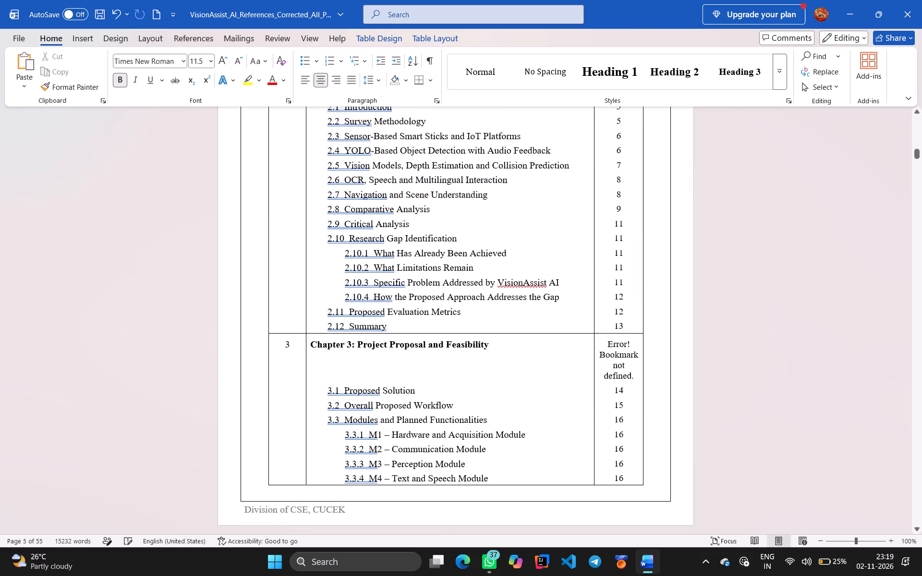
right_drag(635, 376, 607, 354)
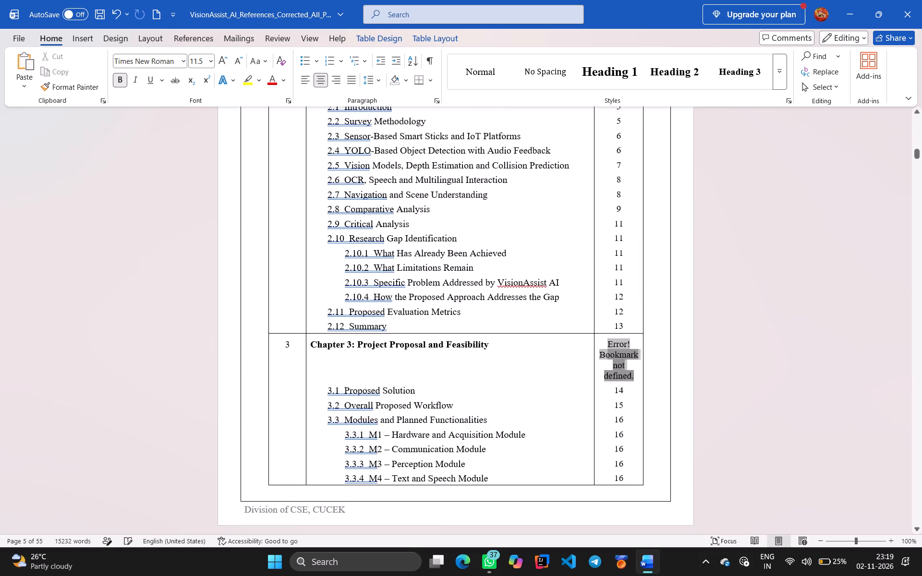
right_drag(607, 354, 607, 352)
key(BackSpace)
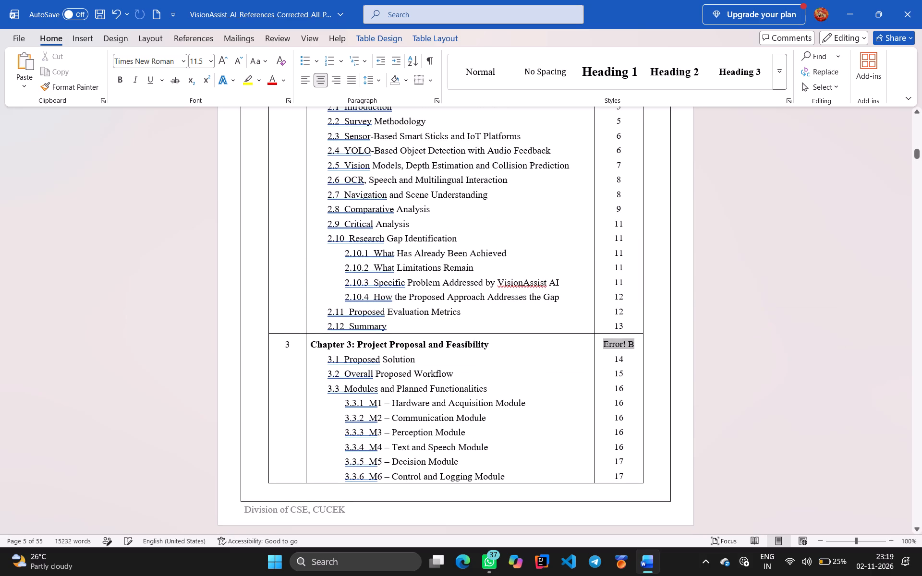
key(BackSpace)
key(BackSpace)
key(BackSpace)
key(BackSpace)
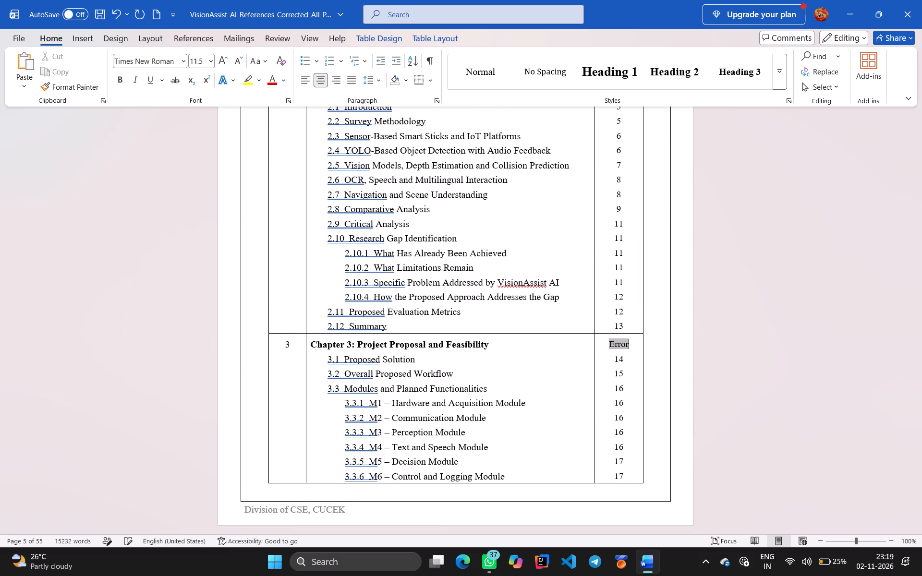
key(BackSpace)
key(BackSpace)
key(BackSpace)
key(BackSpace)
Delete the "Error! Bookmark not defined." text from the Chapter 4: Software Requirements Specification page number cell.
scroll(607, 352, down, 1)
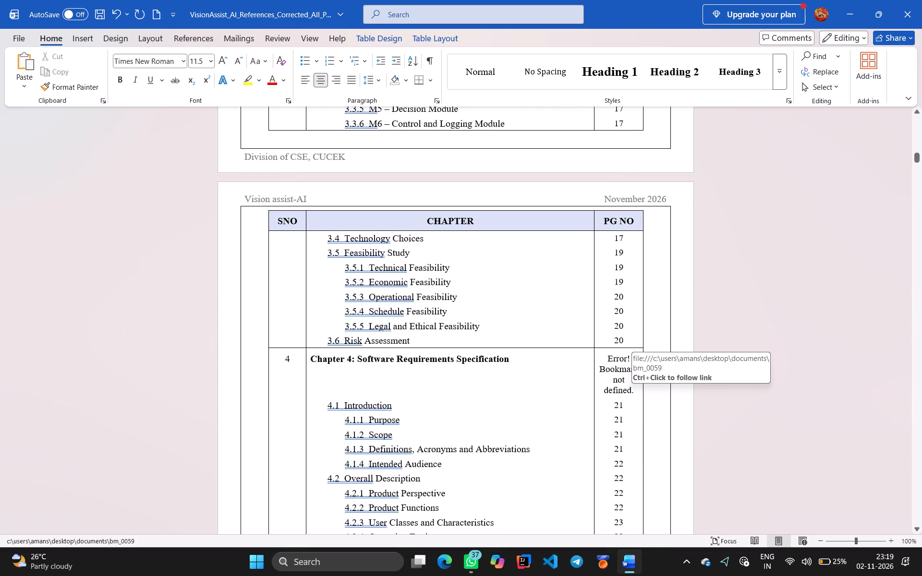
right_drag(636, 391, 608, 369)
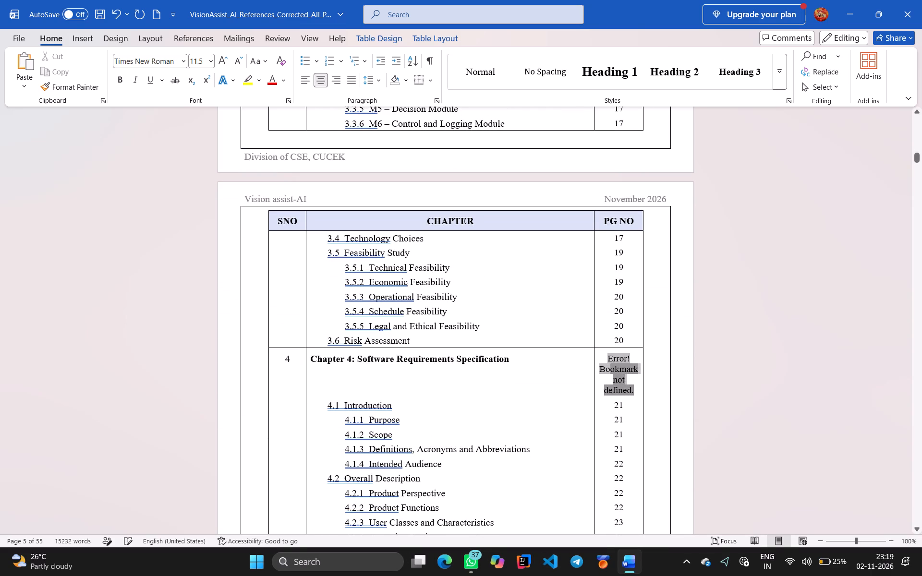
right_drag(608, 369, 603, 362)
key(BackSpace)
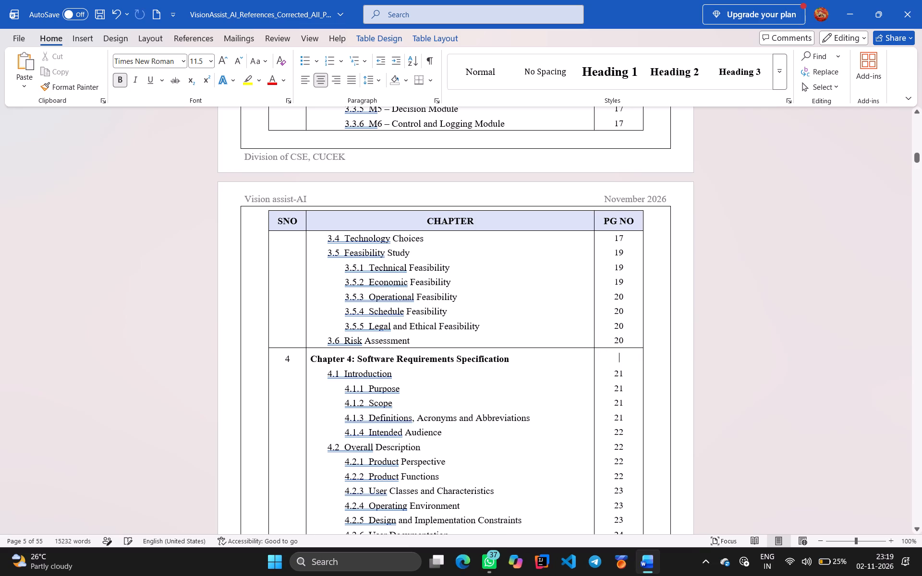
Delete the "Error! Bookmark not defined." text from the Chapter 5: Proposed System Design page number cell.
scroll(619, 448, down, 1)
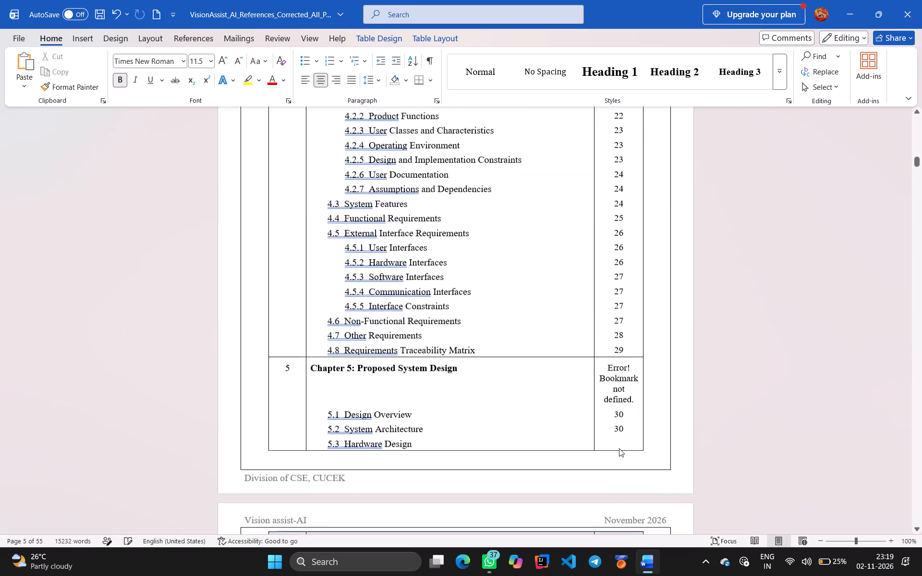
scroll(619, 448, down, 2)
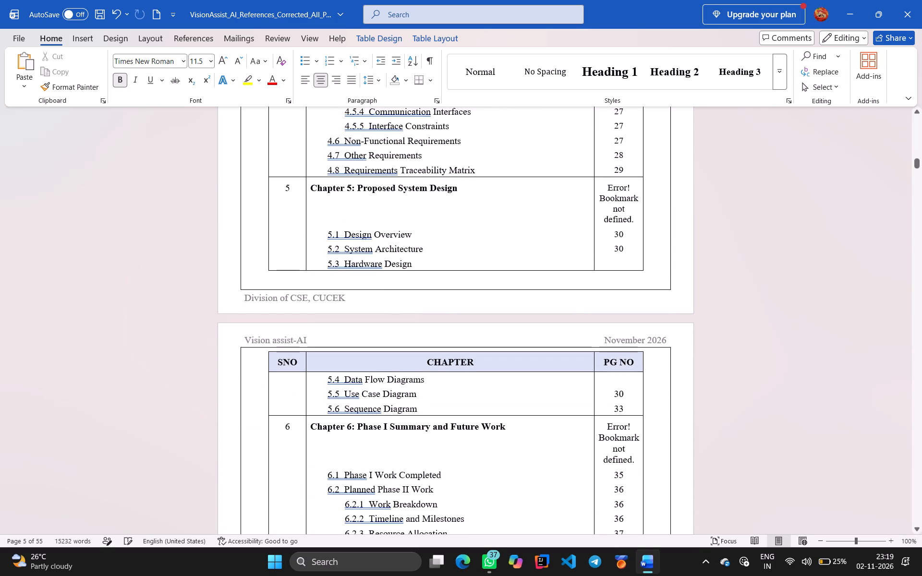
right_drag(635, 219, 603, 189)
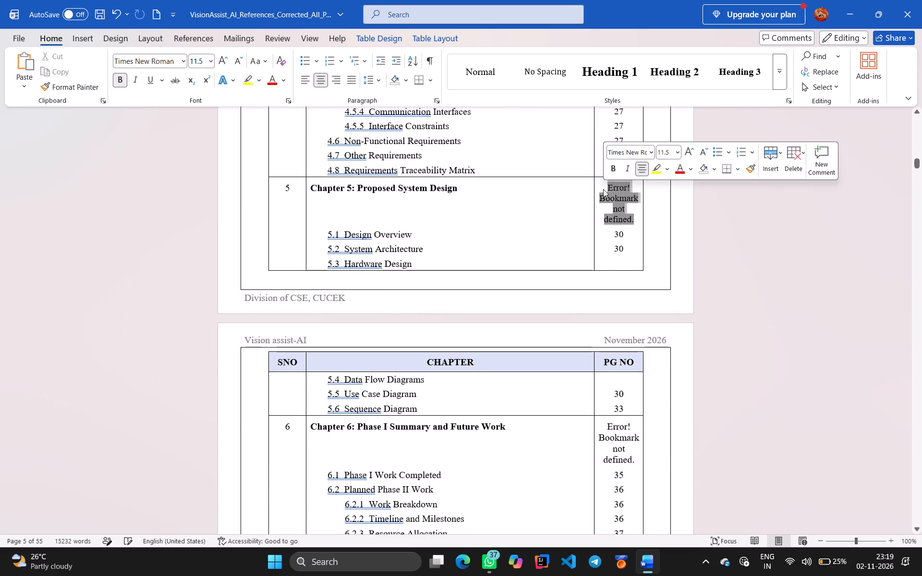
key(BackSpace)
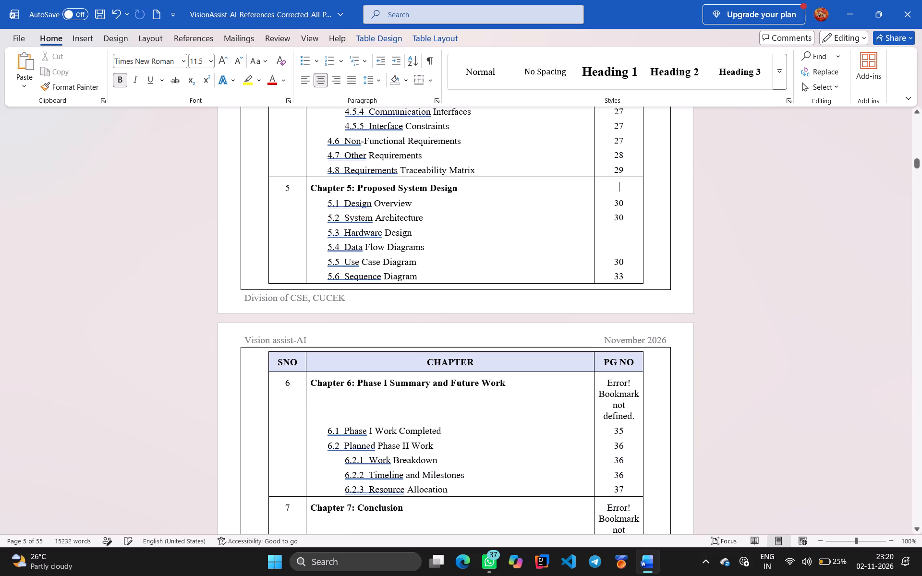
Delete the "Error! Bookmark not defined." text from the Chapter 6: Phase I Summary and Future Work page number cell.
scroll(603, 189, down, 1)
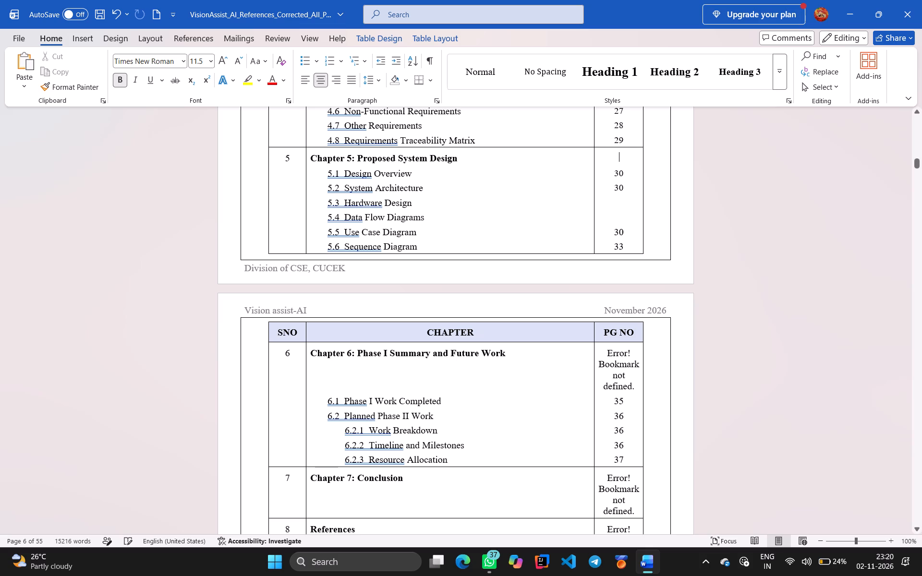
drag(637, 386, 606, 365)
drag(606, 365, 604, 359)
key(BackSpace)
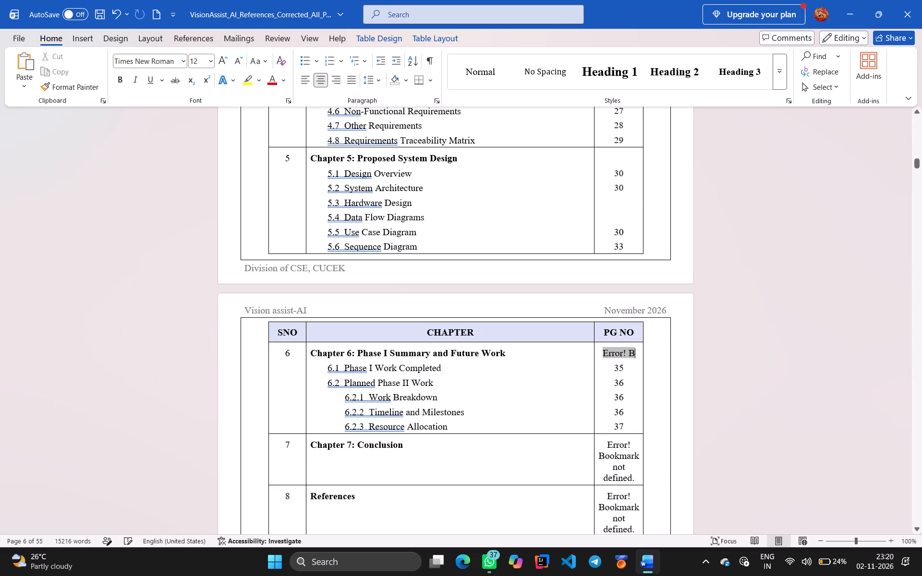
key(BackSpace)
key(BackSpace)
key(BackSpace)
key(BackSpace)
key(BackSpace)
key(BackSpace)
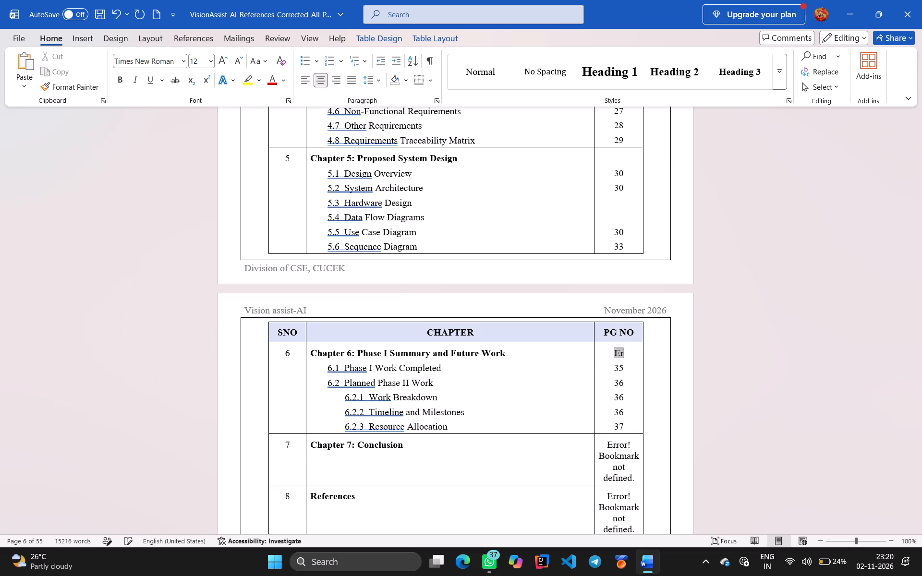
key(BackSpace)
key(BackSpace)
Delete the "Error! Bookmark not defined." text from the Chapter 7: Conclusion page number cell.
scroll(604, 359, down, 1)
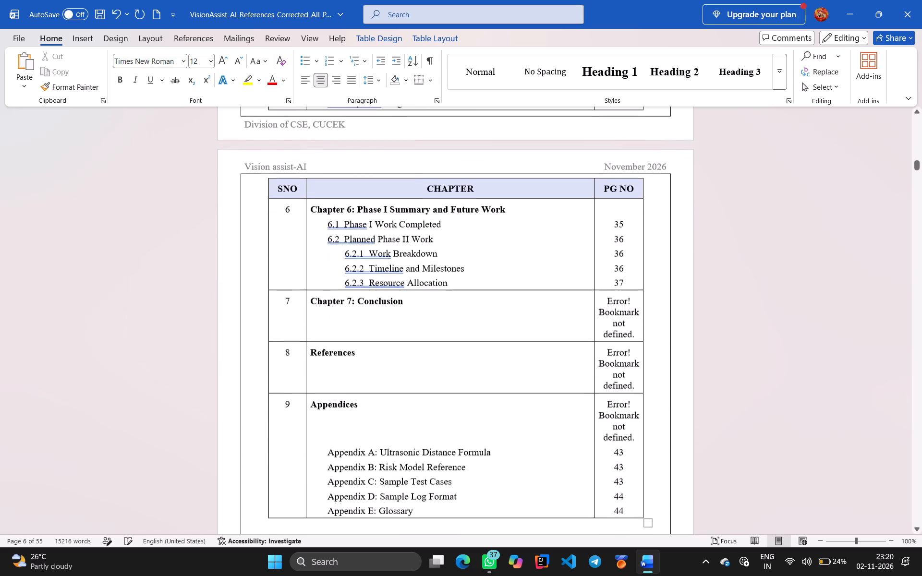
scroll(604, 359, down, 1)
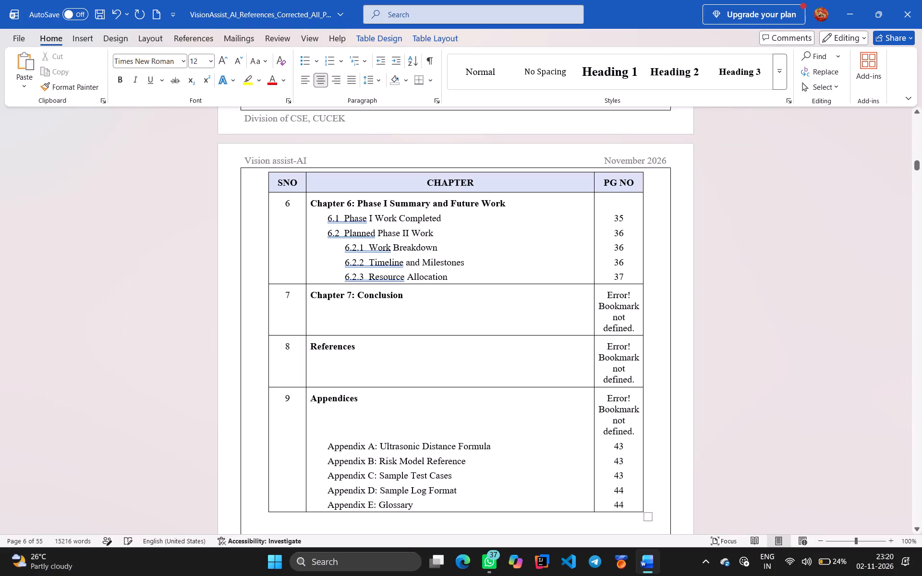
drag(636, 327, 609, 298)
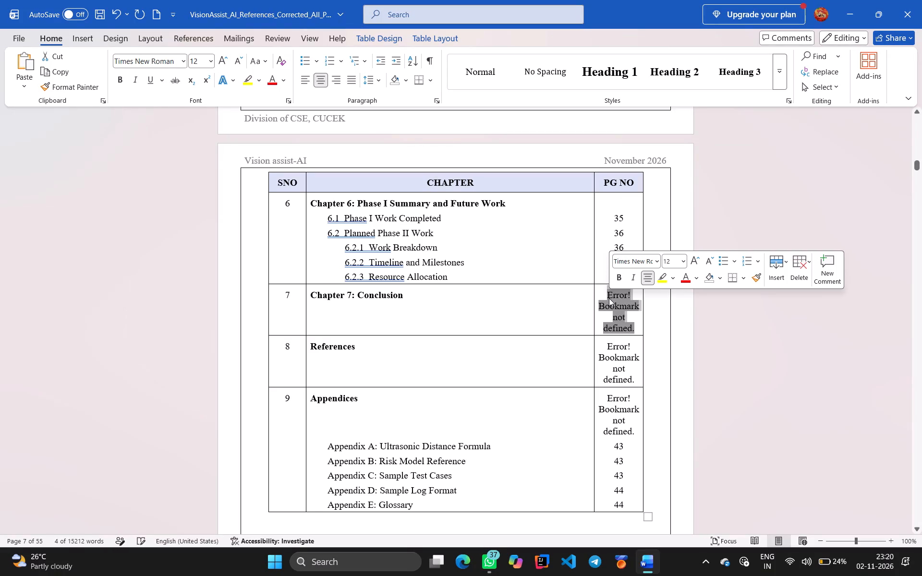
key(BackSpace)
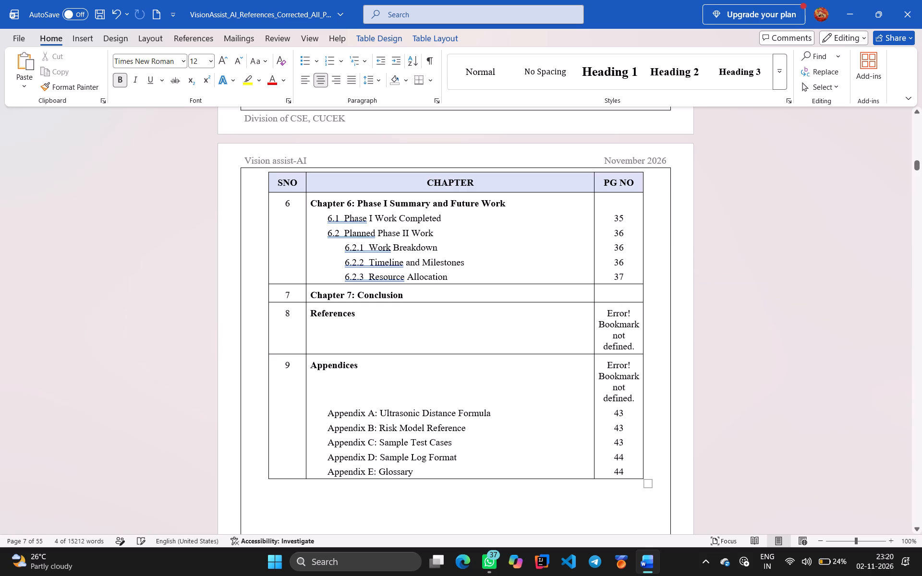
Delete the "Error! Bookmark not defined." text from the References page number cell in the table of contents.
drag(633, 346, 606, 321)
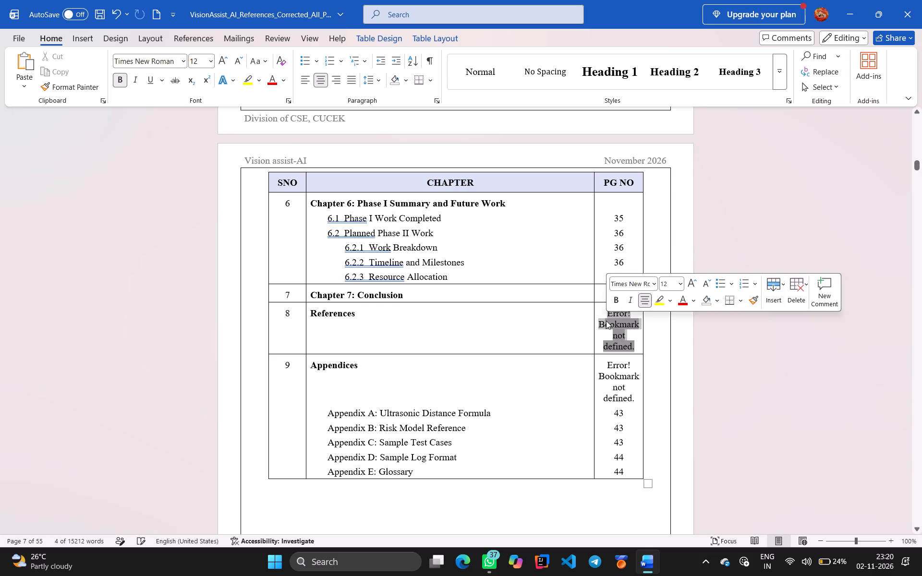
key(BackSpace)
key(BackSpace)
key(BackSpace)
key(BackSpace)
key(BackSpace)
key(BackSpace)
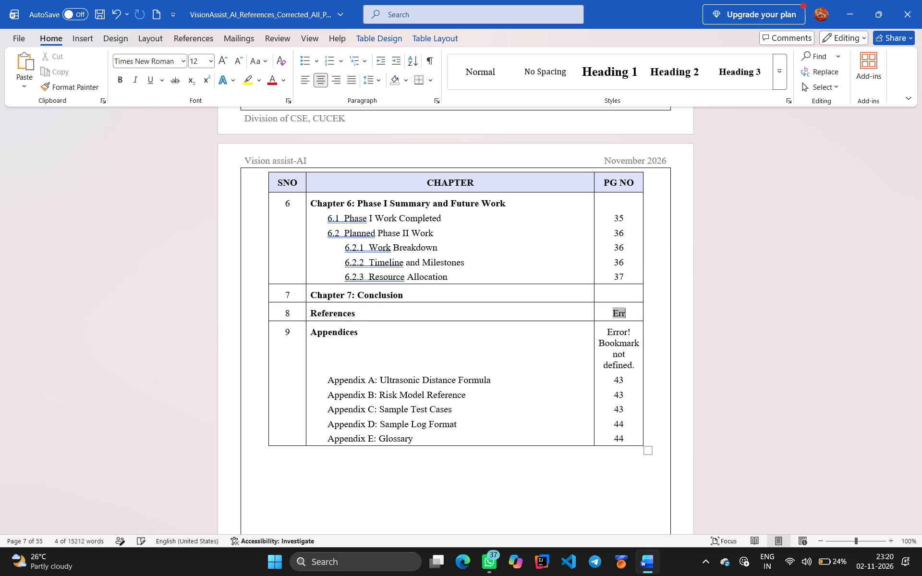
key(BackSpace)
key(BackSpace)
key(BackSpace)
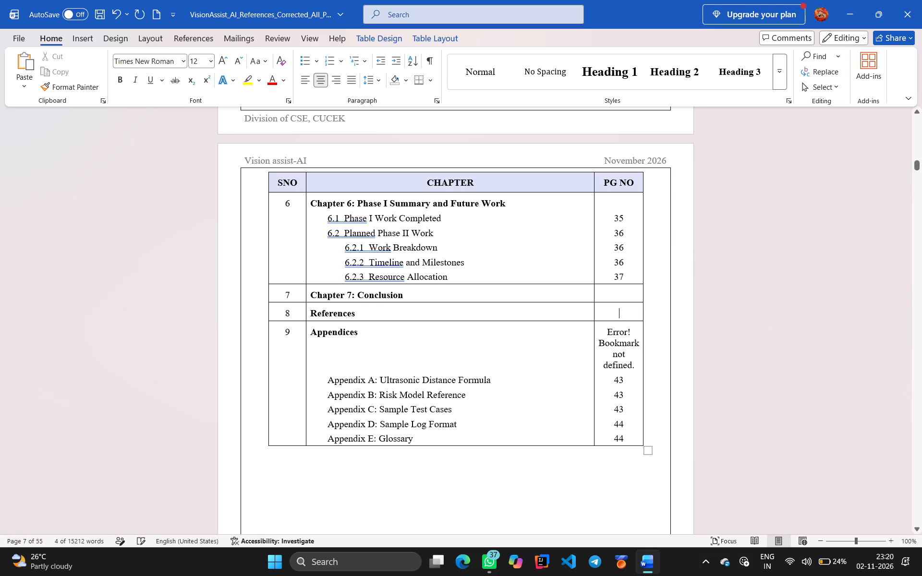
Delete the "Error! Bookmark not defined." text from the Appendices page number cell in the table of contents.
drag(634, 366, 603, 334)
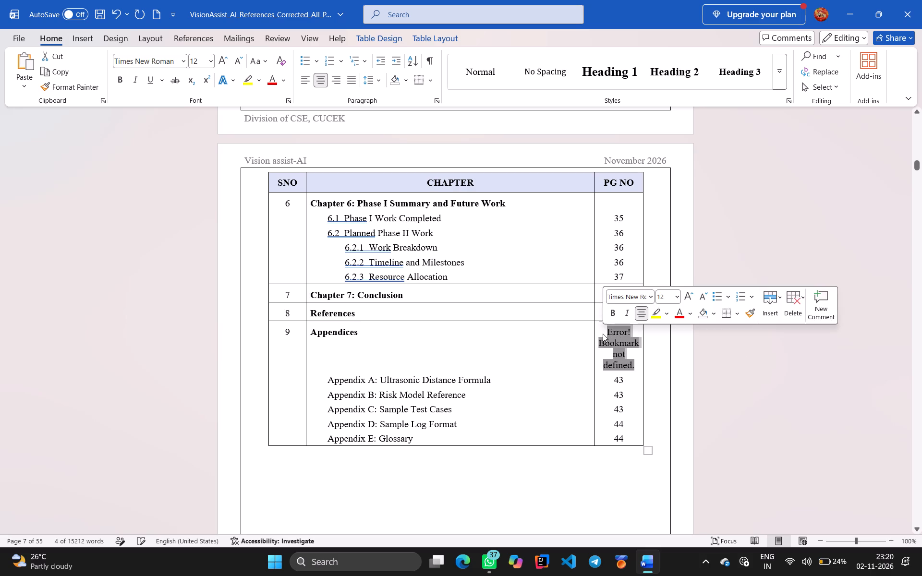
key(BackSpace)
key(BackSpace)
key(BackSpace)
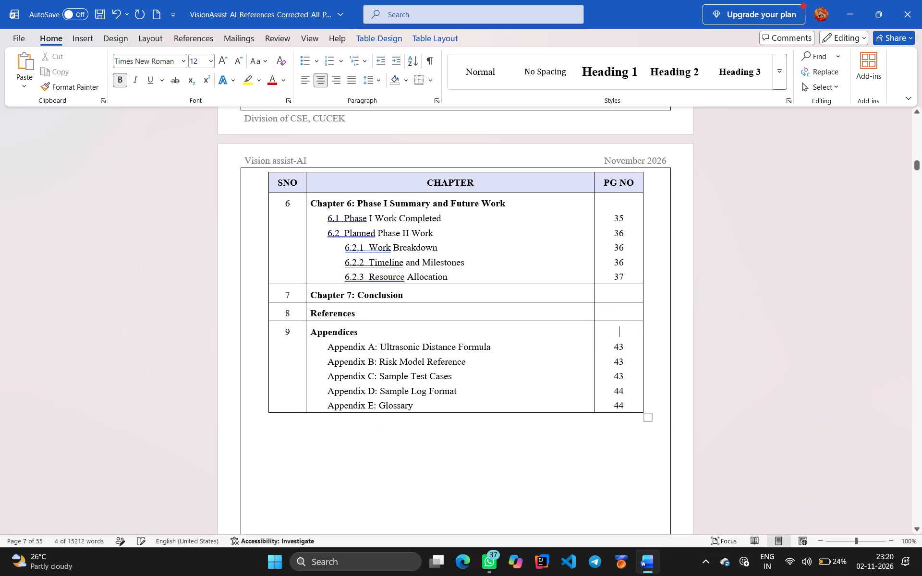
In the List of Figures, delete the "Error! Bookmark not defined." text from the page number cell of figure 5.6.
scroll(603, 334, down, 3)
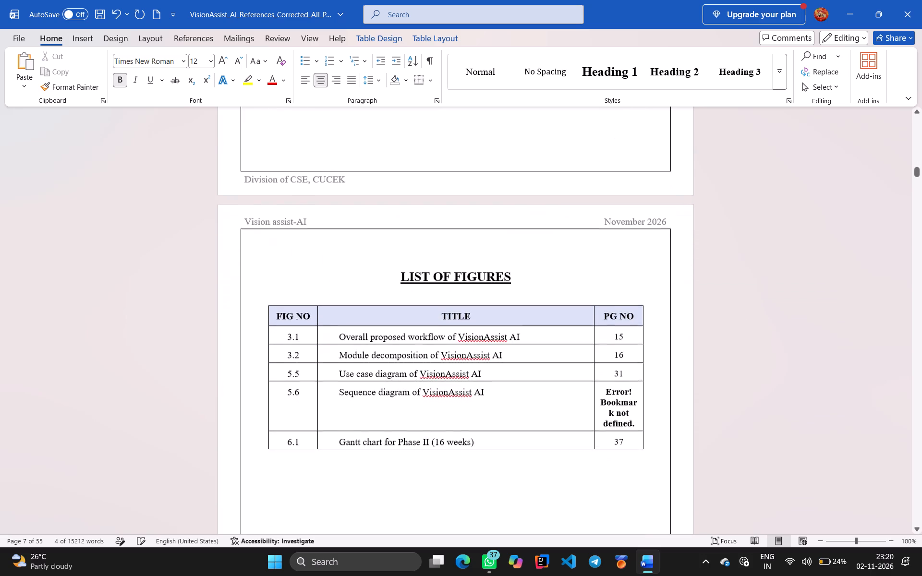
scroll(603, 334, down, 1)
drag(635, 377, 621, 370)
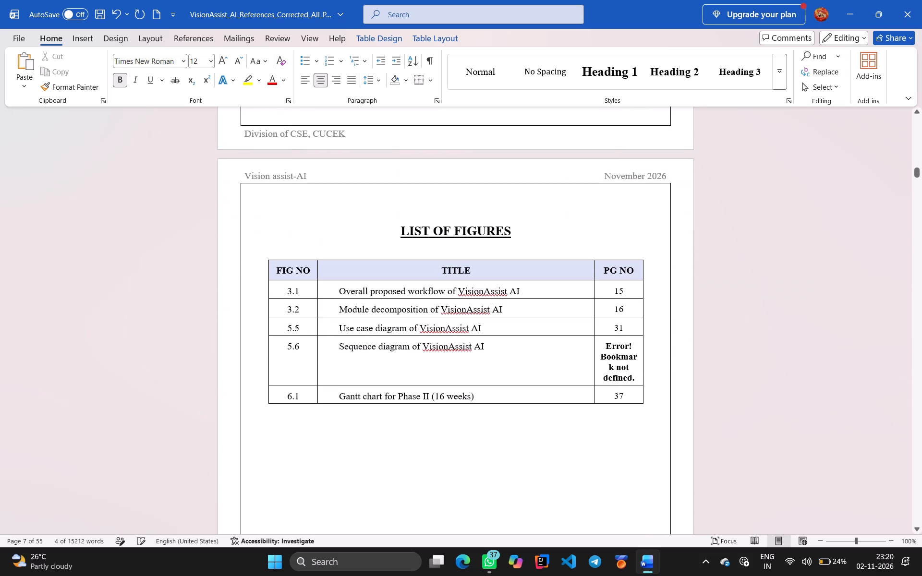
drag(621, 370, 599, 348)
key(BackSpace)
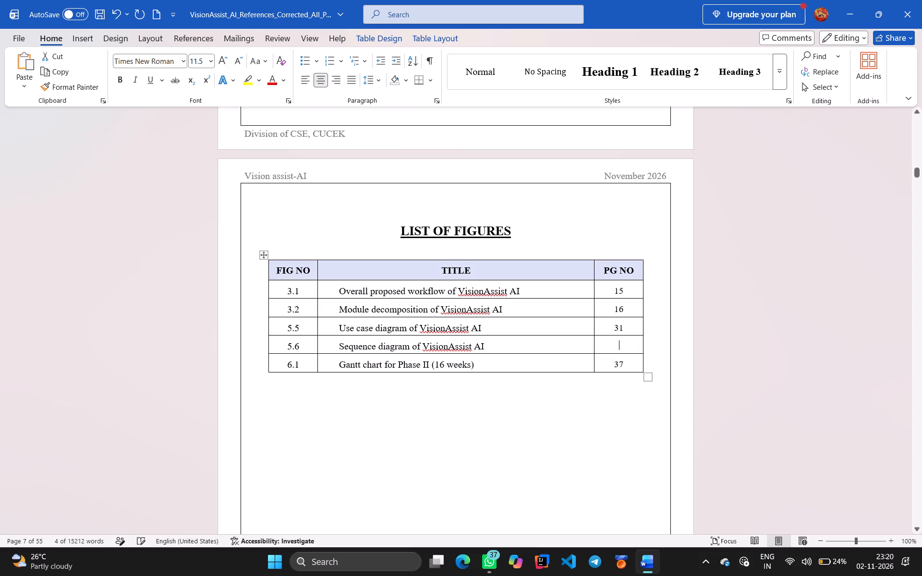
Check the List of Tables, abbreviations, table of contents and List of Figures pages for remaining bookmark error texts.
scroll(599, 348, down, 3)
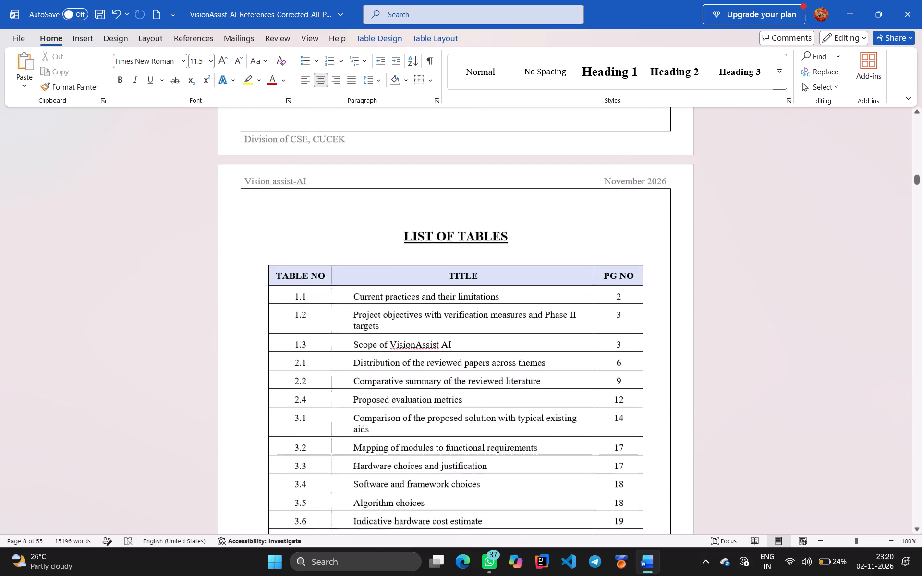
scroll(599, 348, down, 3)
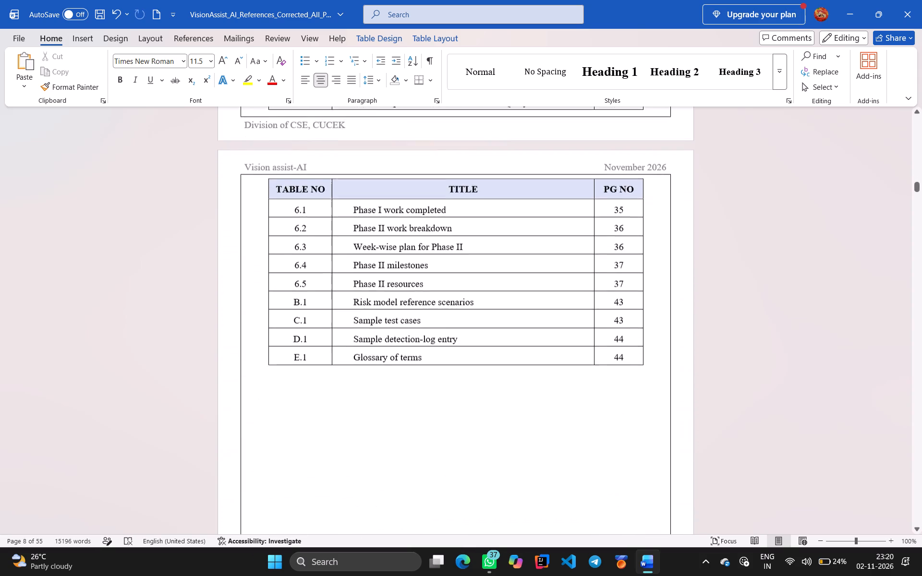
scroll(599, 348, down, 3)
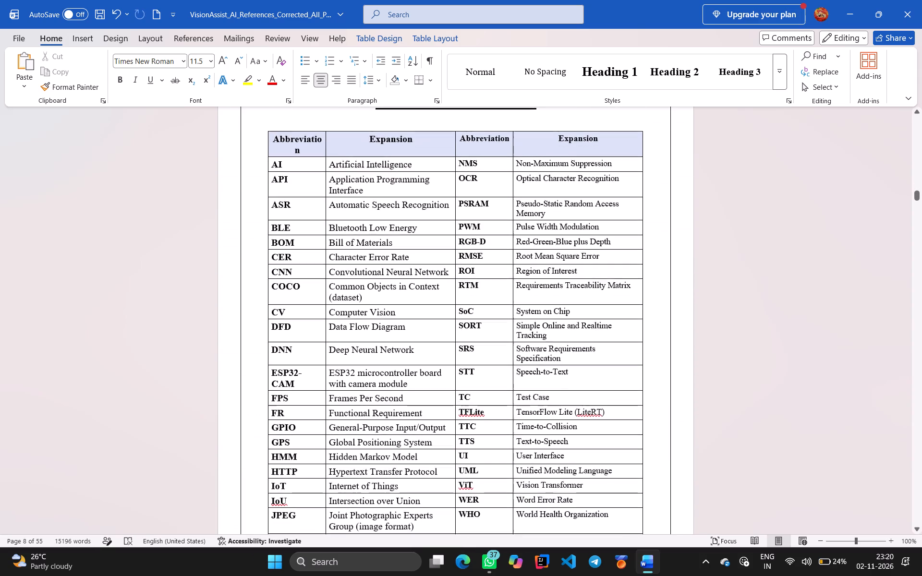
scroll(599, 348, down, 2)
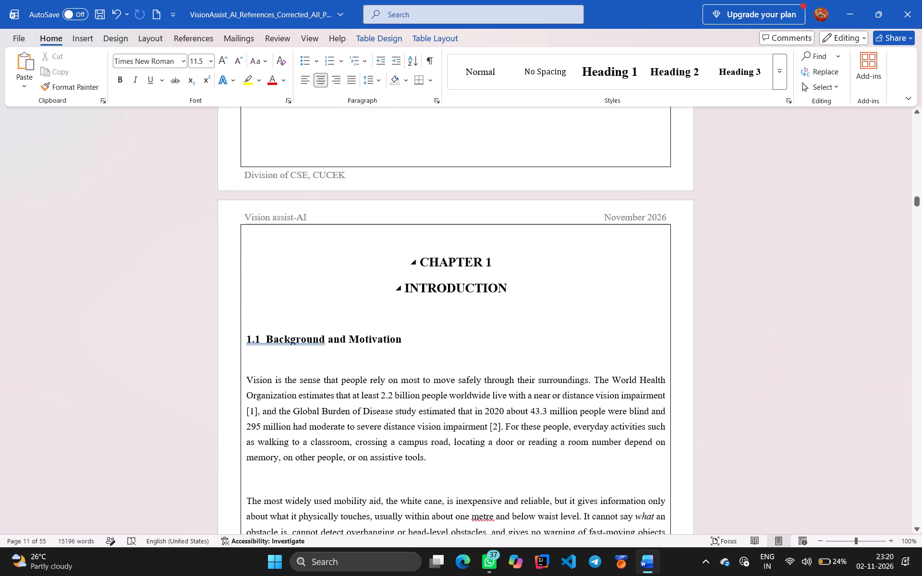
scroll(540, 312, up, 6)
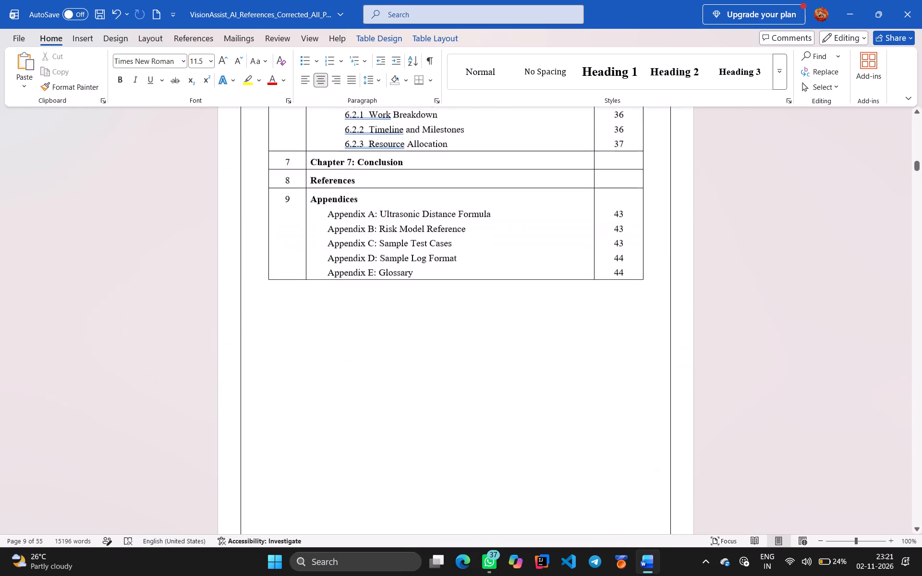
scroll(540, 312, up, 2)
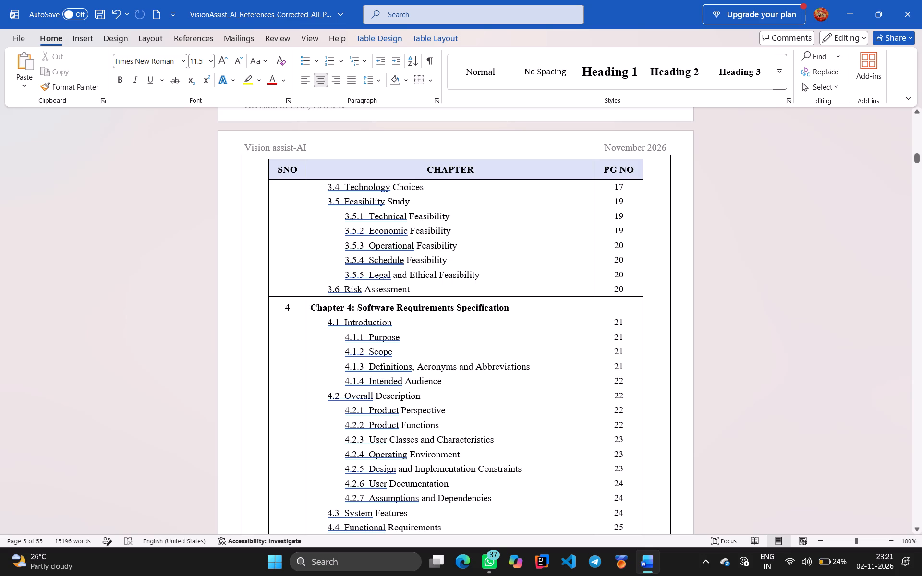
scroll(498, 324, down, 4)
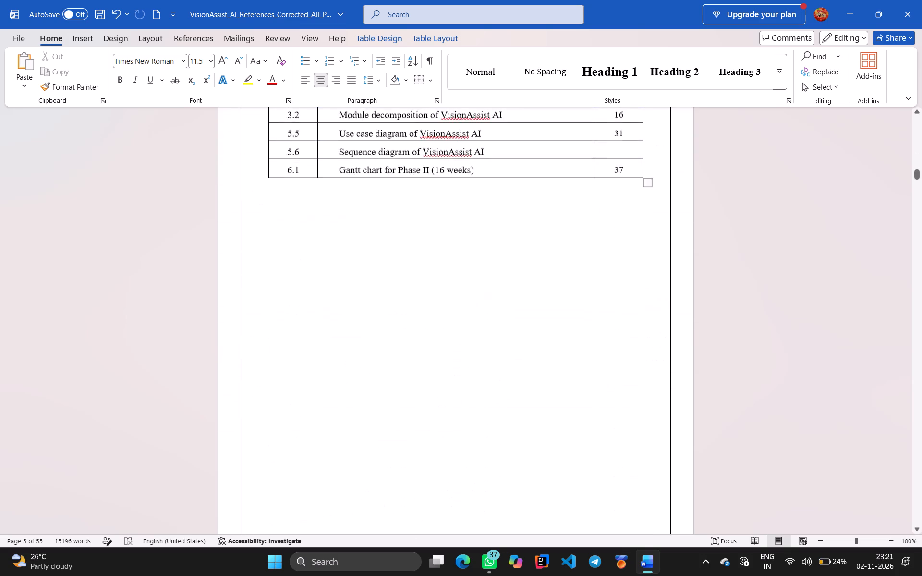
Look over the List of Figures, List of Tables, abbreviations, abstract and table of contents pages for leftover page number problems.
scroll(498, 324, down, 4)
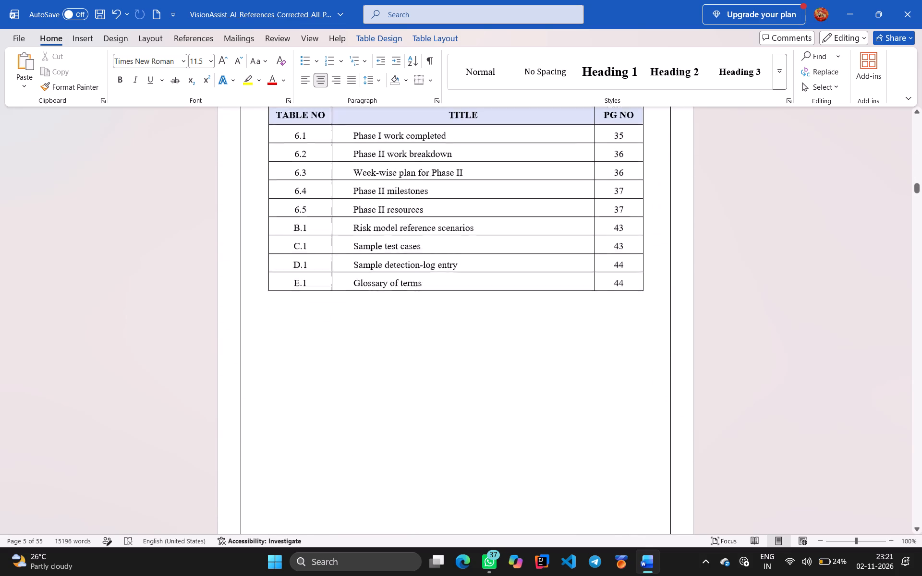
scroll(498, 324, down, 3)
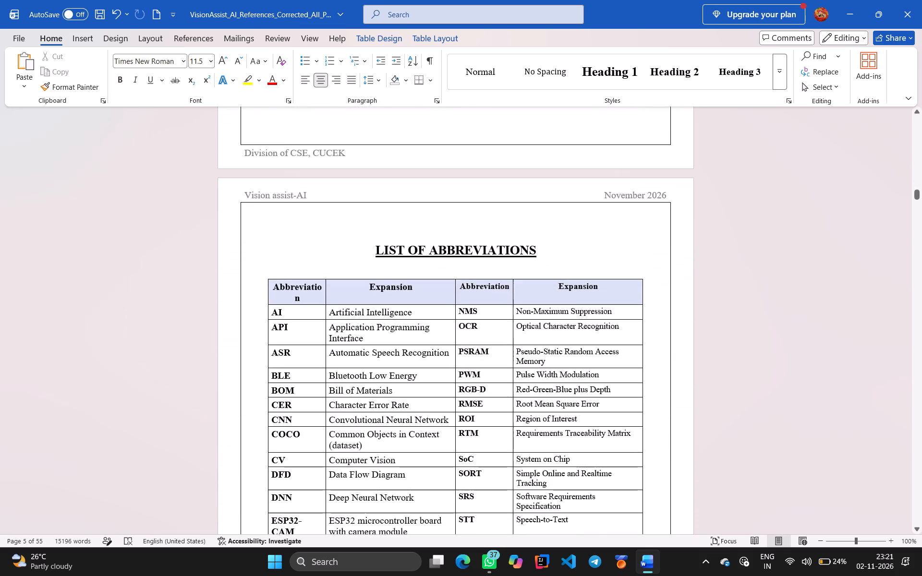
scroll(498, 324, down, 2)
scroll(498, 324, up, 6)
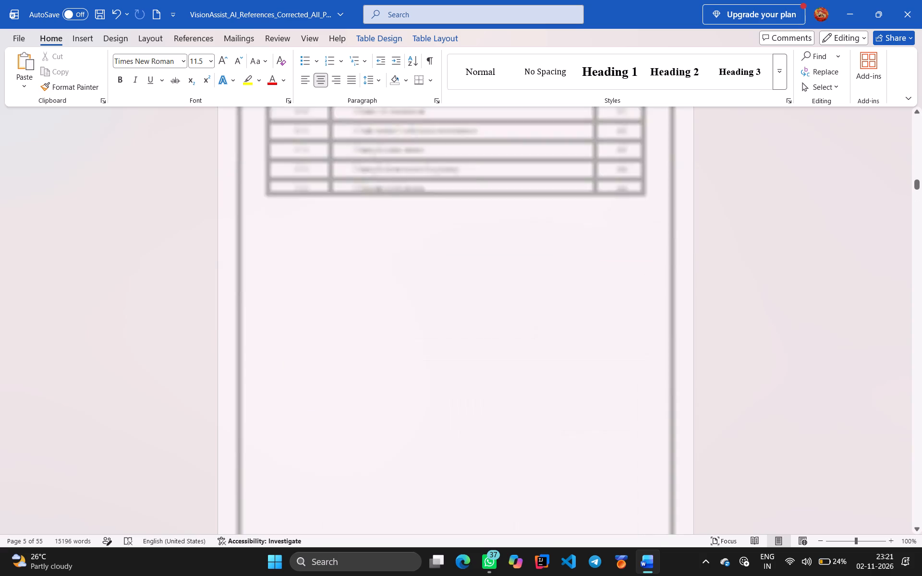
scroll(498, 324, up, 3)
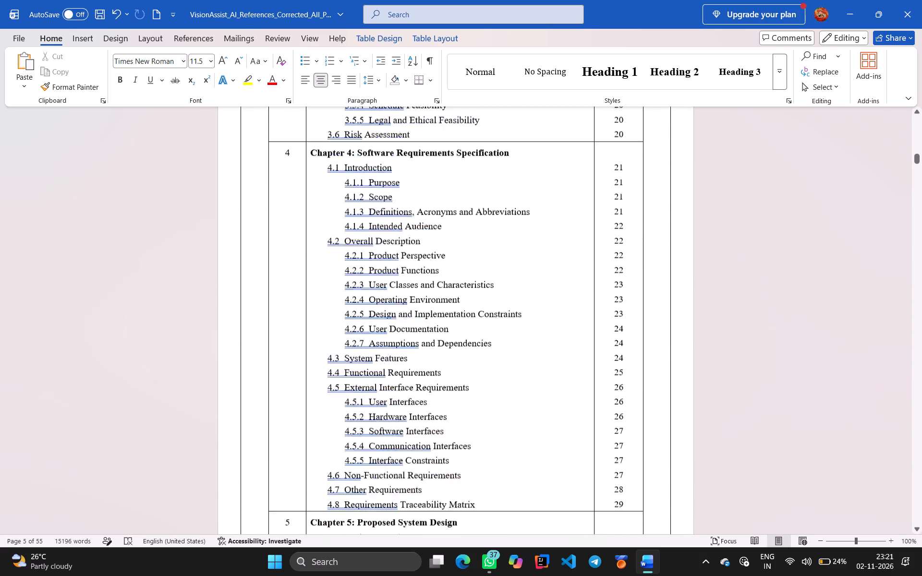
scroll(498, 324, up, 5)
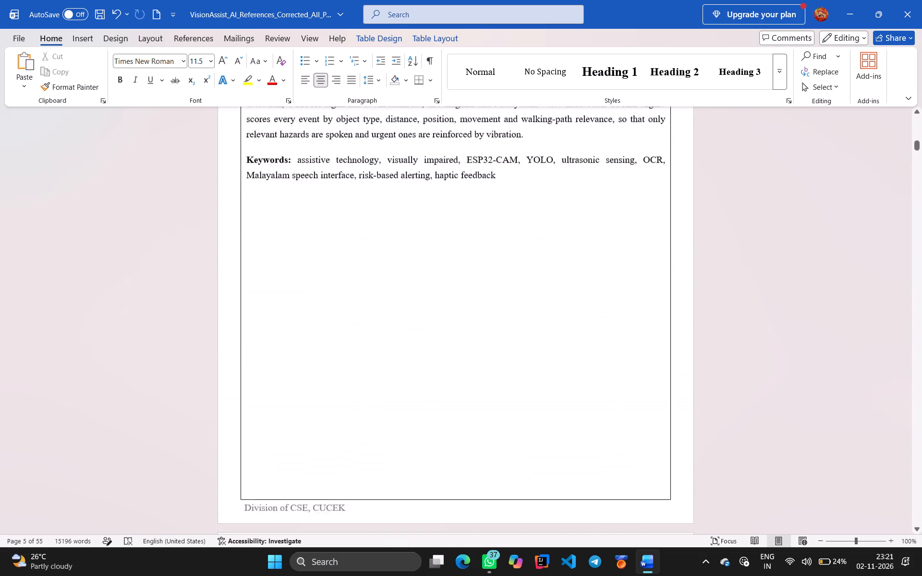
scroll(498, 324, up, 2)
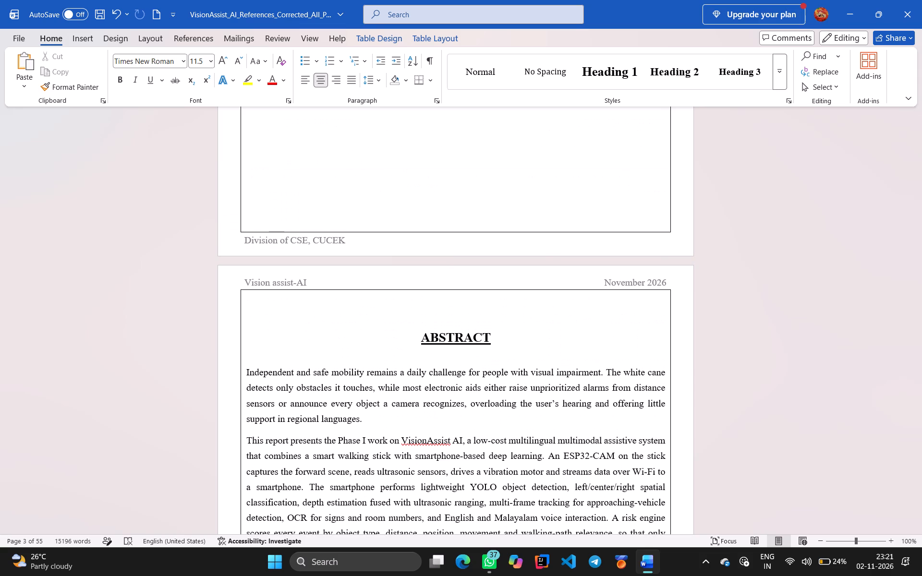
scroll(498, 324, up, 3)
scroll(498, 324, down, 6)
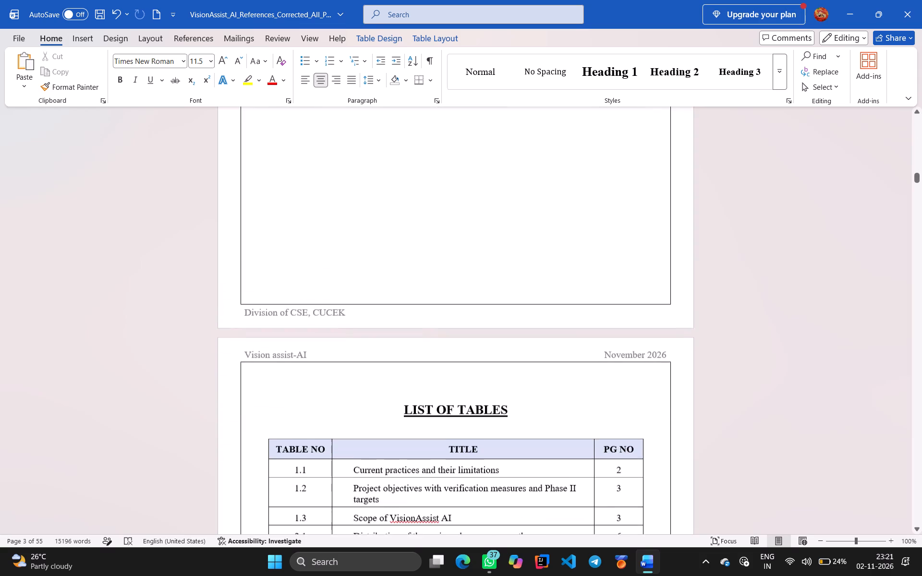
scroll(498, 324, up, 3)
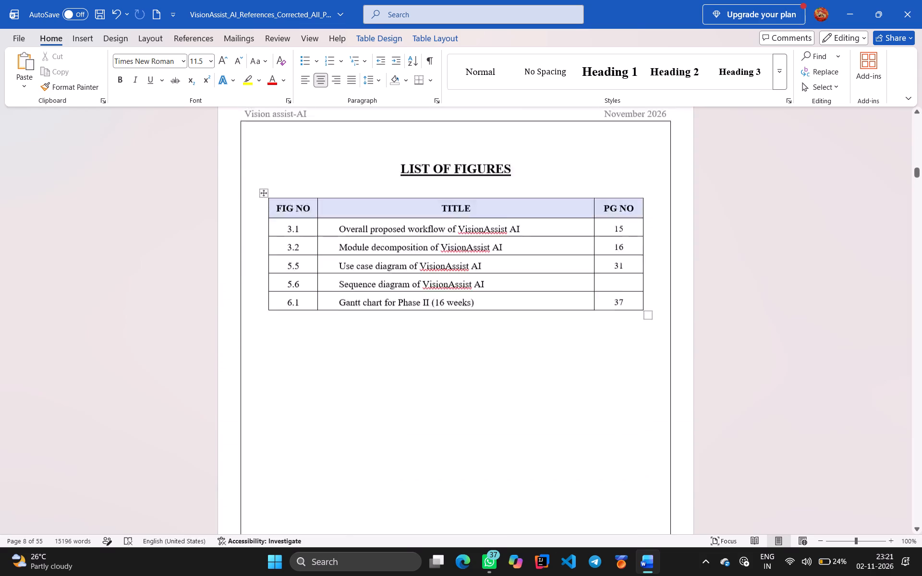
scroll(498, 324, up, 1)
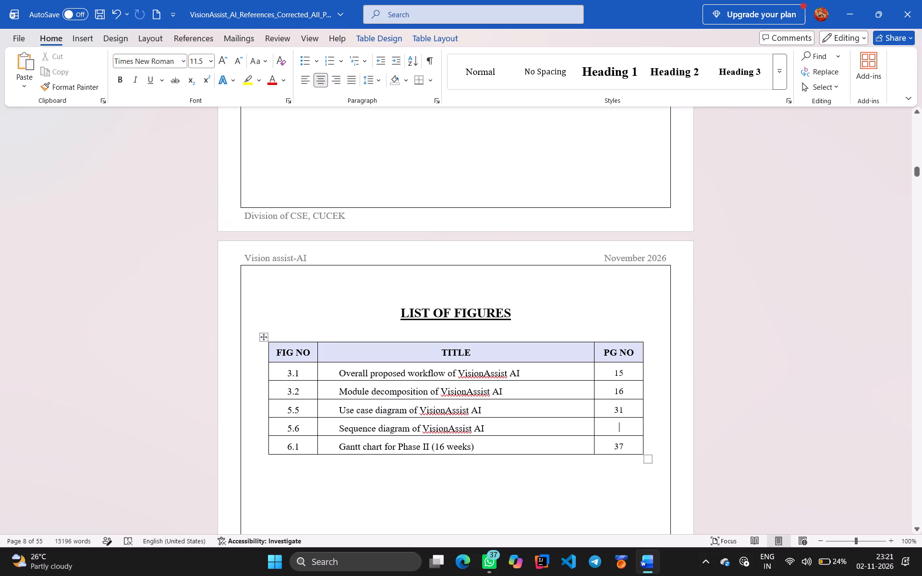
scroll(498, 324, up, 15)
scroll(498, 324, down, 7)
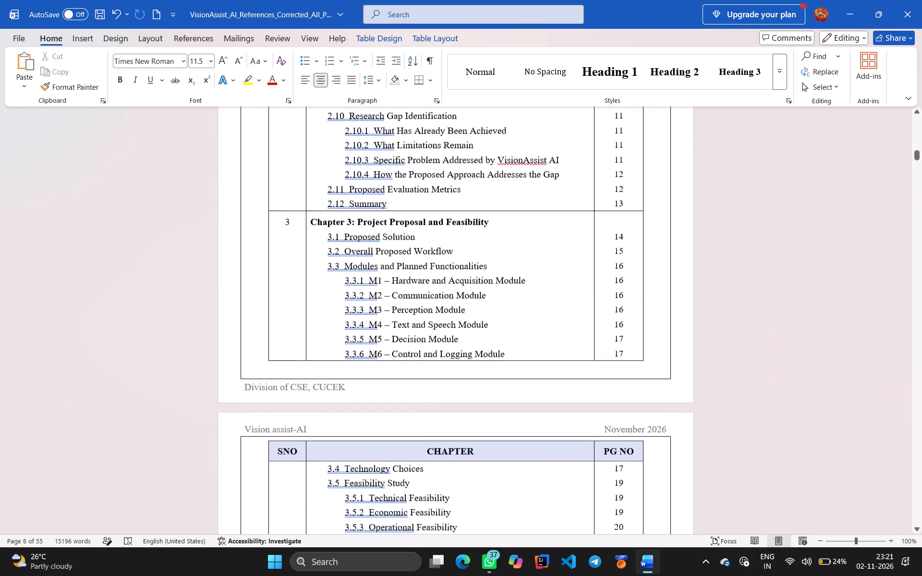
scroll(498, 324, right, 1)
scroll(498, 324, up, 2)
scroll(498, 324, down, 1)
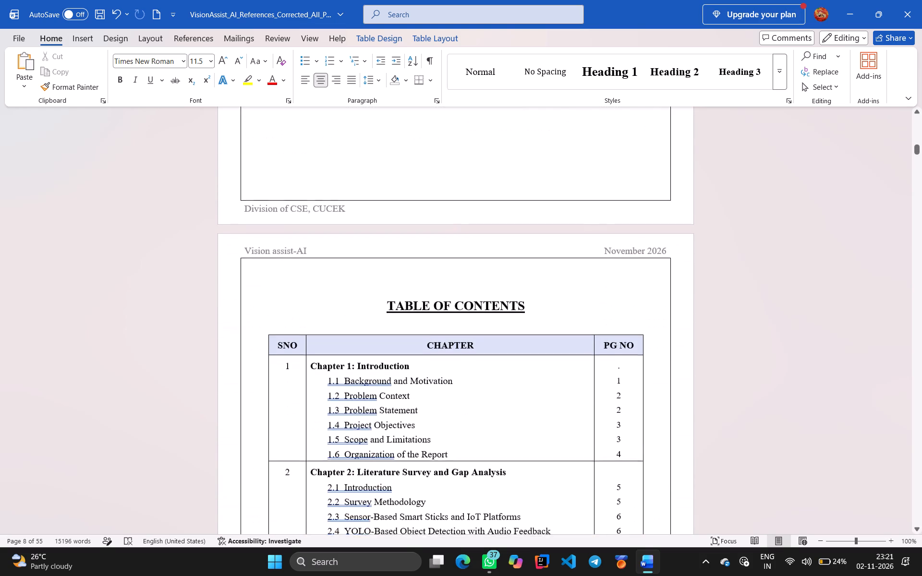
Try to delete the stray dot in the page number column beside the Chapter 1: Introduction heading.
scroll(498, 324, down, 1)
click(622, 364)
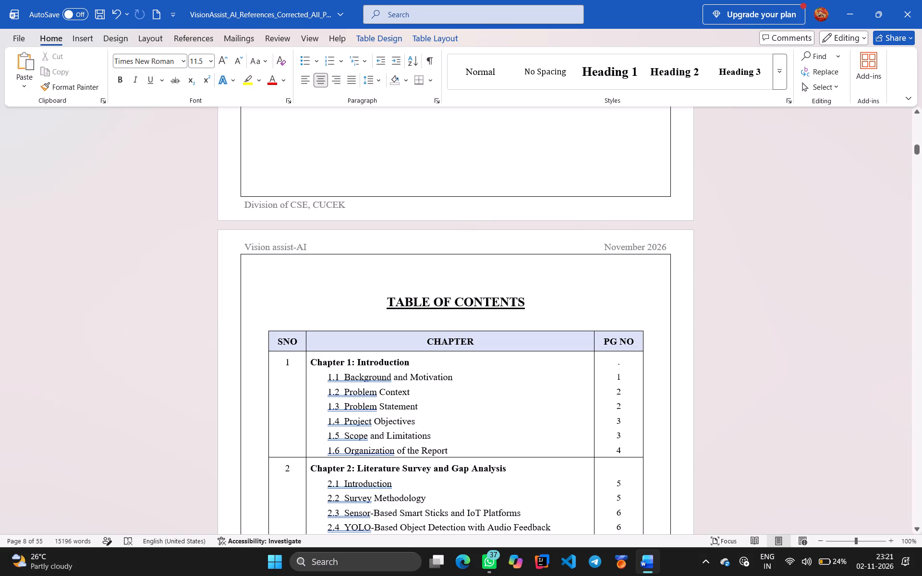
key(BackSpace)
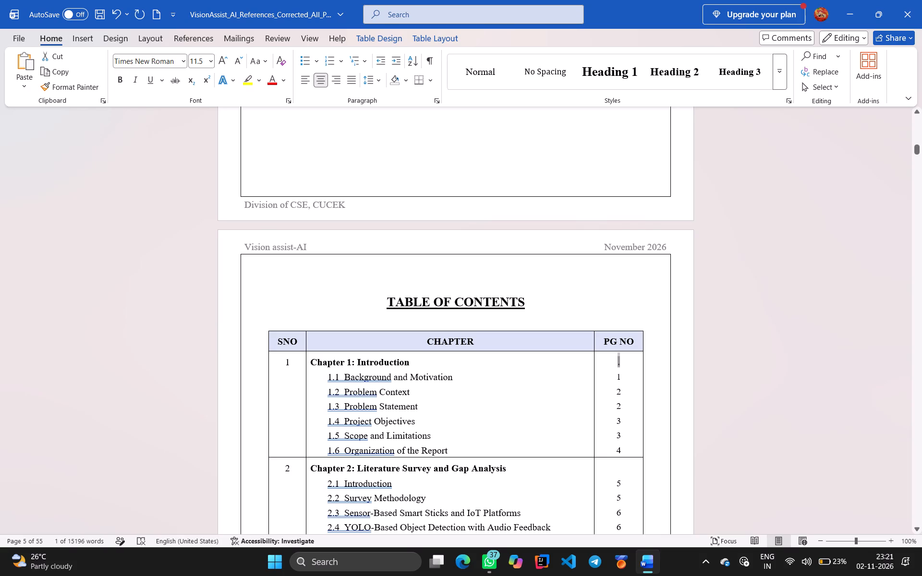
Examine the table of contents entries and their page numbers from Chapter 1 through the Appendices.
scroll(610, 431, down, 2)
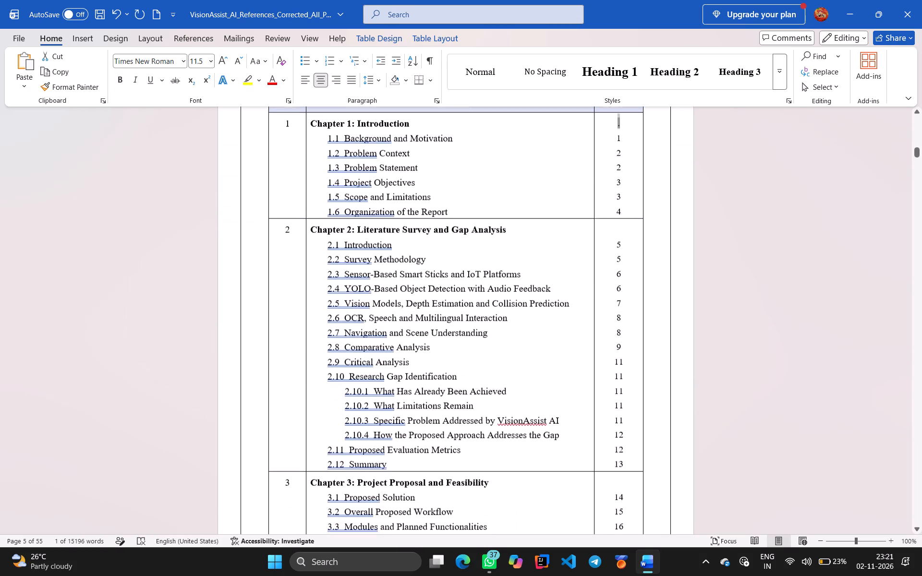
scroll(610, 431, down, 3)
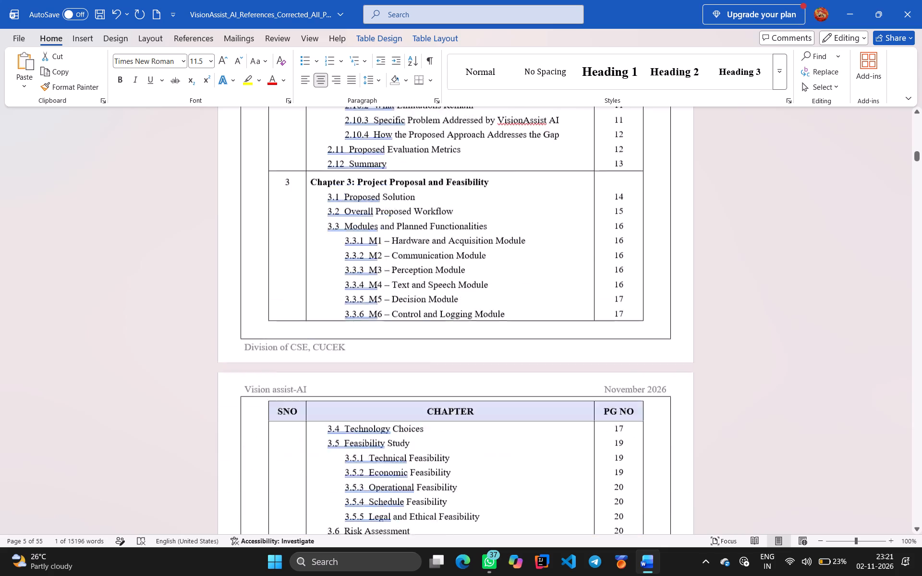
scroll(610, 431, down, 2)
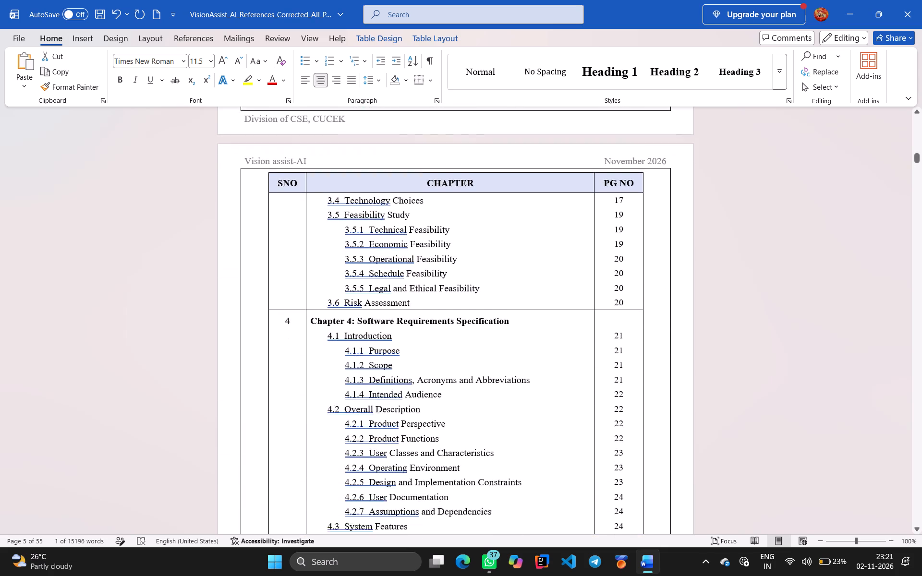
scroll(610, 429, down, 1)
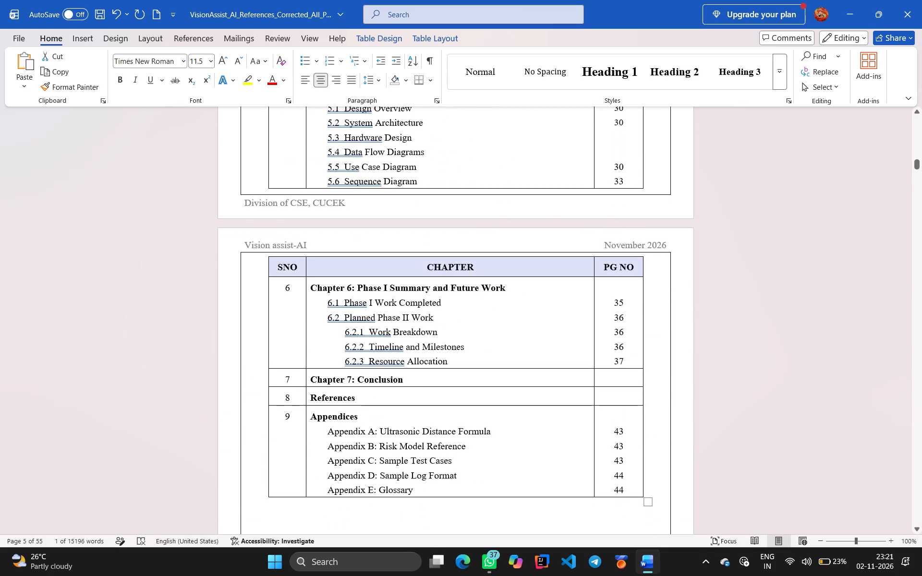
scroll(610, 429, down, 1)
scroll(610, 429, up, 1)
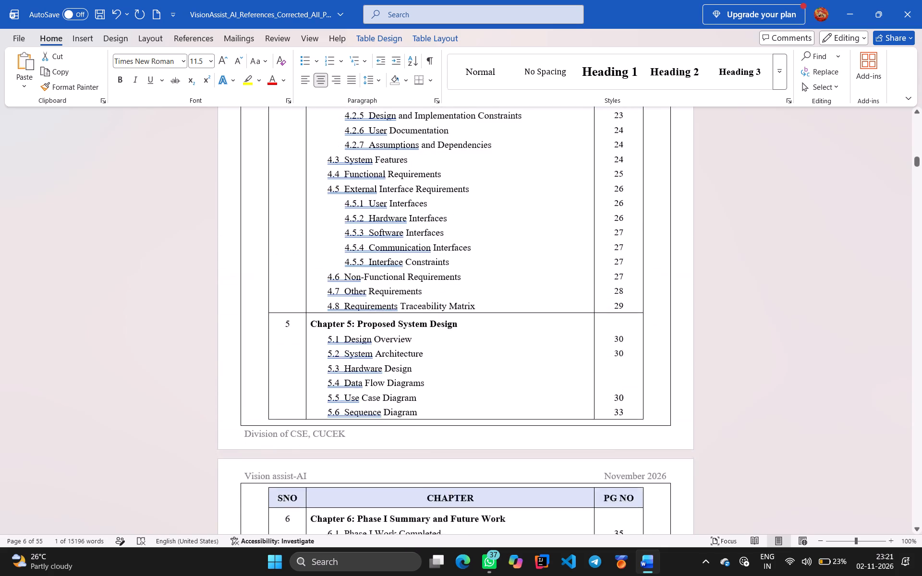
scroll(610, 429, up, 1)
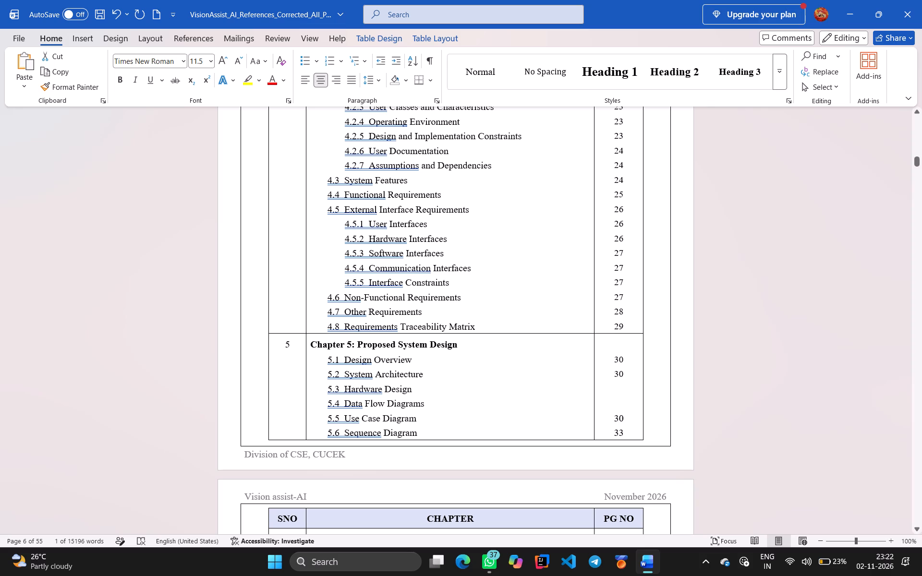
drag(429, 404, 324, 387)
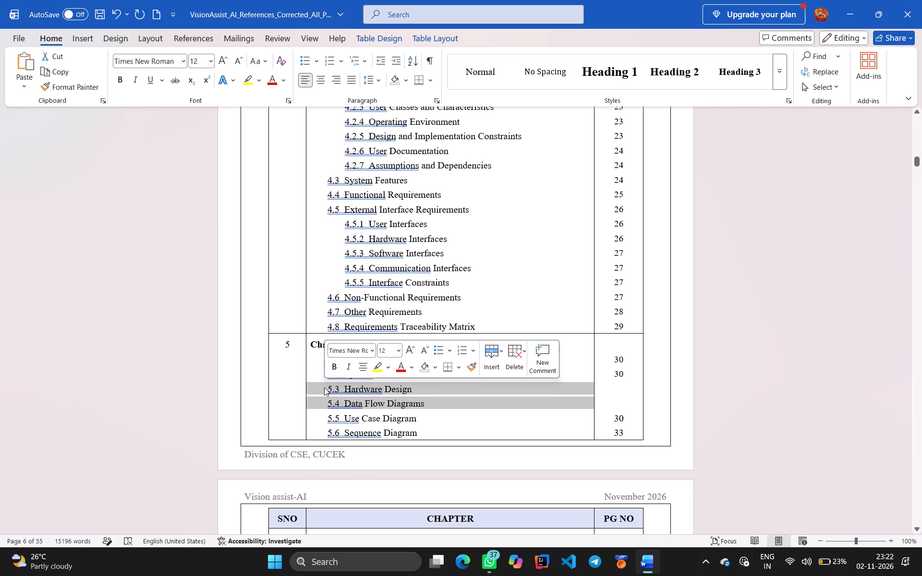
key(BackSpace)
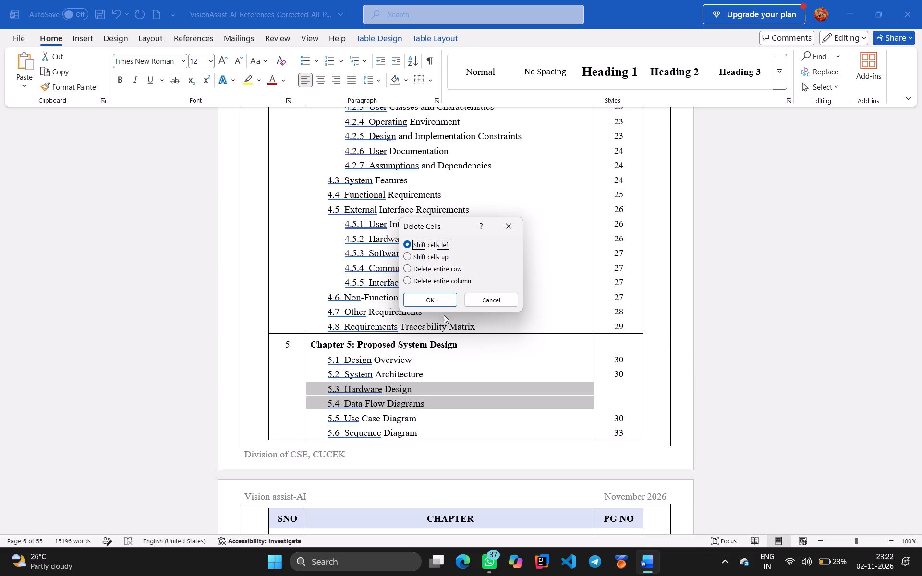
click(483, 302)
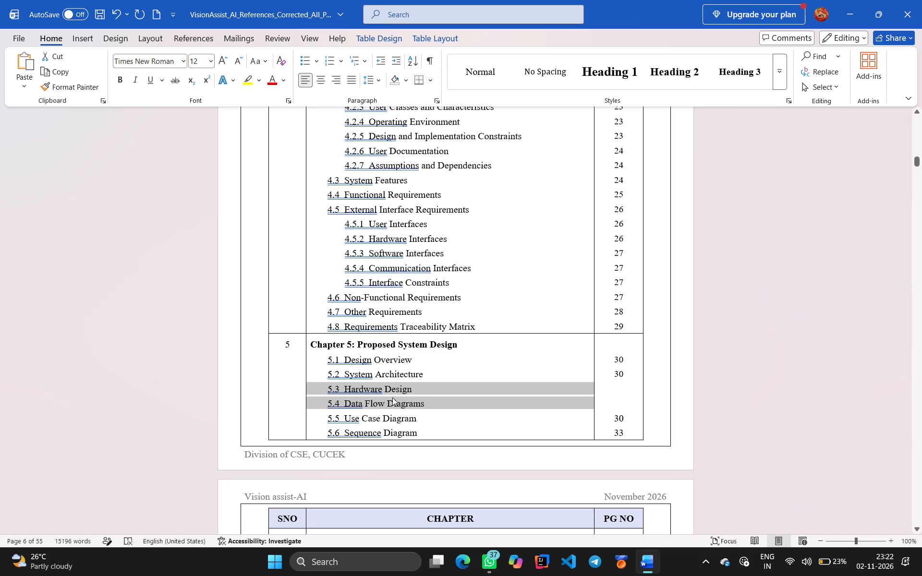
Delete the text of the 5.3 Hardware Design and 5.4 Data Flow Diagrams entries from the table of contents.
click(431, 402)
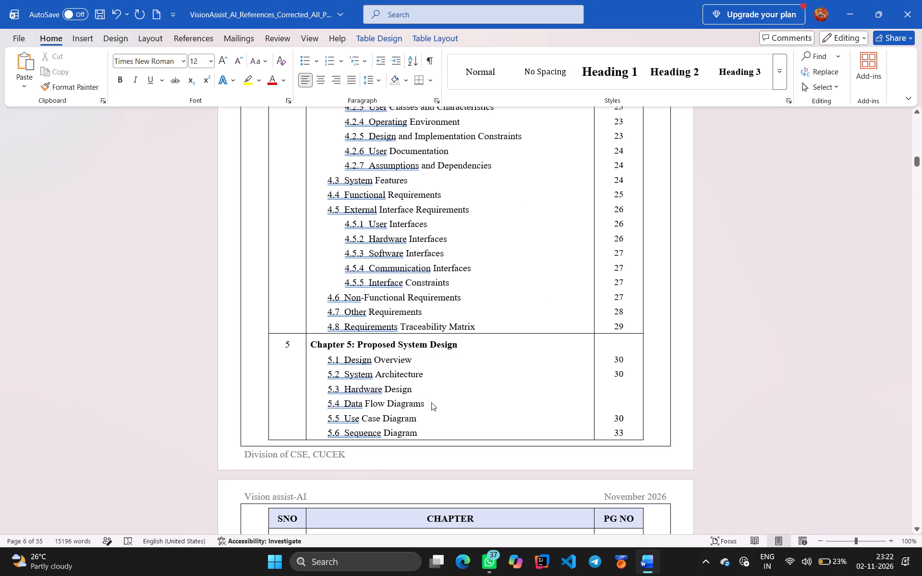
drag(425, 403, 343, 387)
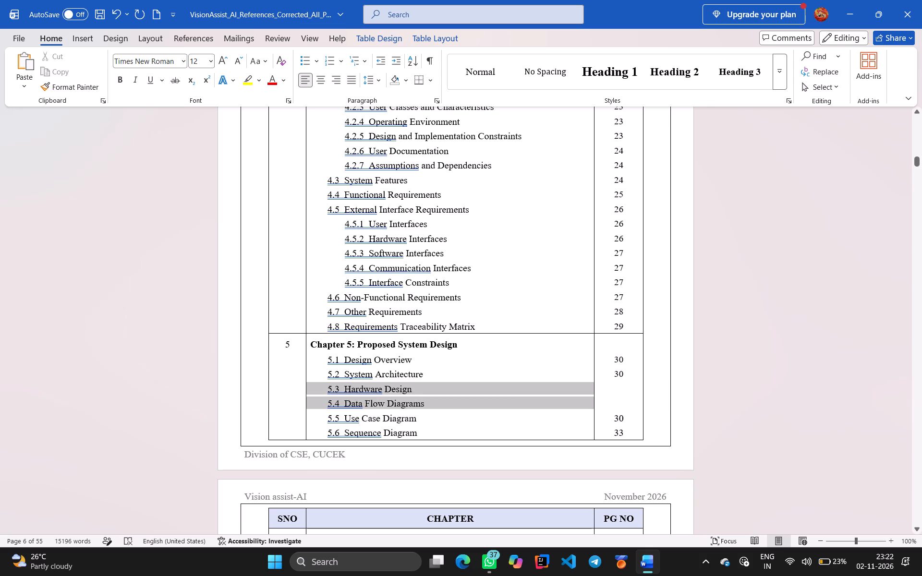
drag(343, 387, 328, 386)
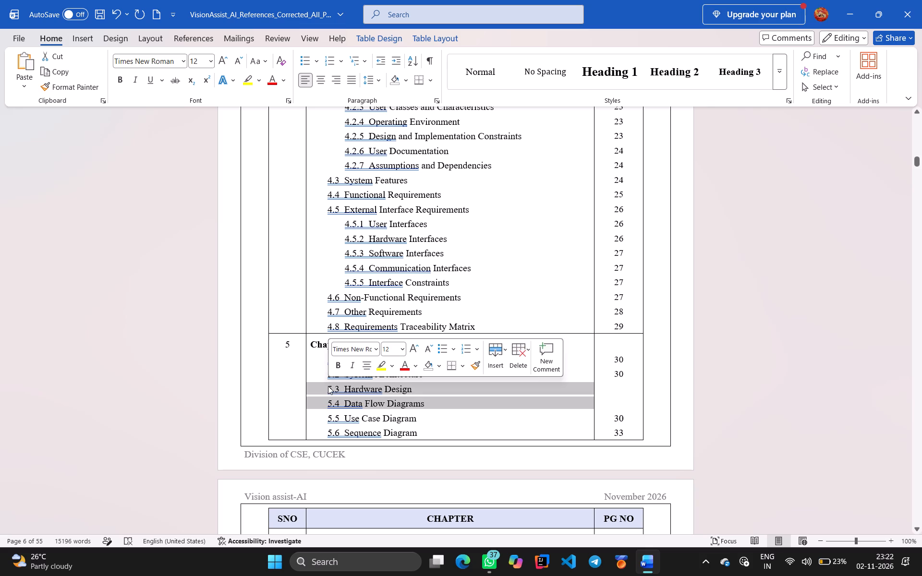
key(Delete)
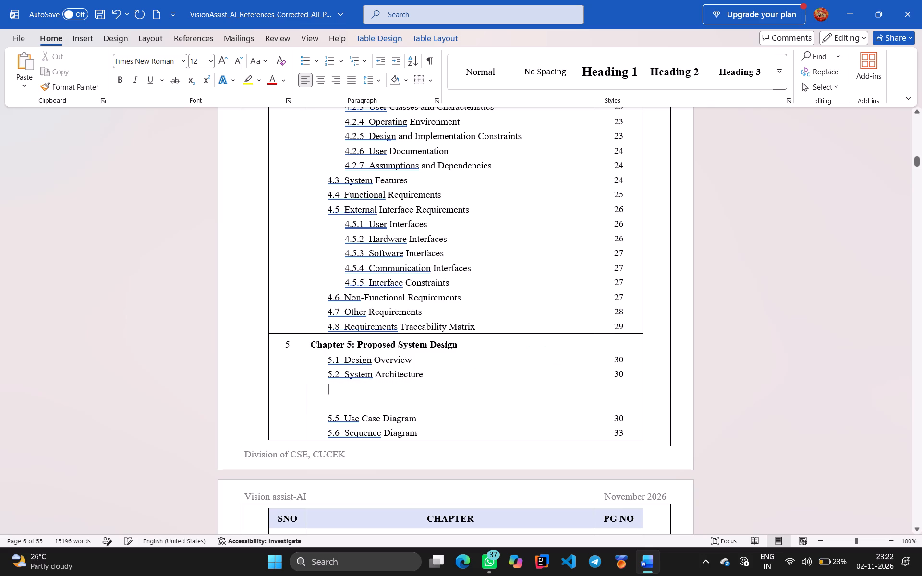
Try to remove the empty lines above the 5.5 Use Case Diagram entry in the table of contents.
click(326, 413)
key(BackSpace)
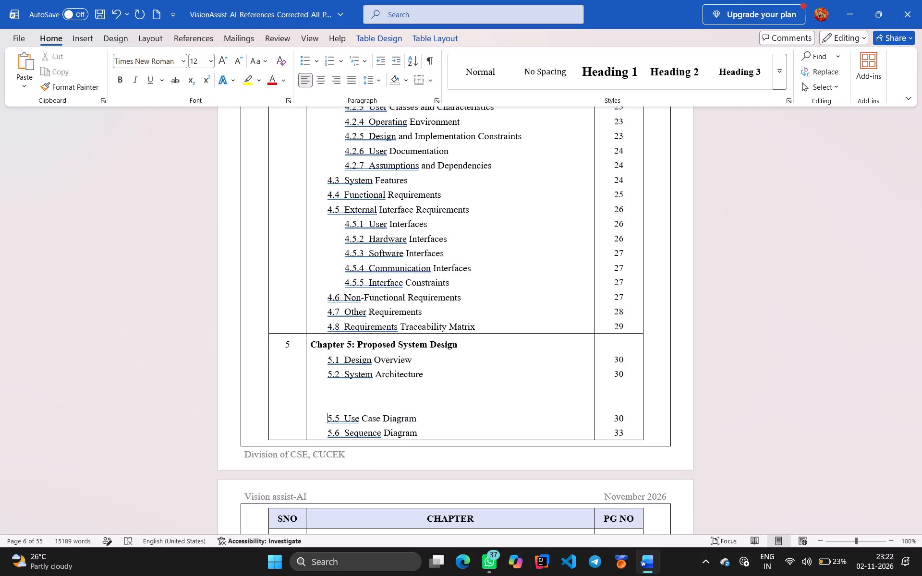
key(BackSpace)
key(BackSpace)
Renumber the Use Case Diagram section heading in the body of Chapter 5 to 5.3.
scroll(339, 405, down, 6)
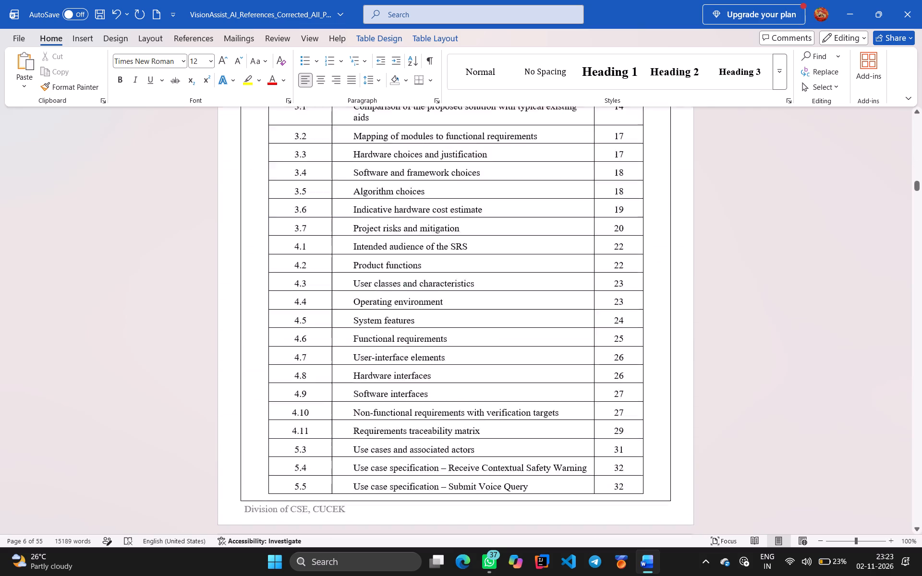
scroll(339, 405, down, 6)
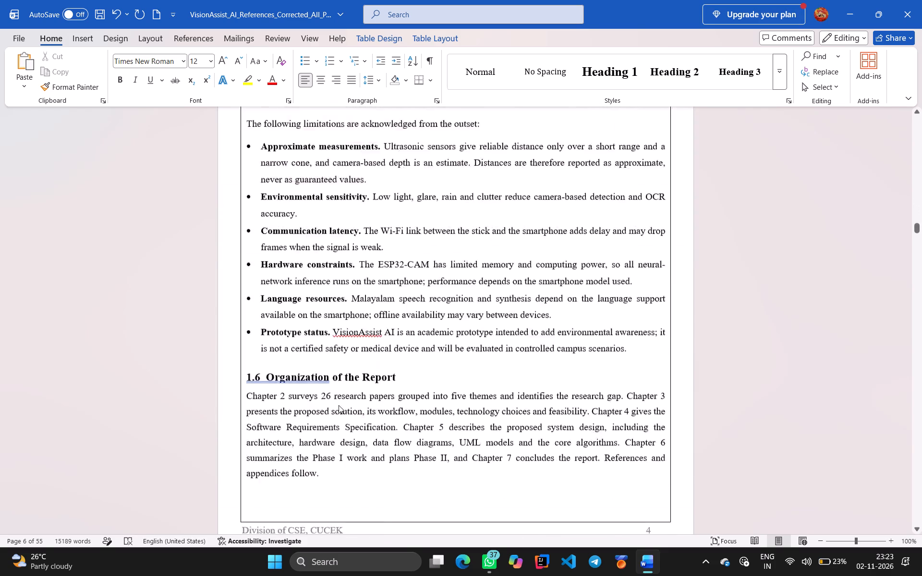
scroll(339, 405, down, 5)
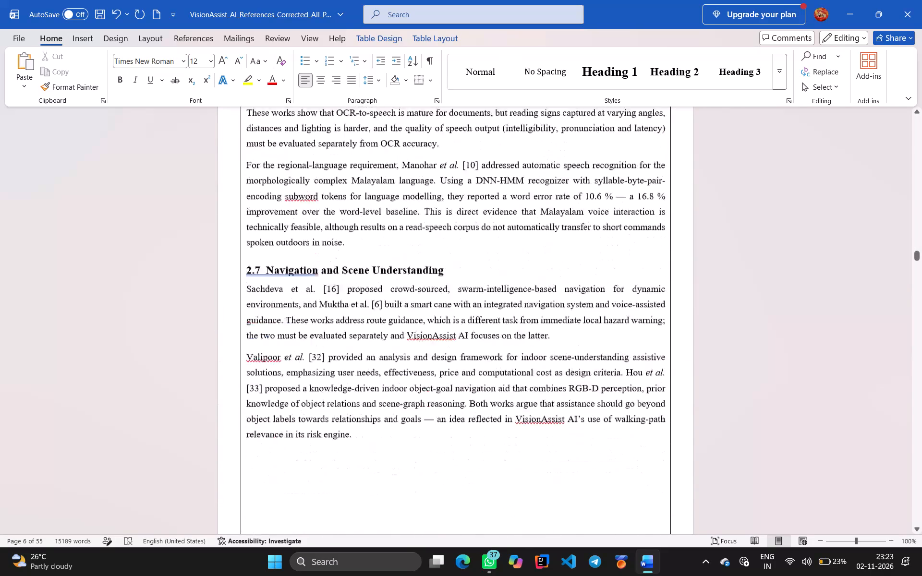
scroll(339, 405, down, 2)
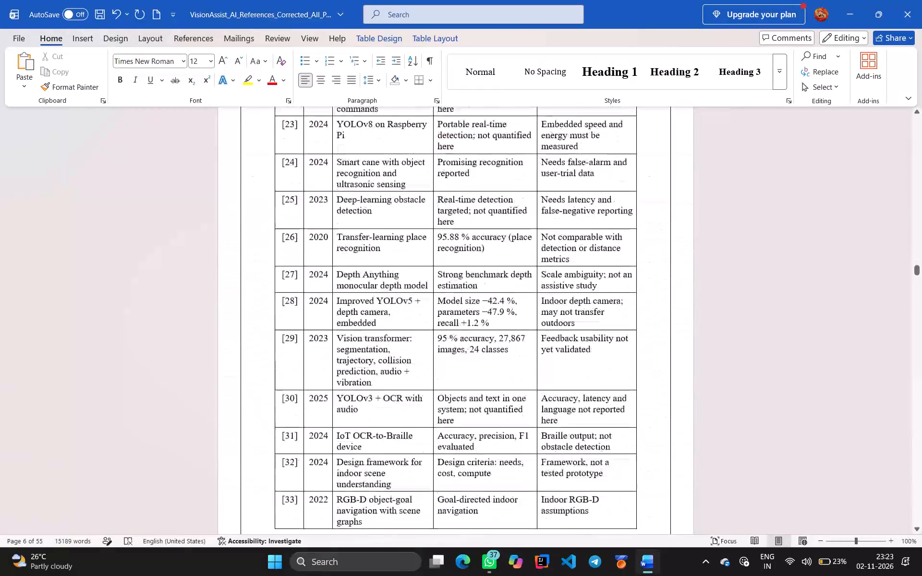
scroll(339, 405, down, 3)
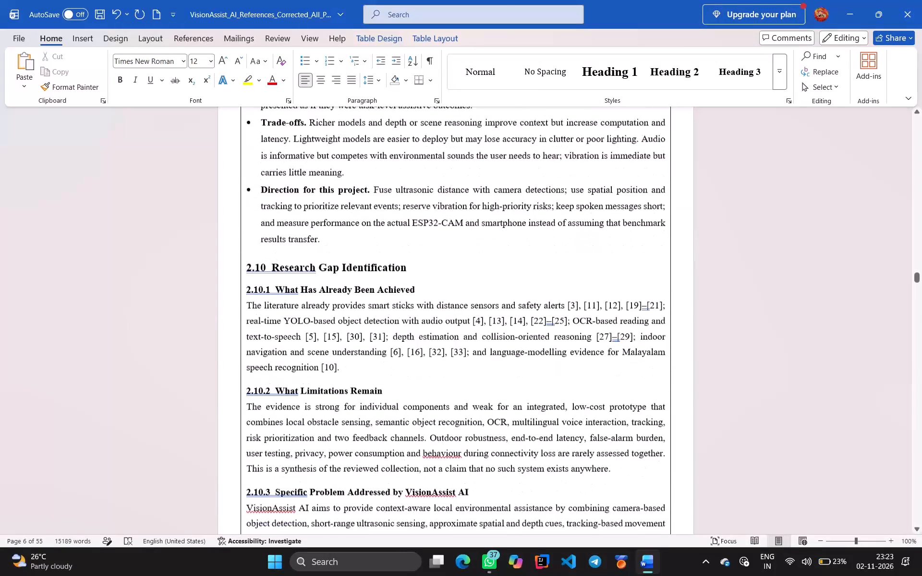
scroll(339, 405, down, 6)
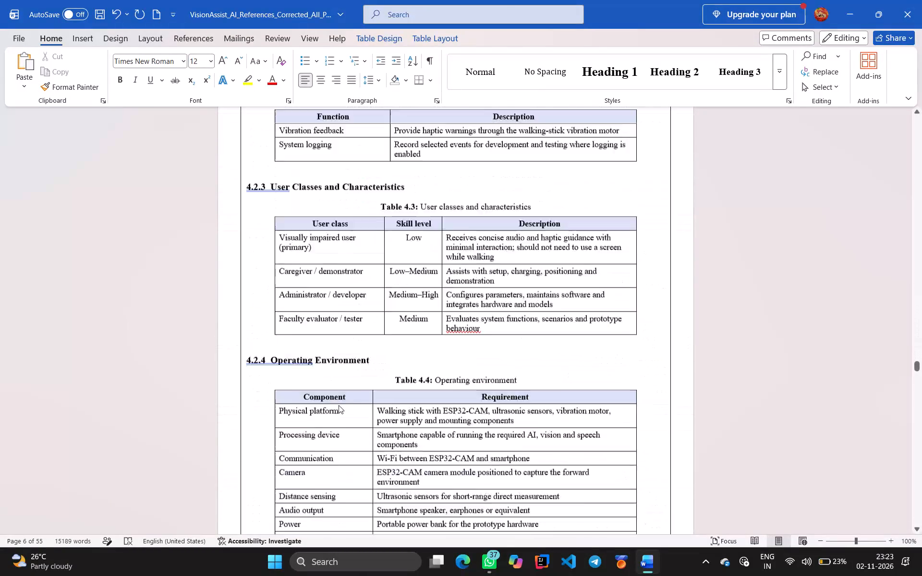
scroll(339, 405, down, 6)
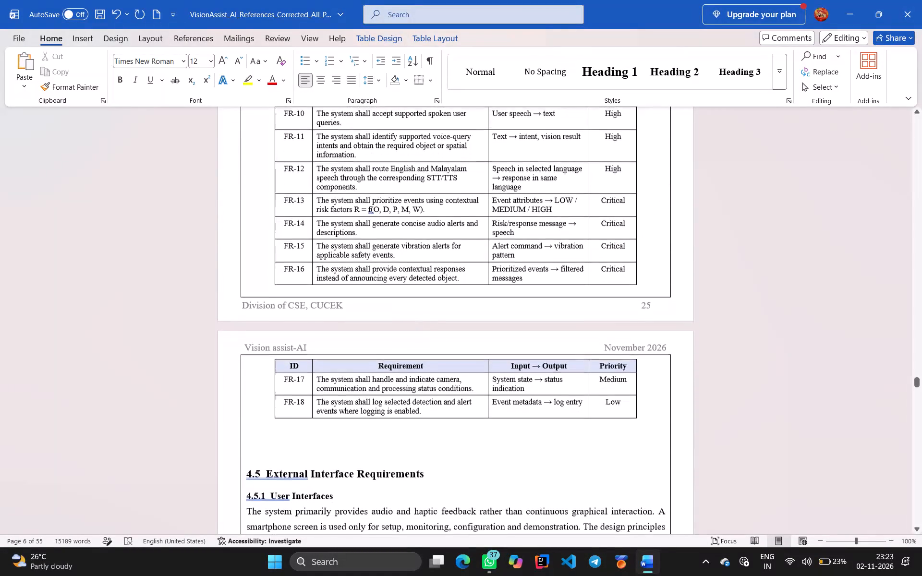
scroll(339, 405, down, 5)
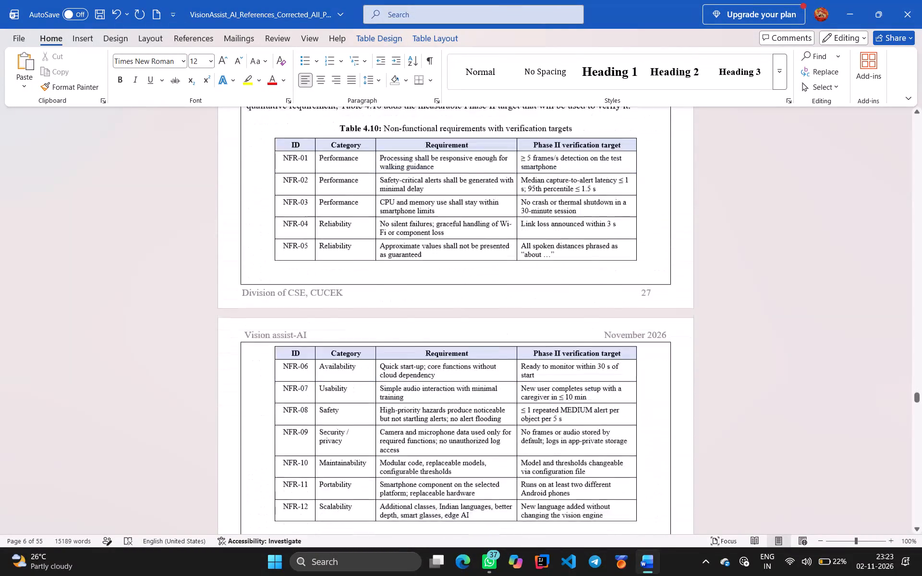
scroll(339, 405, down, 5)
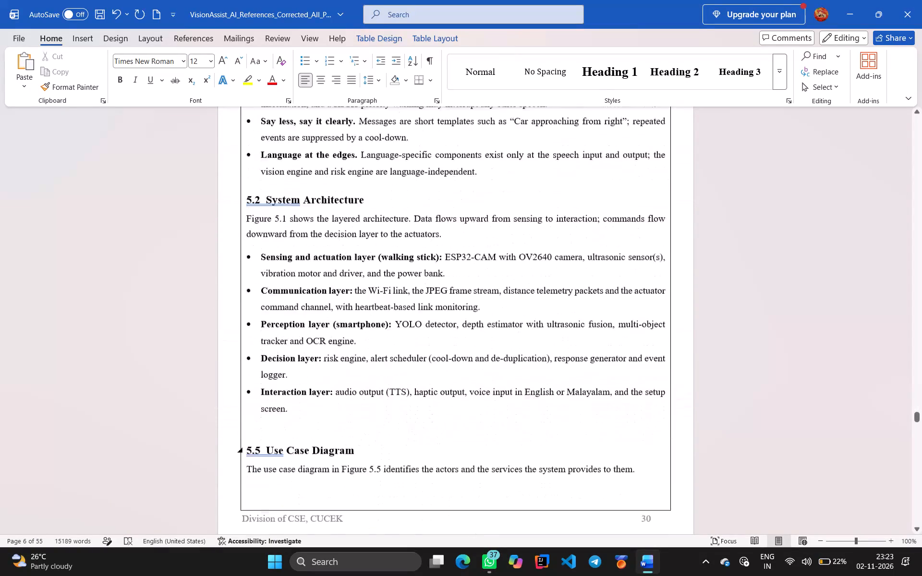
scroll(339, 405, down, 3)
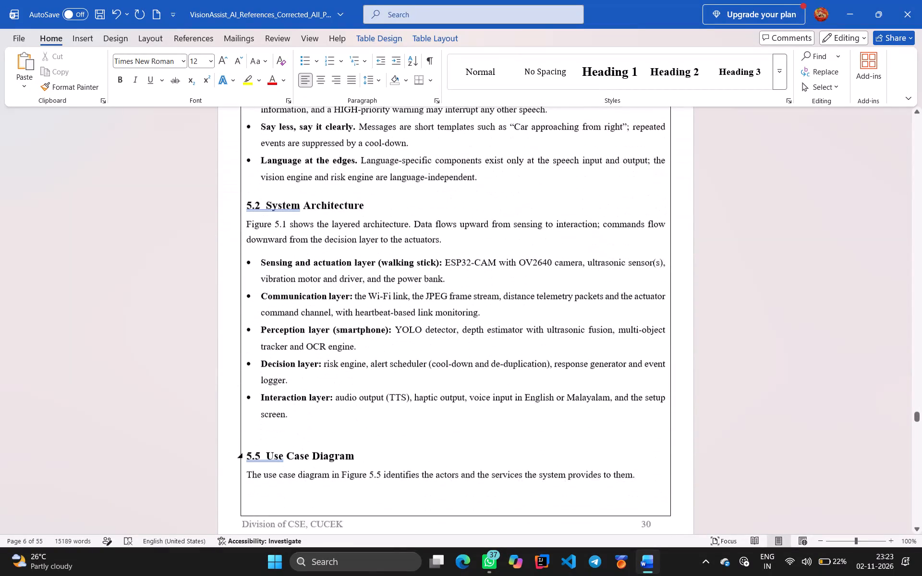
scroll(339, 405, down, 1)
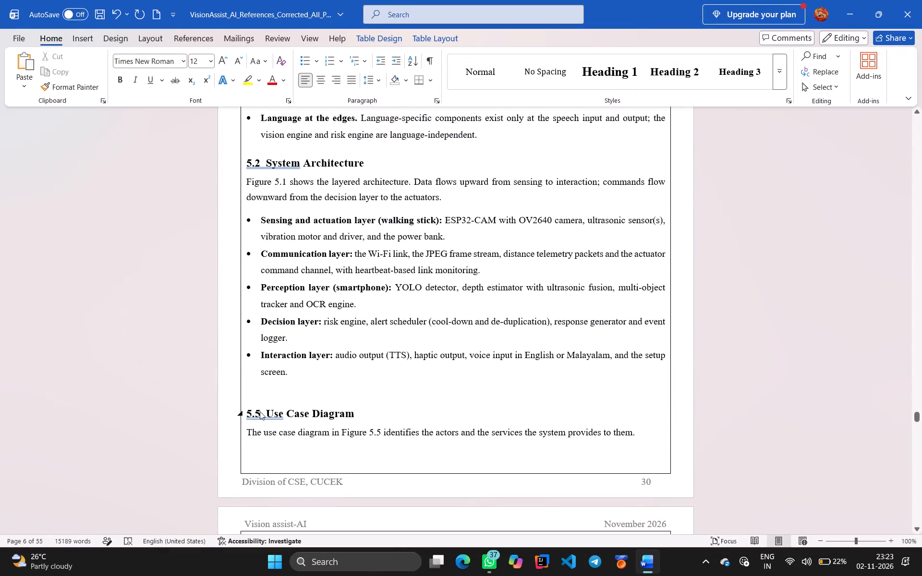
click(261, 411)
key(BackSpace)
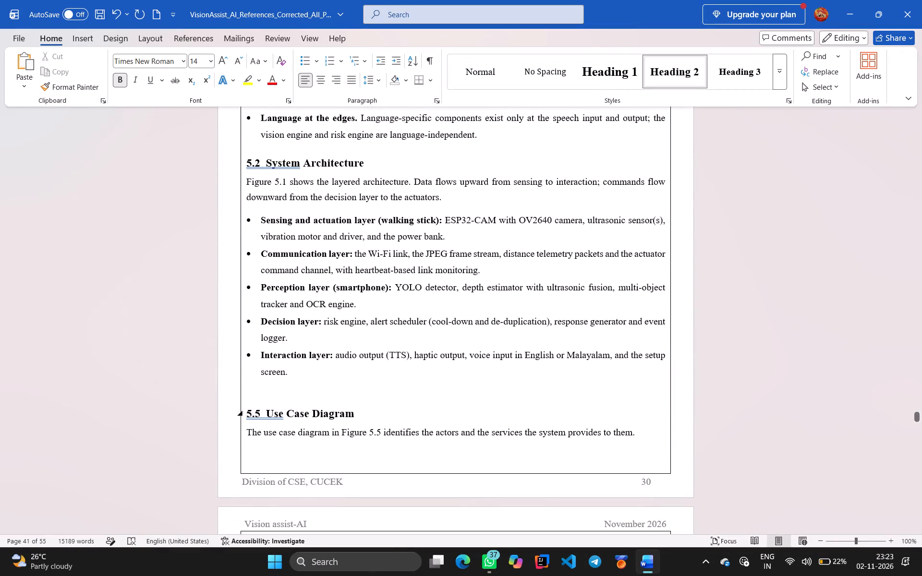
key(3)
Renumber the Sequence Diagram section heading in the body of Chapter 5 to 5.4, with a single space after the number.
scroll(261, 411, down, 2)
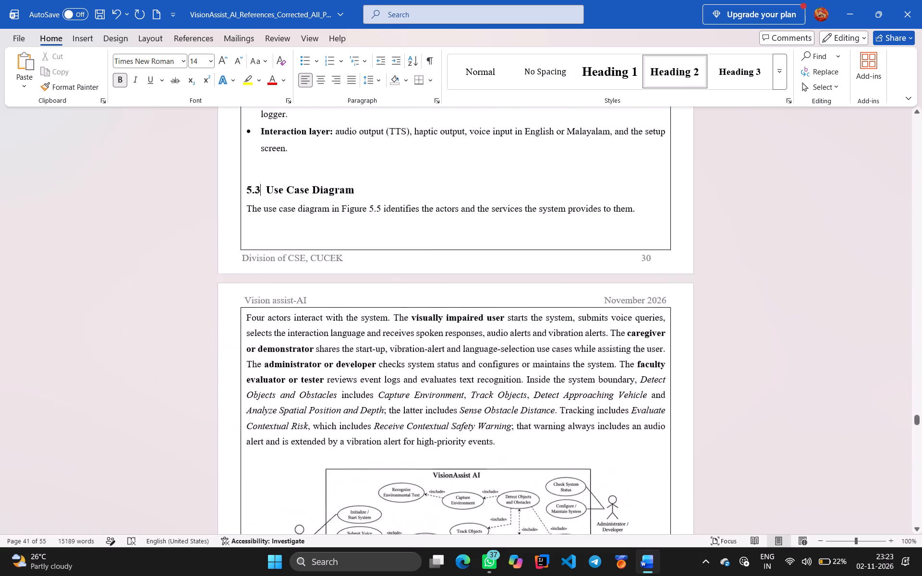
scroll(261, 411, down, 2)
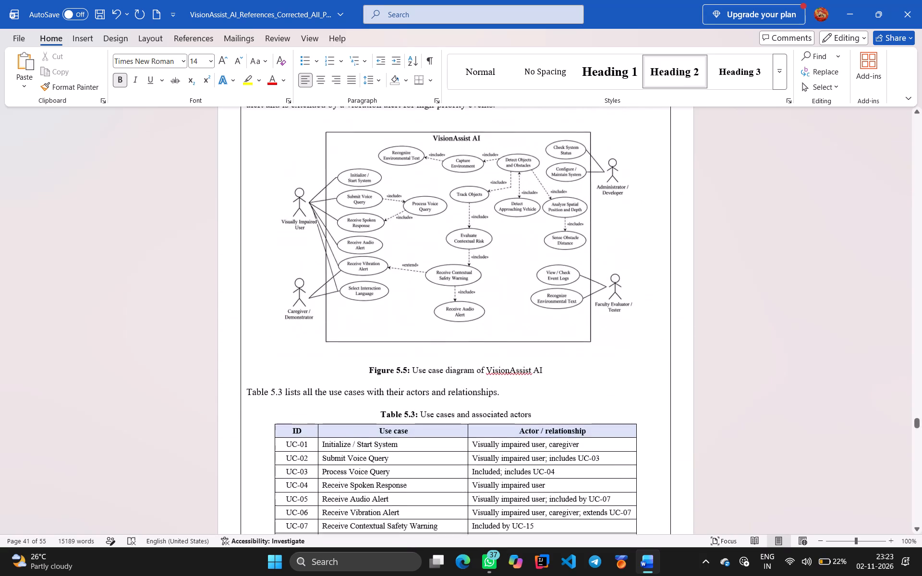
scroll(261, 411, down, 2)
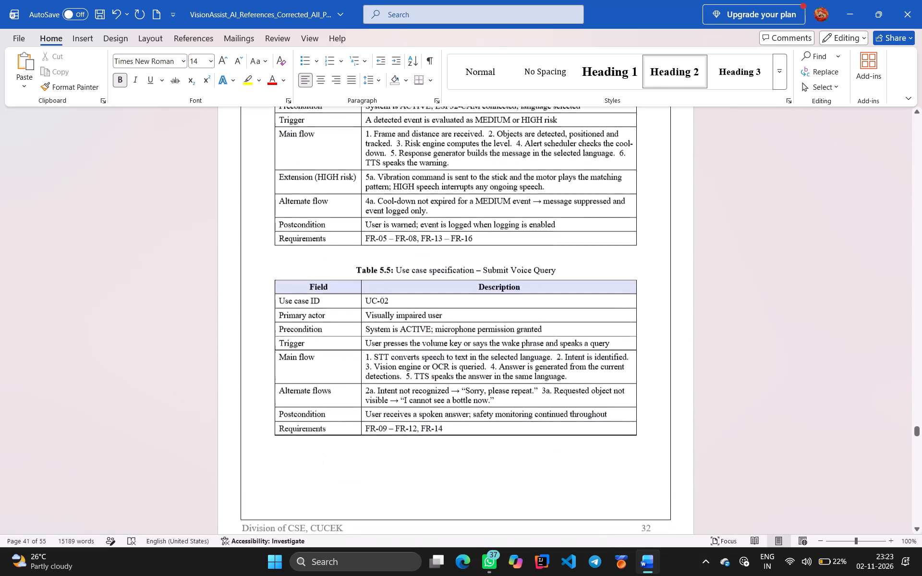
scroll(261, 411, down, 1)
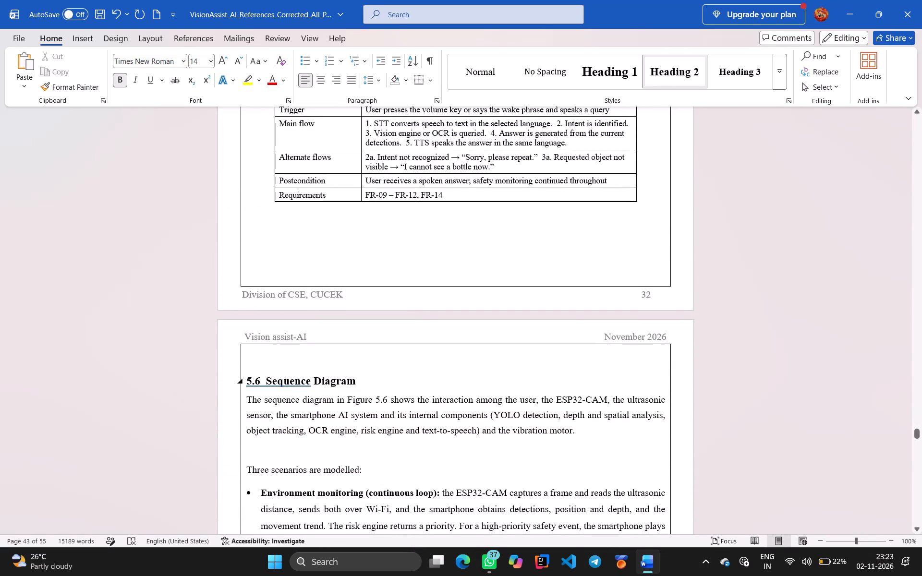
click(262, 378)
key(BackSpace)
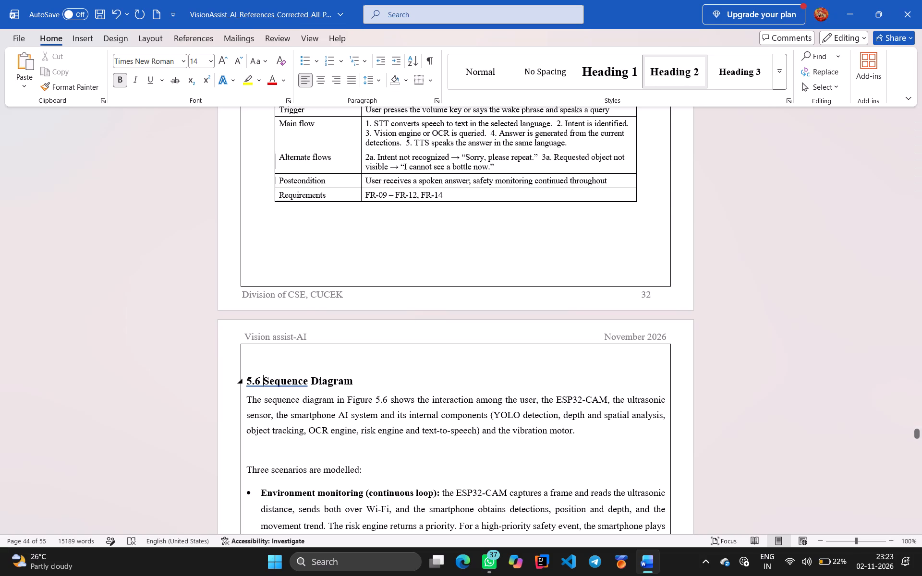
key(BackSpace)
key(4)
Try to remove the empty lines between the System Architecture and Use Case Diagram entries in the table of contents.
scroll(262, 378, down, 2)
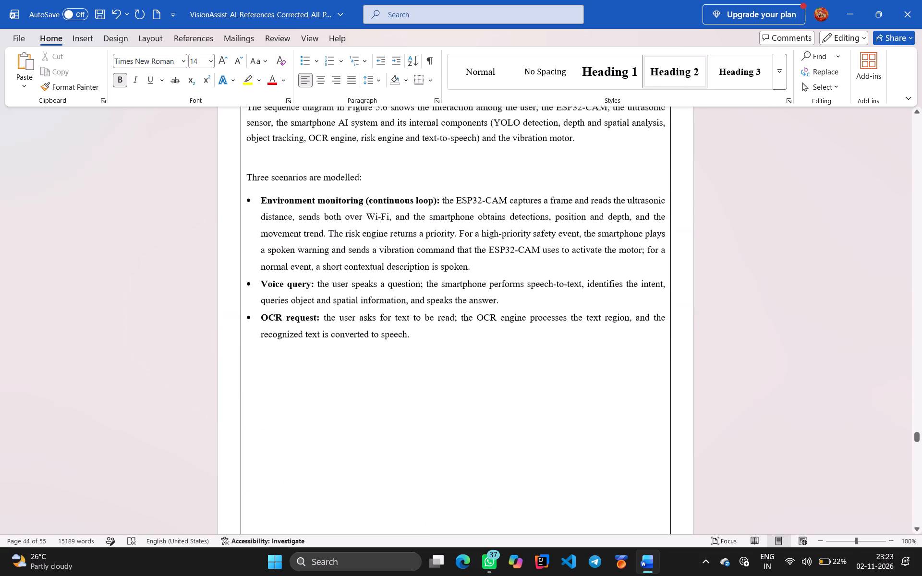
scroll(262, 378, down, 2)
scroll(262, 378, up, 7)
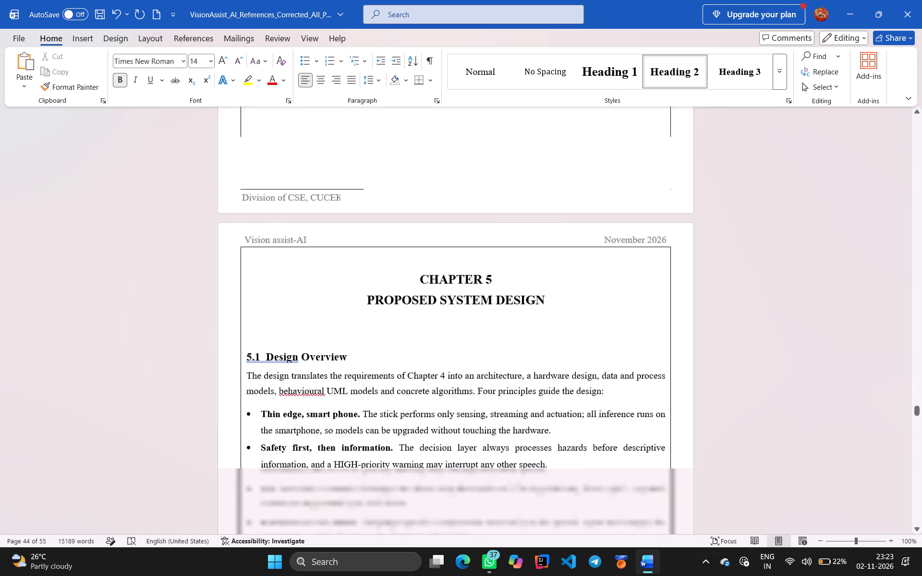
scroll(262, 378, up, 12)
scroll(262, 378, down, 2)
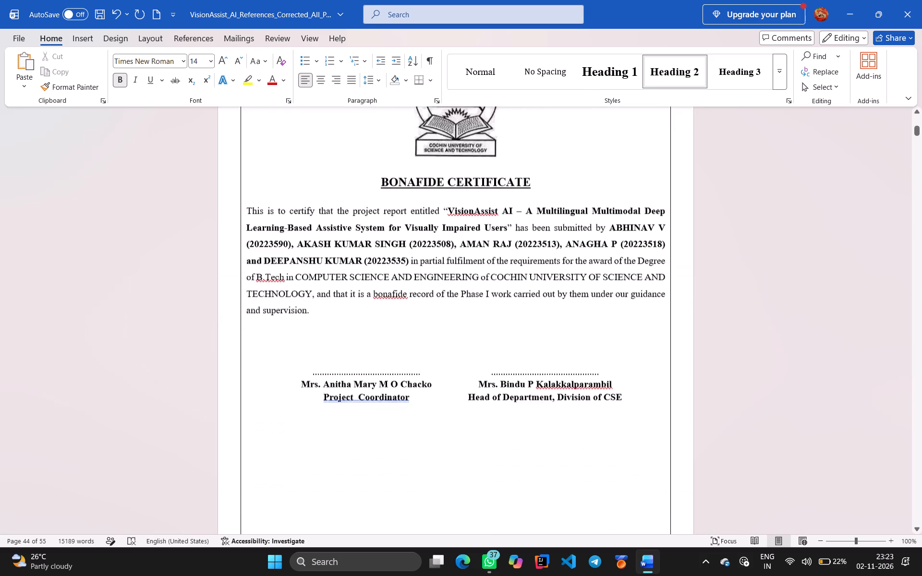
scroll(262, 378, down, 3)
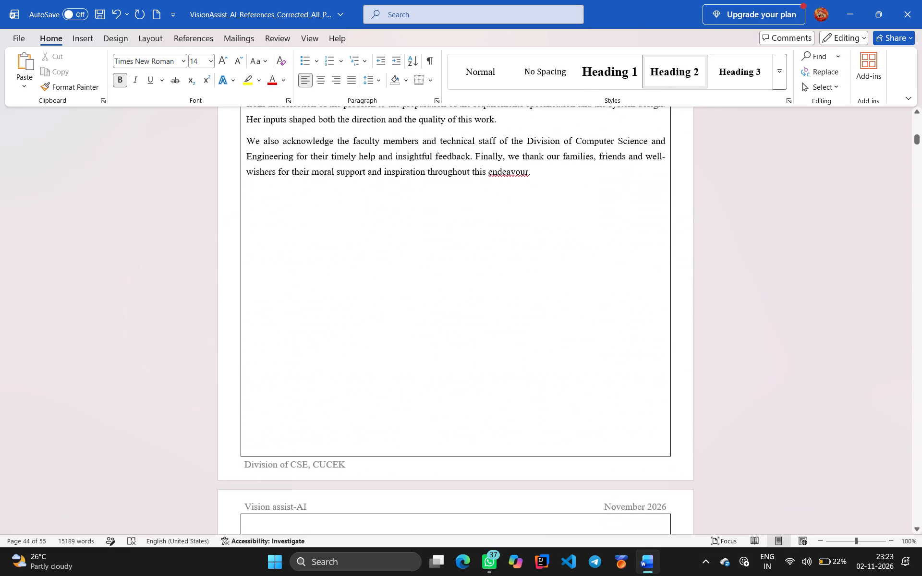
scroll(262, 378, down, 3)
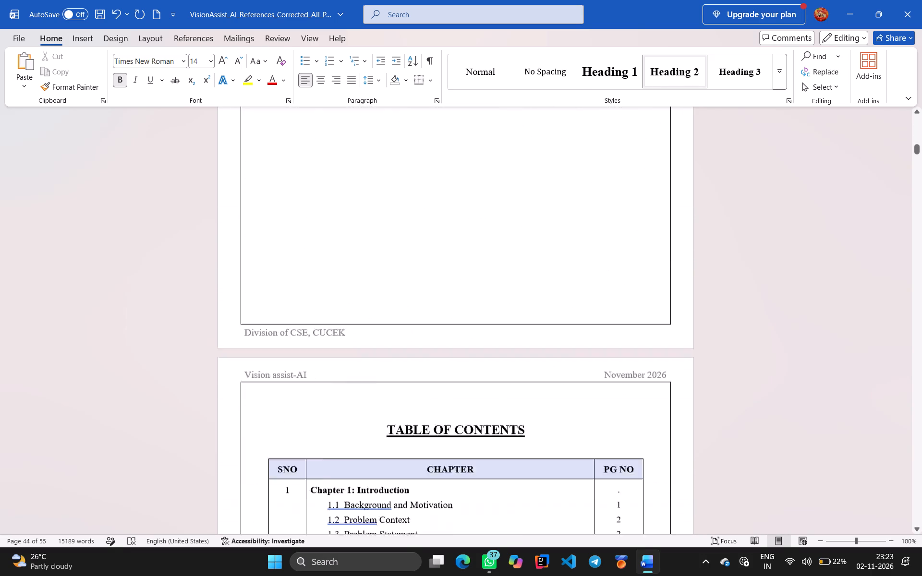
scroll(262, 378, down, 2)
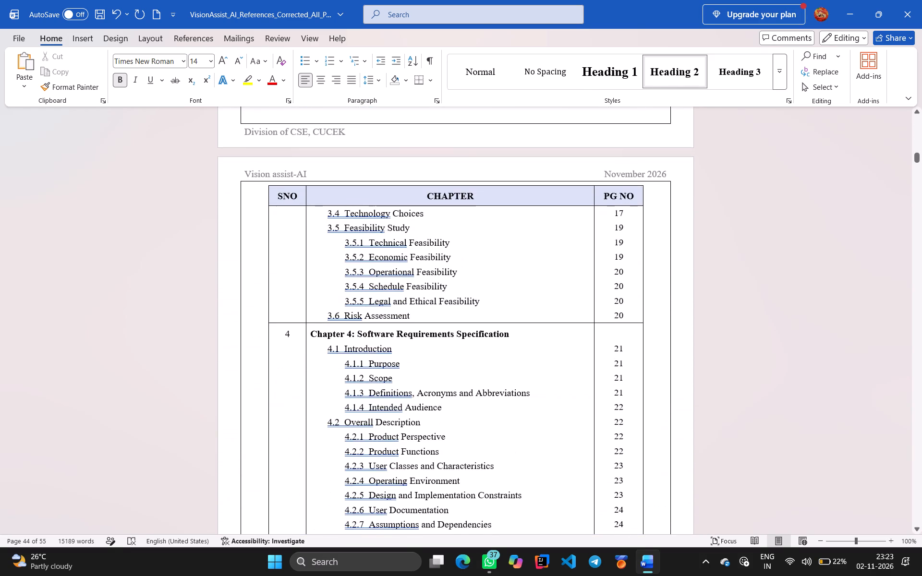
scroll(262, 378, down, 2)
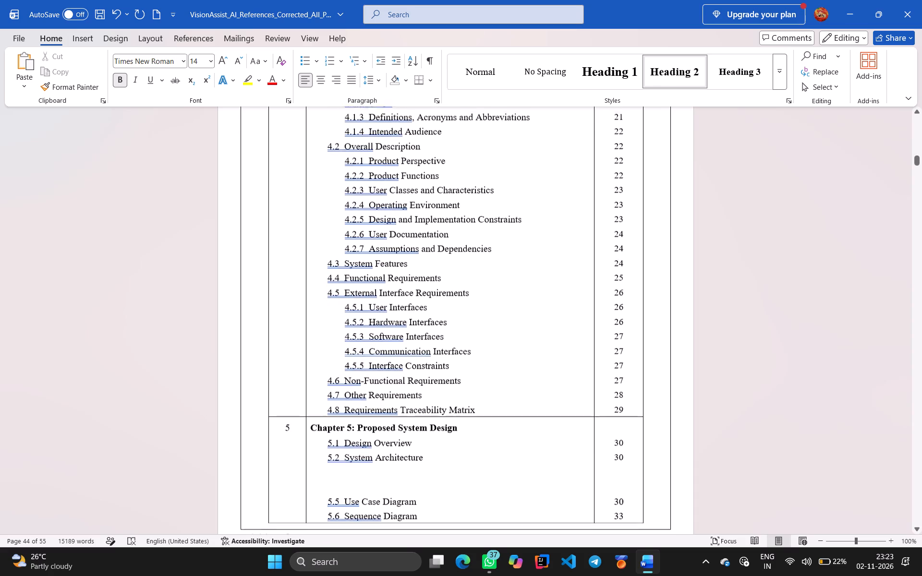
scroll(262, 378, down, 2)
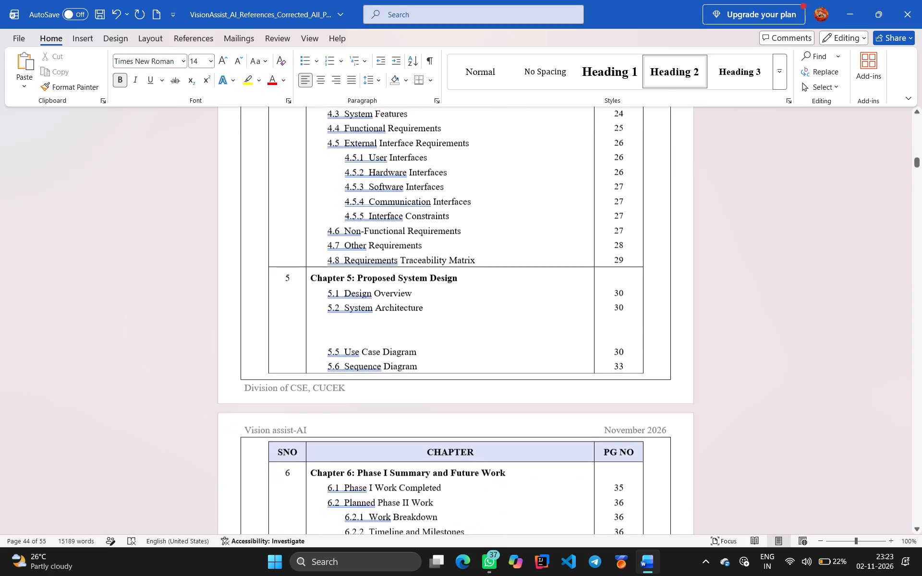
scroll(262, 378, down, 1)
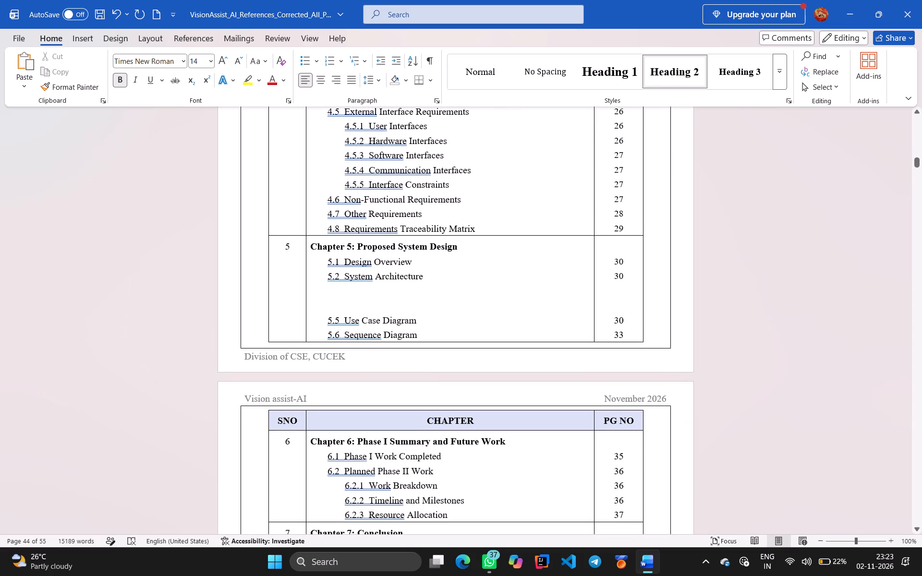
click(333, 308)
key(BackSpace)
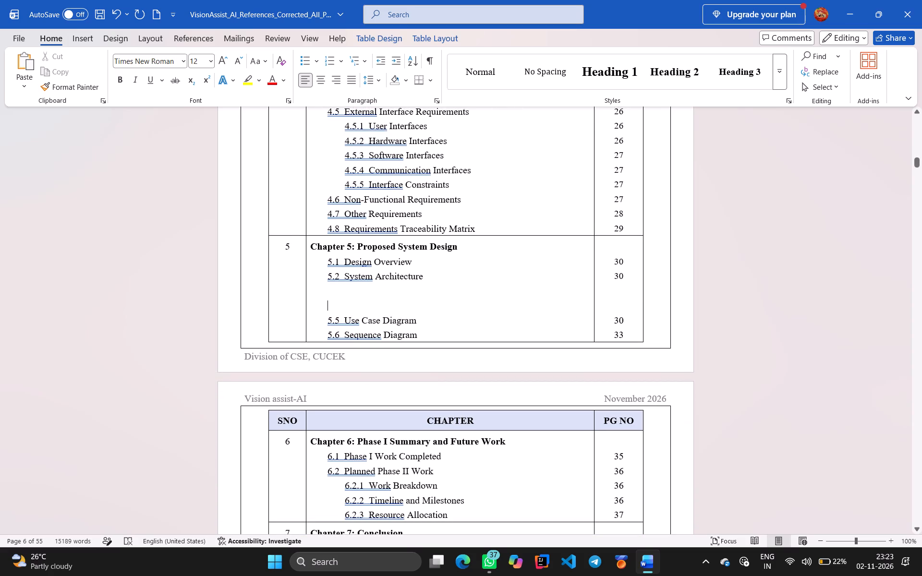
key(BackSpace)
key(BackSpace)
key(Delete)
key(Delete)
Renumber the Use Case Diagram and Sequence Diagram entries in the table of contents to 5.3 and 5.4.
click(338, 319)
key(BackSpace)
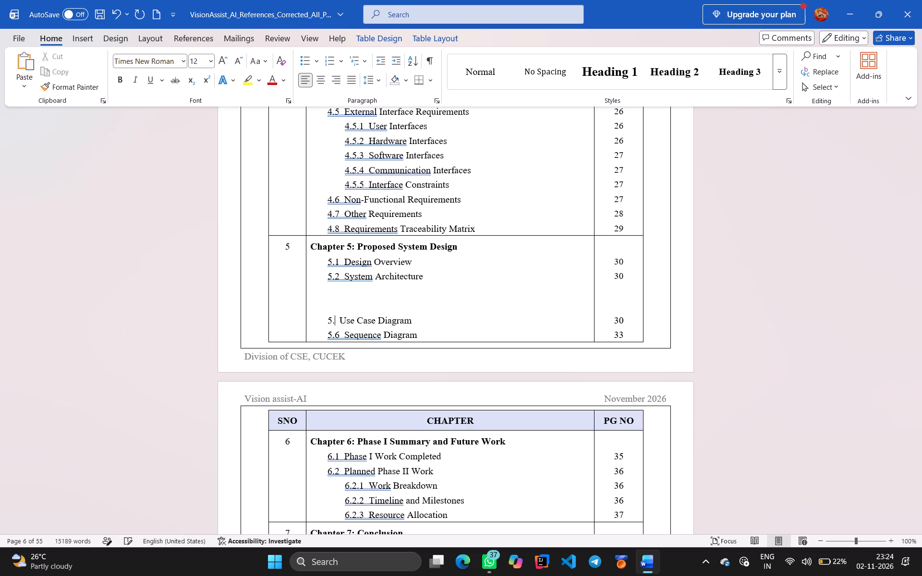
key(4)
key(BackSpace)
key(3)
click(340, 335)
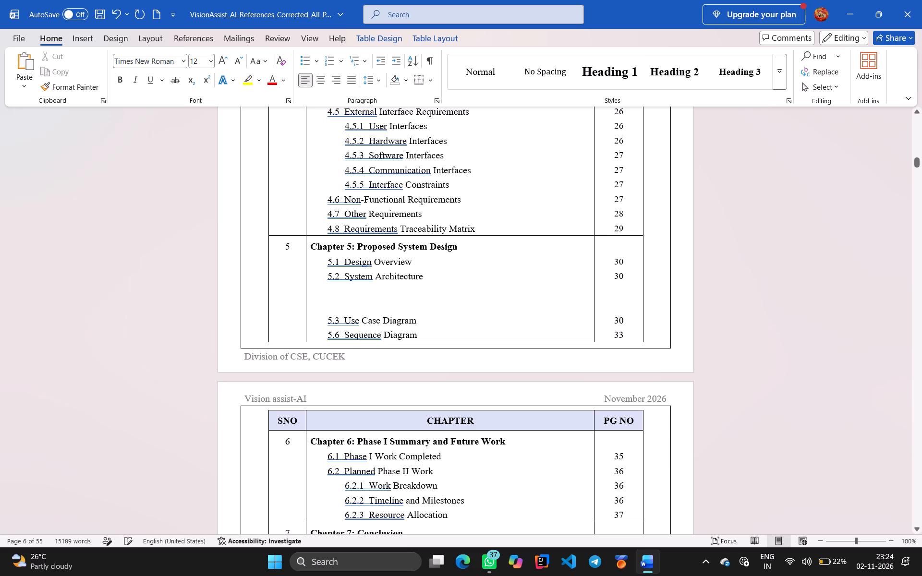
key(BackSpace)
key(4)
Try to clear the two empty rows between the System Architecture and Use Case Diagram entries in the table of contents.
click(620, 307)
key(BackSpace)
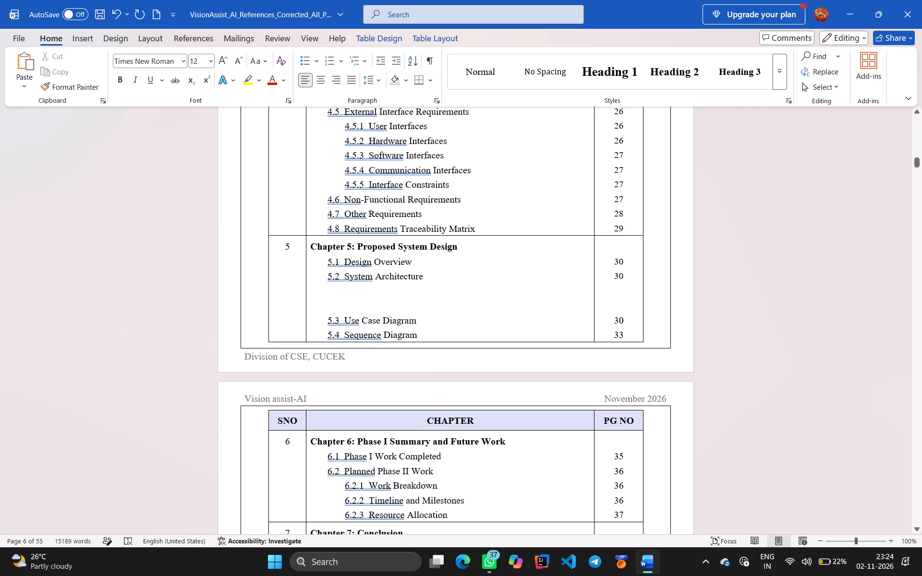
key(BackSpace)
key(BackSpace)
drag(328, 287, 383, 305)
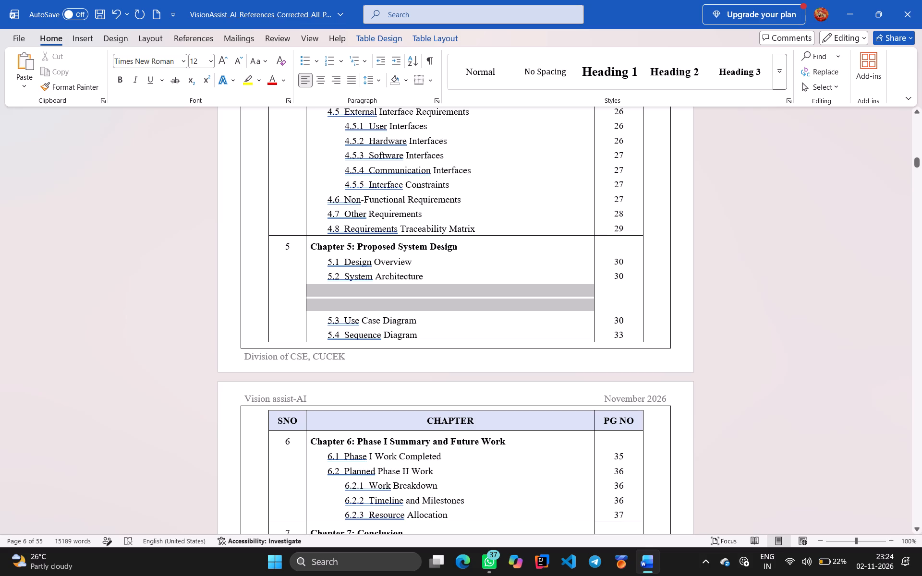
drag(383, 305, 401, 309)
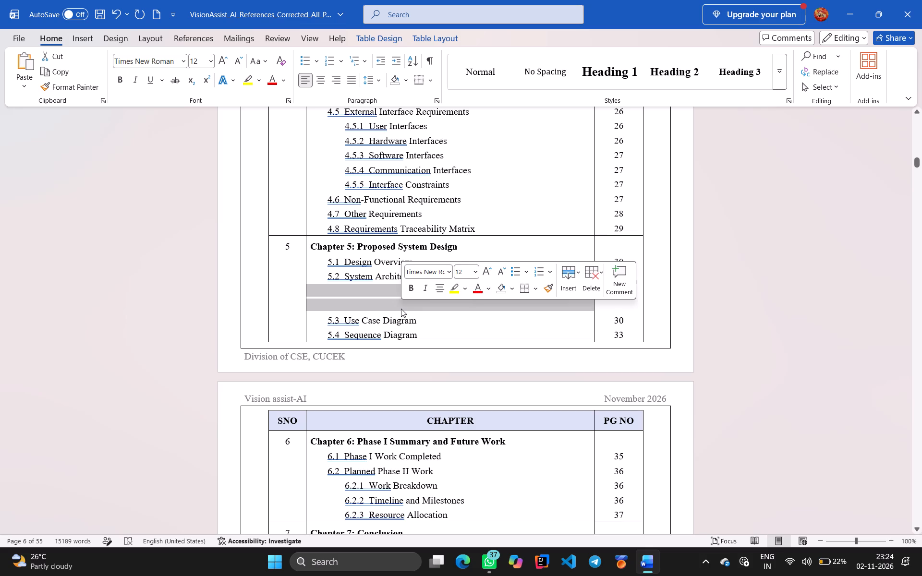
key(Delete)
Delete the two entire empty table rows between the System Architecture and Use Case Diagram entries in the table of contents.
drag(329, 291, 374, 310)
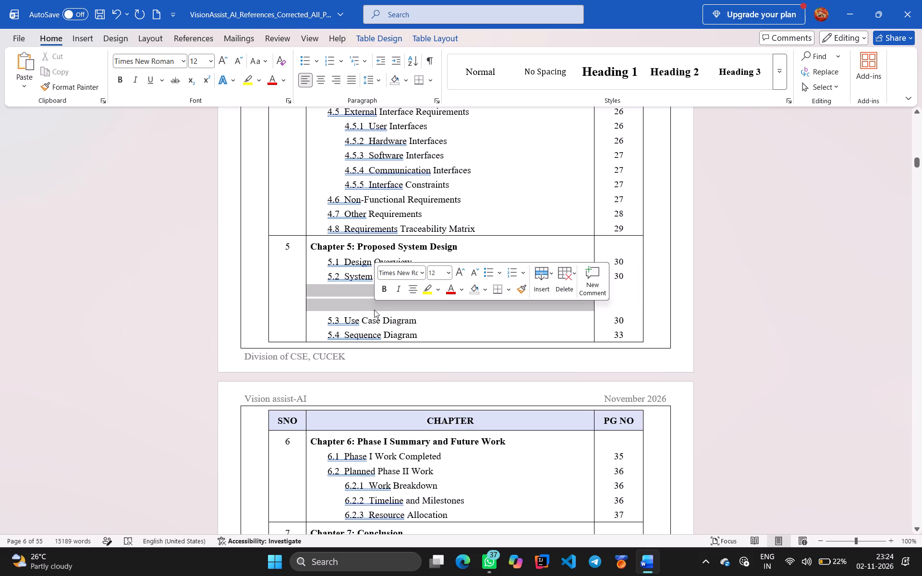
click(563, 283)
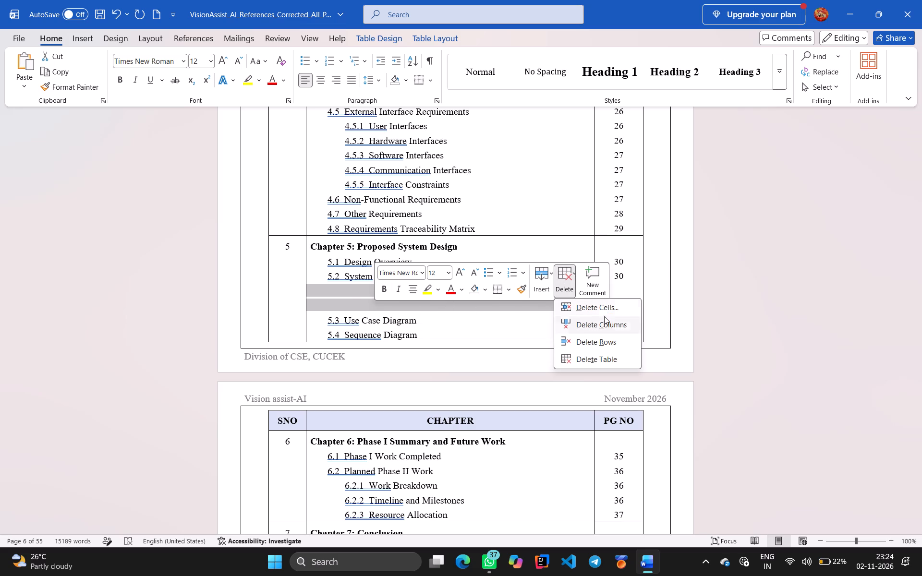
click(598, 310)
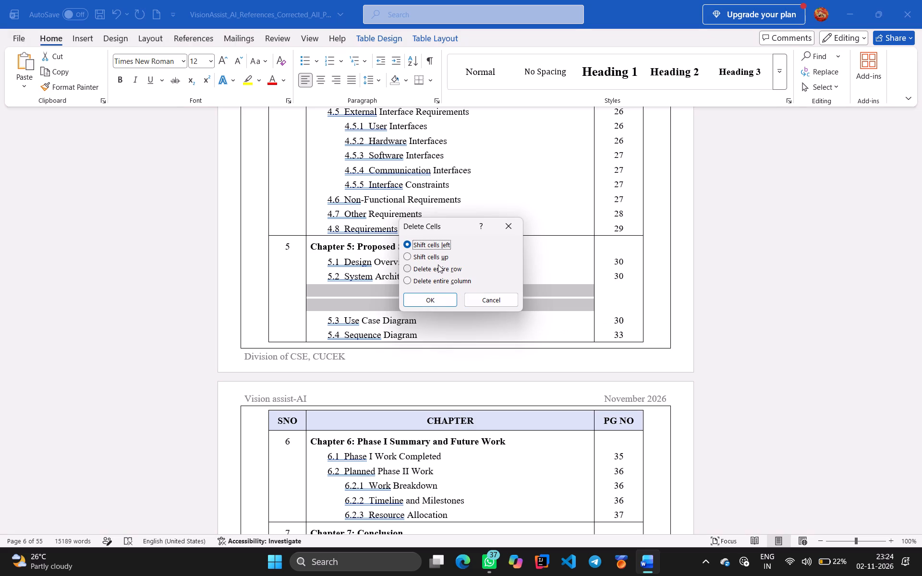
click(408, 268)
click(434, 298)
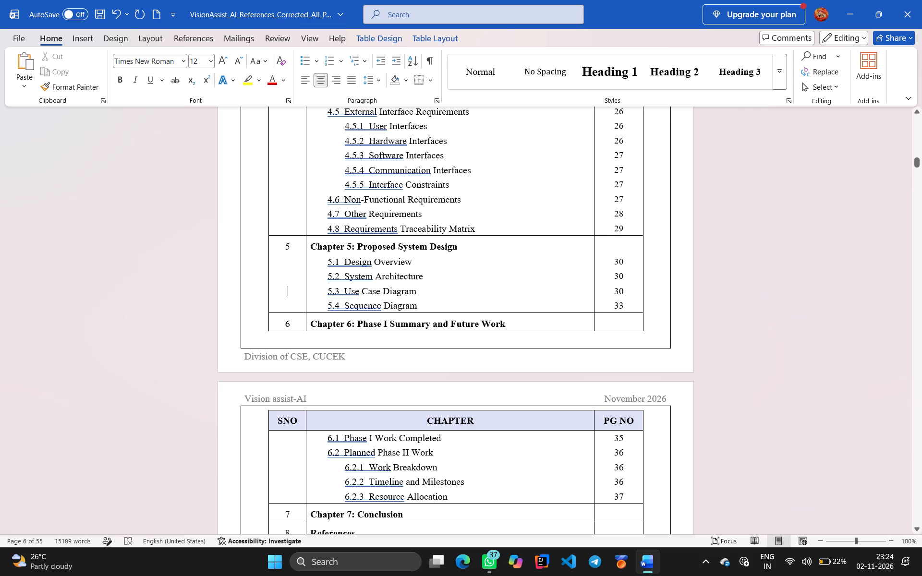
Examine the remaining contents entries and the closing pages of the report to find where the Conclusion and References start.
scroll(543, 282, down, 2)
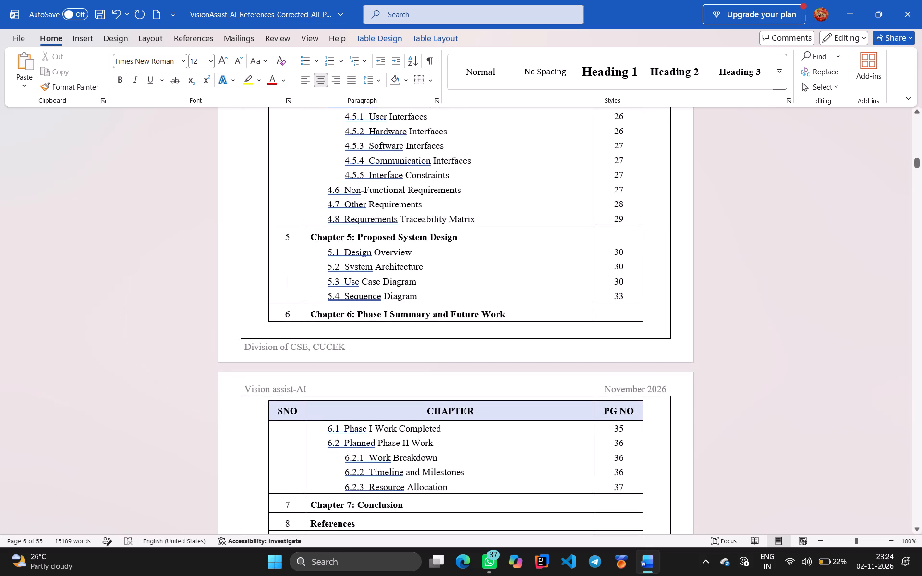
scroll(543, 282, down, 2)
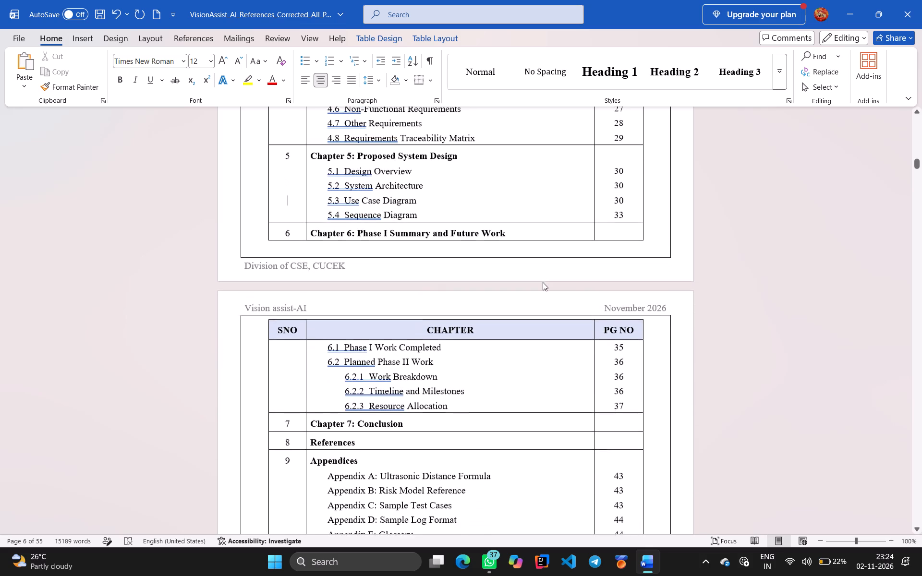
scroll(543, 282, down, 1)
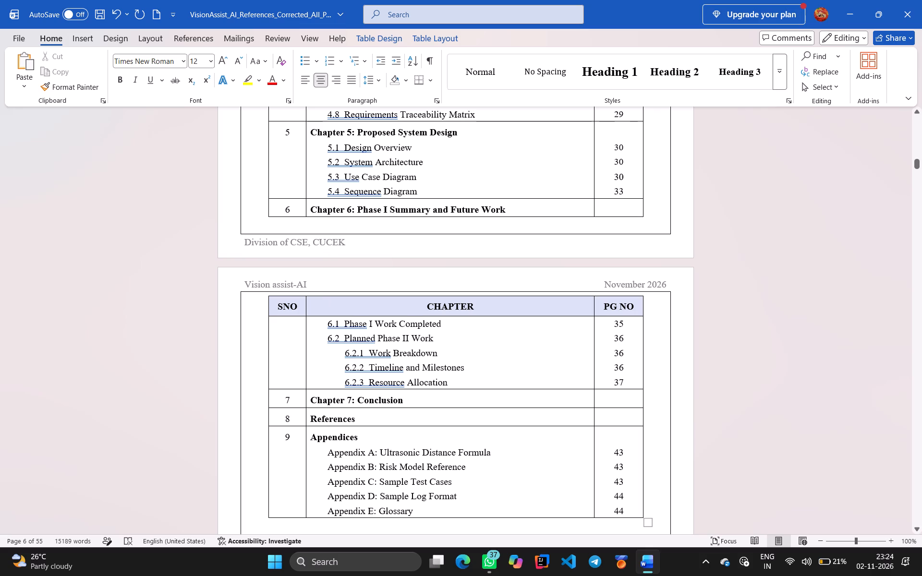
scroll(328, 327, down, 1)
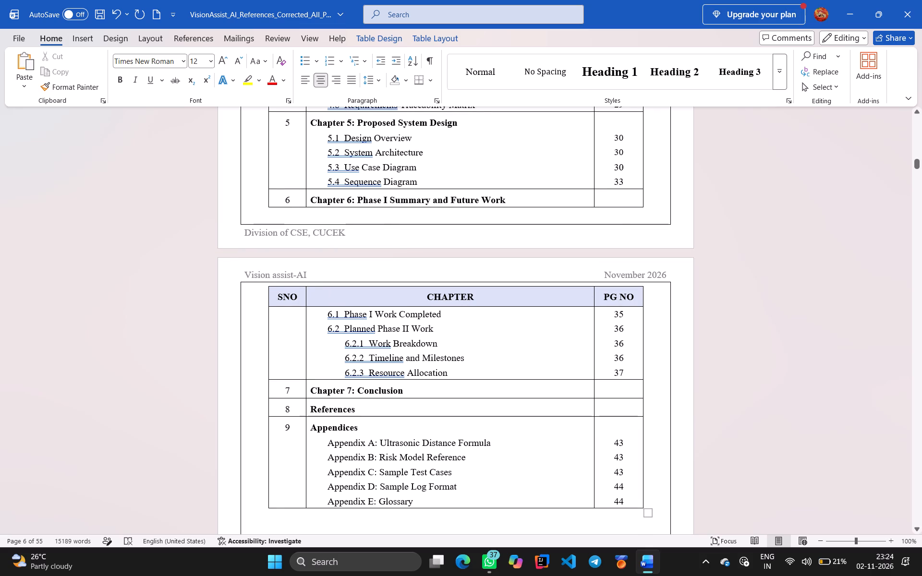
scroll(328, 327, down, 2)
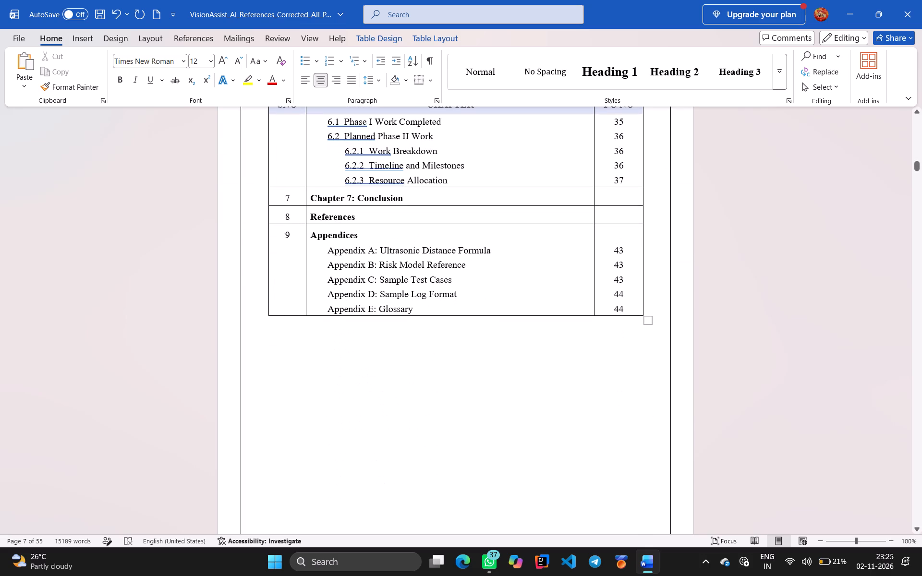
scroll(328, 327, down, 1)
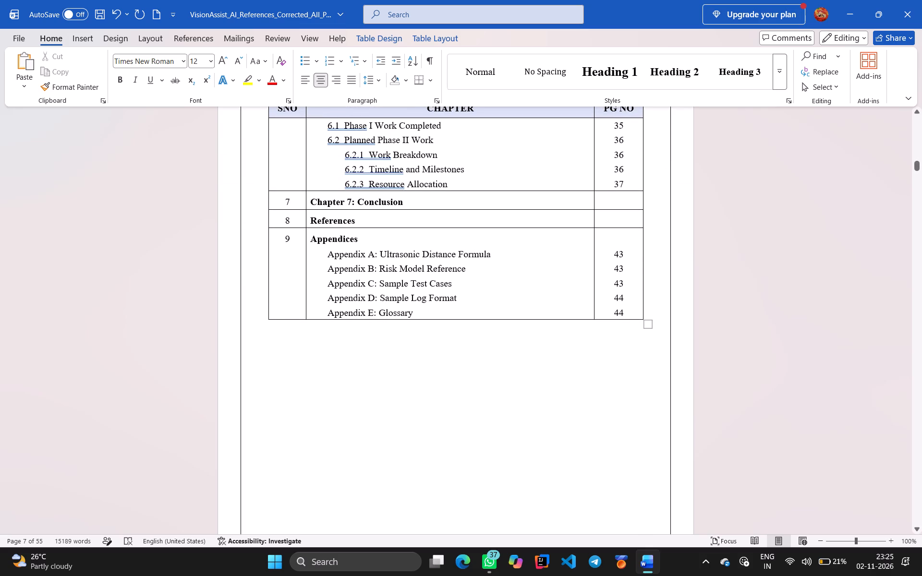
scroll(429, 408, down, 9)
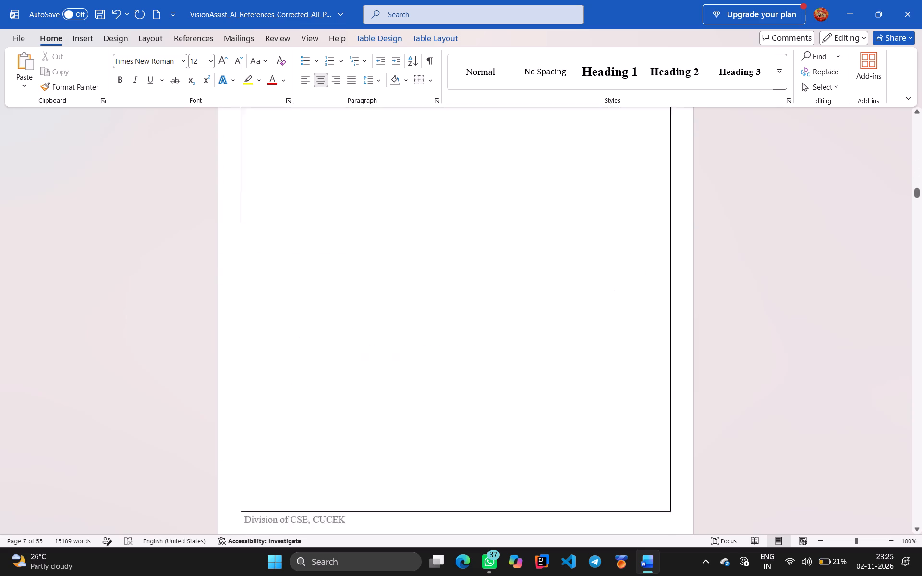
scroll(429, 408, down, 2)
scroll(429, 408, down, 20)
scroll(429, 408, down, 20)
scroll(429, 408, down, 20)
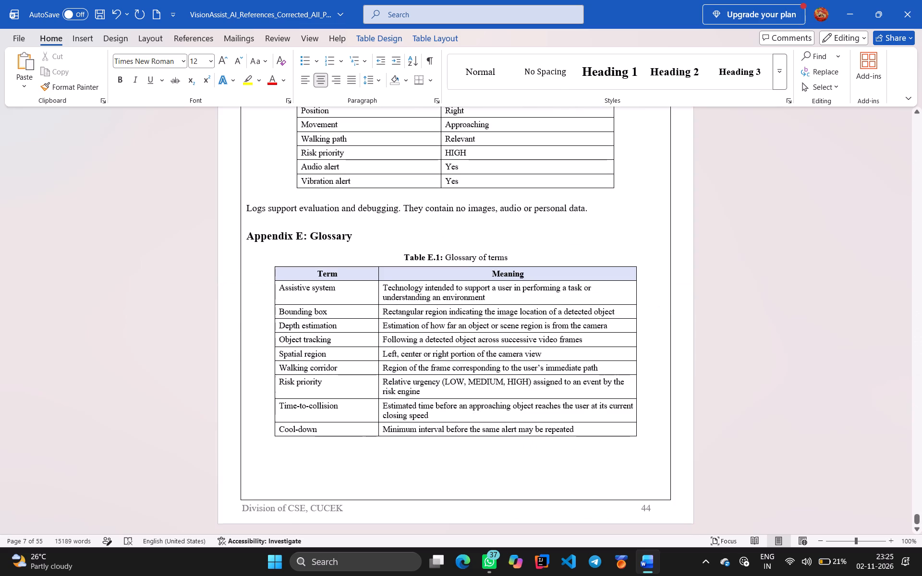
scroll(519, 302, up, 2)
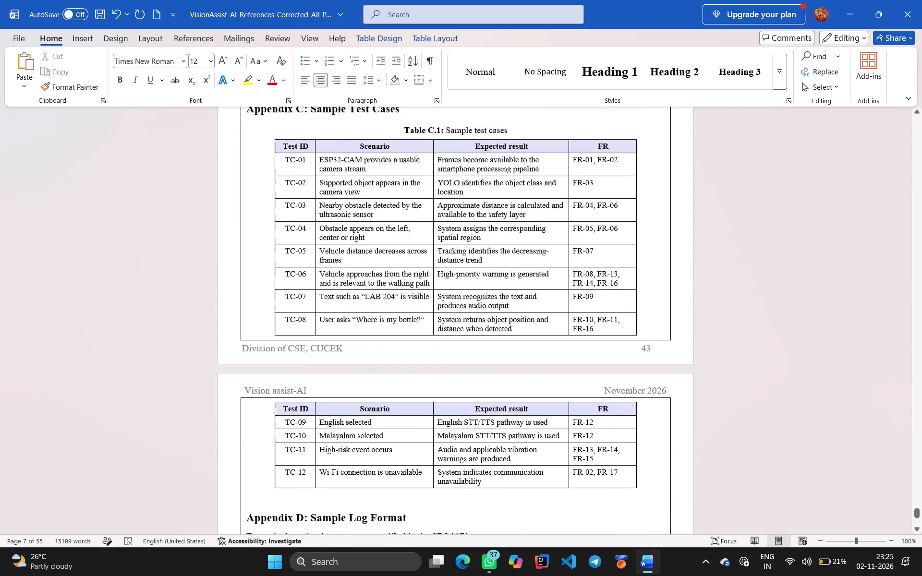
scroll(519, 302, up, 1)
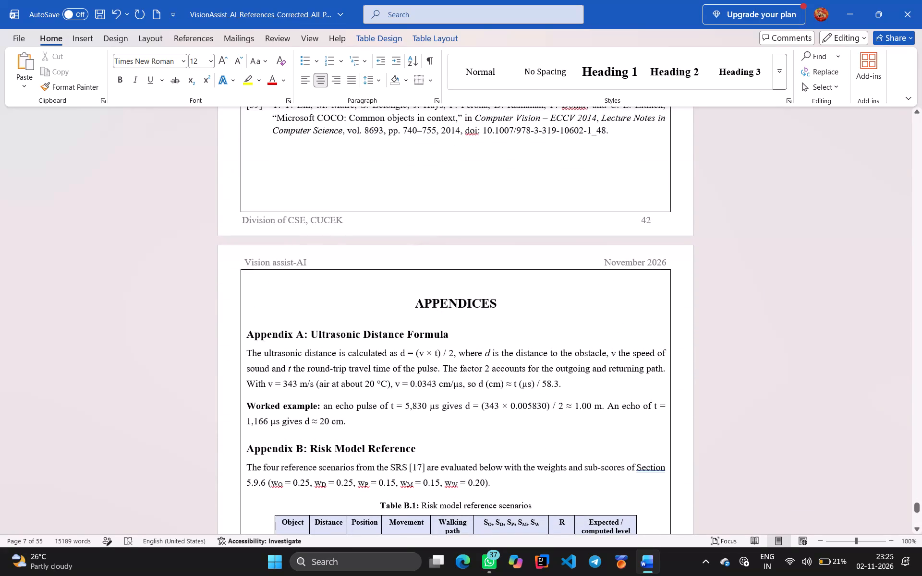
scroll(519, 302, up, 3)
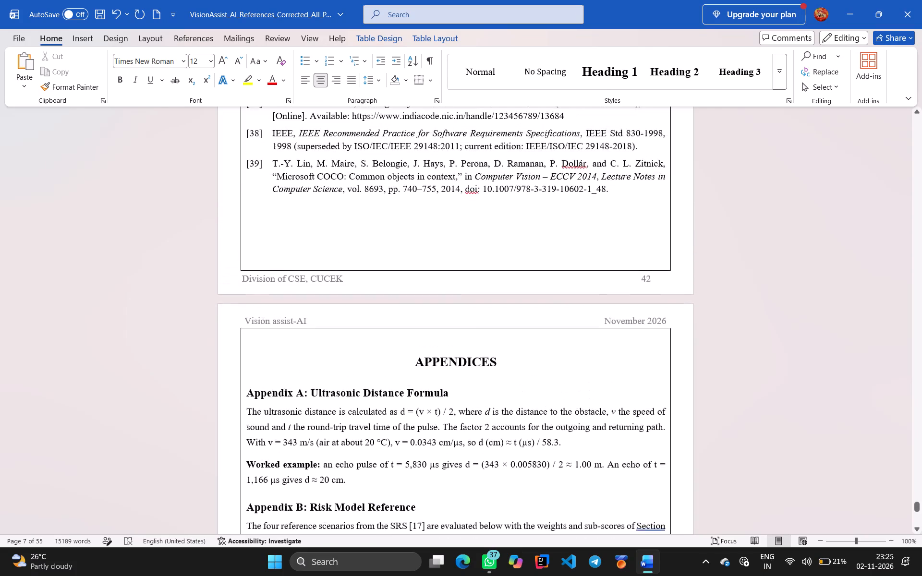
scroll(519, 302, up, 3)
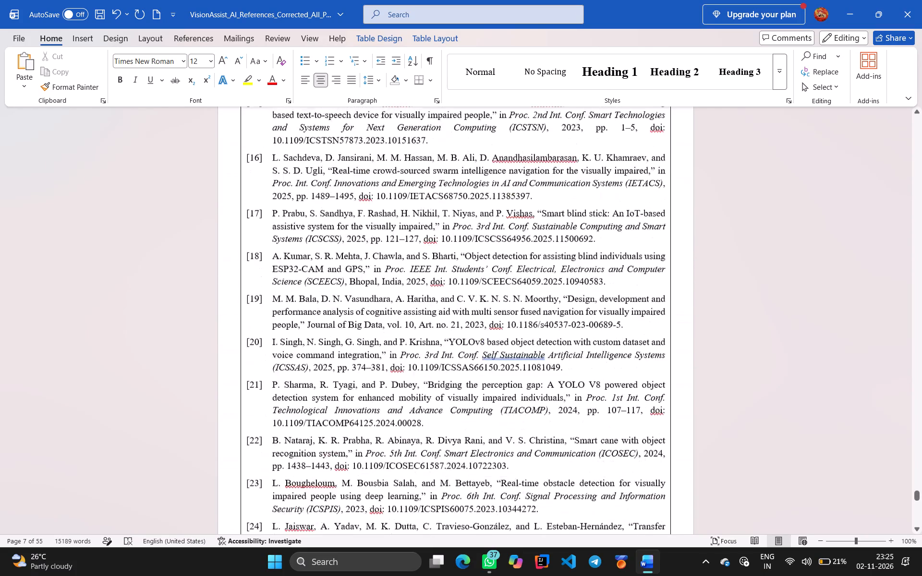
scroll(519, 302, up, 1)
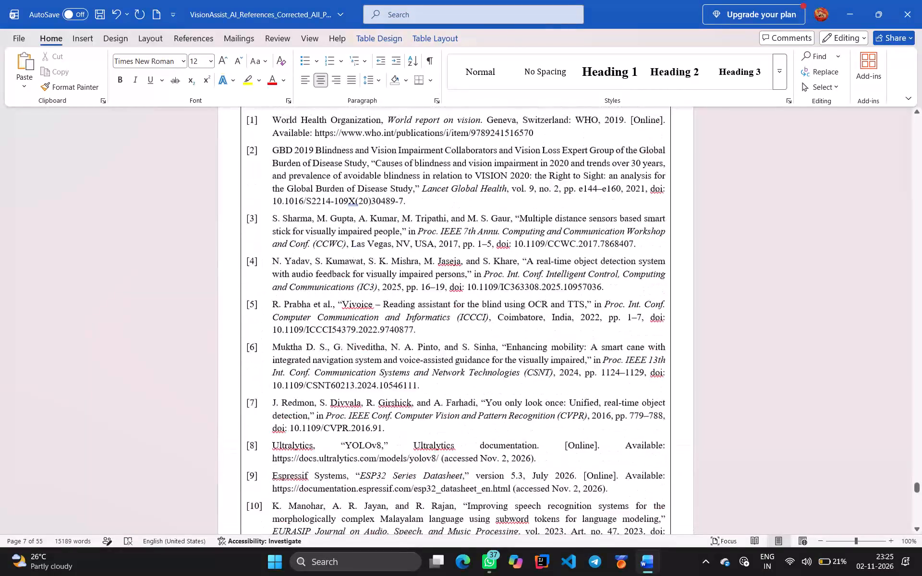
scroll(519, 302, up, 1)
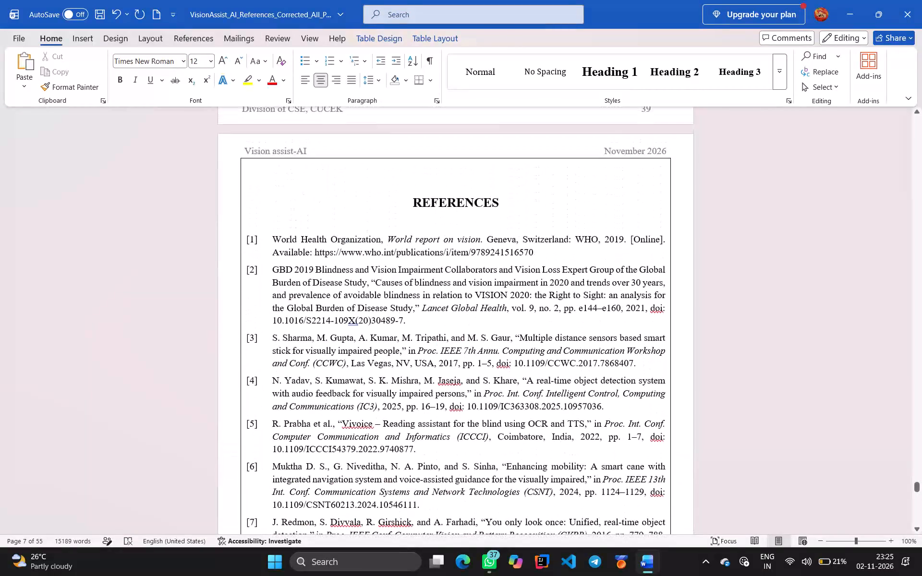
scroll(519, 302, up, 2)
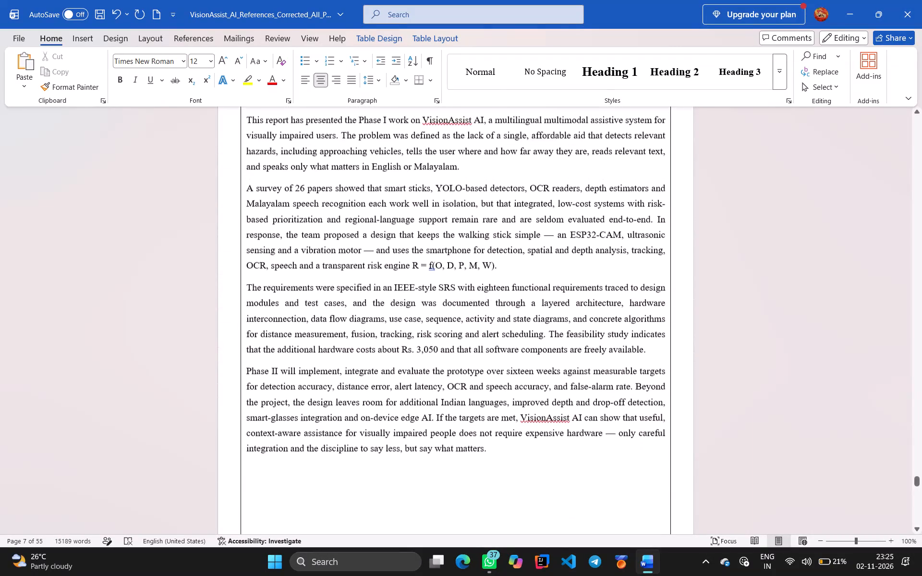
scroll(519, 302, up, 2)
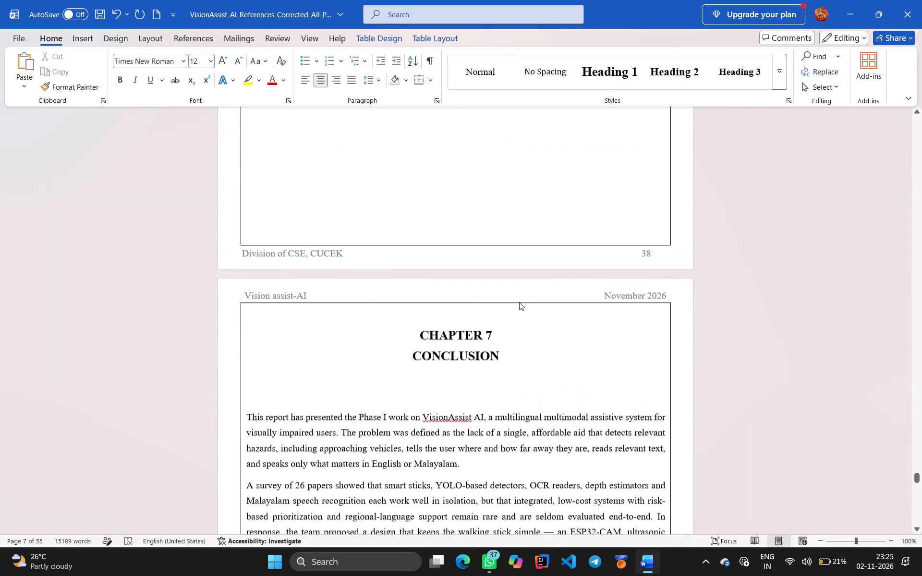
scroll(519, 302, up, 3)
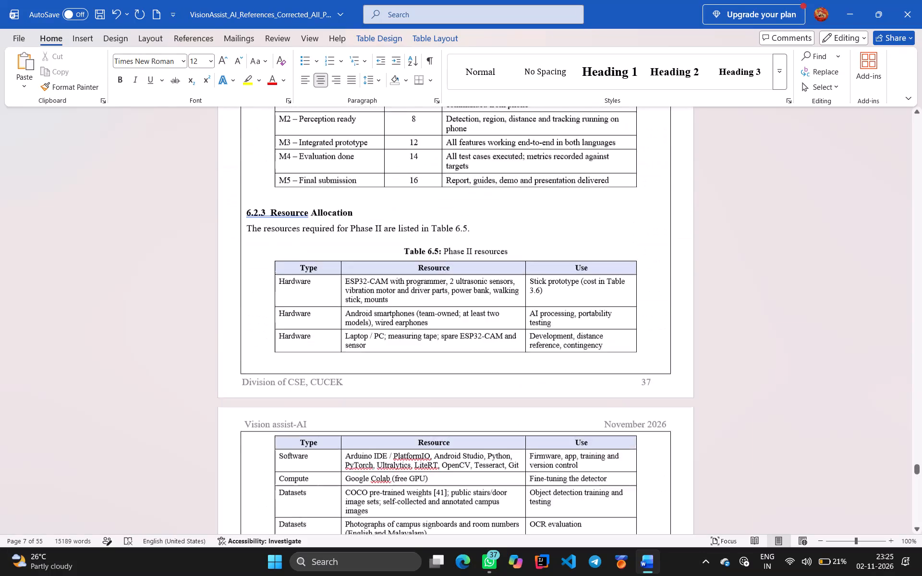
Enter page number 39 for the Chapter 7: Conclusion entry in the table of contents.
scroll(519, 302, up, 16)
scroll(519, 302, up, 20)
scroll(519, 302, up, 20)
scroll(519, 302, up, 20)
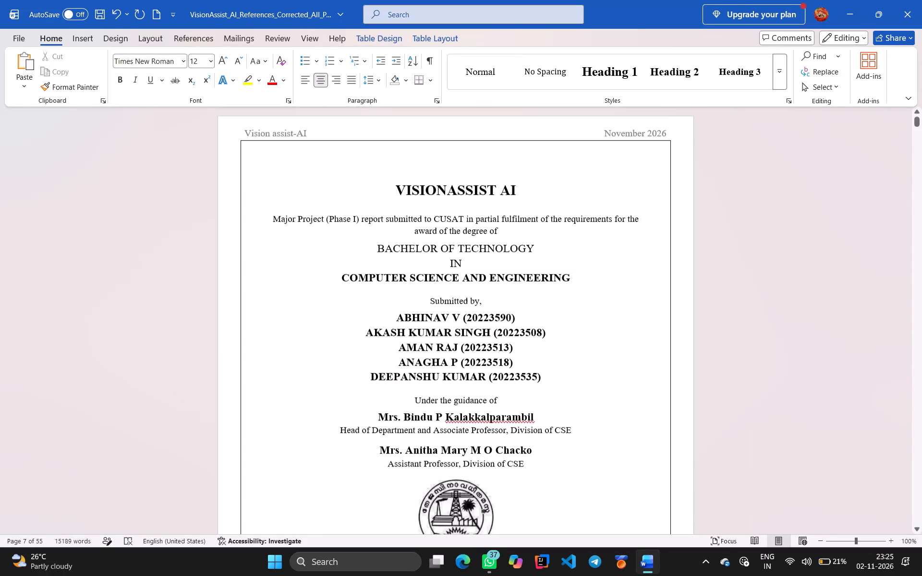
scroll(519, 302, up, 20)
scroll(519, 302, up, 9)
scroll(519, 302, down, 2)
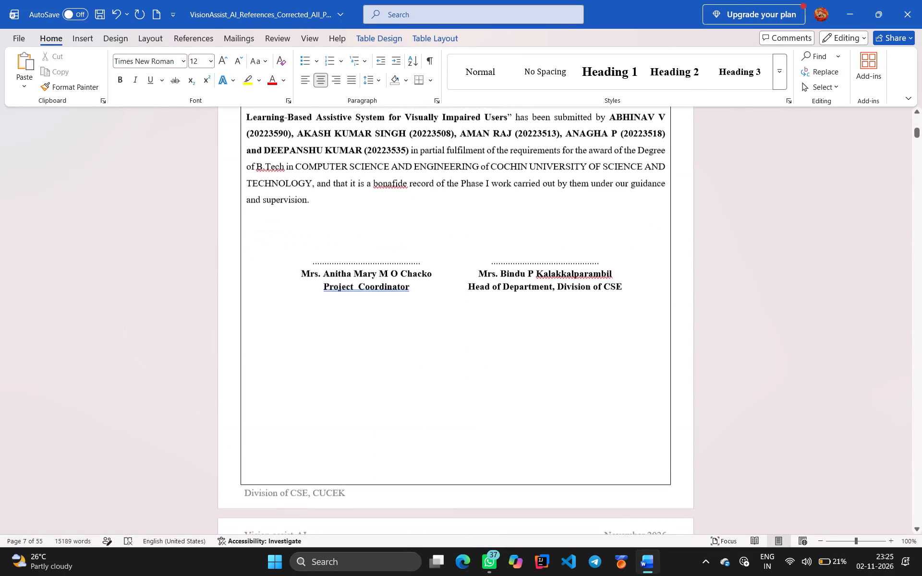
scroll(519, 302, down, 5)
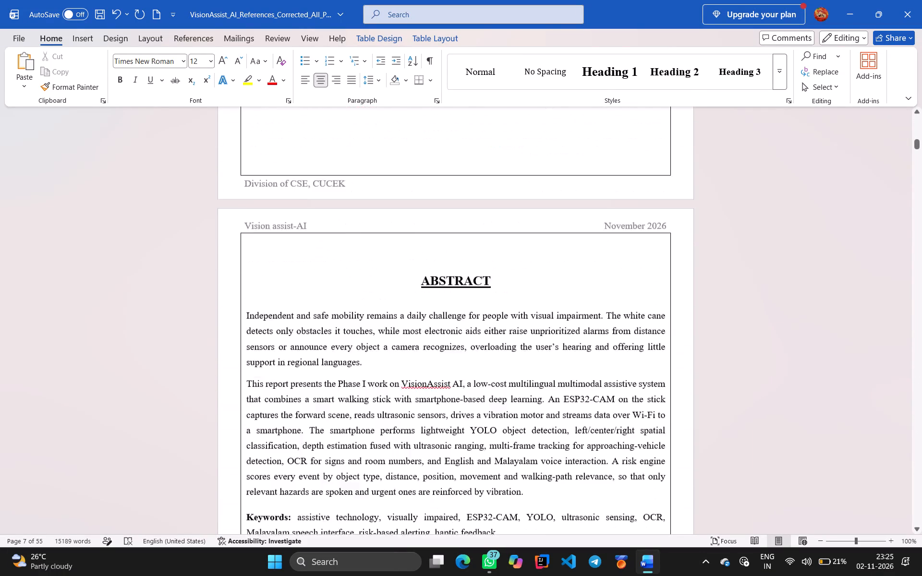
scroll(519, 302, down, 4)
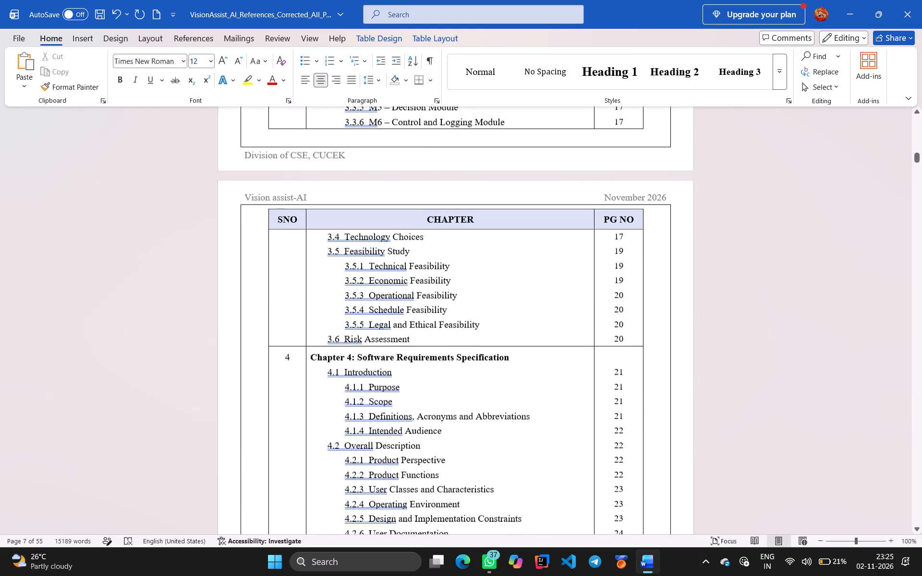
scroll(519, 302, down, 2)
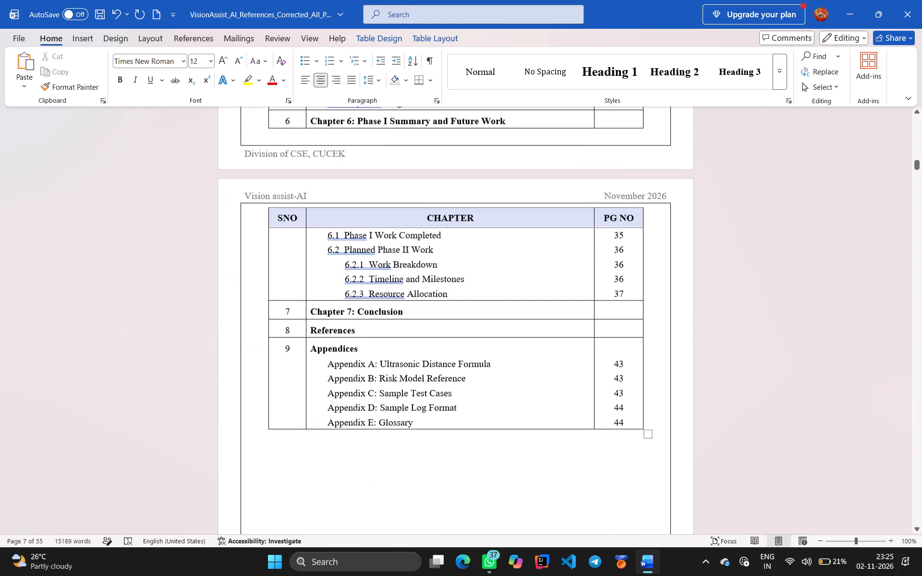
scroll(519, 302, down, 1)
click(617, 299)
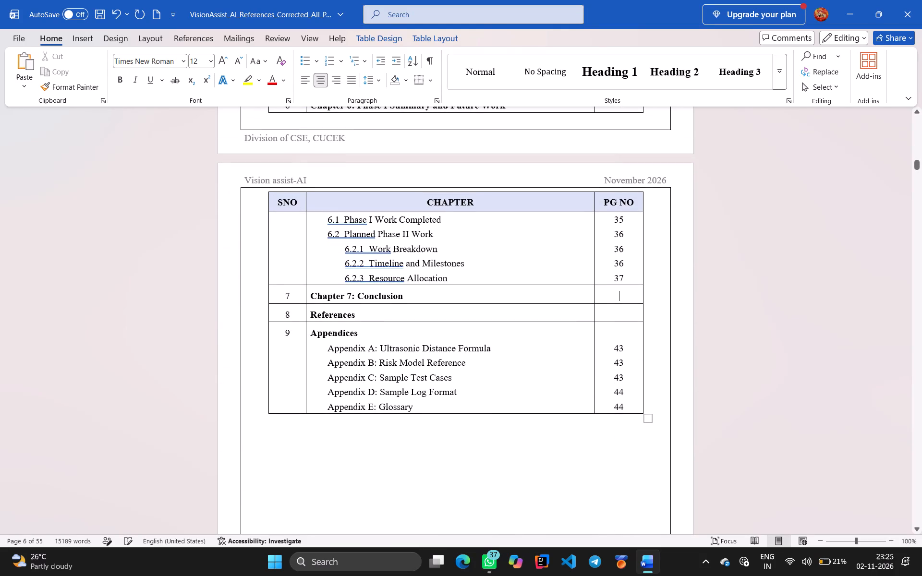
text(39)
Enter page number 40 for the References entry in the table of contents and remove its bold formatting.
click(622, 313)
text(40)
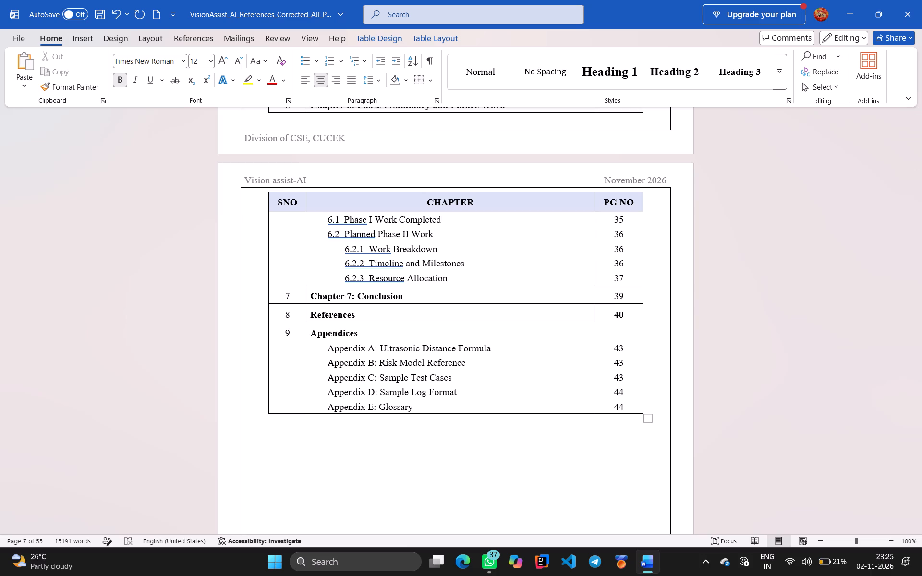
drag(626, 313, 614, 314)
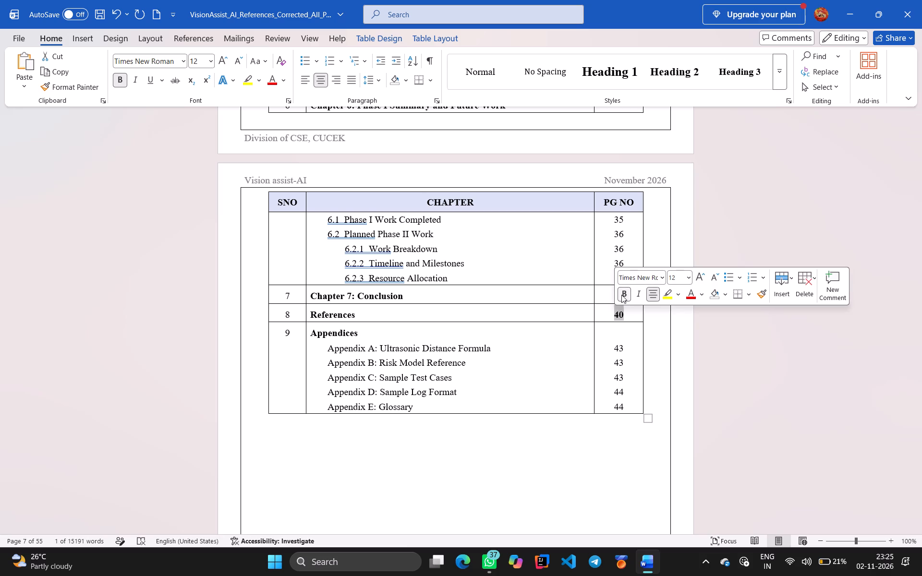
click(621, 295)
click(631, 319)
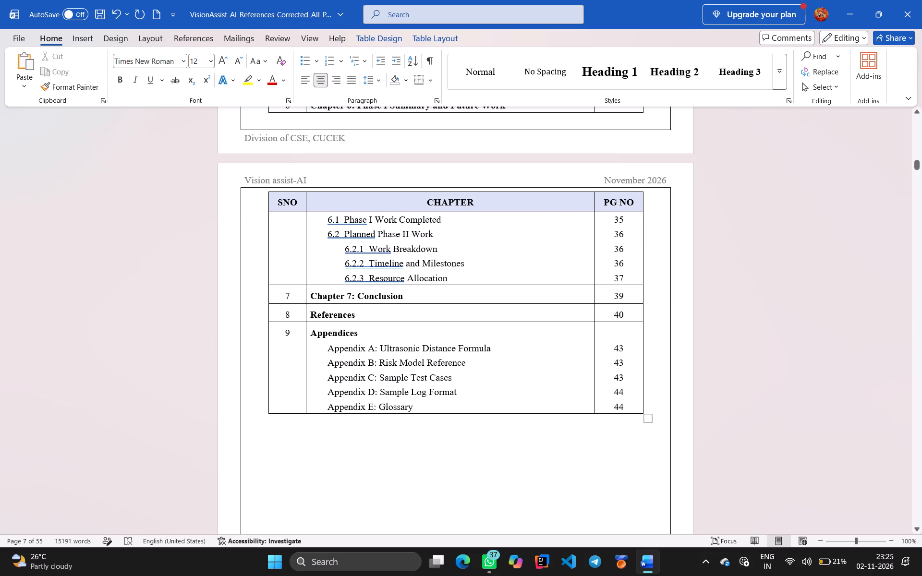
Find the page carrying the sequence diagram in Chapter 5 and enter page number 34 for Figure 5.6 in the List of Figures.
scroll(625, 351, down, 3)
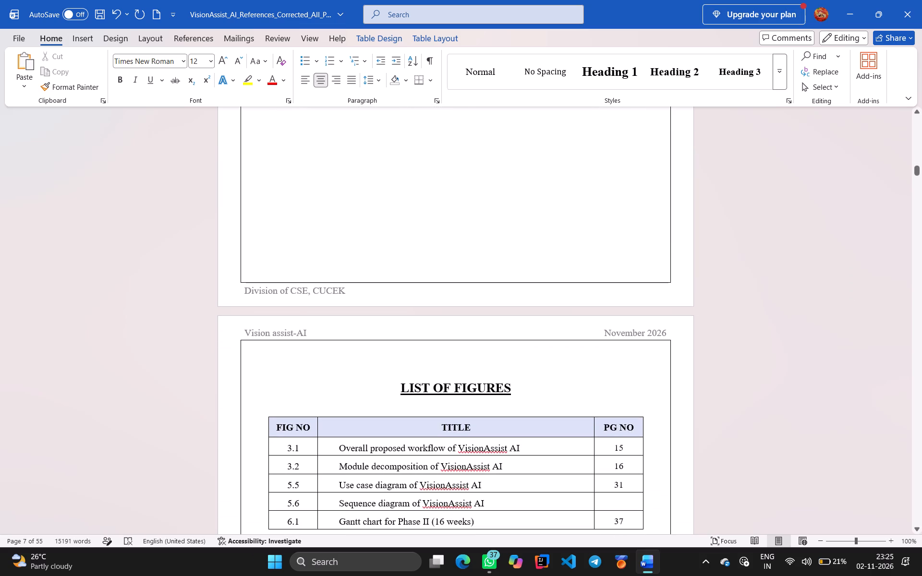
scroll(625, 351, down, 2)
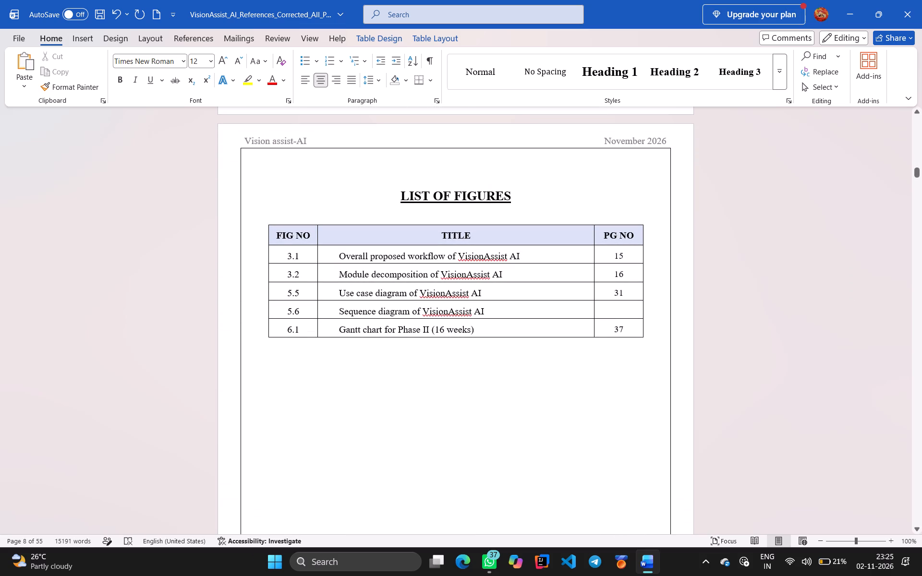
click(615, 311)
scroll(615, 311, down, 7)
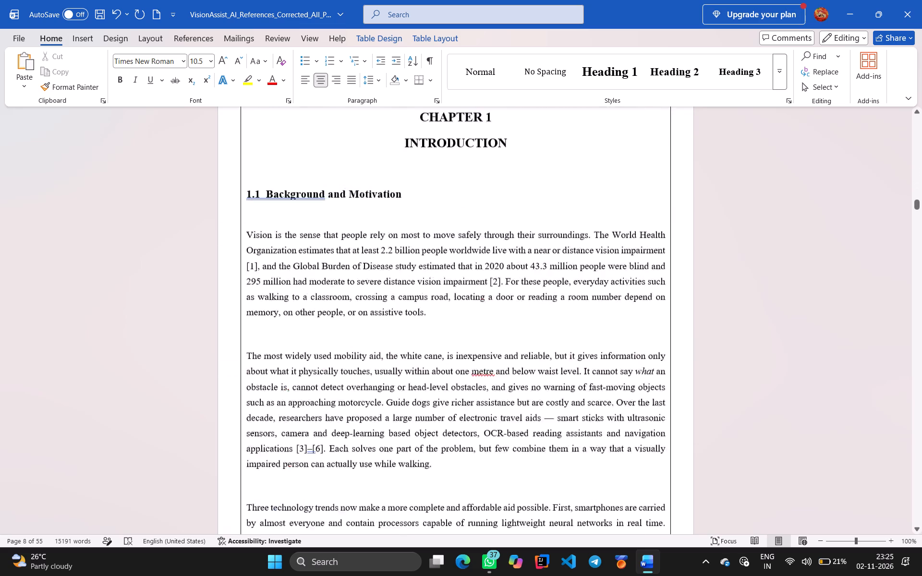
scroll(615, 311, down, 7)
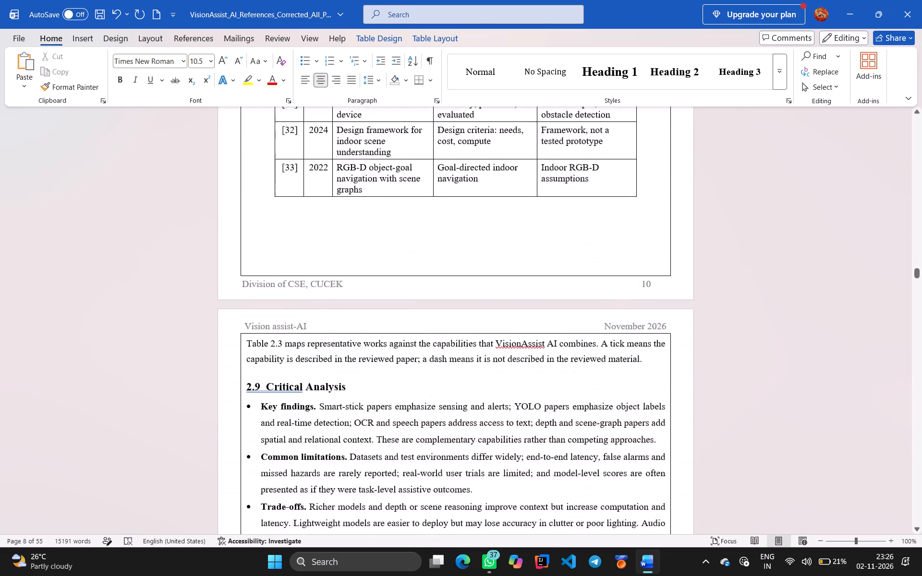
scroll(615, 311, down, 6)
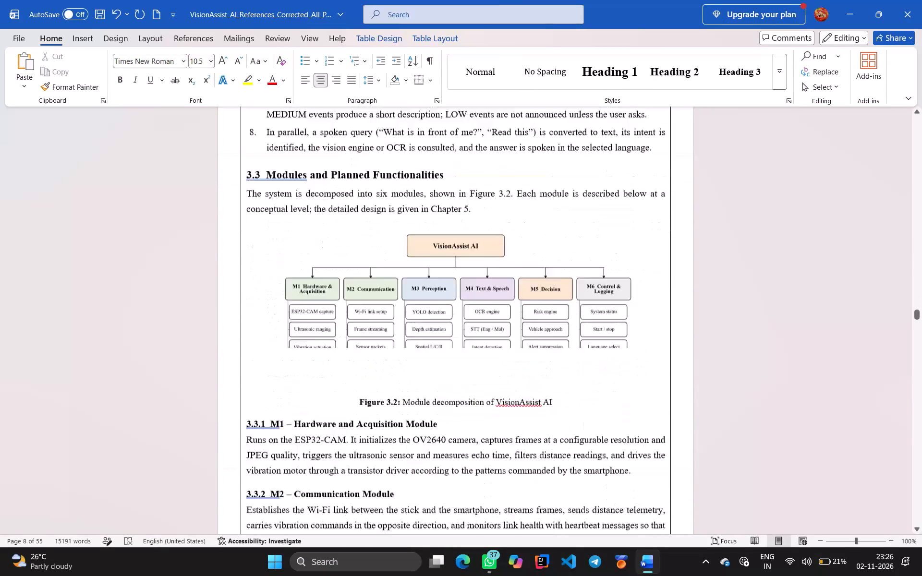
scroll(615, 311, down, 4)
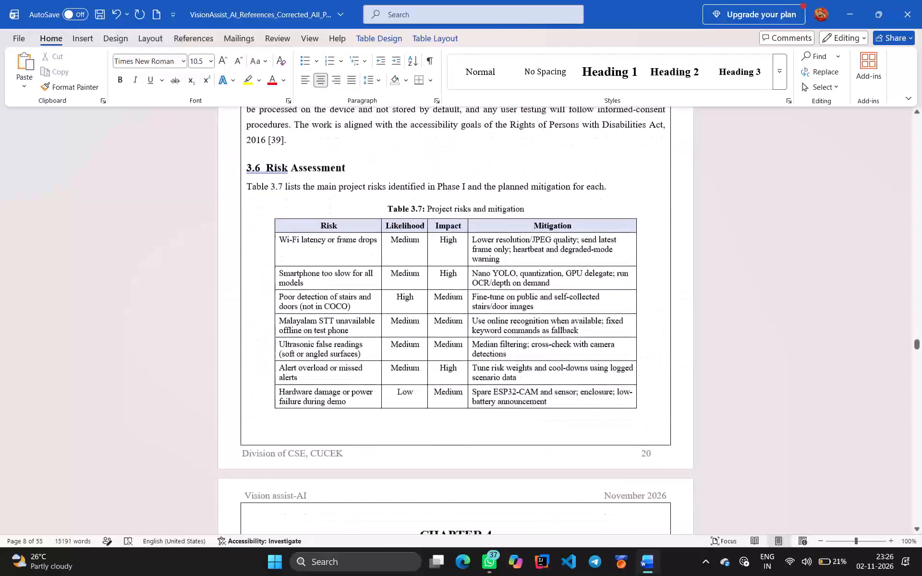
scroll(615, 311, down, 4)
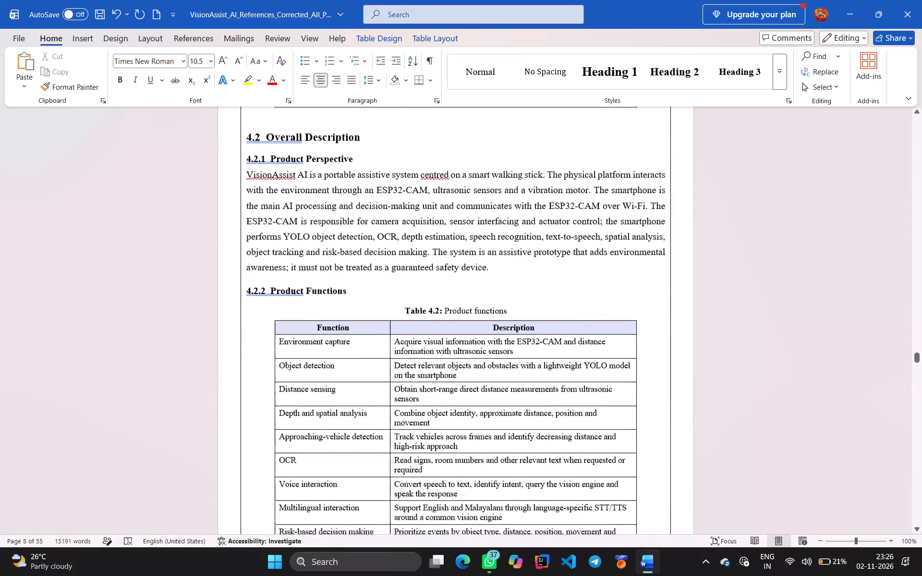
scroll(615, 311, down, 7)
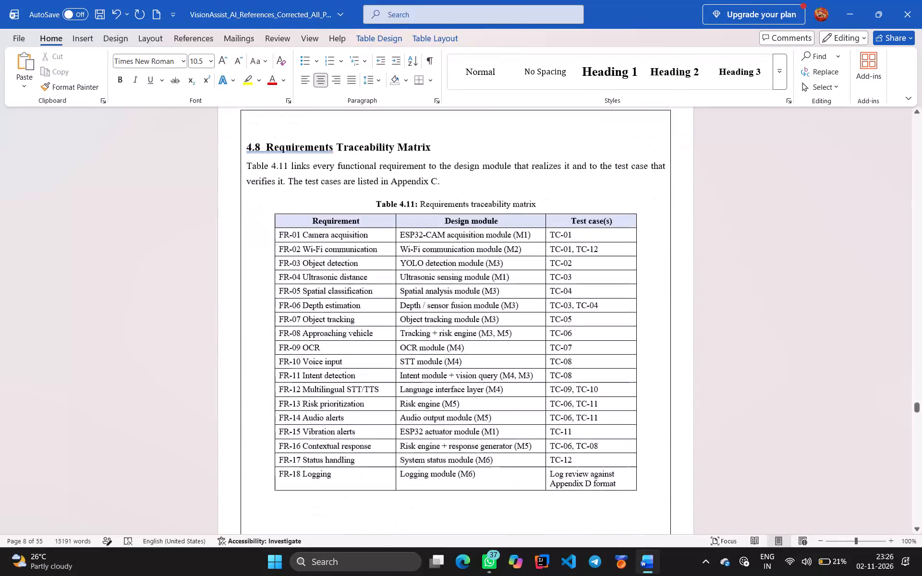
scroll(615, 311, down, 5)
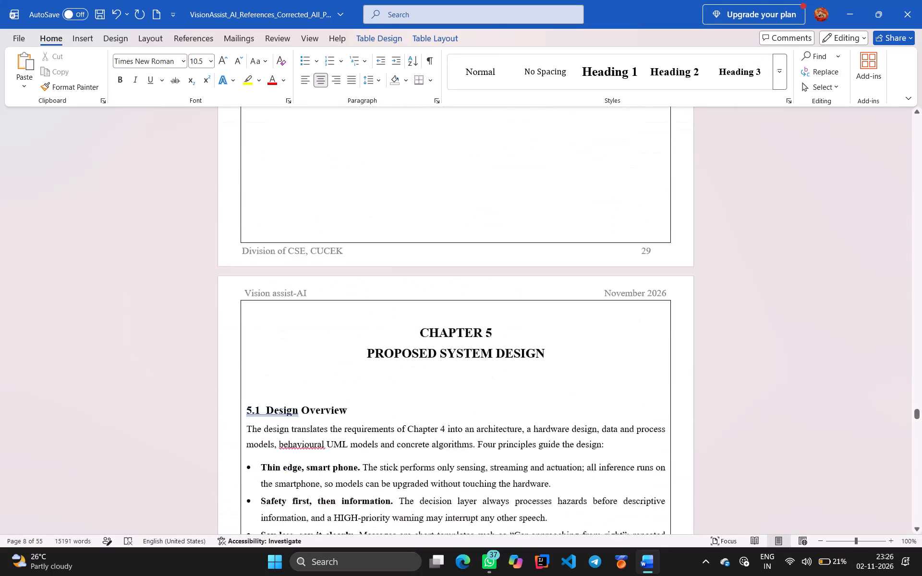
scroll(615, 311, down, 3)
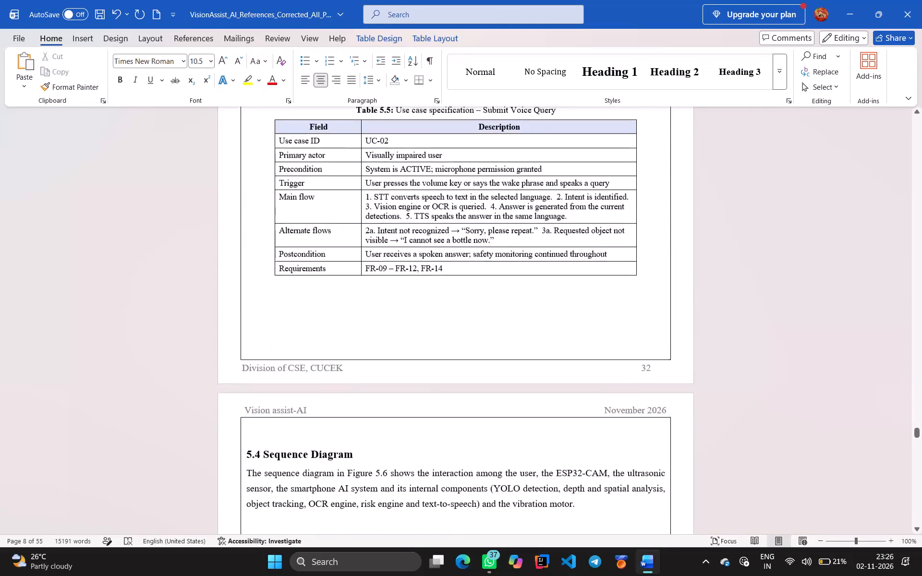
scroll(615, 311, down, 2)
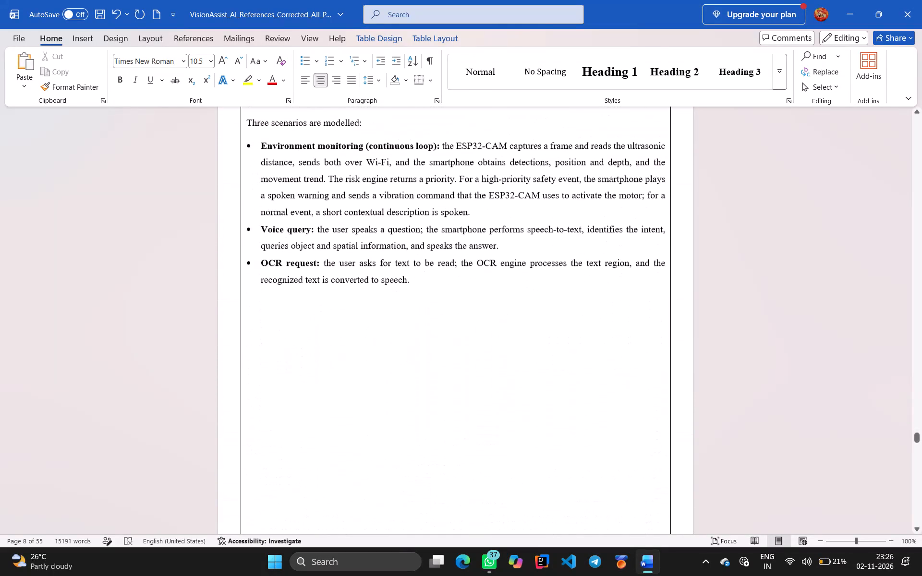
scroll(615, 311, down, 2)
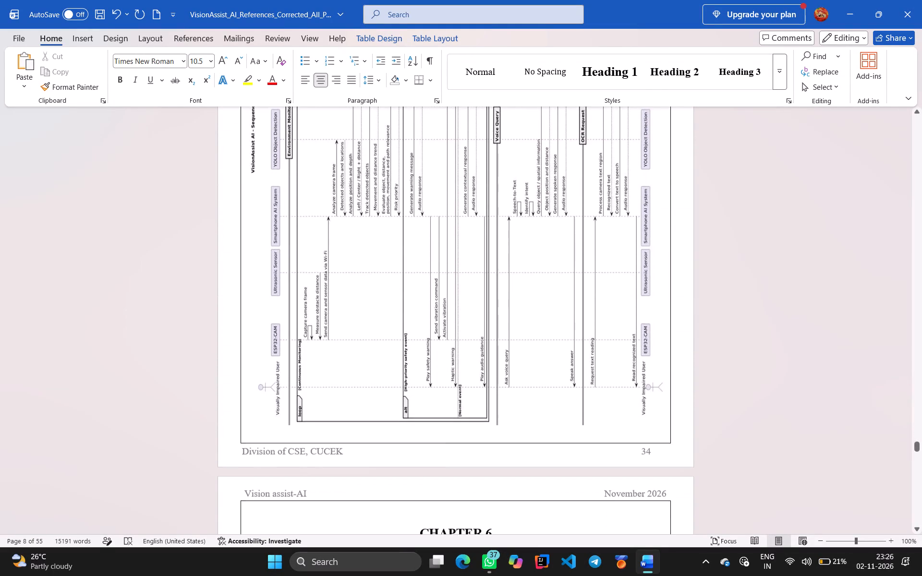
scroll(615, 311, down, 1)
scroll(615, 311, up, 20)
scroll(615, 311, up, 20)
scroll(615, 311, up, 20)
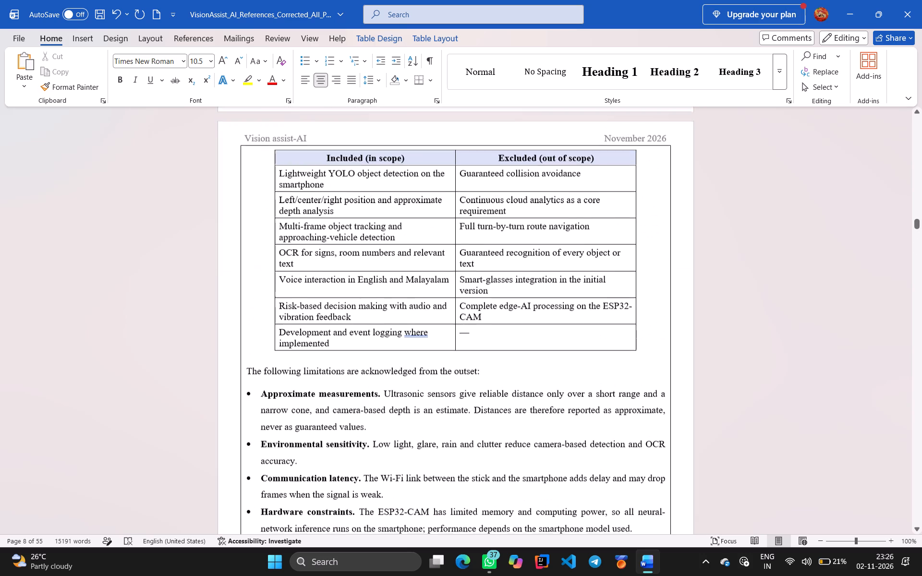
scroll(615, 311, up, 8)
scroll(615, 311, down, 1)
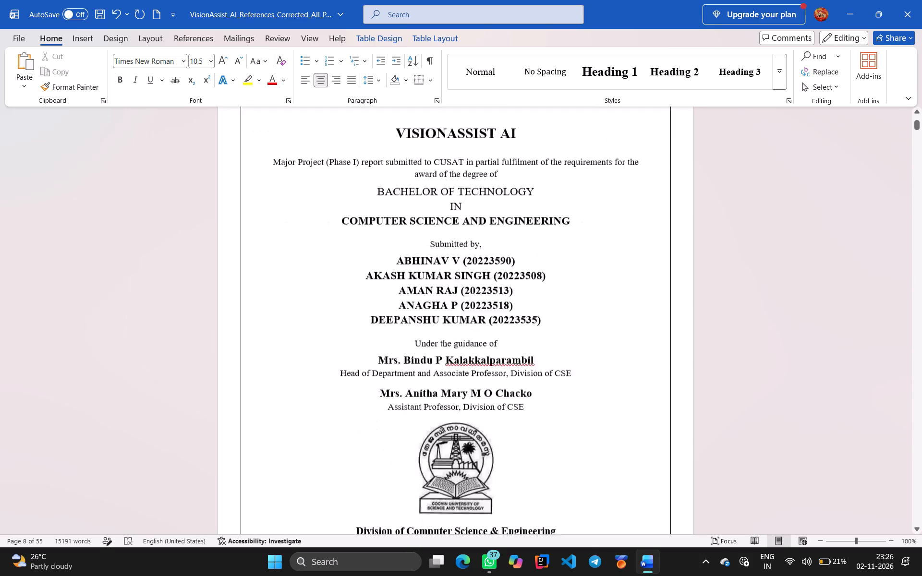
scroll(615, 311, down, 4)
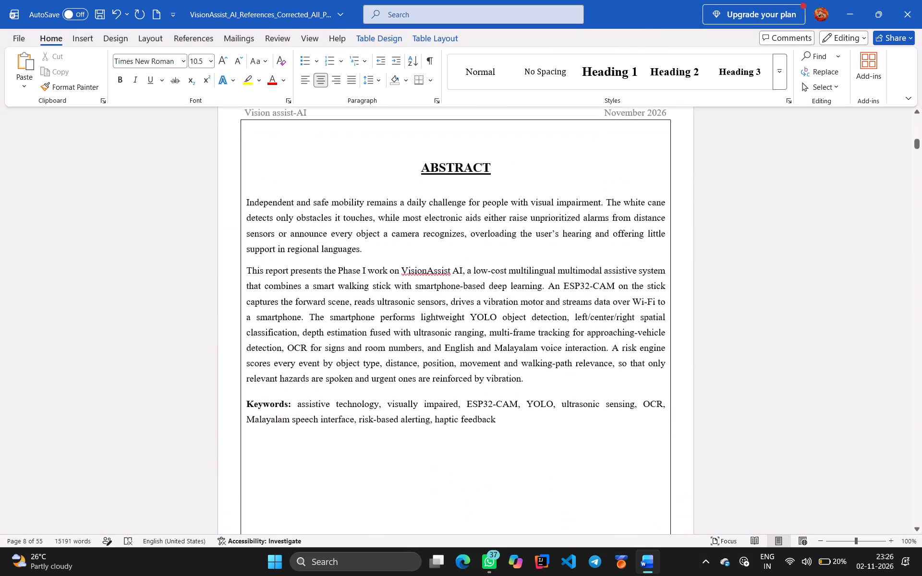
scroll(615, 311, down, 4)
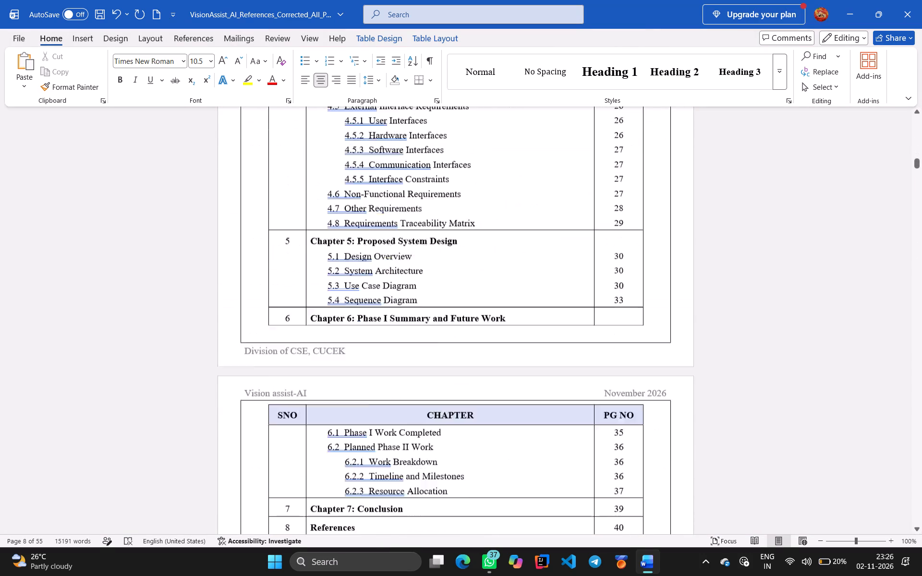
scroll(615, 311, down, 3)
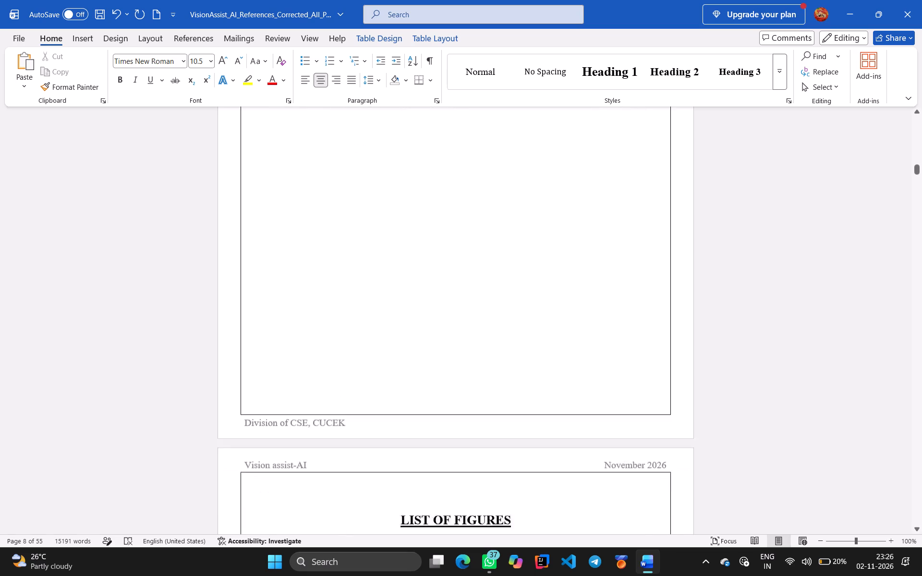
scroll(615, 311, down, 2)
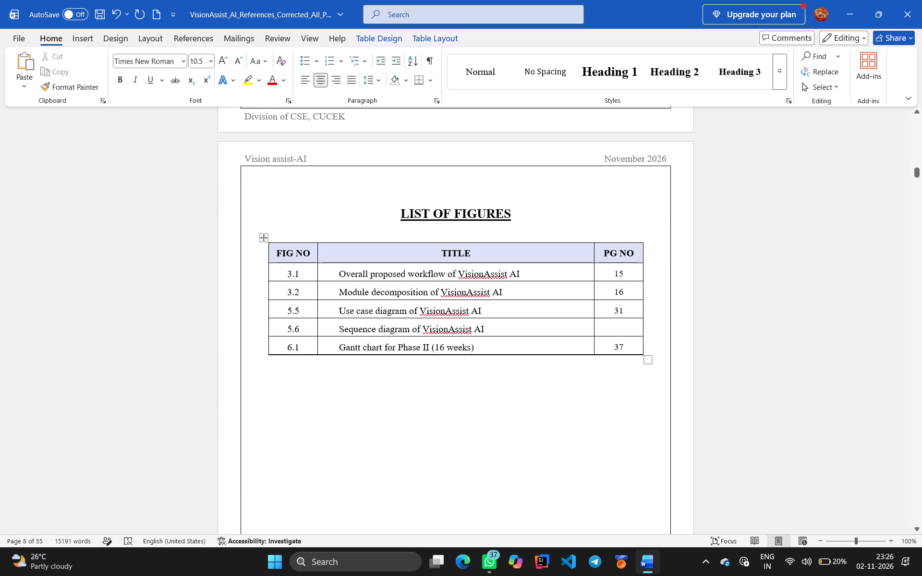
text(34)
Examine the List of Tables across both of its pages for missing page numbers.
scroll(618, 333, down, 1)
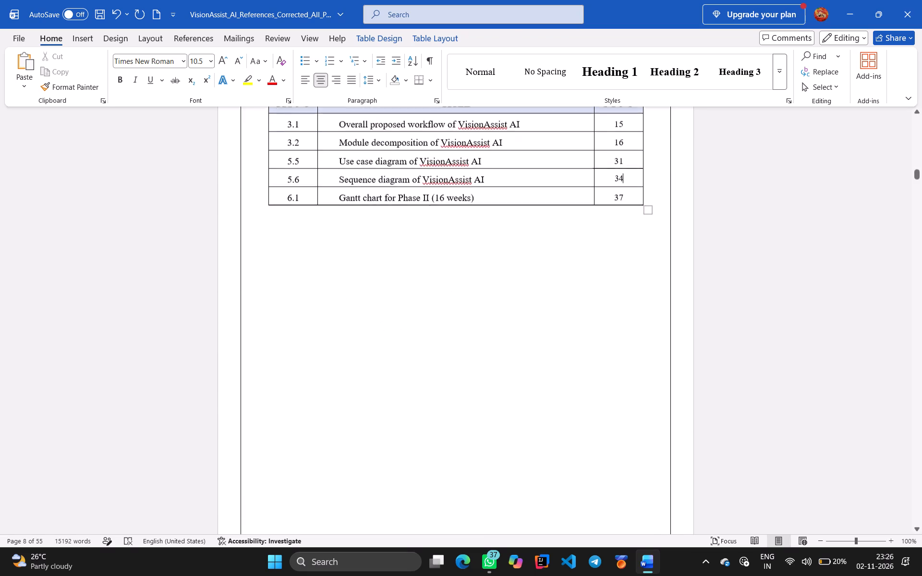
scroll(618, 333, down, 2)
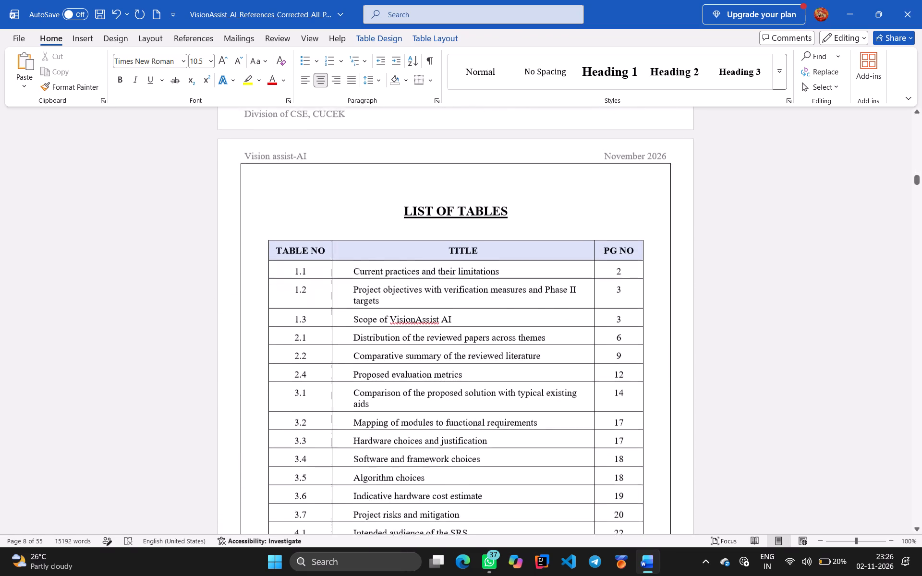
scroll(618, 333, down, 3)
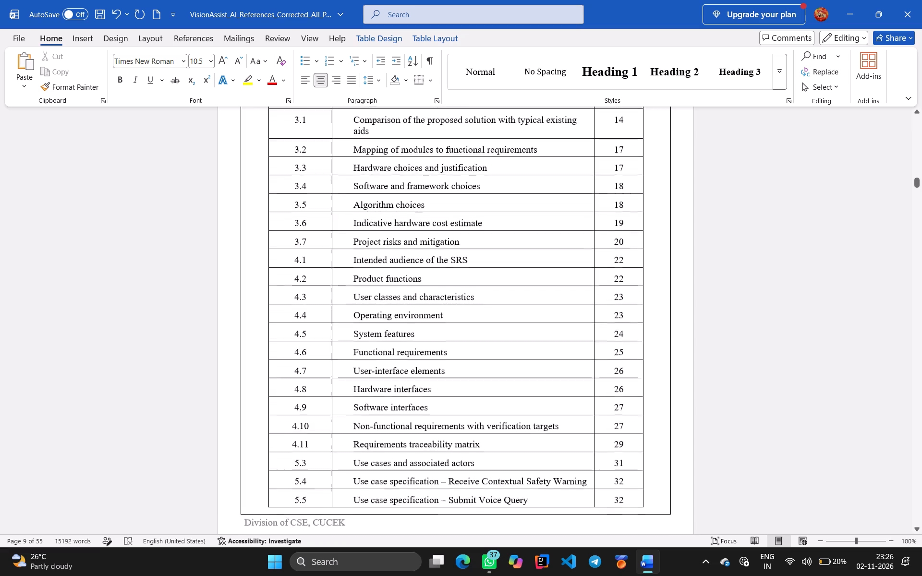
scroll(618, 333, down, 2)
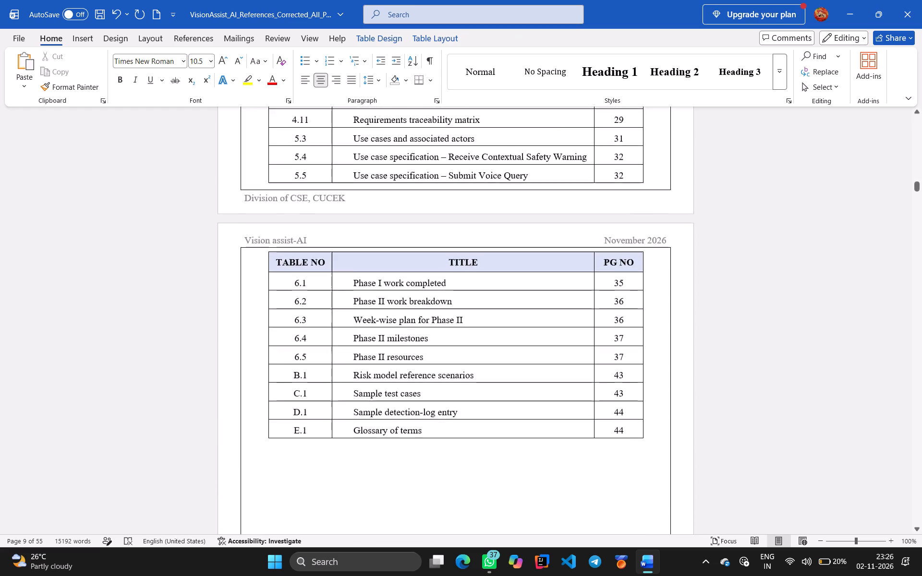
scroll(618, 333, down, 2)
scroll(618, 333, up, 1)
scroll(618, 333, down, 1)
scroll(618, 333, up, 1)
scroll(618, 333, down, 1)
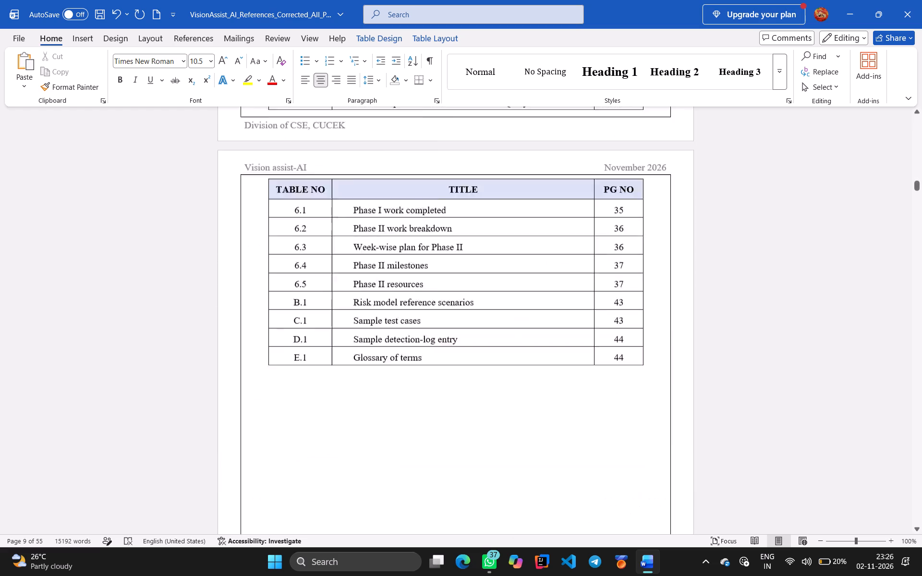
scroll(618, 333, down, 1)
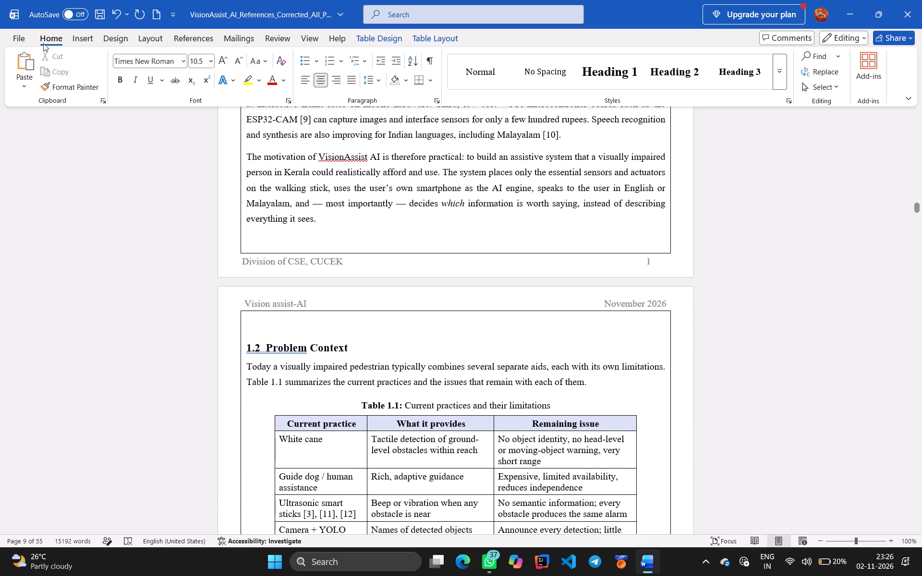
Save the report to the Desktop as a PDF named VisionAssist_AI_References_Corrected_All_Pages, replacing the existing file.
click(21, 32)
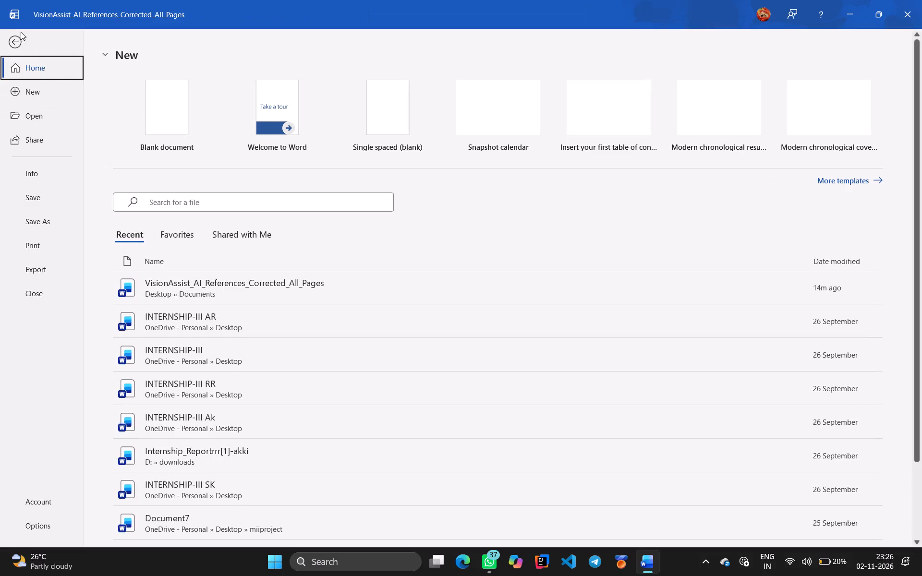
click(42, 220)
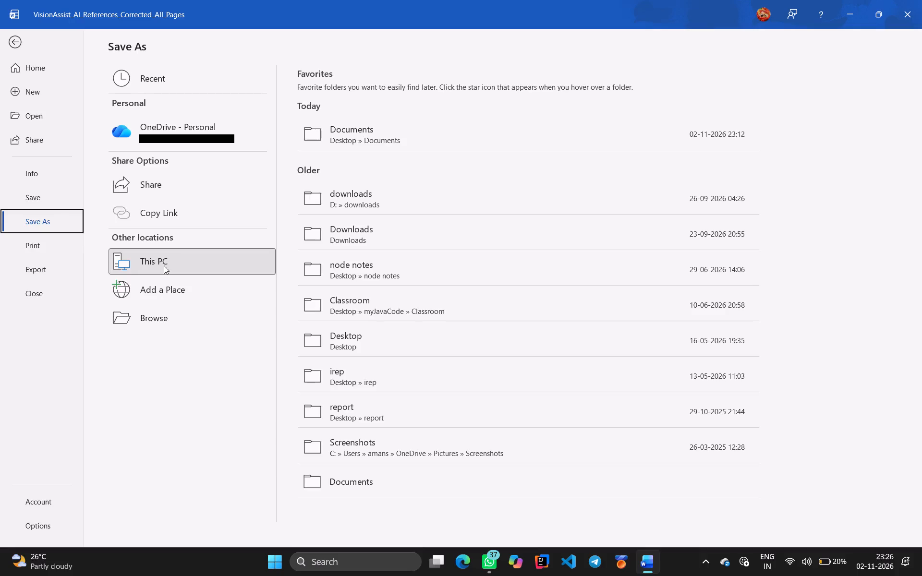
double_click(345, 337)
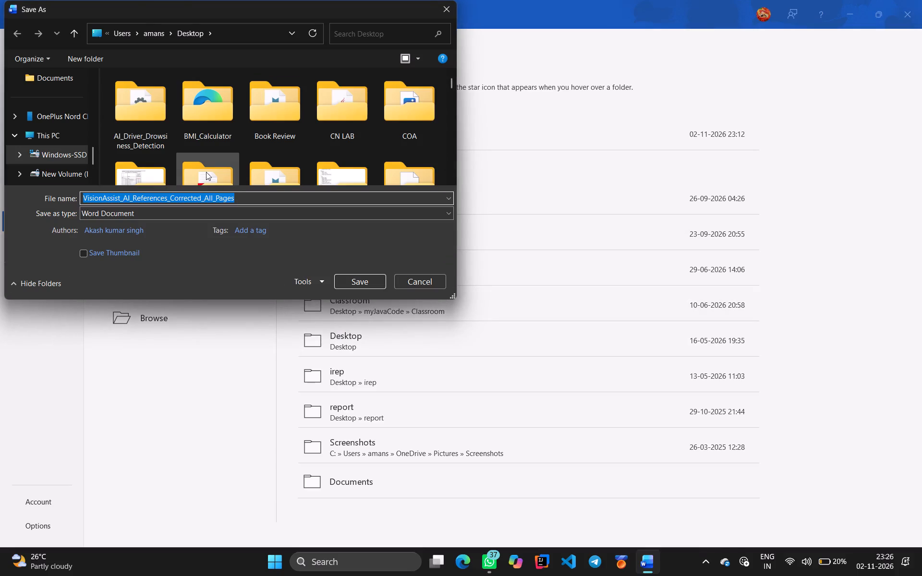
click(139, 209)
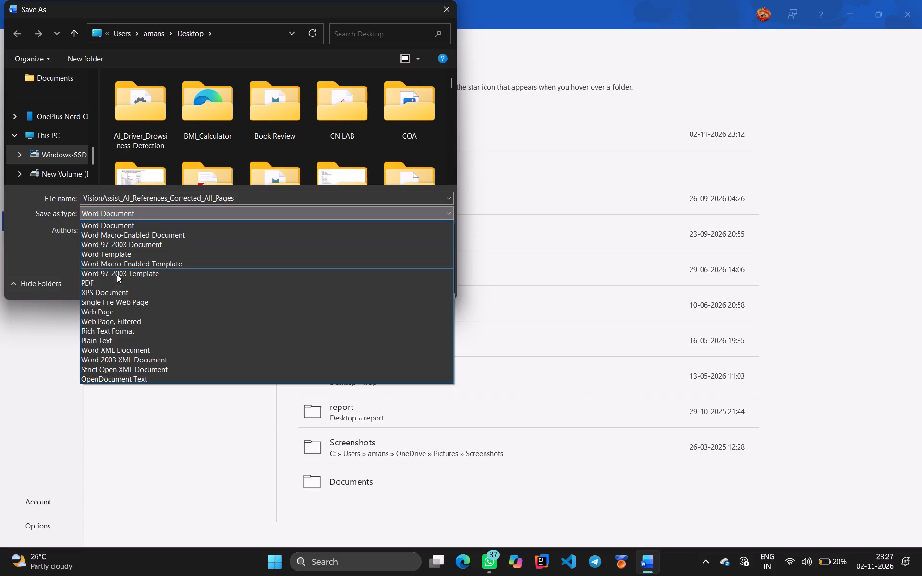
click(112, 287)
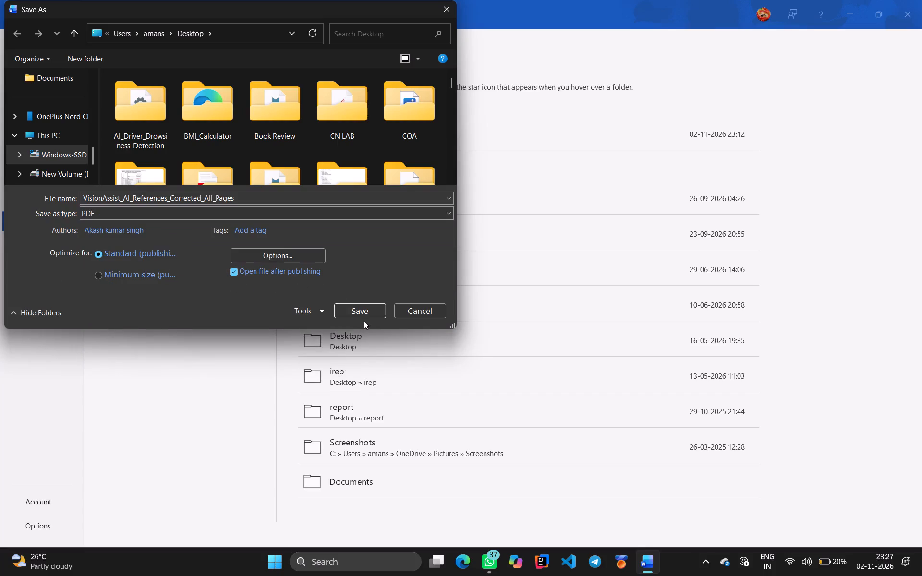
click(359, 314)
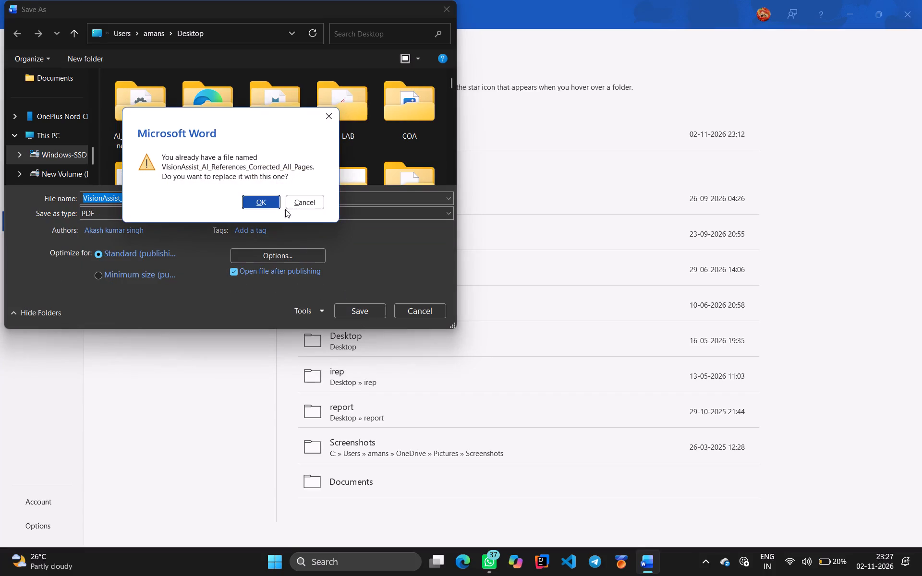
click(258, 203)
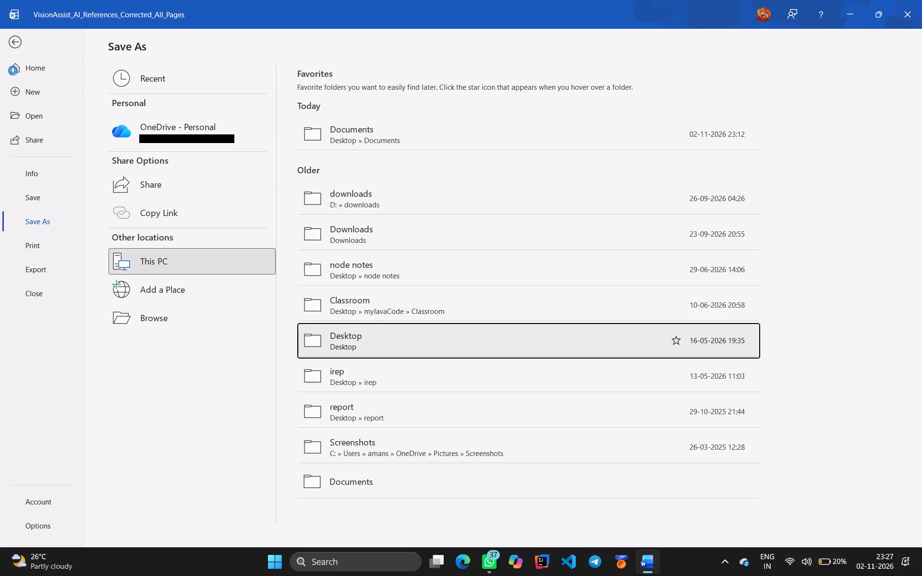
click(13, 45)
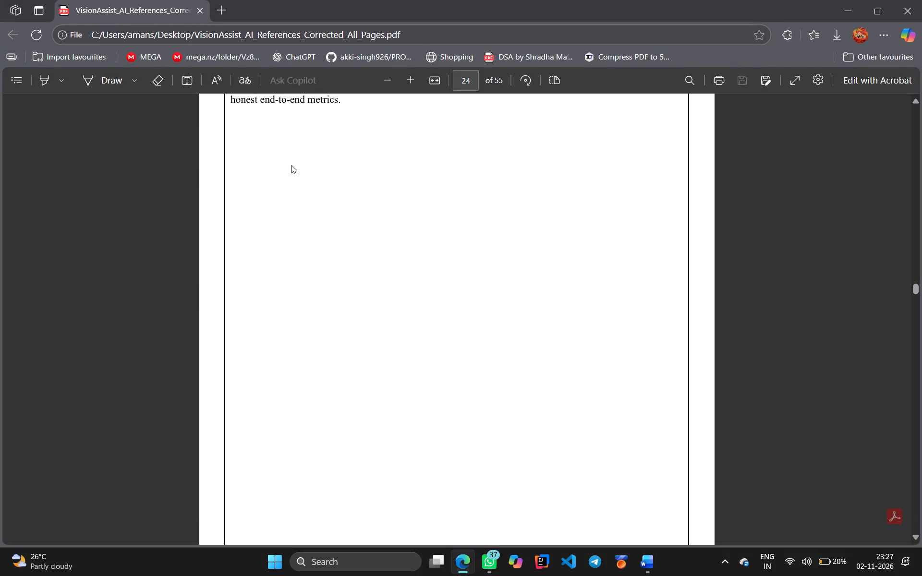
Examine the exported PDF from the Chapter 2 pages back through the List of Figures, table of contents and title page, and close it.
scroll(374, 271, up, 7)
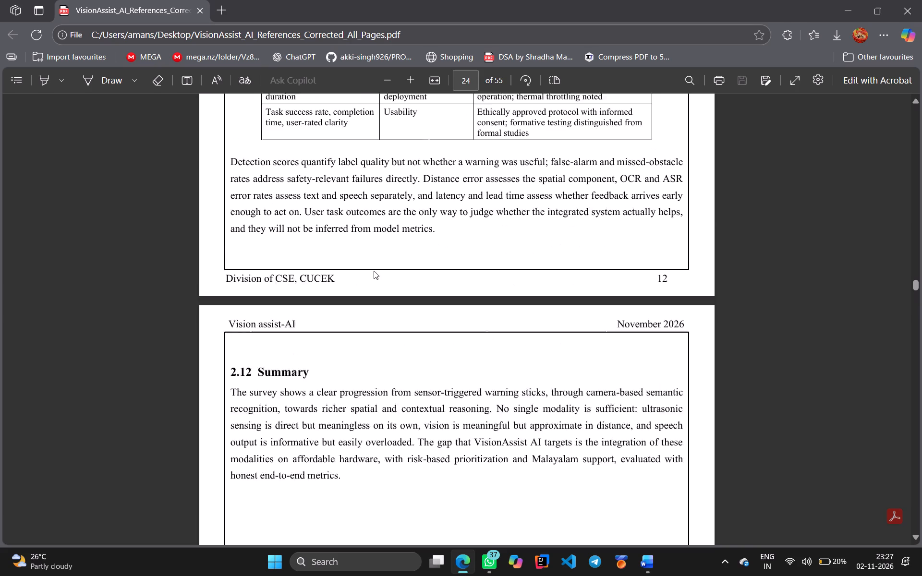
scroll(374, 271, up, 14)
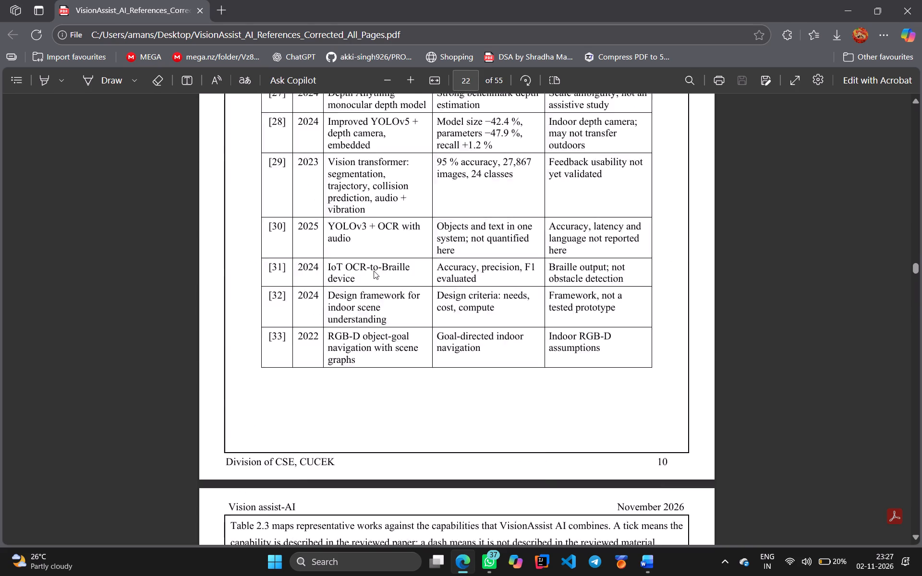
scroll(374, 271, up, 15)
scroll(374, 271, up, 7)
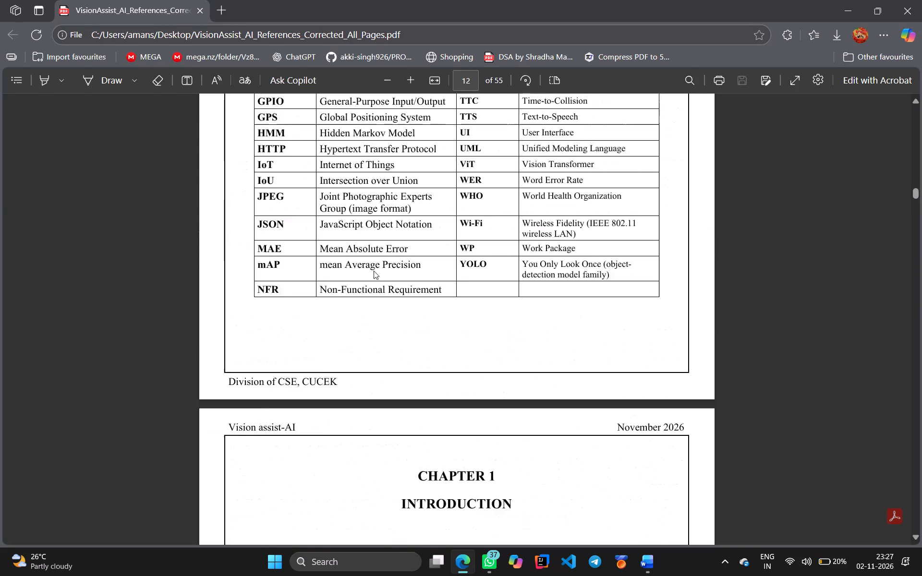
scroll(374, 271, up, 12)
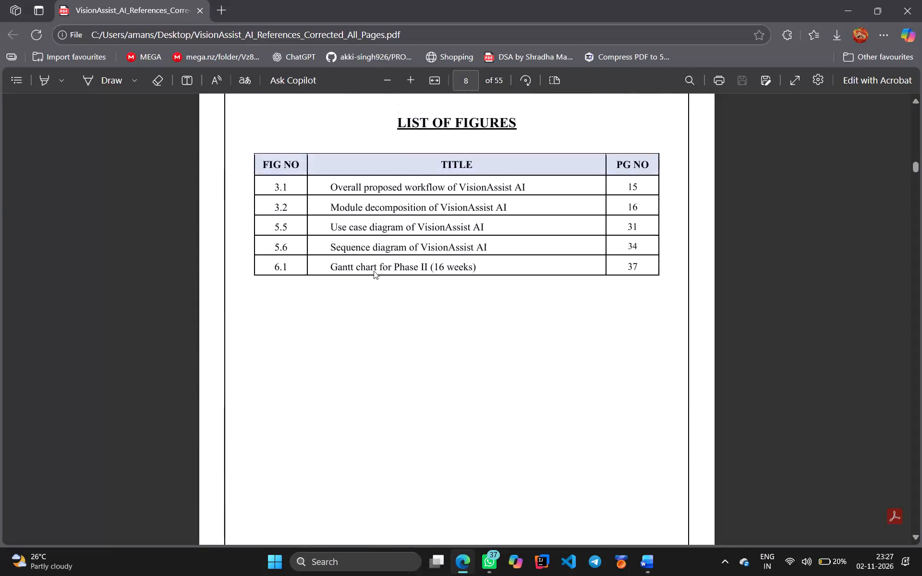
scroll(374, 271, up, 6)
scroll(374, 271, down, 1)
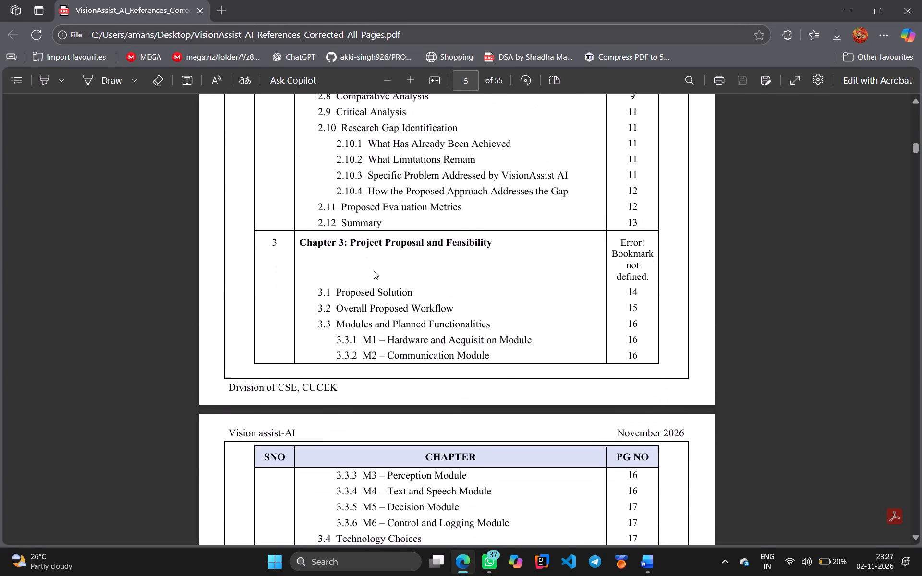
scroll(374, 271, down, 1)
scroll(374, 271, up, 13)
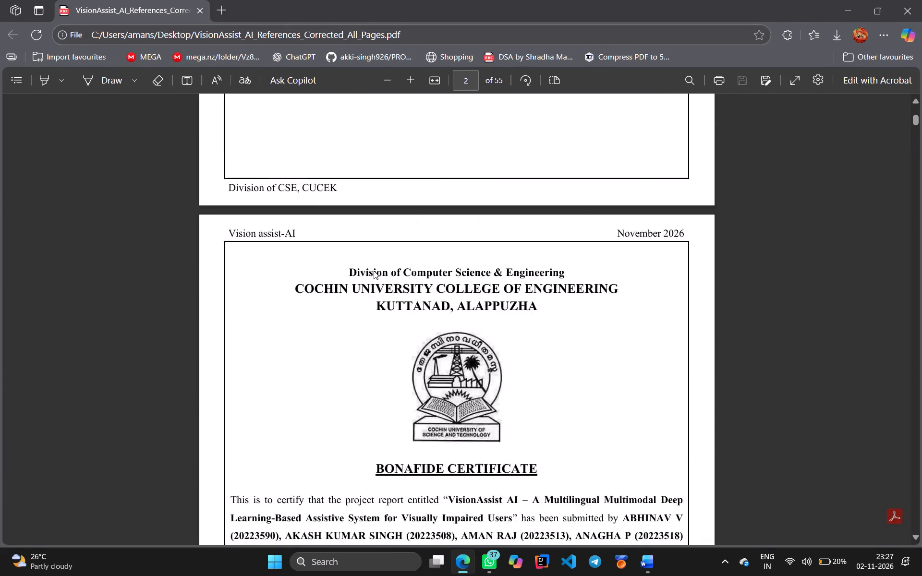
scroll(374, 271, up, 7)
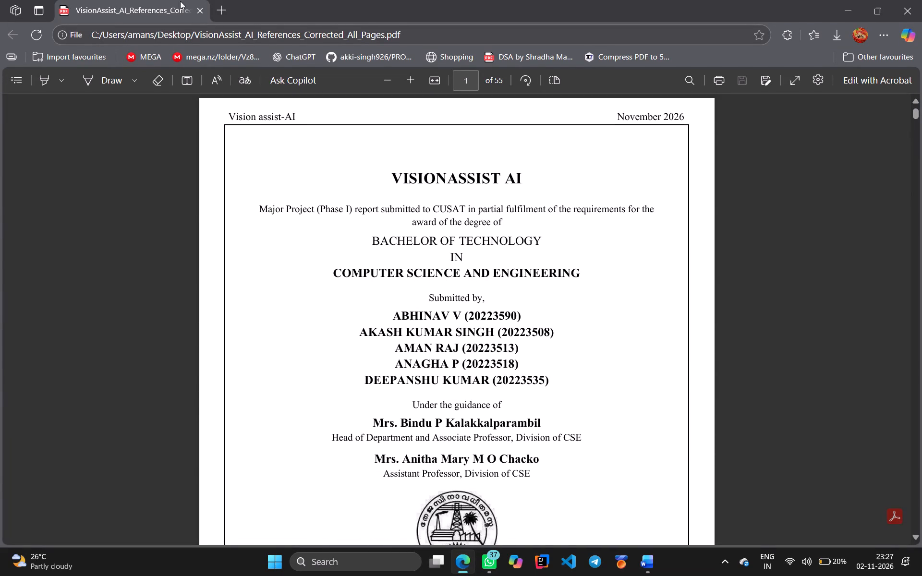
scroll(363, 233, down, 2)
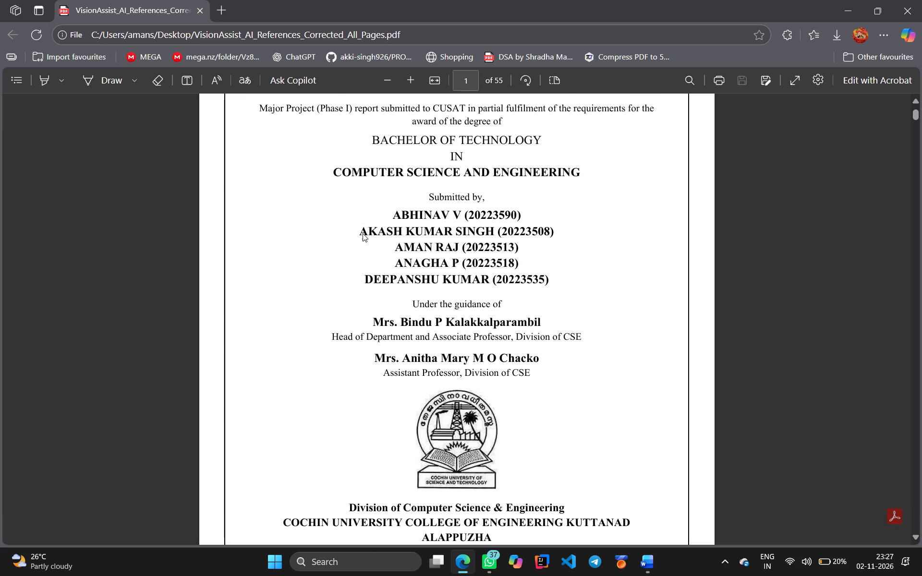
scroll(363, 233, down, 2)
click(921, 0)
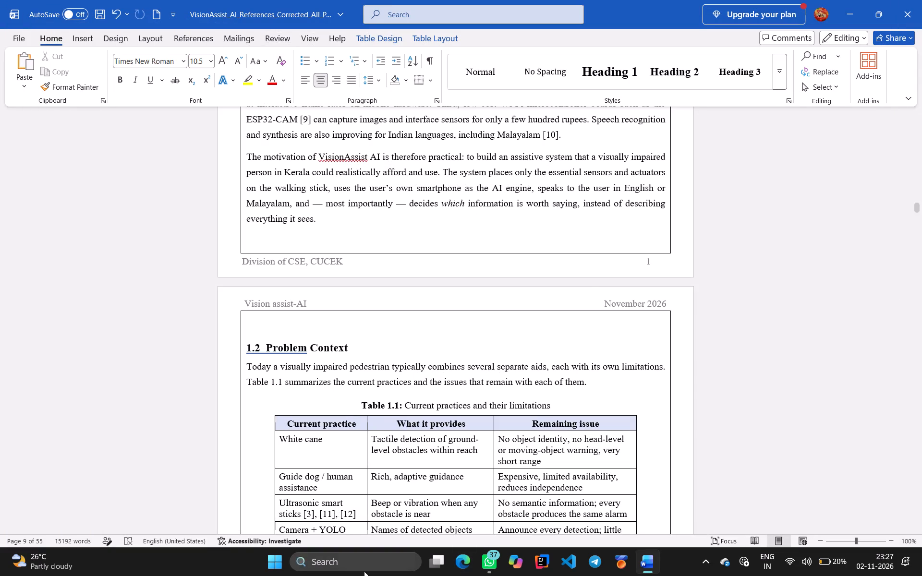
Reopen the exported VisionAssist PDF from the Desktop, examine its front pages and table of contents for page-number errors, and close it.
click(344, 561)
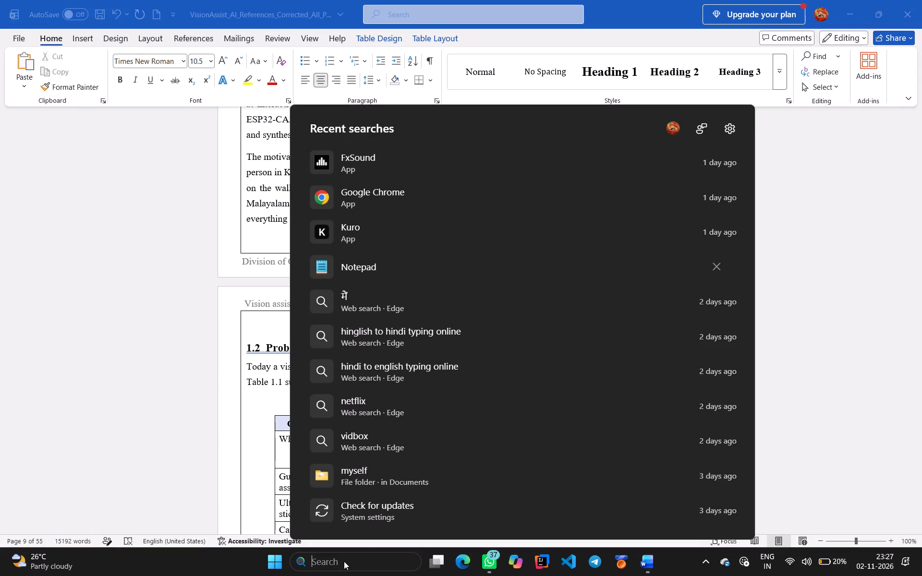
click(676, 0)
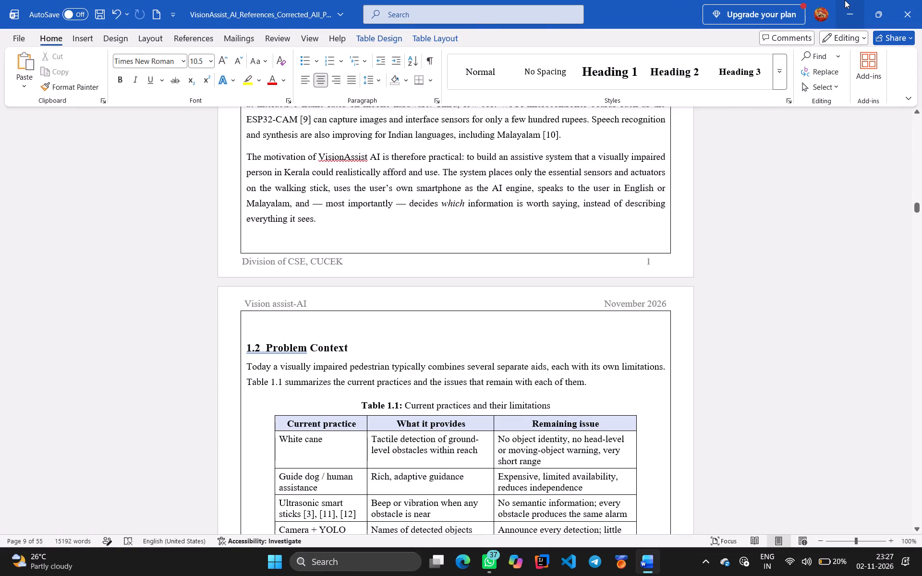
click(845, 0)
right_click(594, 156)
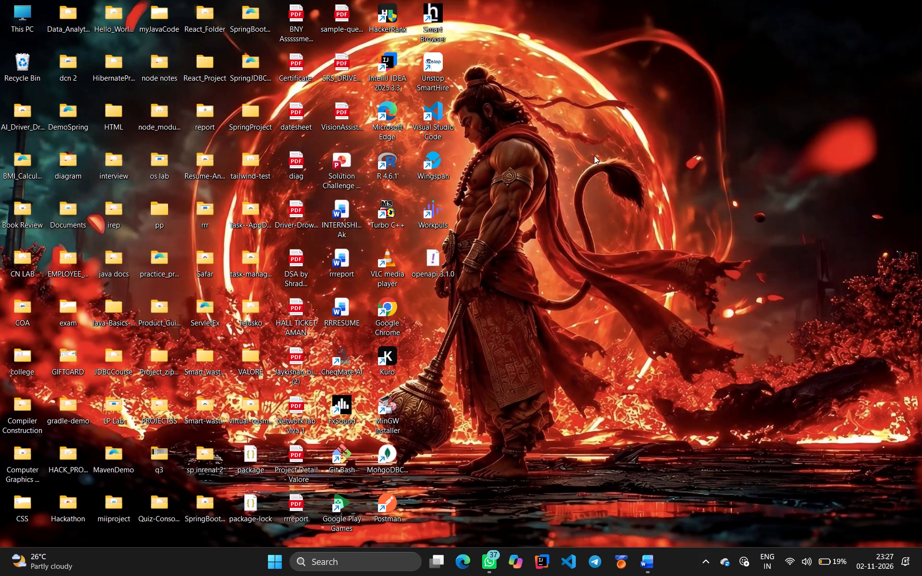
click(624, 205)
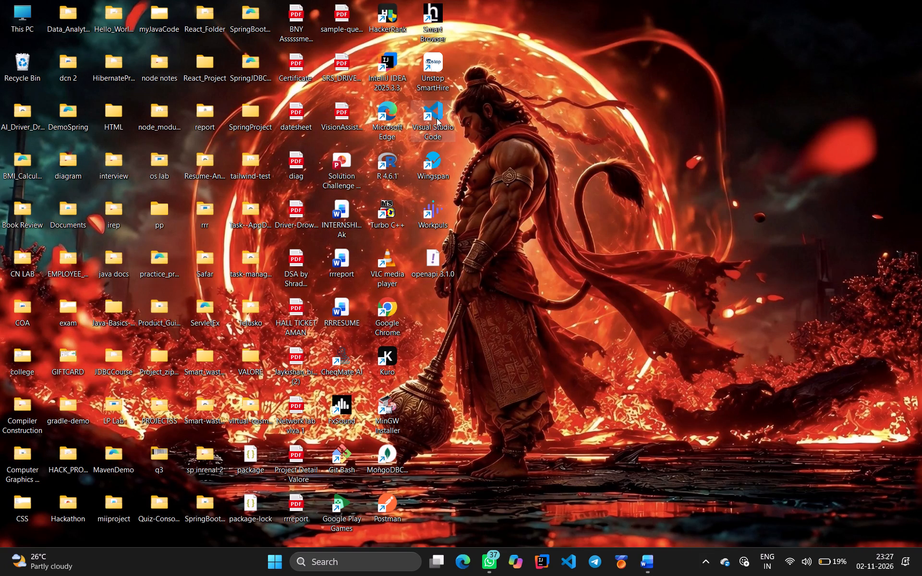
double_click(339, 123)
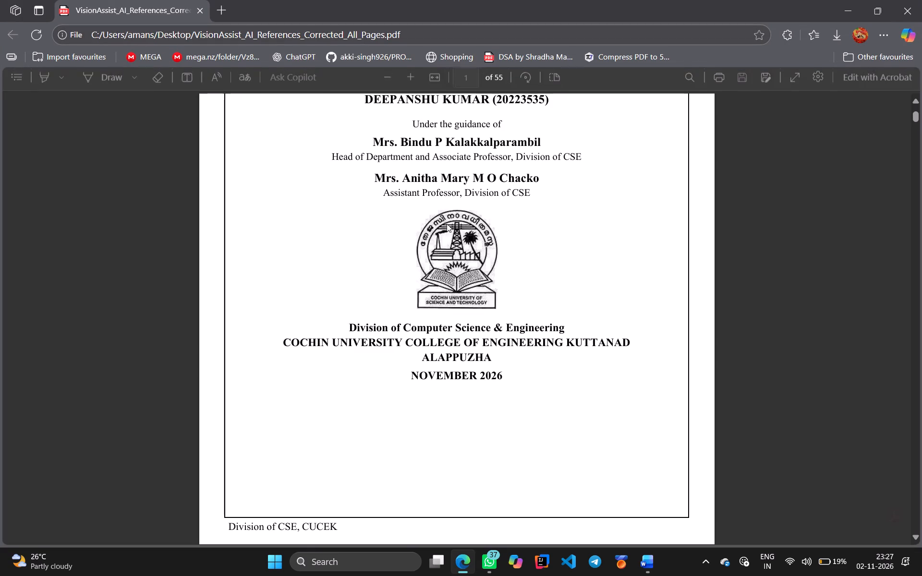
scroll(453, 239, down, 3)
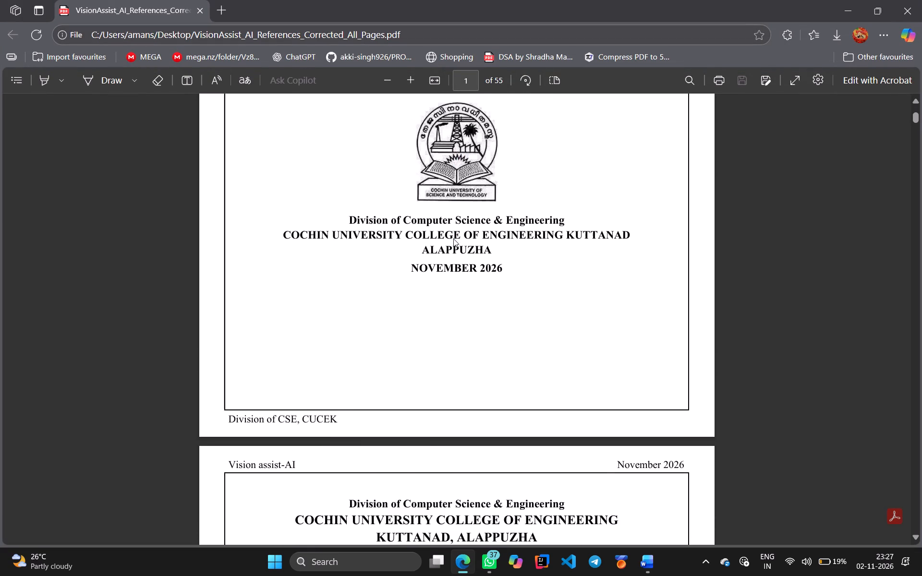
scroll(453, 239, down, 7)
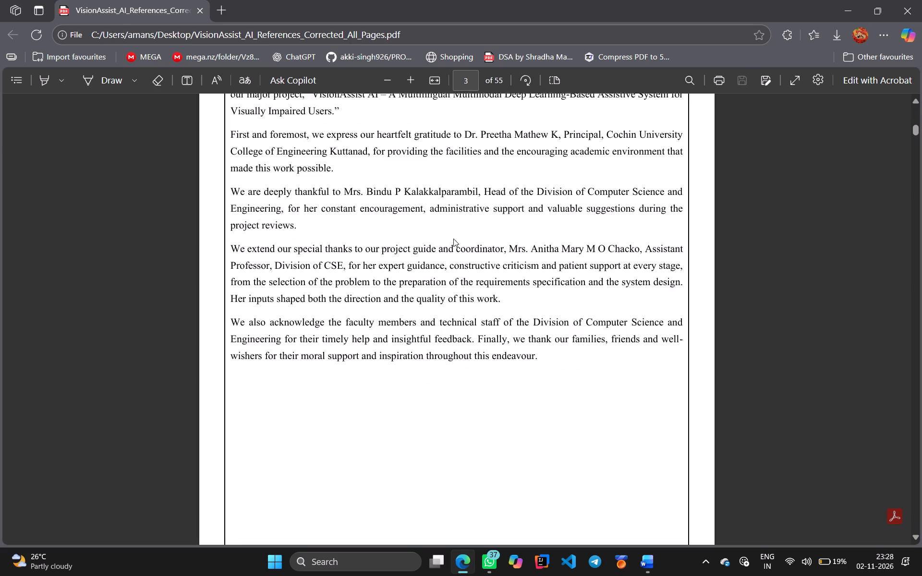
scroll(453, 239, down, 7)
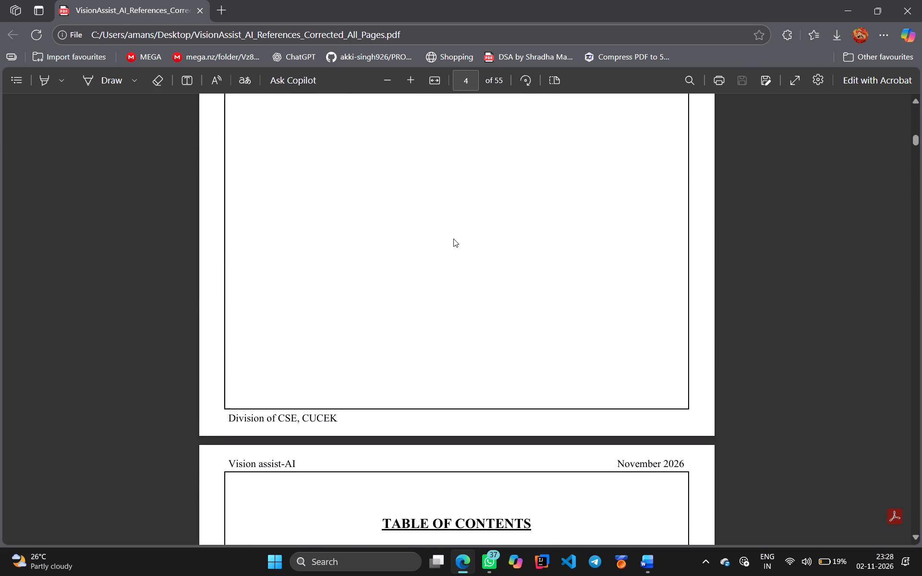
scroll(453, 239, down, 7)
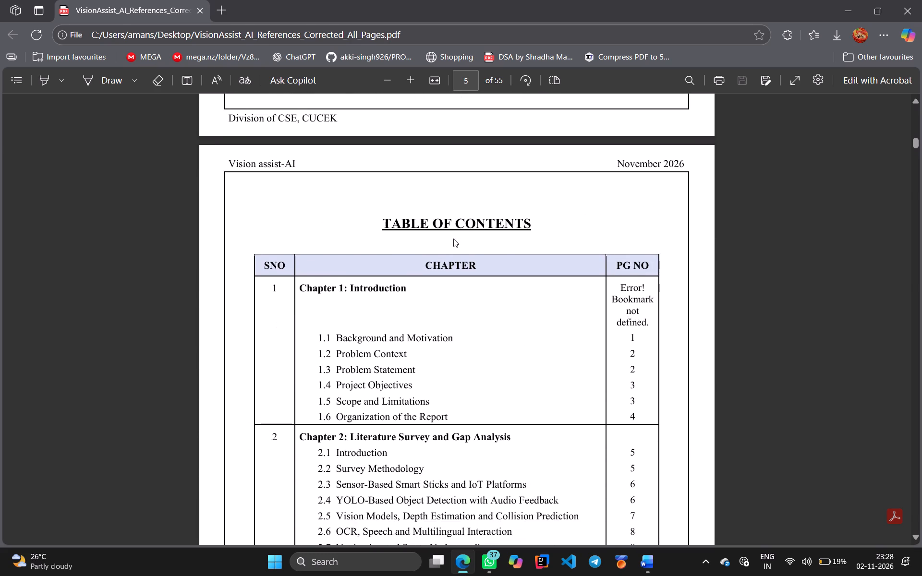
scroll(453, 239, down, 3)
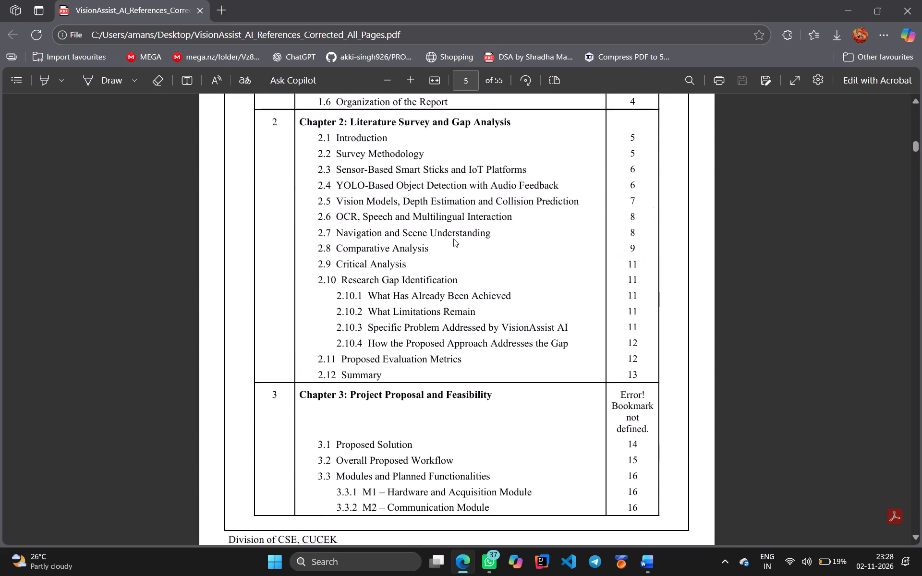
scroll(453, 239, down, 2)
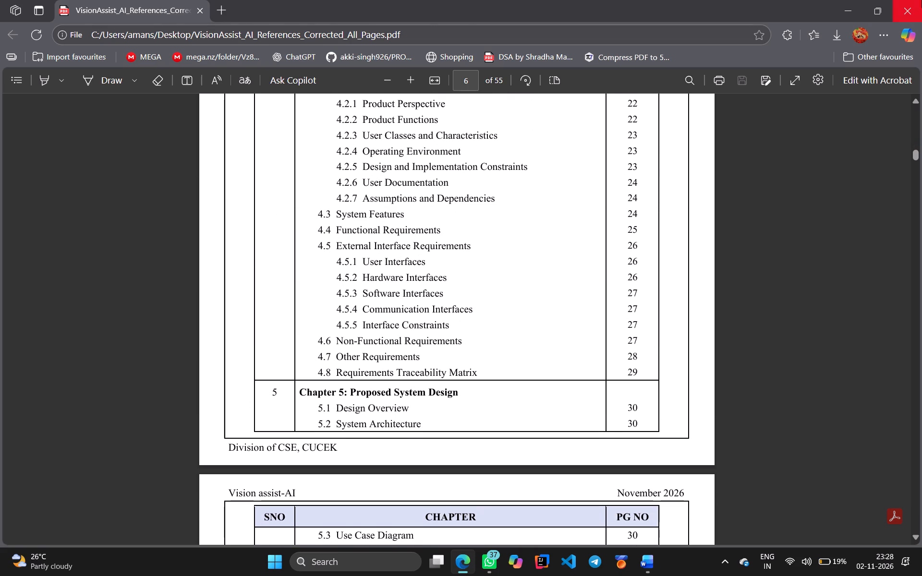
click(921, 0)
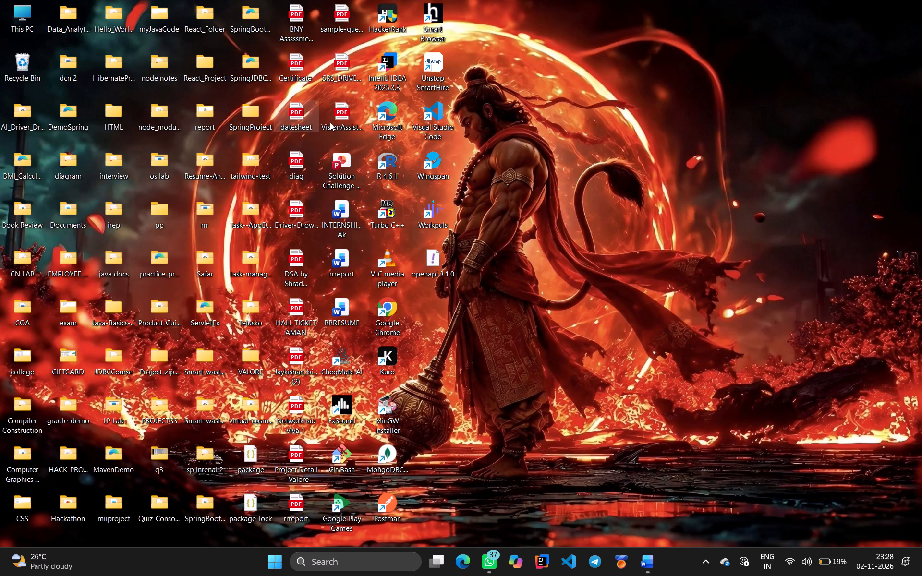
View the file properties of the VisionAssist PDF on the Desktop.
right_click(334, 123)
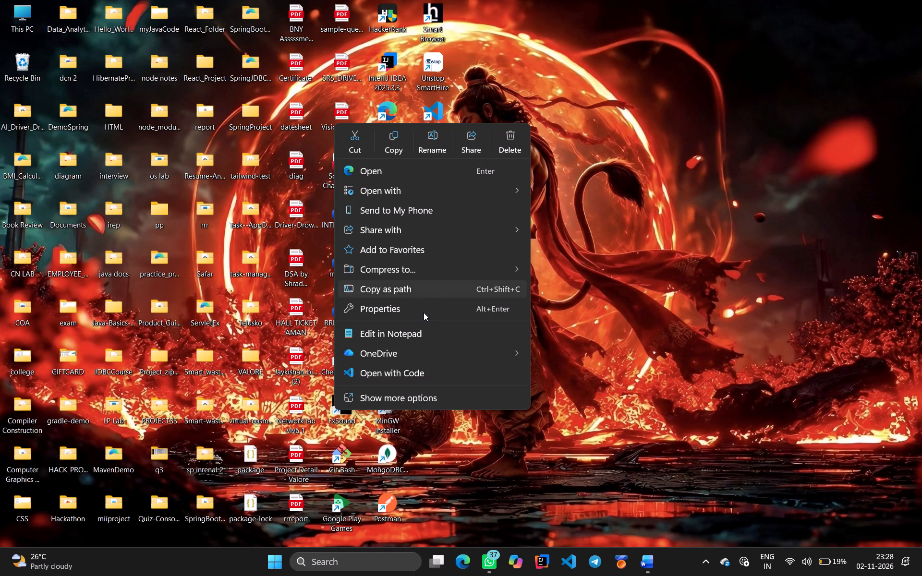
click(408, 314)
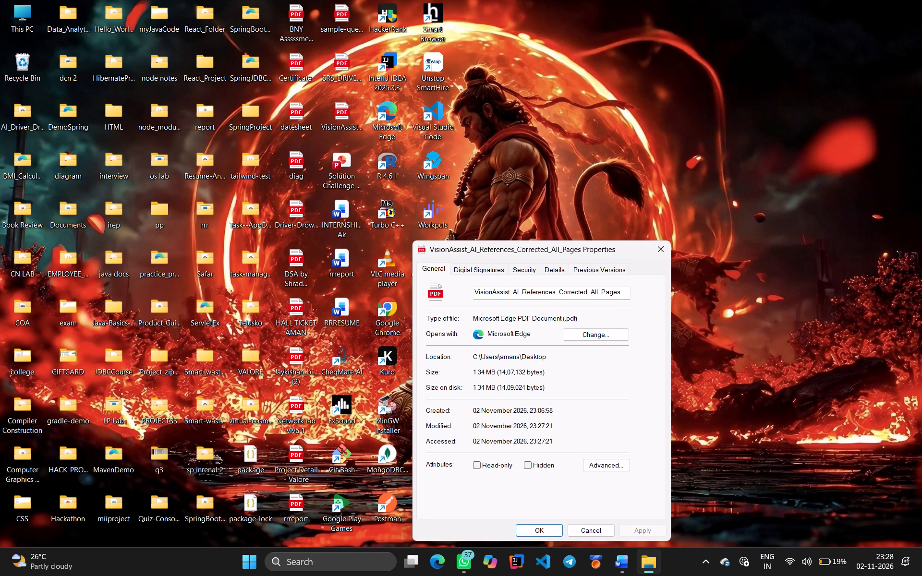
click(661, 247)
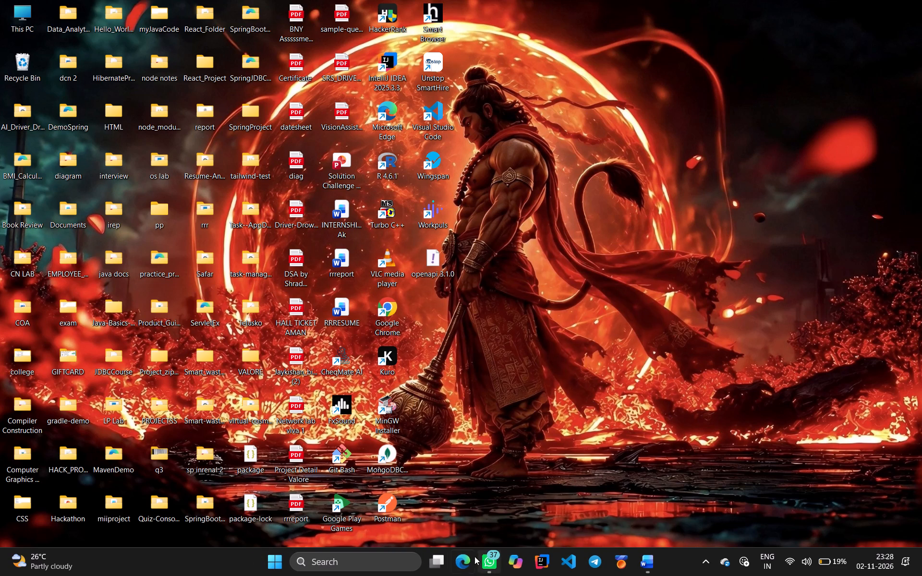
Save the Word report as a PDF named VisionAssist_AI_References_Corrected_All_Pages in the Documents folder on the Desktop.
click(645, 553)
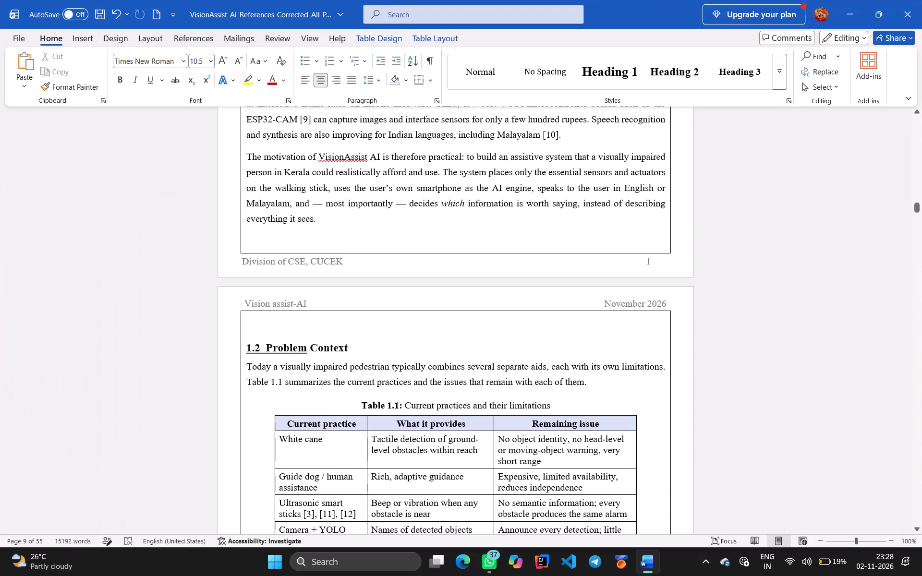
click(12, 41)
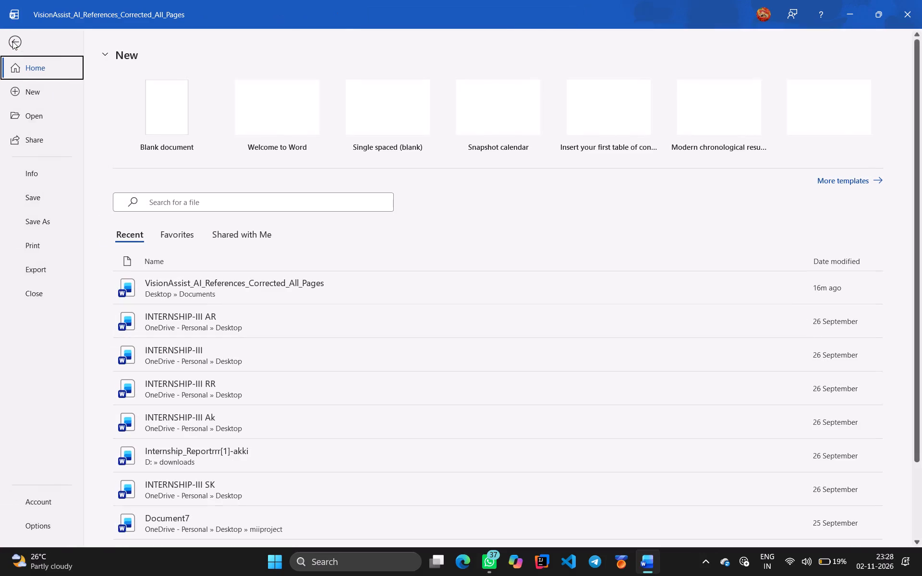
click(35, 222)
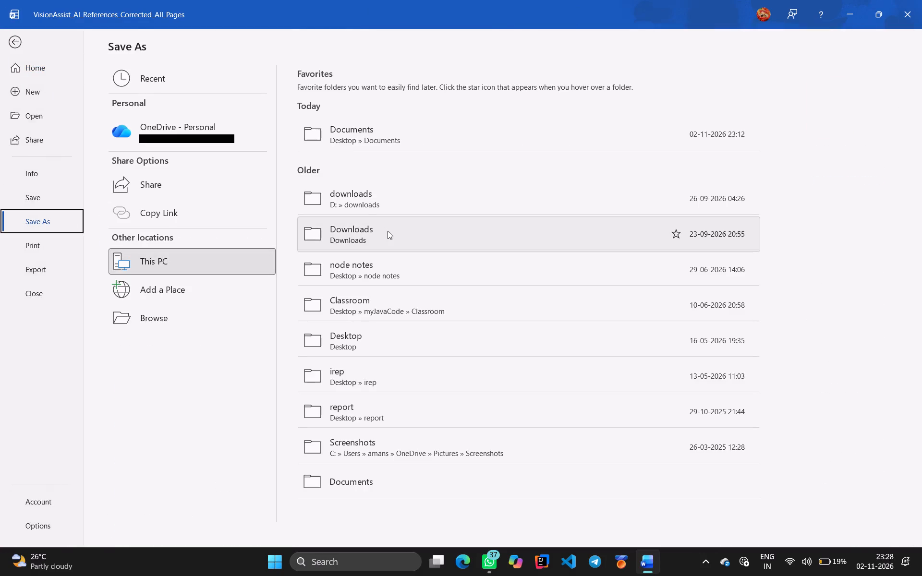
double_click(365, 333)
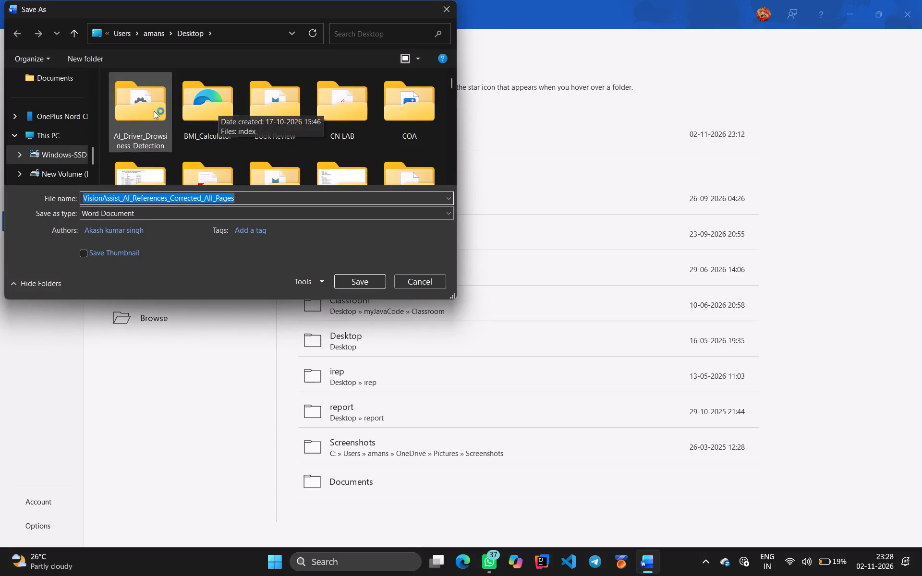
scroll(300, 131, down, 1)
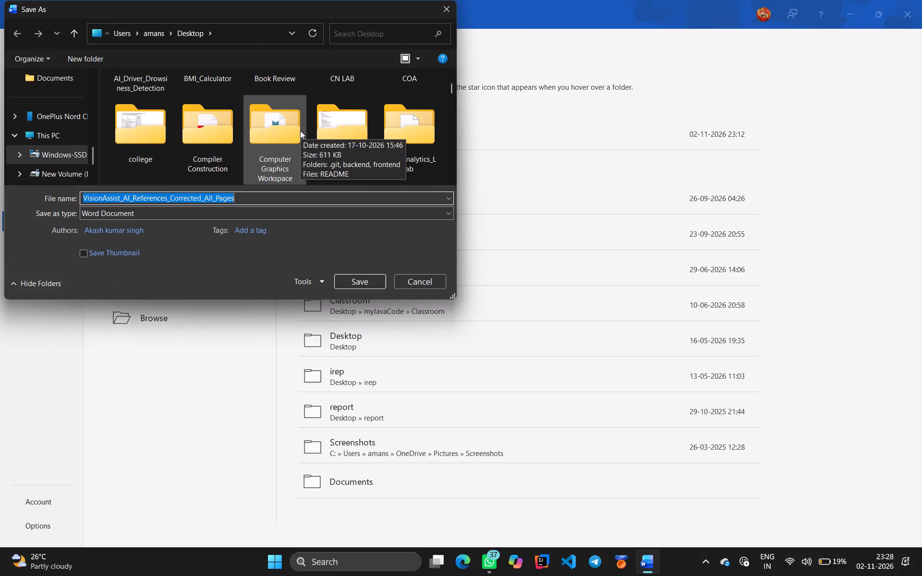
scroll(319, 144, down, 1)
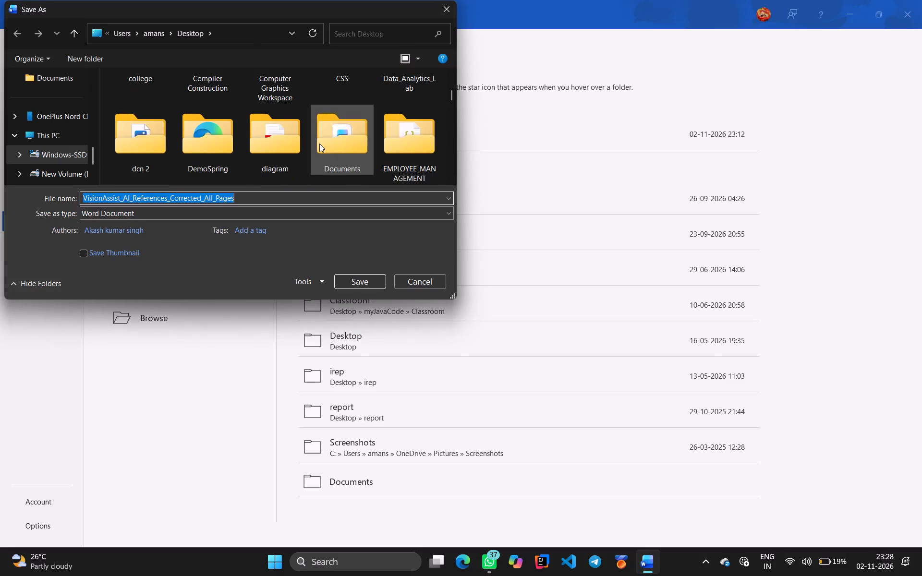
scroll(319, 144, down, 1)
double_click(342, 153)
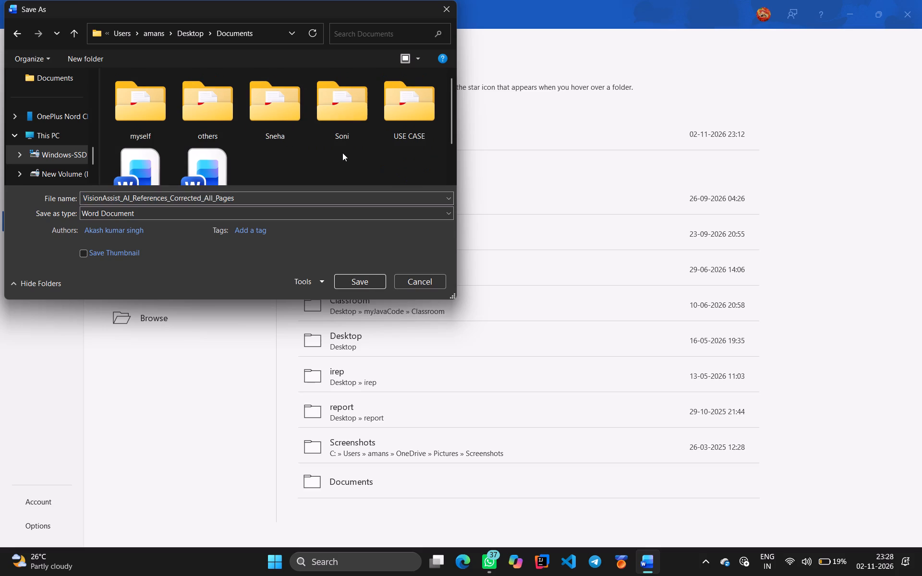
click(253, 210)
click(103, 281)
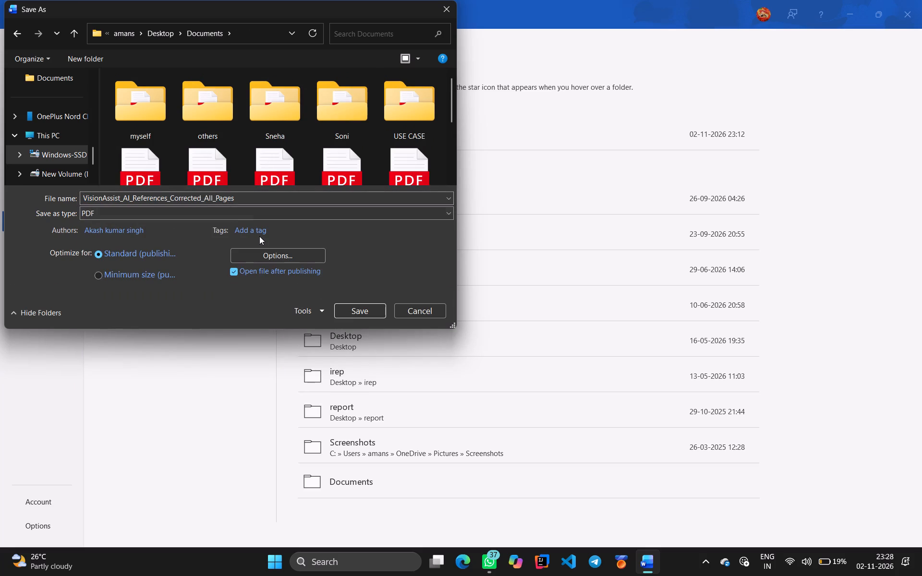
click(363, 308)
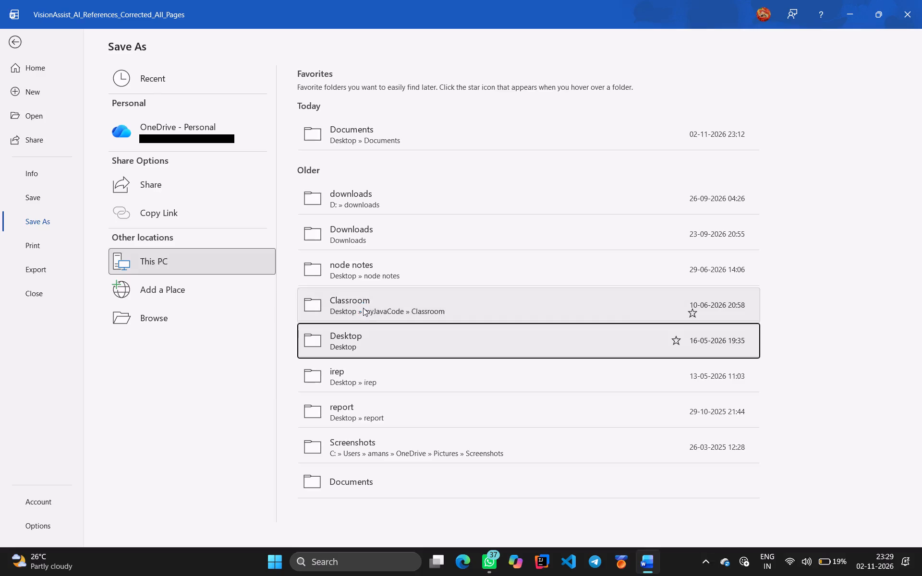
Examine the front pages of the newly exported PDF down to the table of contents, and return to the Word report.
scroll(363, 308, down, 1)
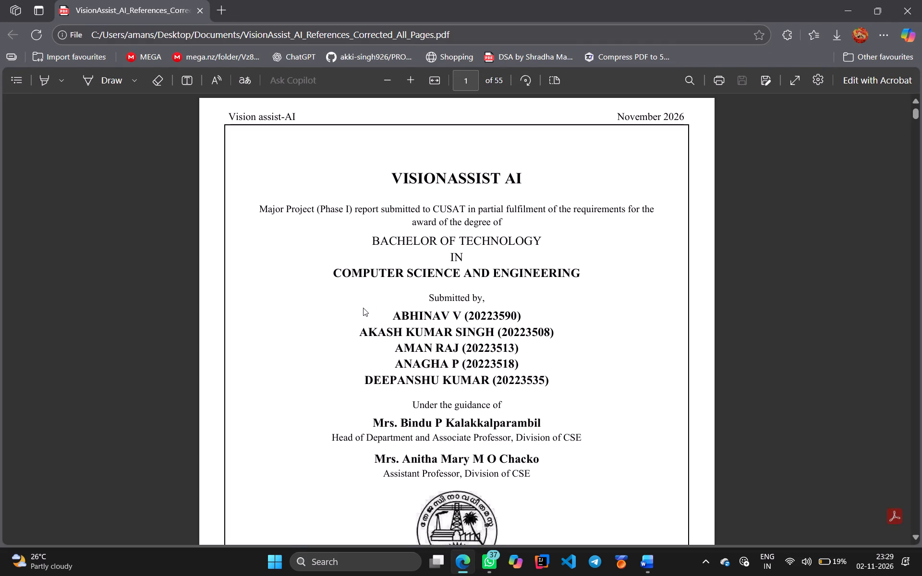
scroll(363, 308, down, 6)
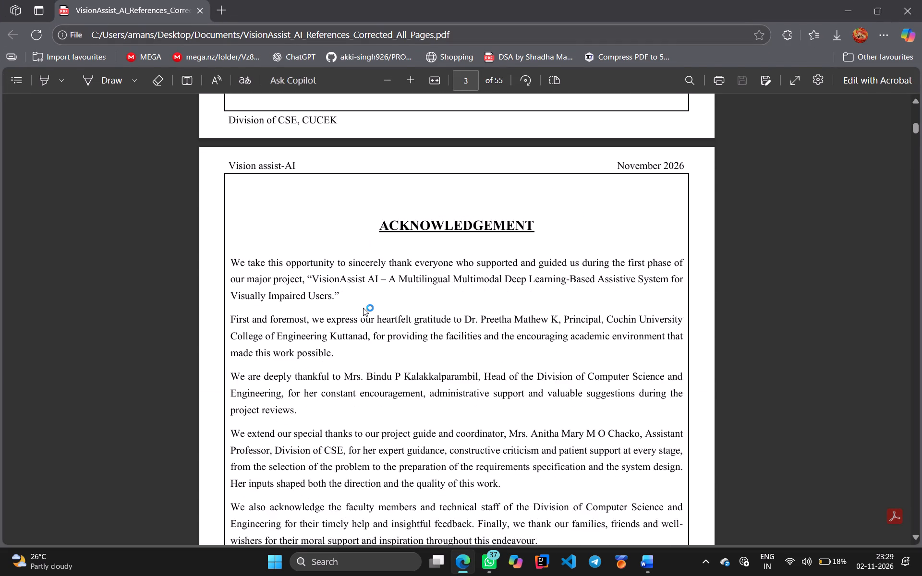
scroll(363, 308, down, 6)
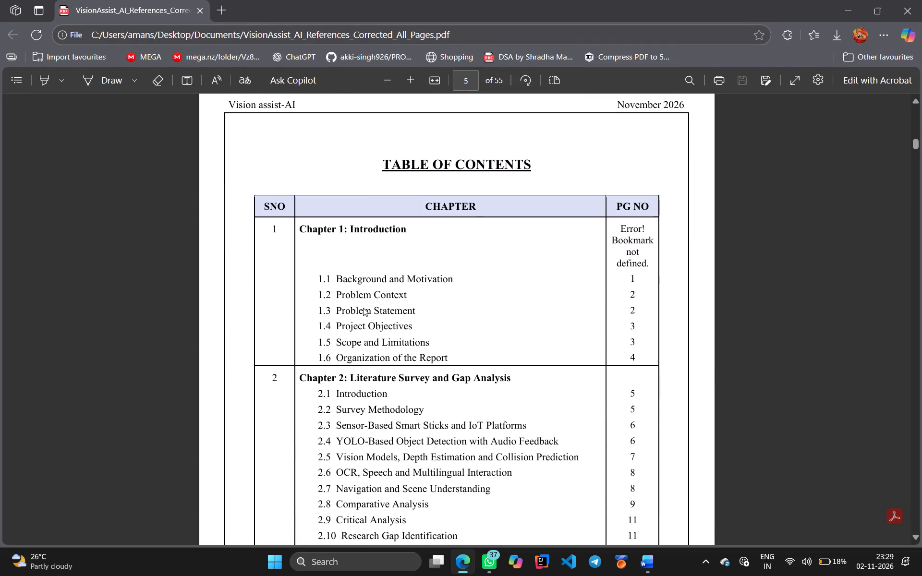
scroll(363, 308, down, 1)
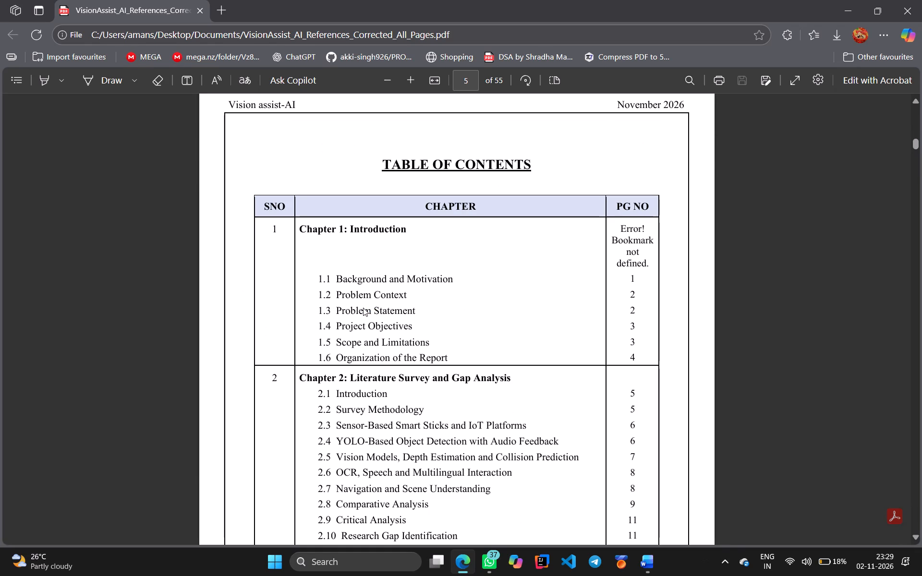
click(860, 0)
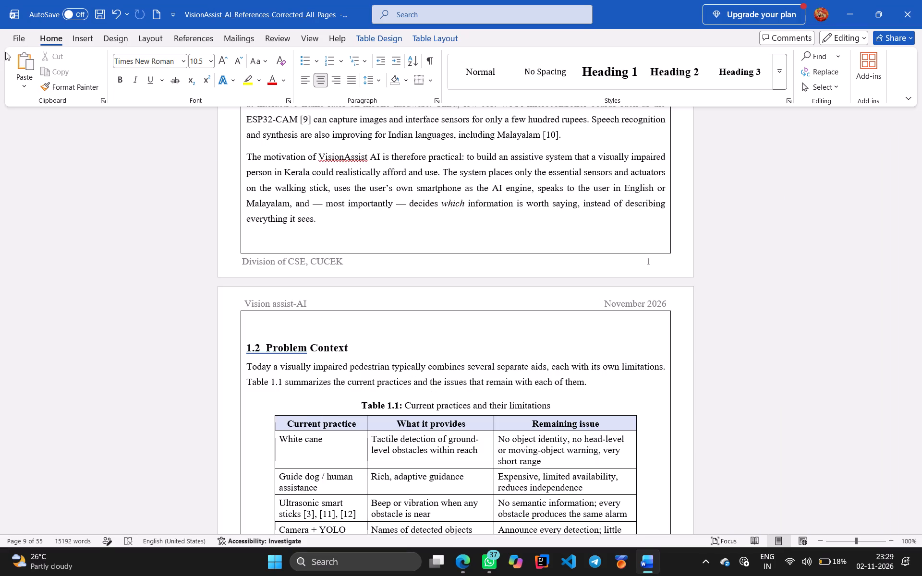
Export the report as a standard PDF named VisionAssist_AI_References_Corrected_All_Pages 2 in the Documents folder on the Desktop.
click(20, 42)
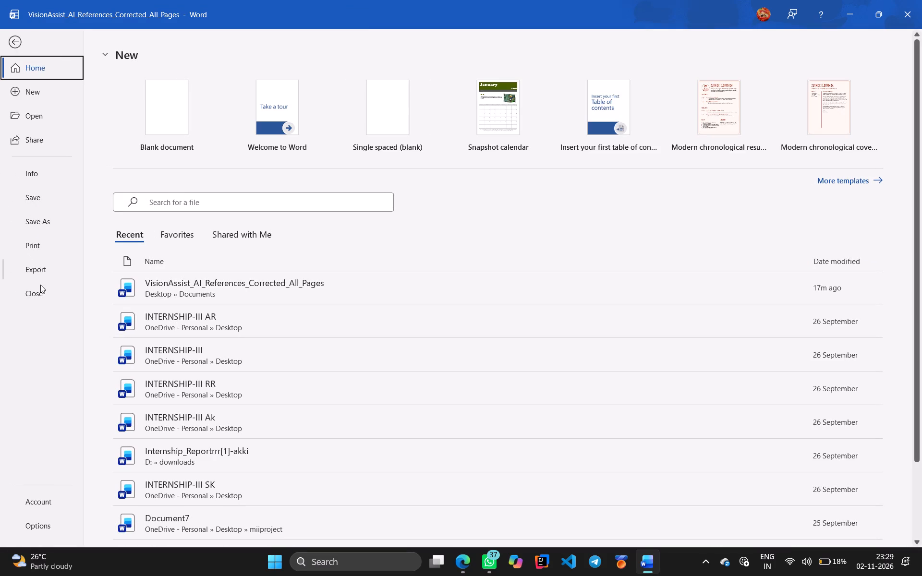
click(37, 265)
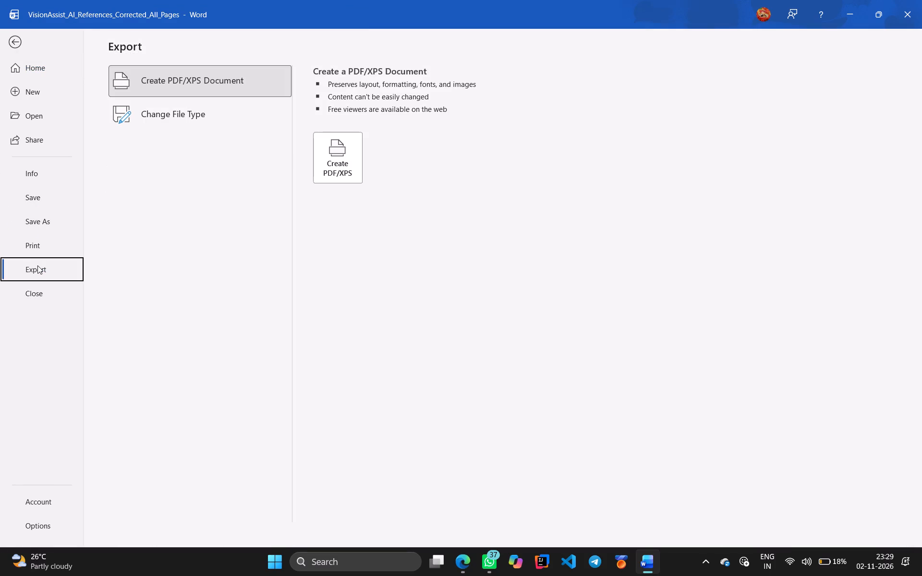
click(342, 158)
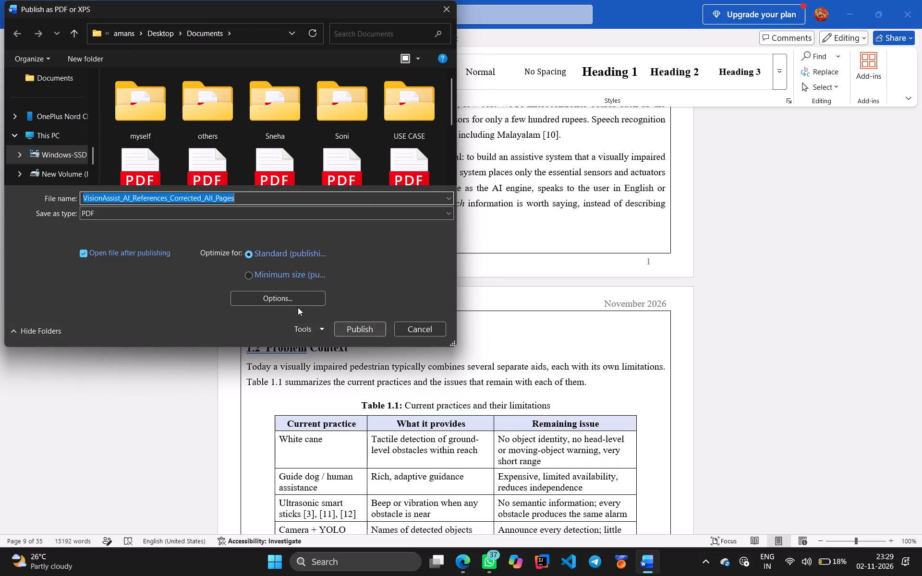
click(278, 196)
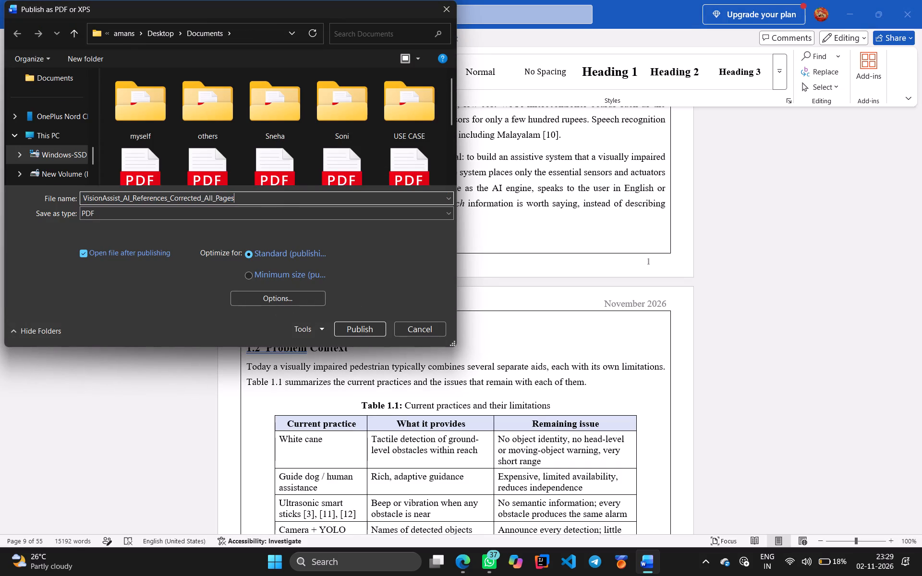
key(space)
text(2)
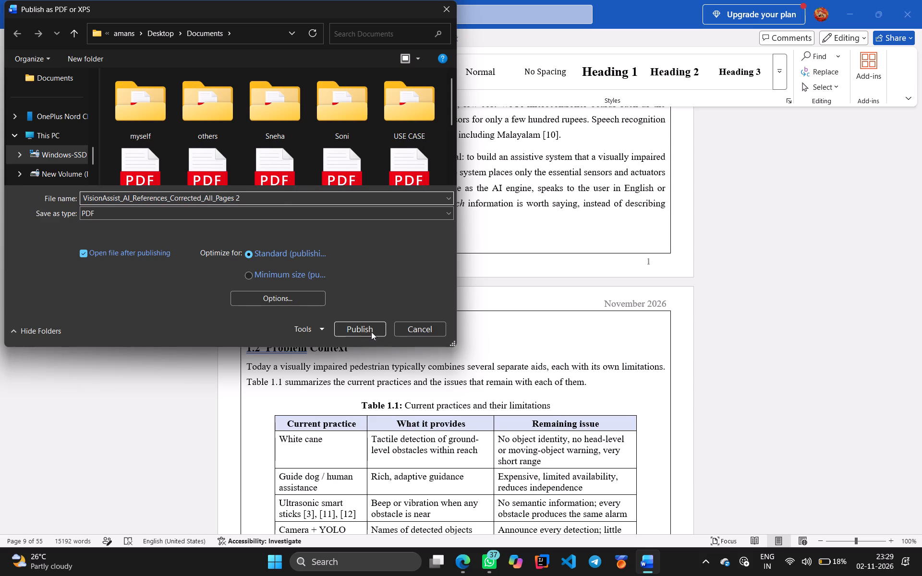
click(364, 326)
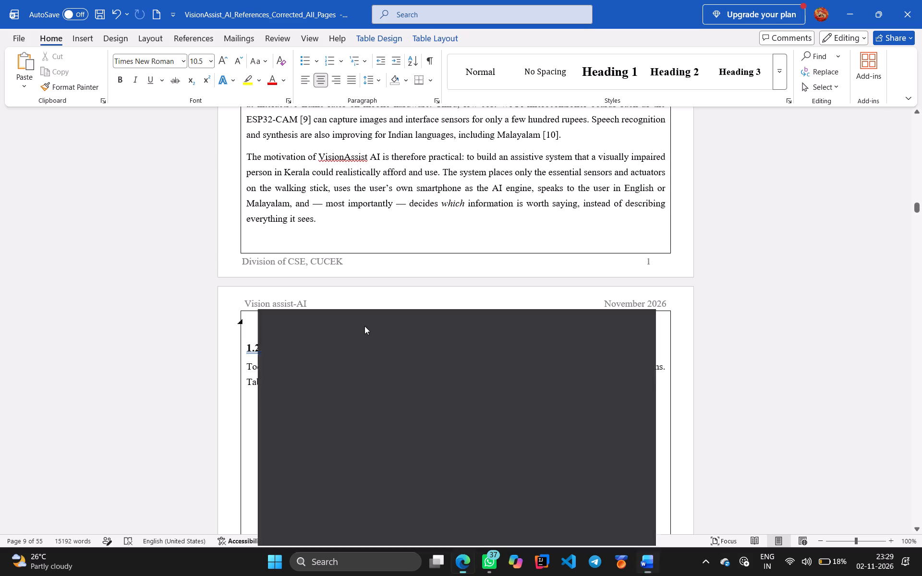
Examine the second exported PDF from the title page through the Chapter 1 to 4 table of contents entries for page-number errors.
scroll(364, 326, down, 4)
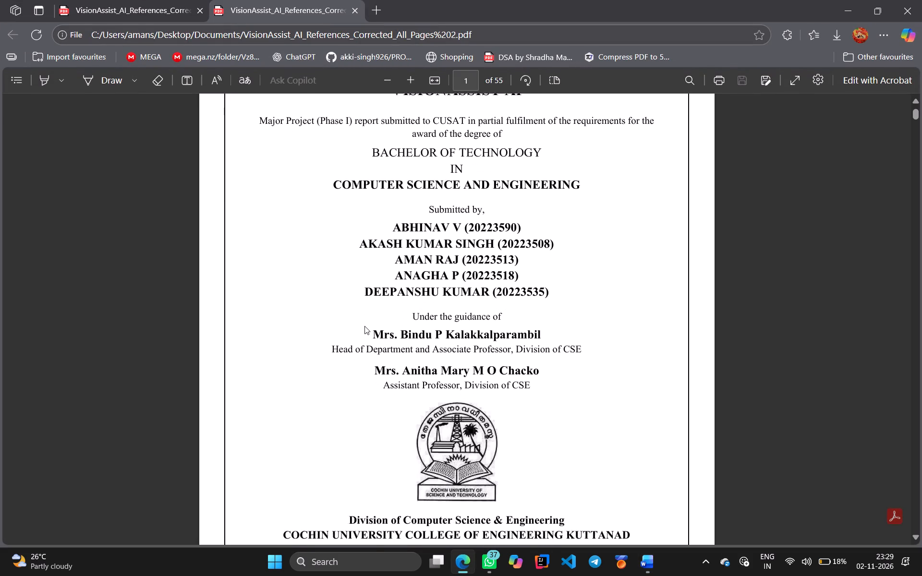
scroll(364, 326, down, 6)
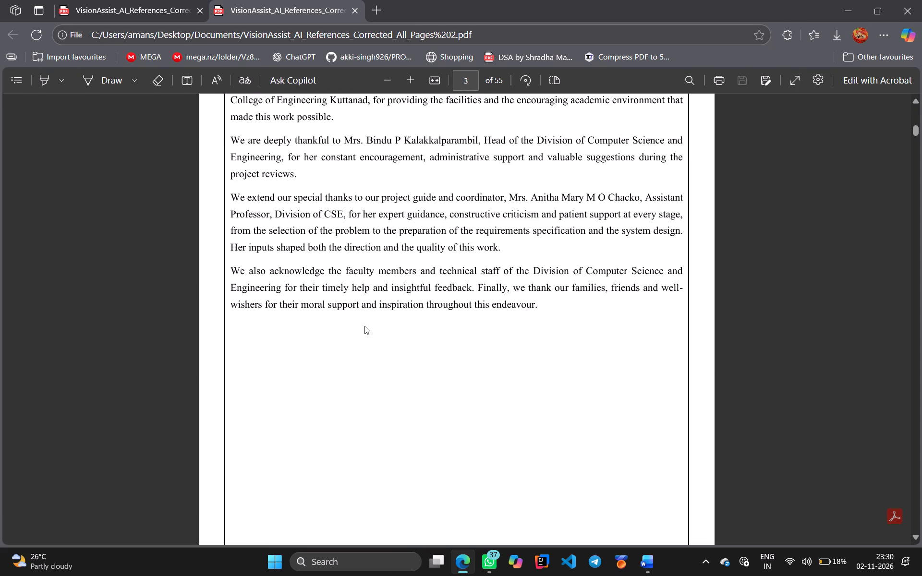
scroll(364, 326, down, 5)
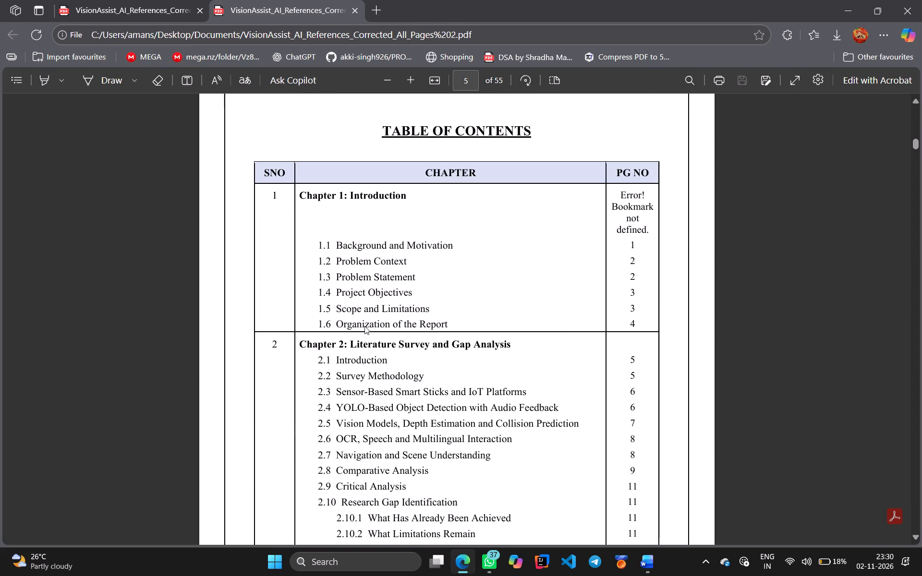
scroll(364, 326, down, 2)
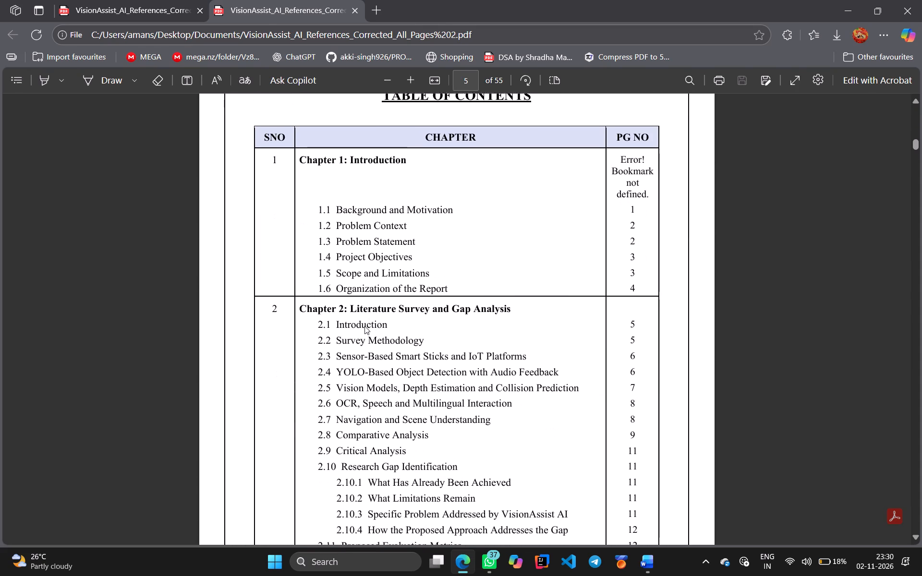
scroll(364, 326, down, 4)
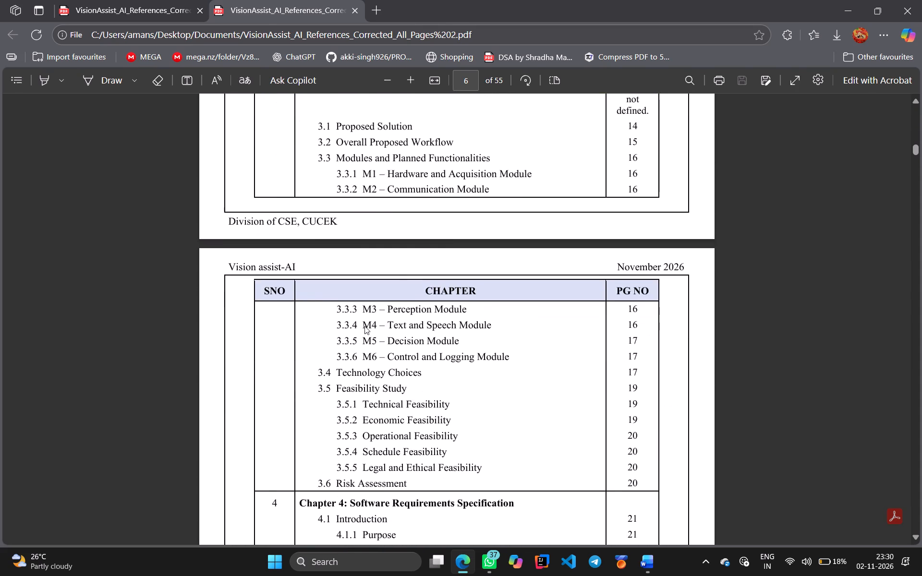
scroll(364, 326, down, 1)
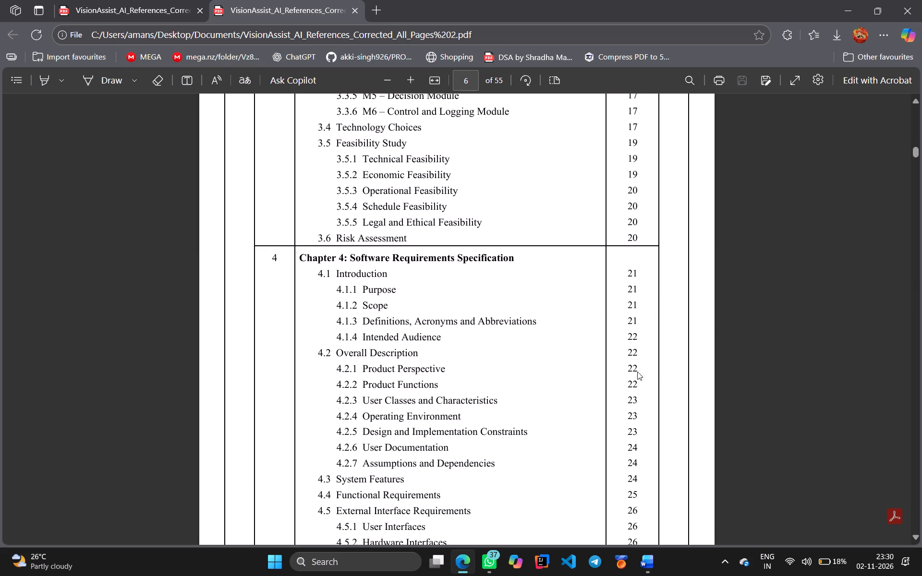
scroll(580, 312, up, 5)
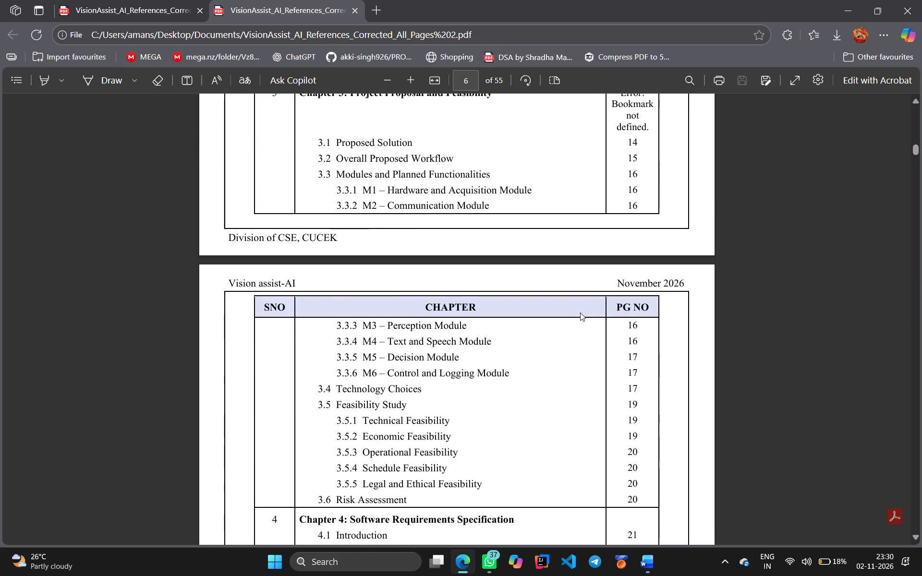
scroll(580, 312, up, 4)
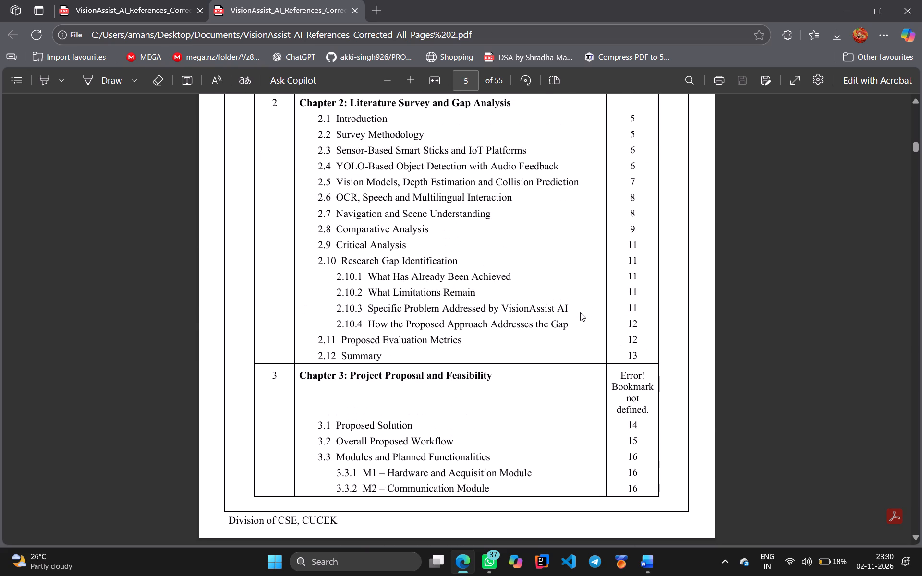
scroll(580, 312, up, 1)
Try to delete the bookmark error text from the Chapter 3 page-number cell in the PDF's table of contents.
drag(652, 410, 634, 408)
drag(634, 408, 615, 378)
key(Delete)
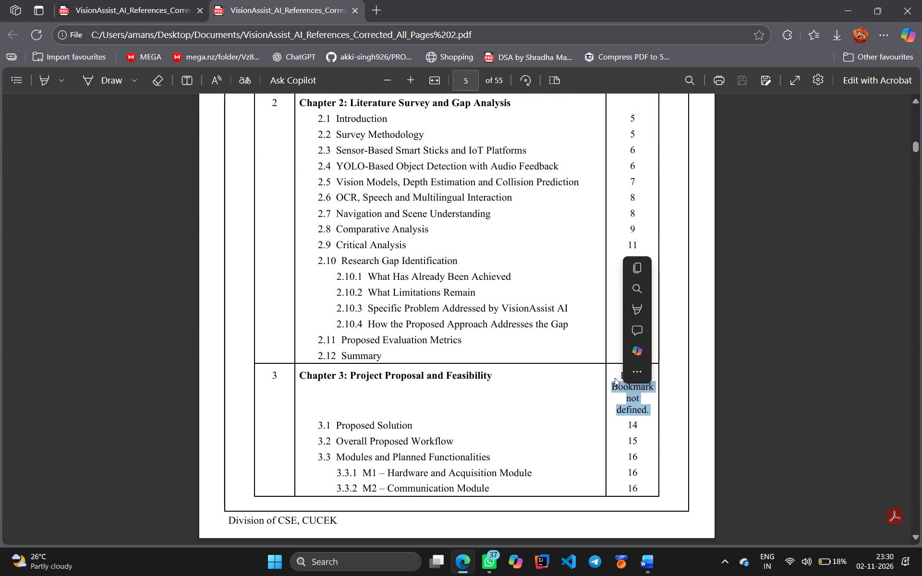
Examine the remaining contents entries, List of Figures, List of Tables and List of Abbreviations in the PDF, and return to the Word report.
scroll(615, 378, up, 1)
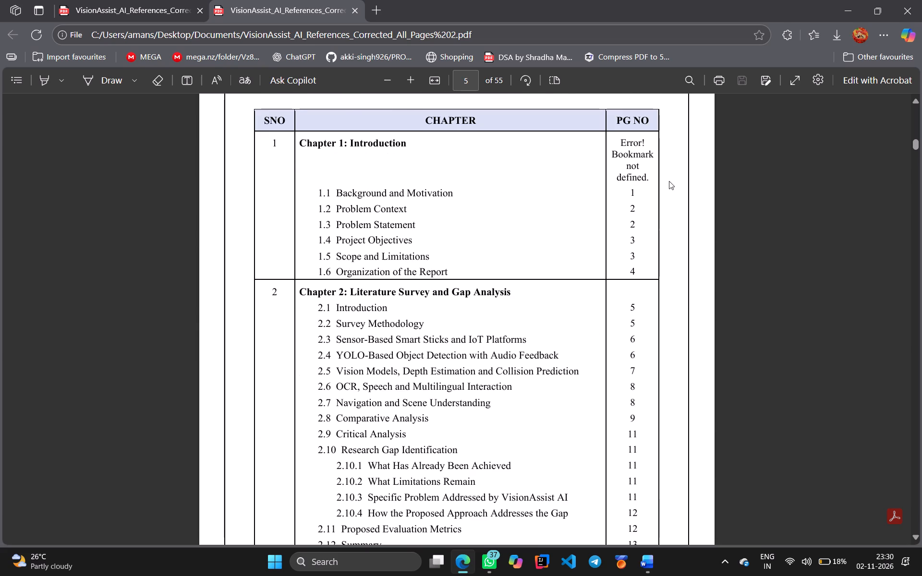
scroll(419, 258, down, 2)
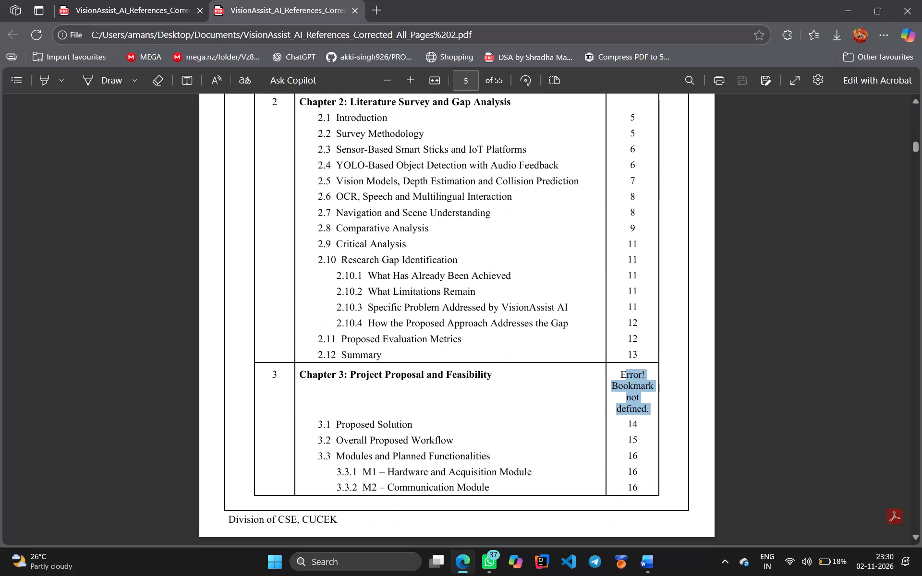
scroll(419, 258, down, 6)
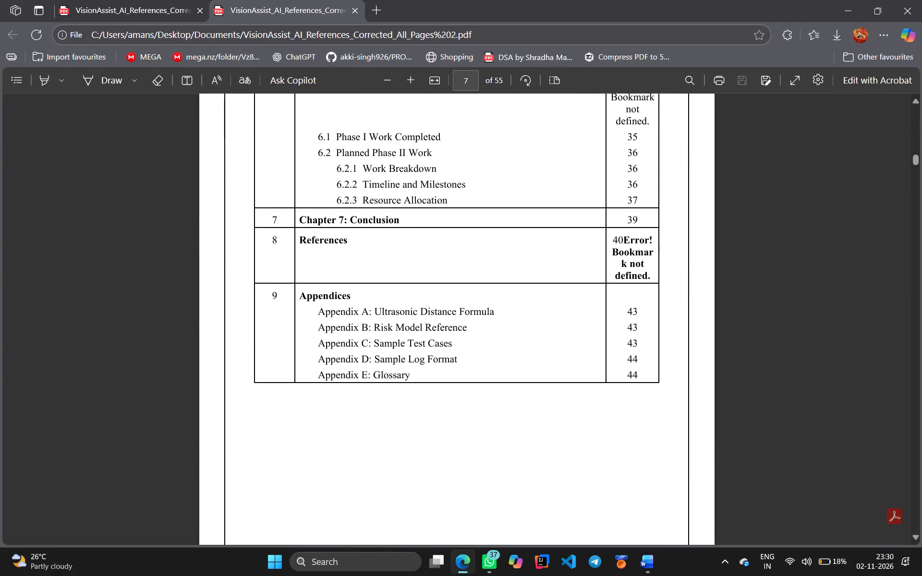
scroll(419, 258, down, 3)
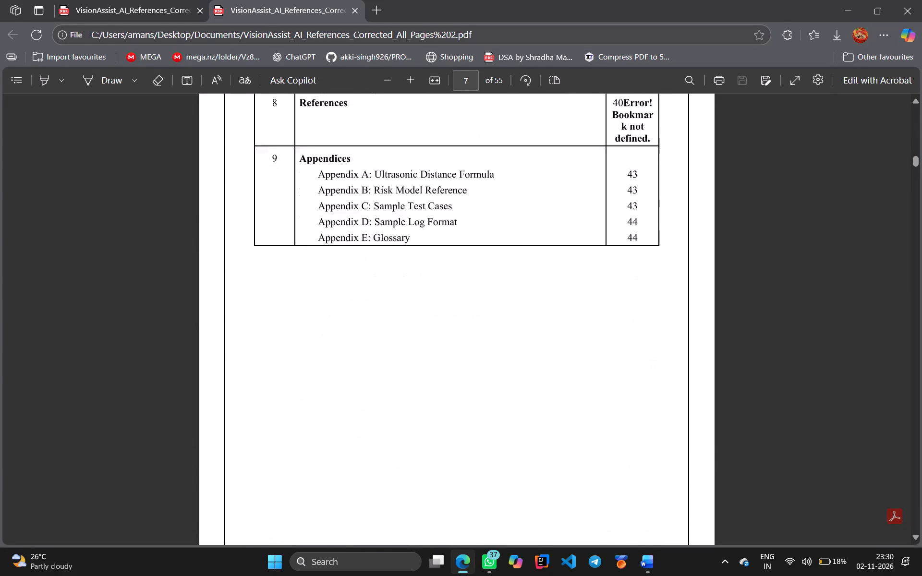
scroll(419, 258, down, 6)
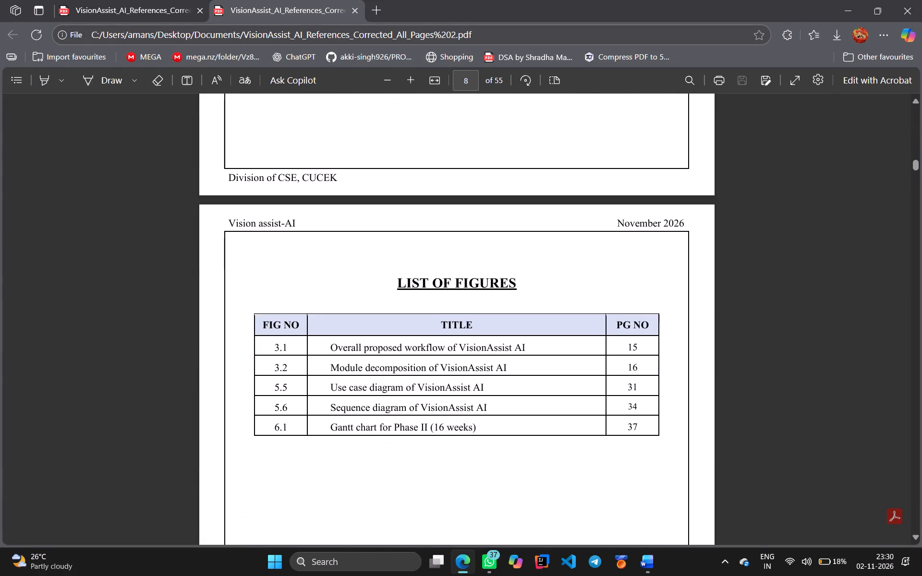
scroll(419, 258, down, 5)
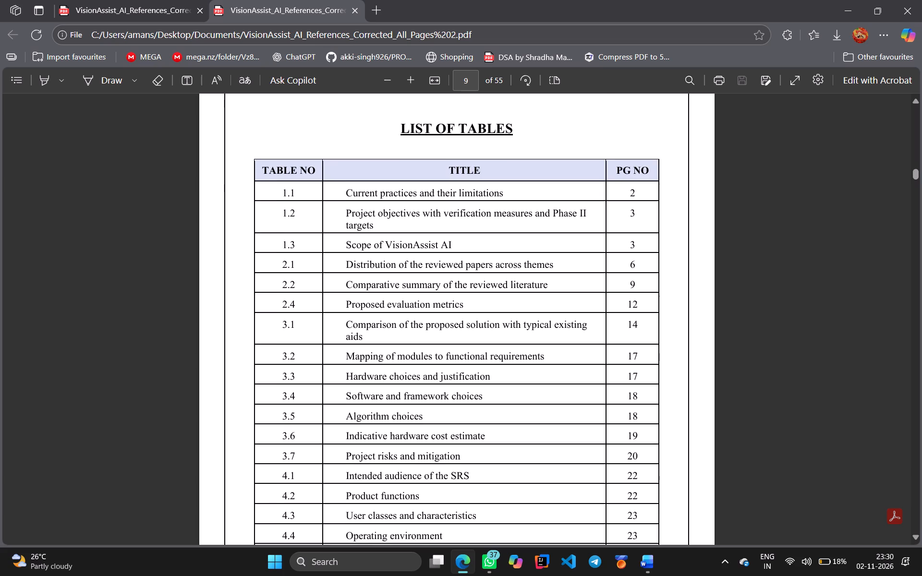
scroll(419, 258, down, 5)
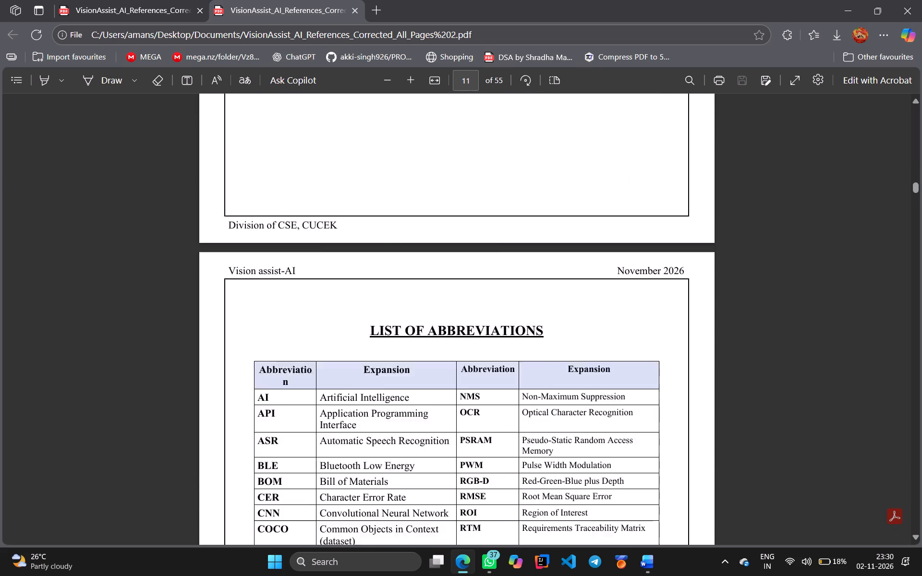
scroll(419, 258, down, 2)
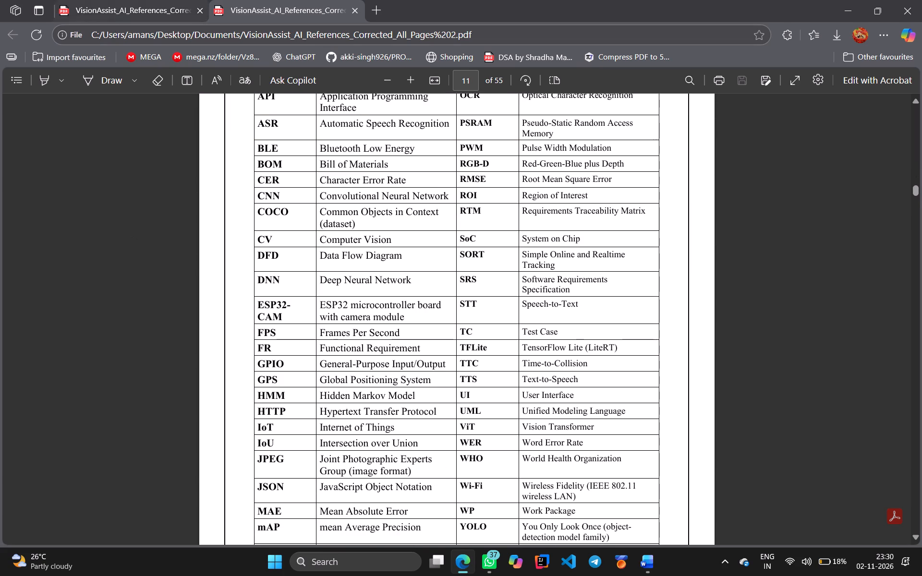
click(854, 7)
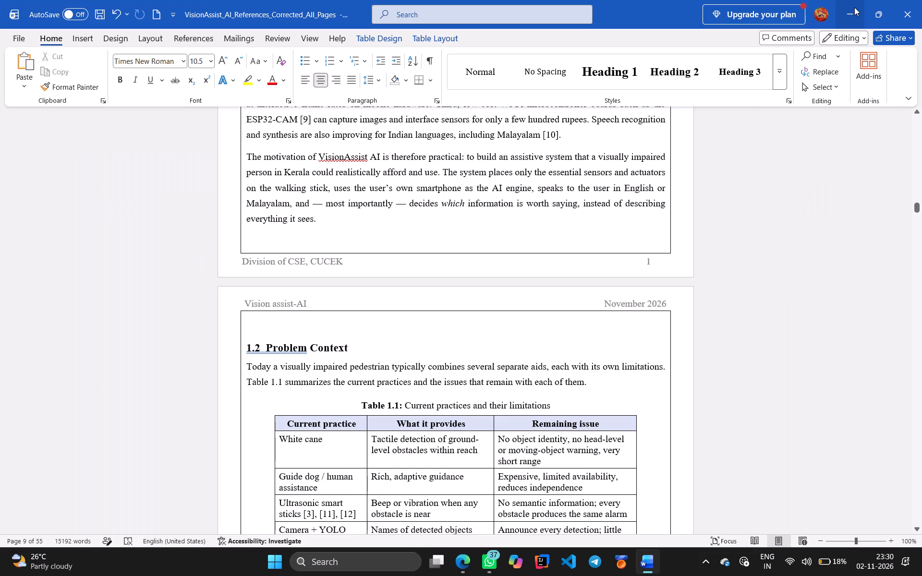
Delete the stray dot from the Chapter 1: Introduction page-number cell in the Word report's table of contents.
scroll(616, 240, up, 18)
scroll(616, 240, down, 4)
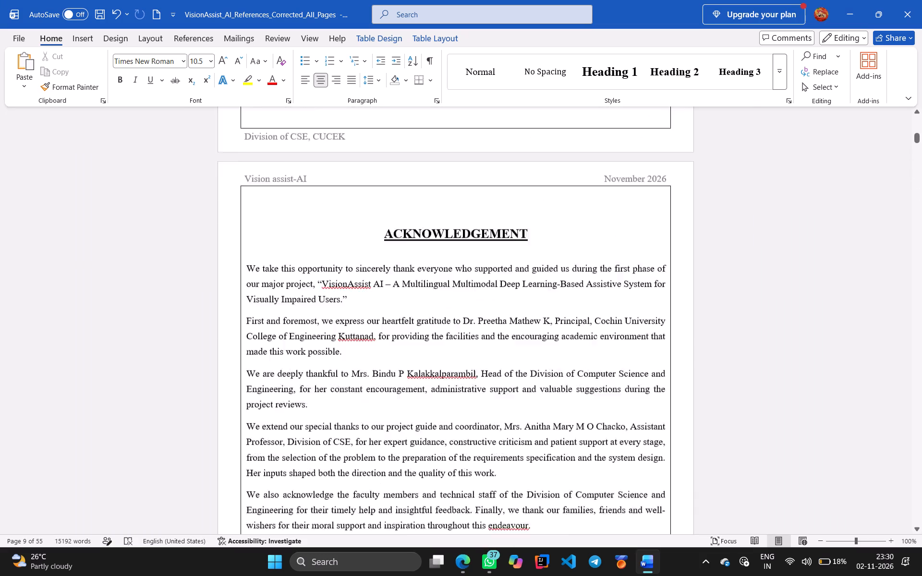
scroll(616, 240, down, 2)
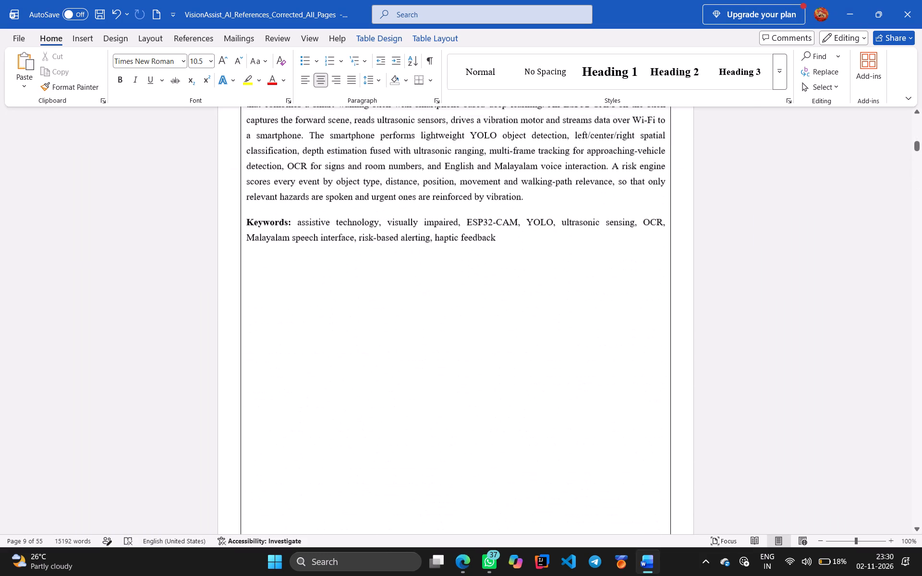
scroll(616, 240, down, 1)
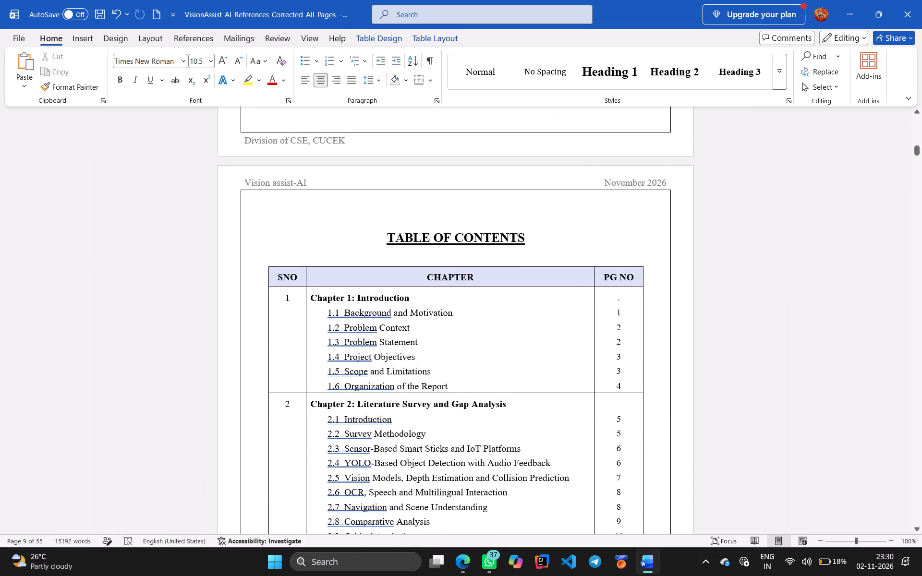
click(624, 302)
key(BackSpace)
key(BackSpace)
key(BackSpace)
Clear any leftover character from the Chapter 1: Introduction page-number cell in the table of contents and save the report.
key(BackSpace)
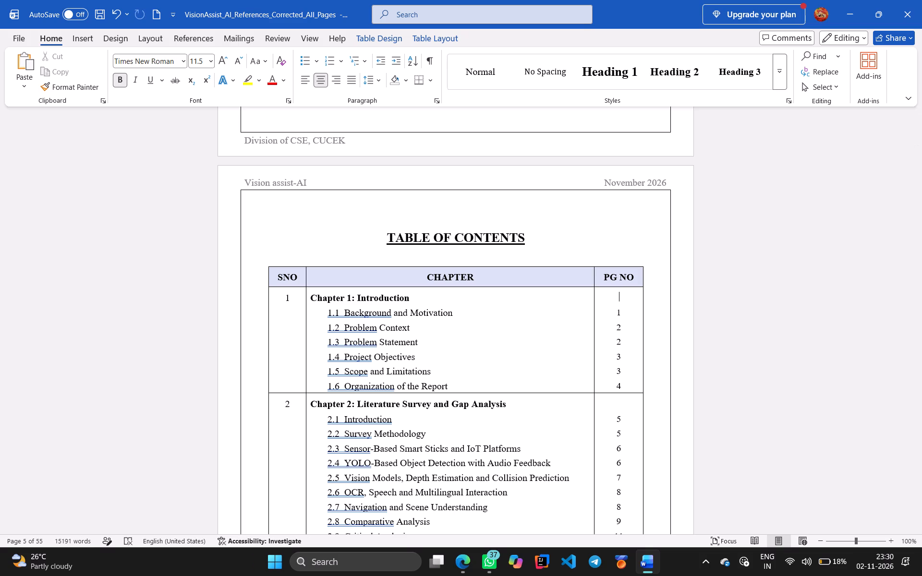
click(97, 9)
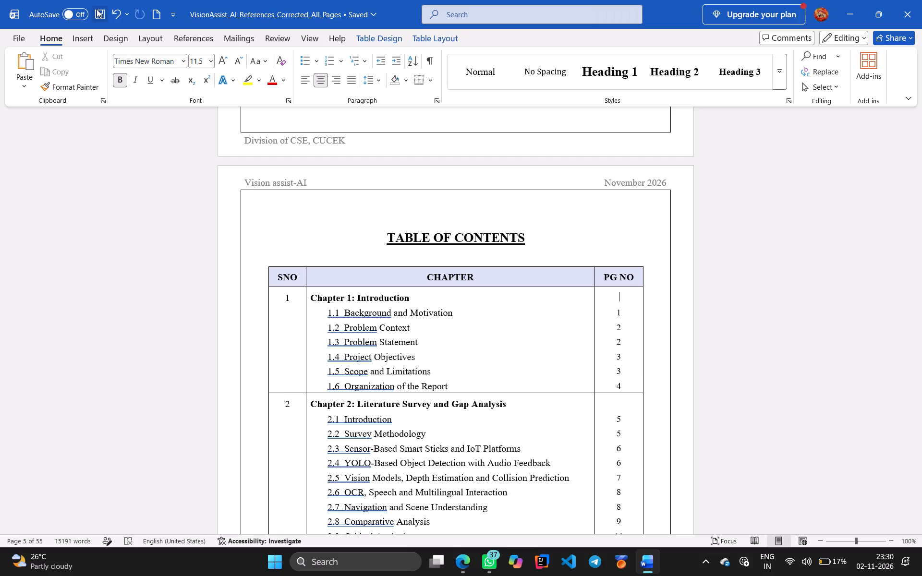
Turn on AutoSave for the report by uploading it to OneDrive - Personal, and dismiss the upload prompt.
click(76, 9)
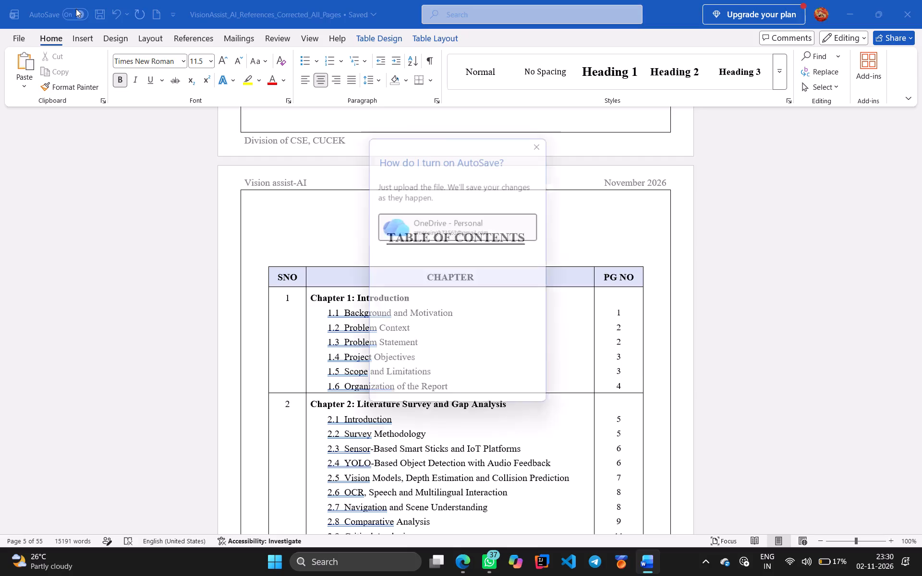
click(477, 228)
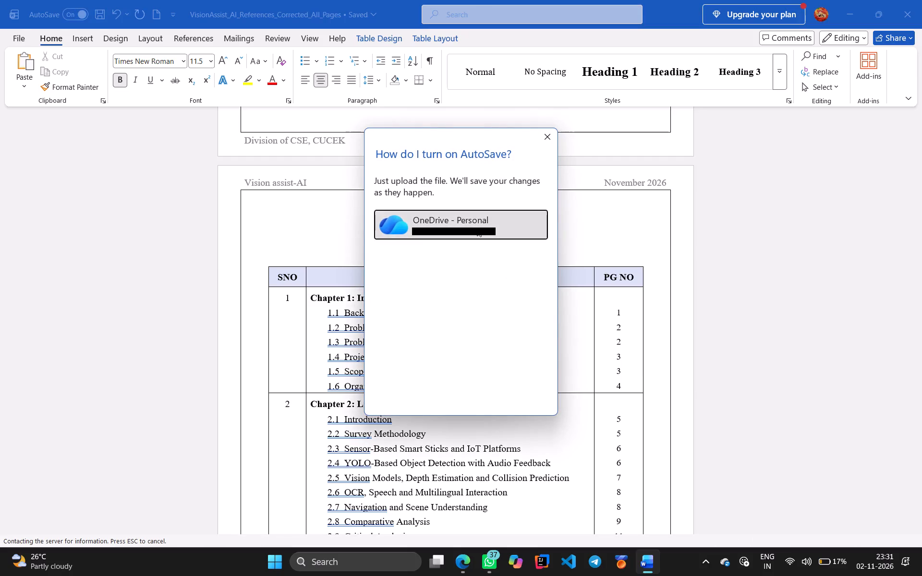
click(477, 228)
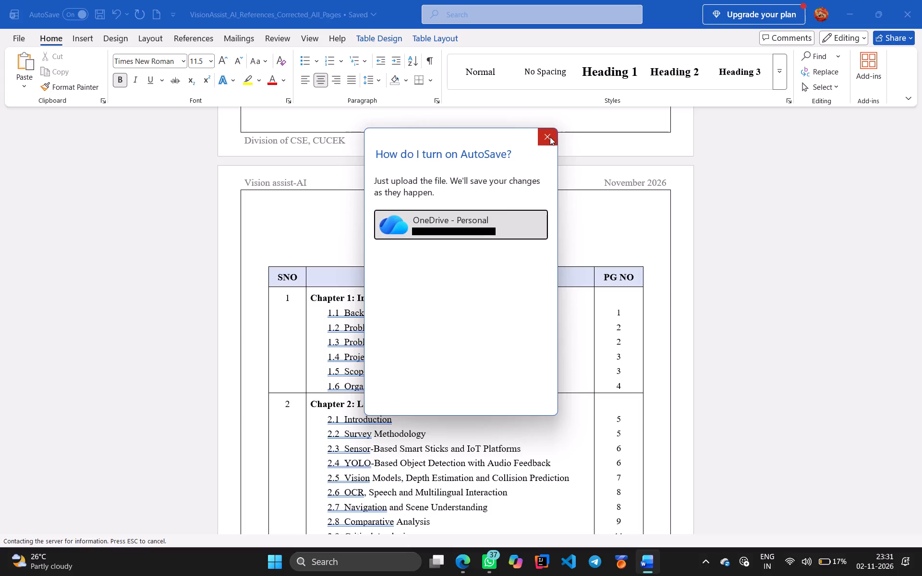
click(550, 137)
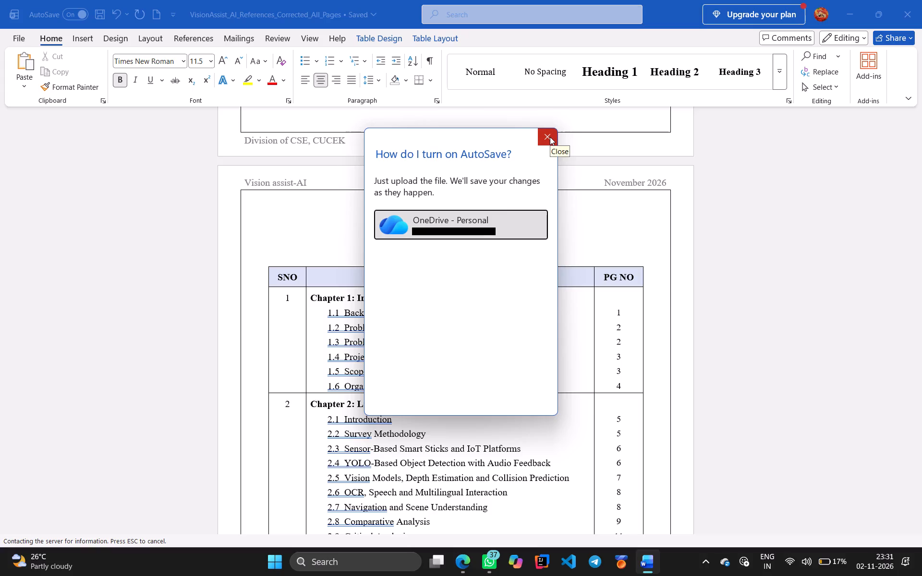
triple_click(550, 137)
click(298, 205)
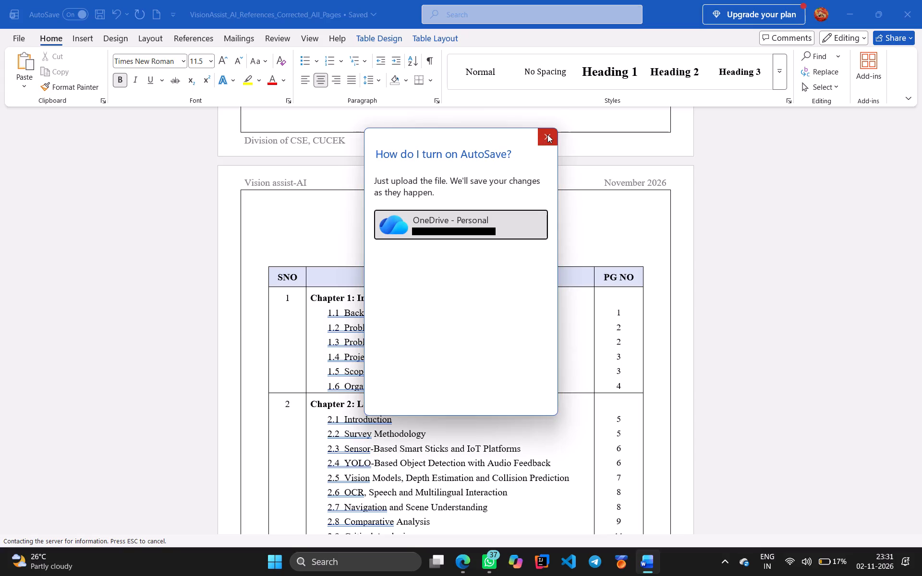
click(547, 134)
click(547, 134)
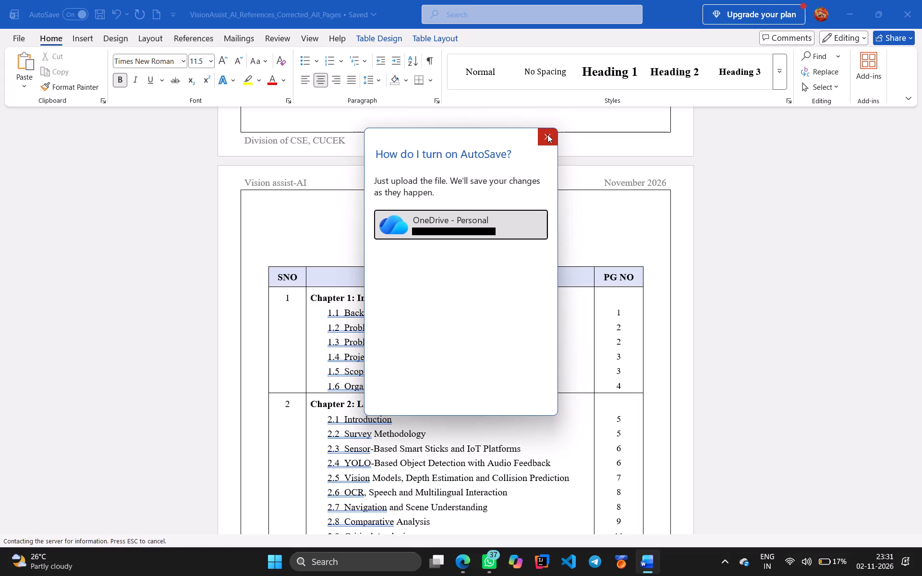
click(547, 134)
triple_click(547, 134)
triple_click(547, 134)
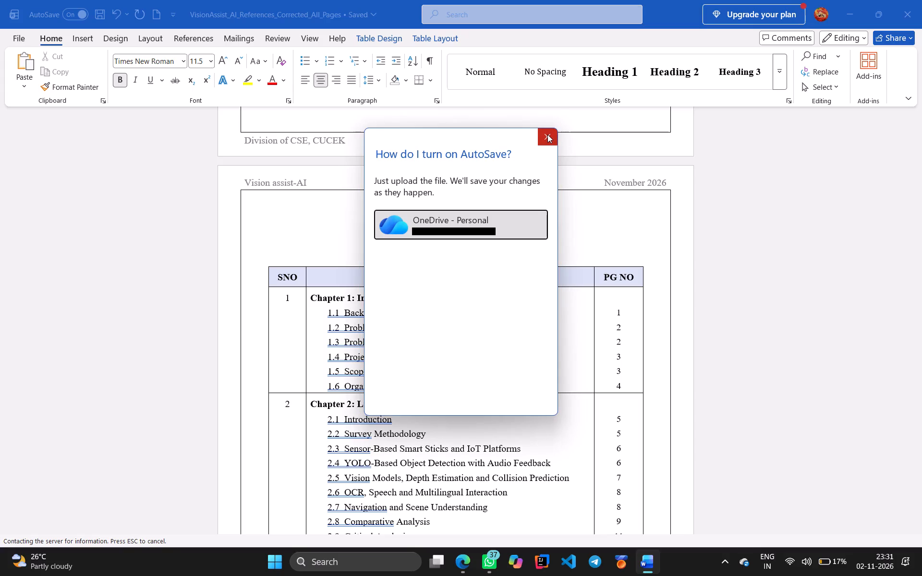
triple_click(547, 134)
triple_click(547, 134)
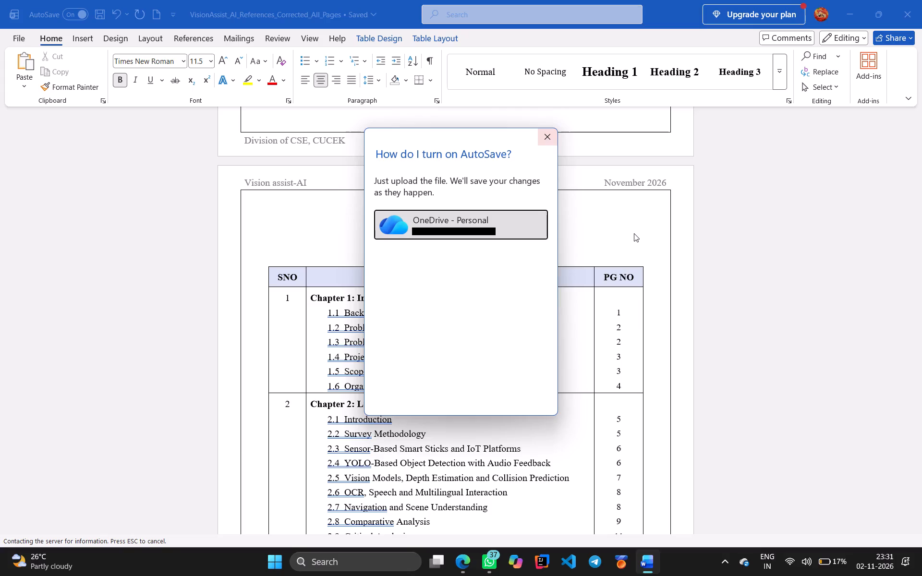
click(634, 233)
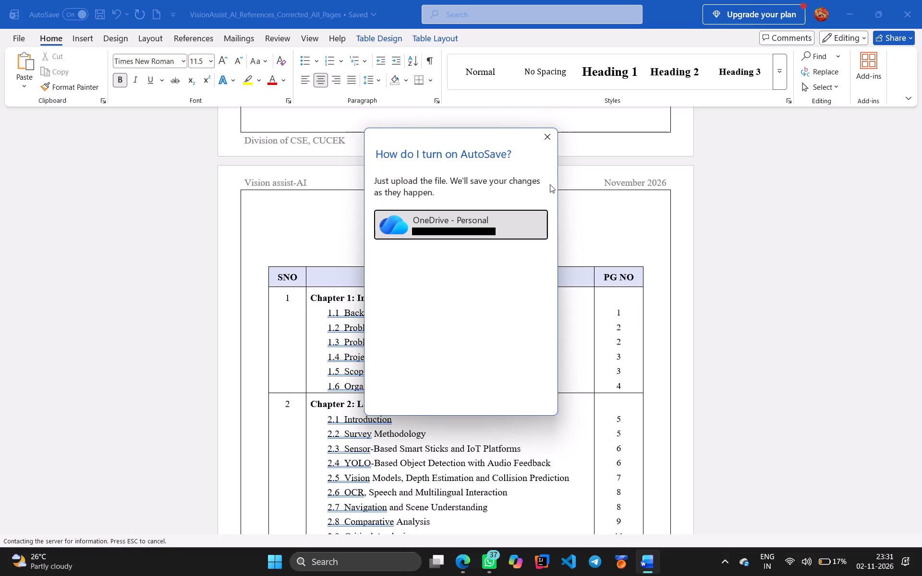
click(546, 134)
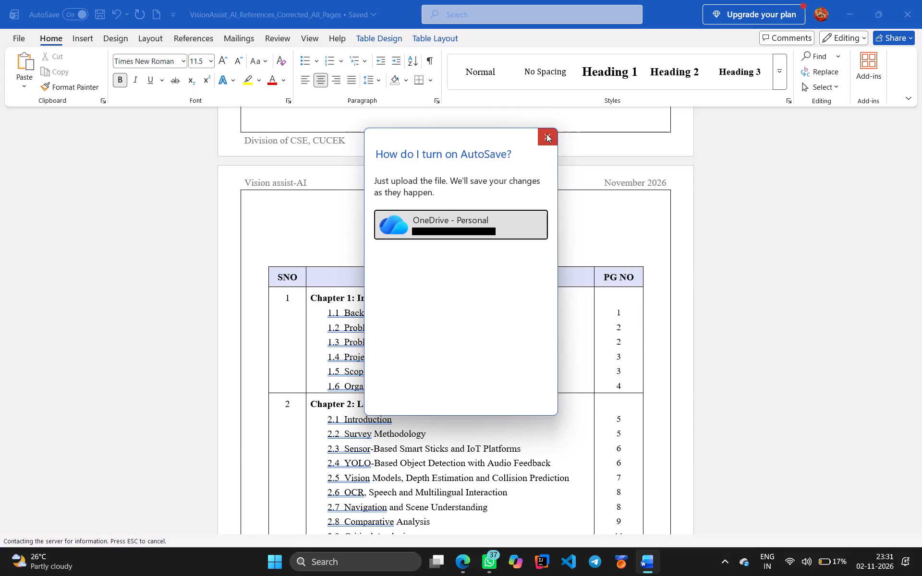
click(546, 134)
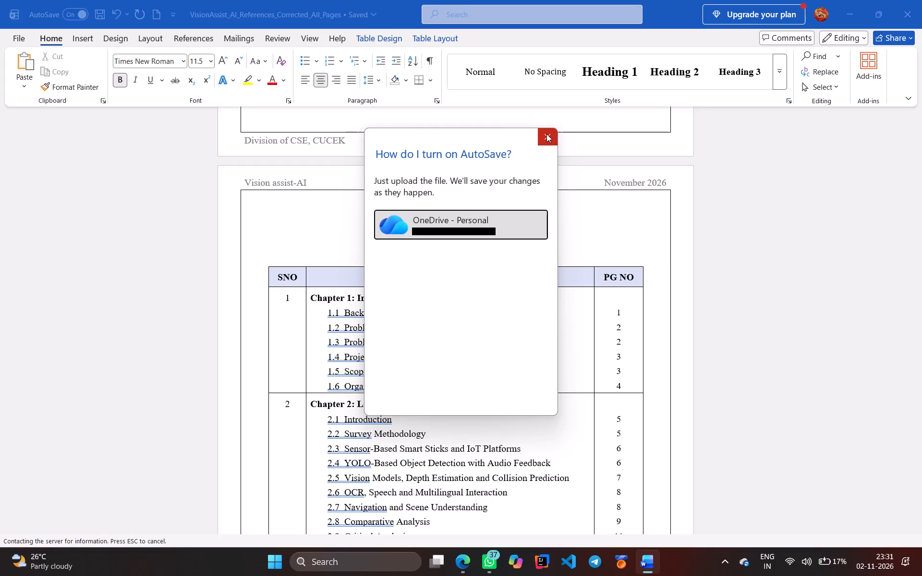
click(546, 134)
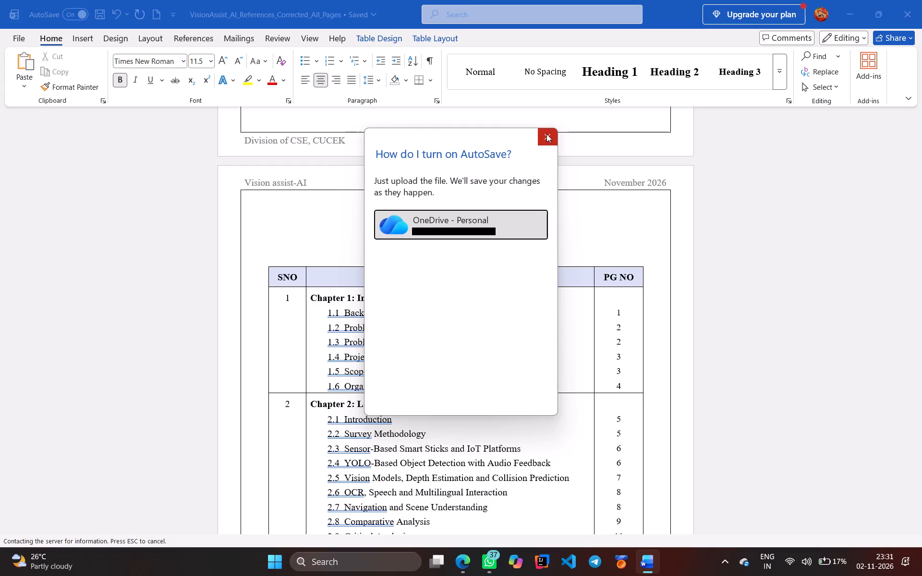
click(546, 134)
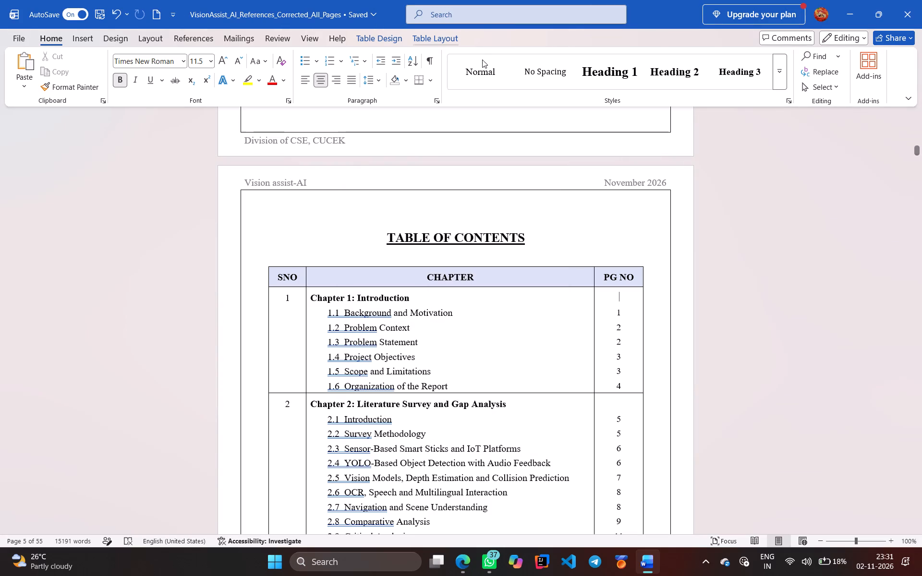
Examine the report's table of contents from Chapter 2 through the Appendices and the List of Figures for page-number errors.
scroll(477, 209, right, 4)
scroll(591, 269, down, 1)
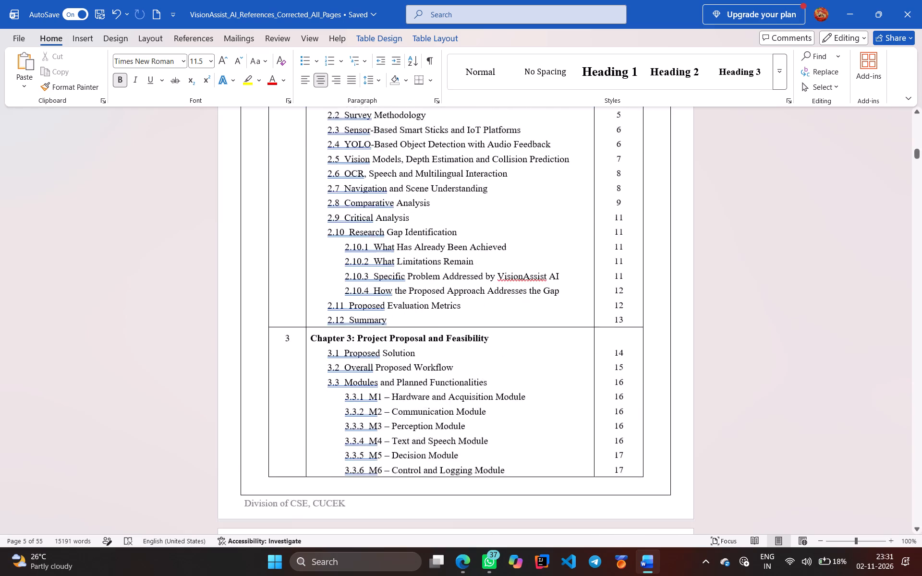
scroll(591, 269, down, 4)
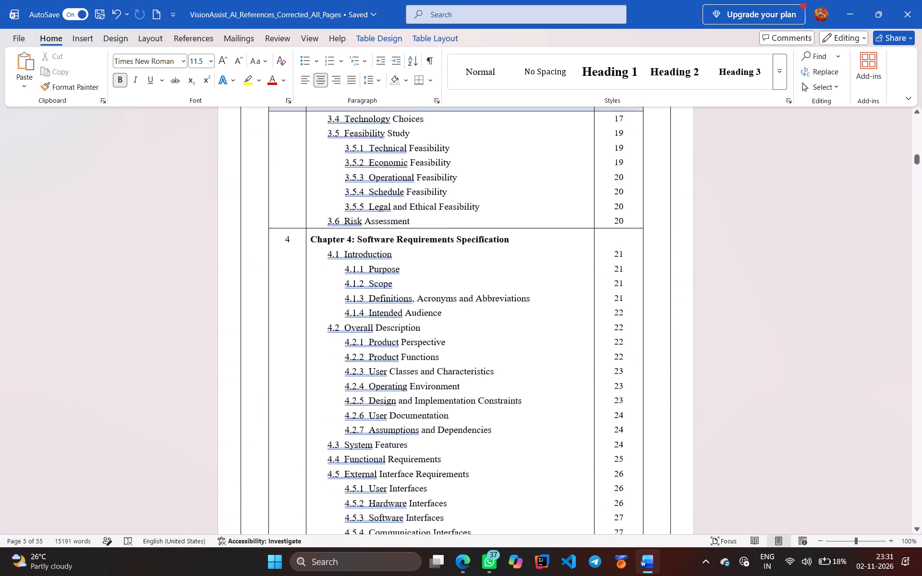
scroll(591, 269, down, 2)
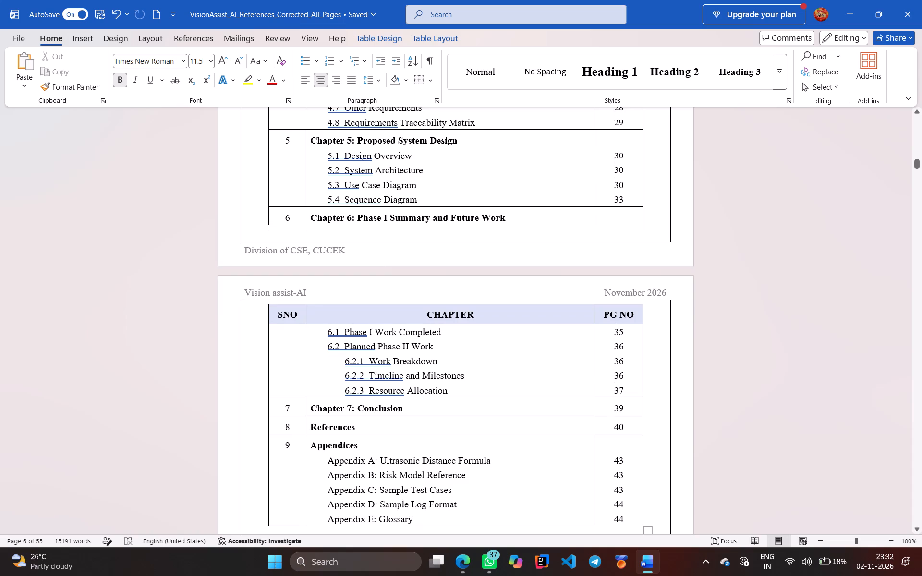
scroll(591, 269, down, 2)
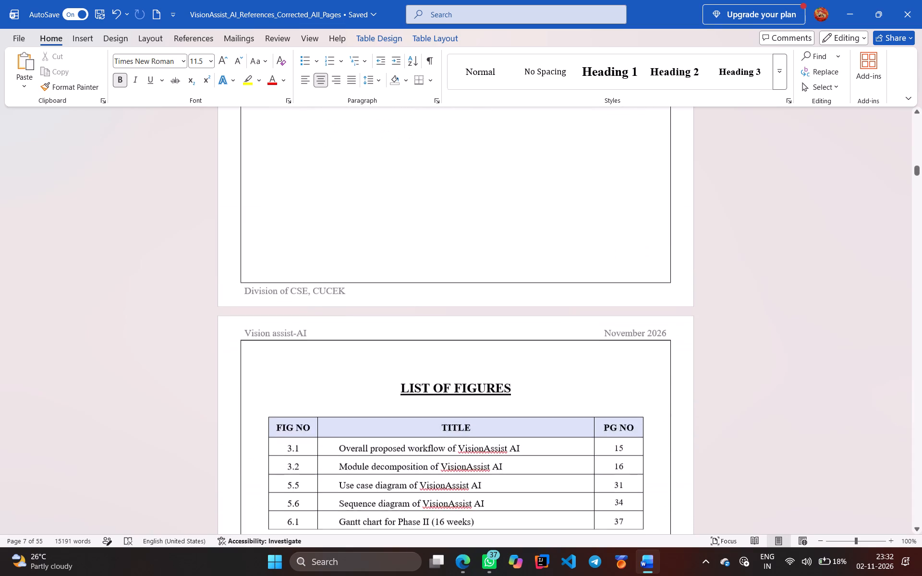
scroll(591, 269, down, 1)
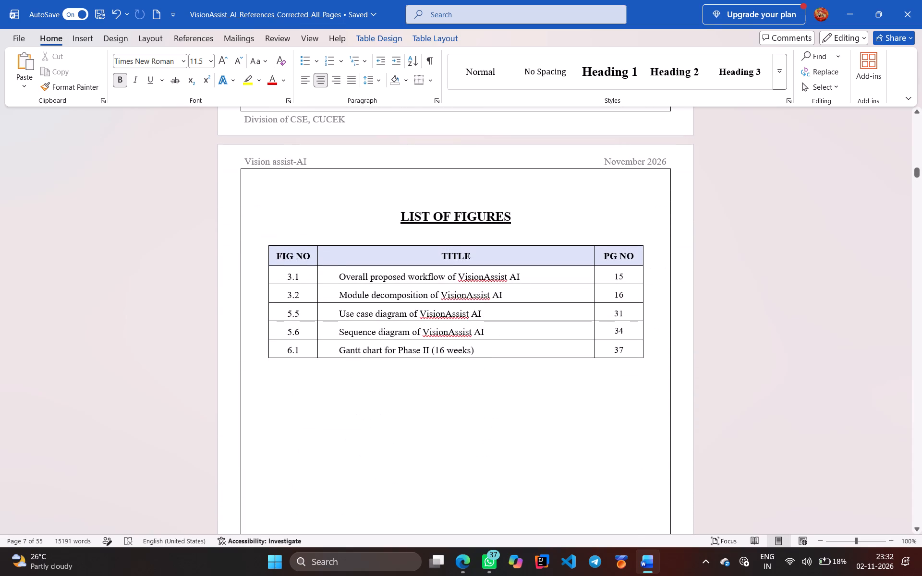
scroll(591, 269, up, 2)
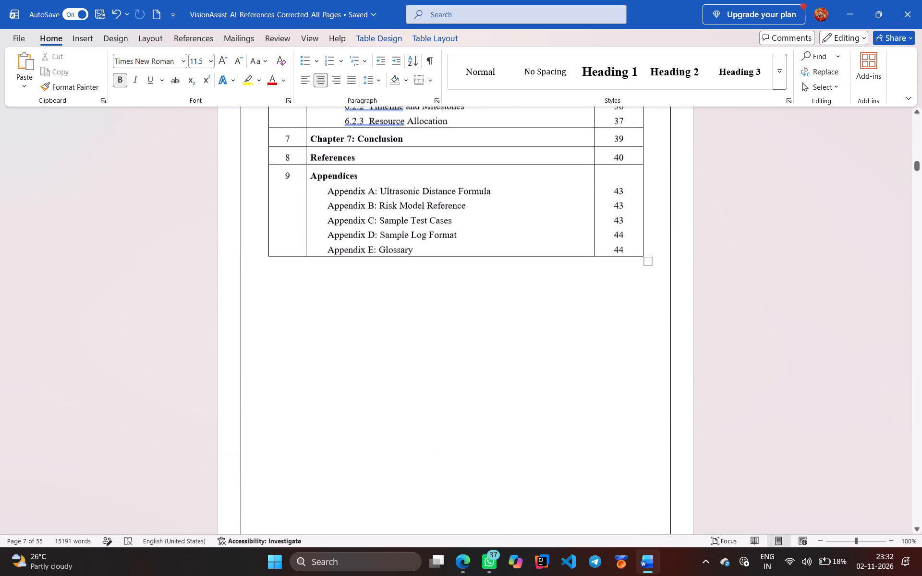
scroll(591, 269, up, 1)
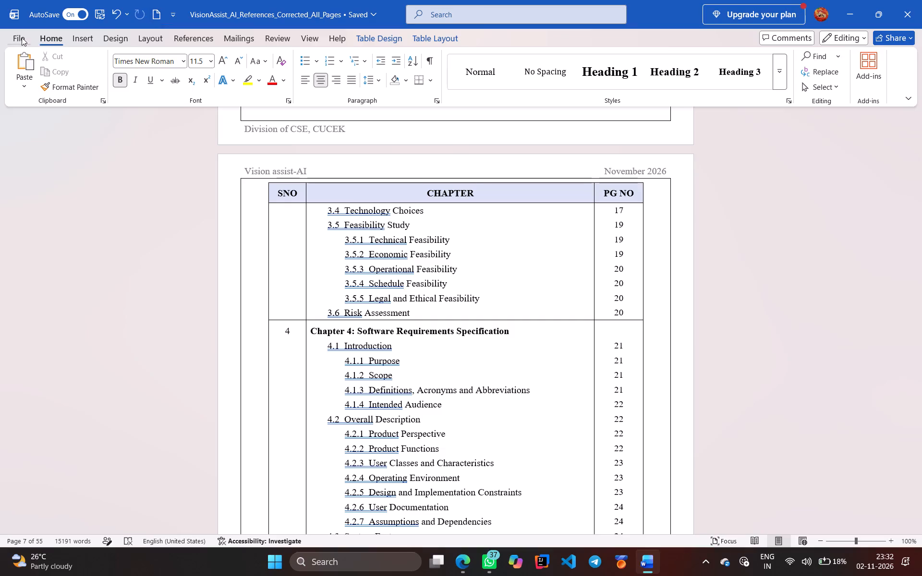
Save a PDF copy of the report as VisionAssist_AI_References_Corrected_All_Pages in the Downloads folder.
click(20, 37)
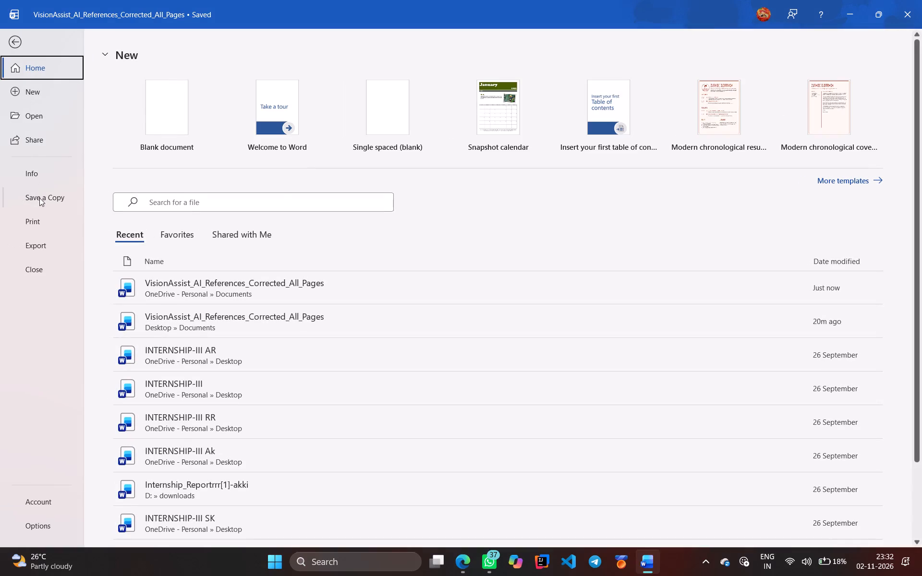
click(39, 198)
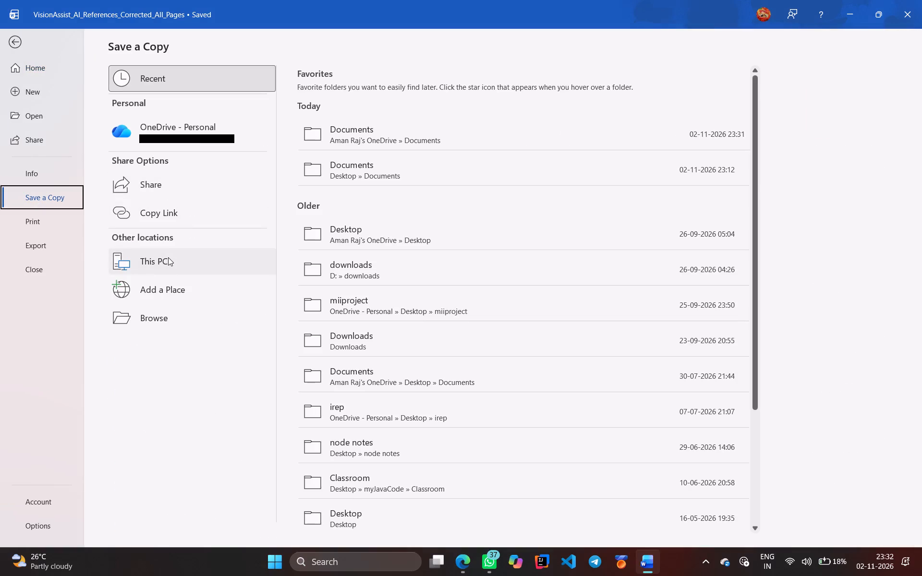
click(167, 257)
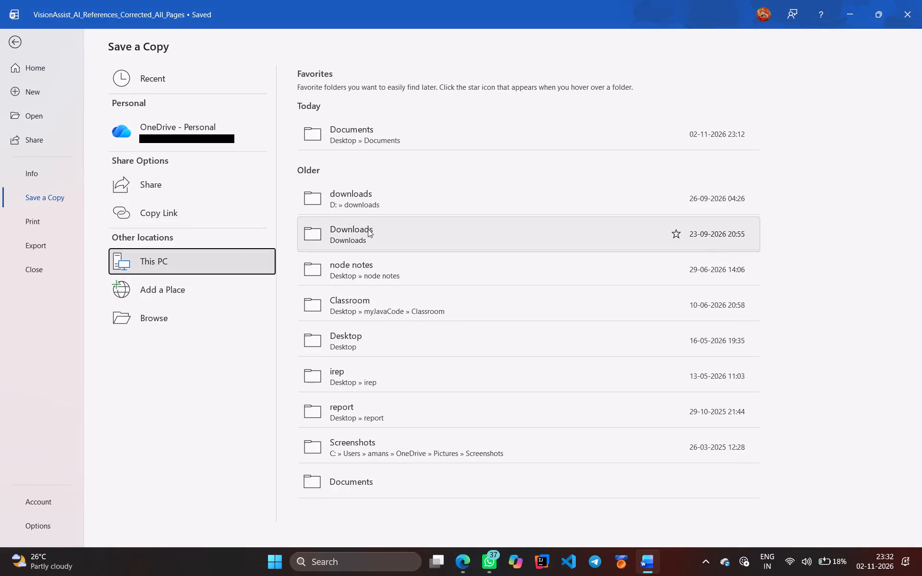
double_click(368, 229)
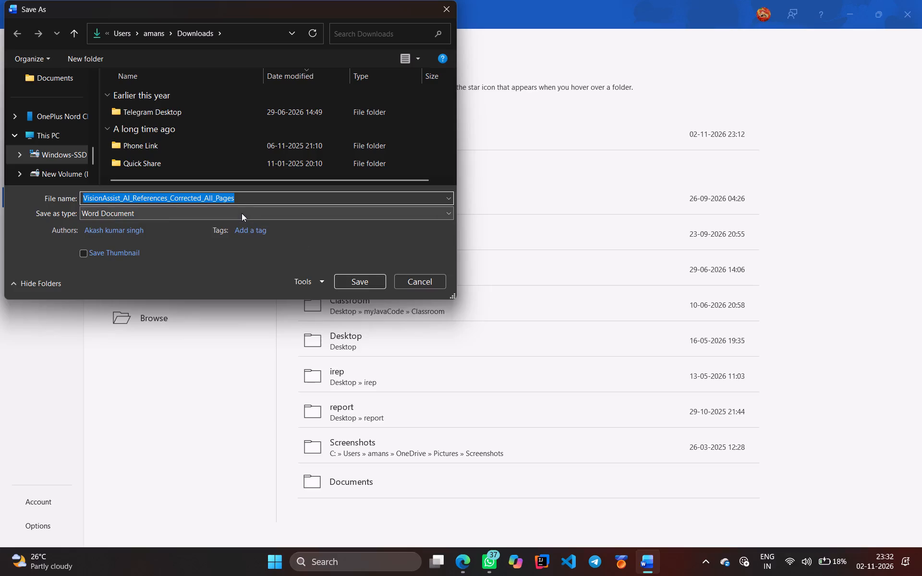
click(242, 213)
click(105, 286)
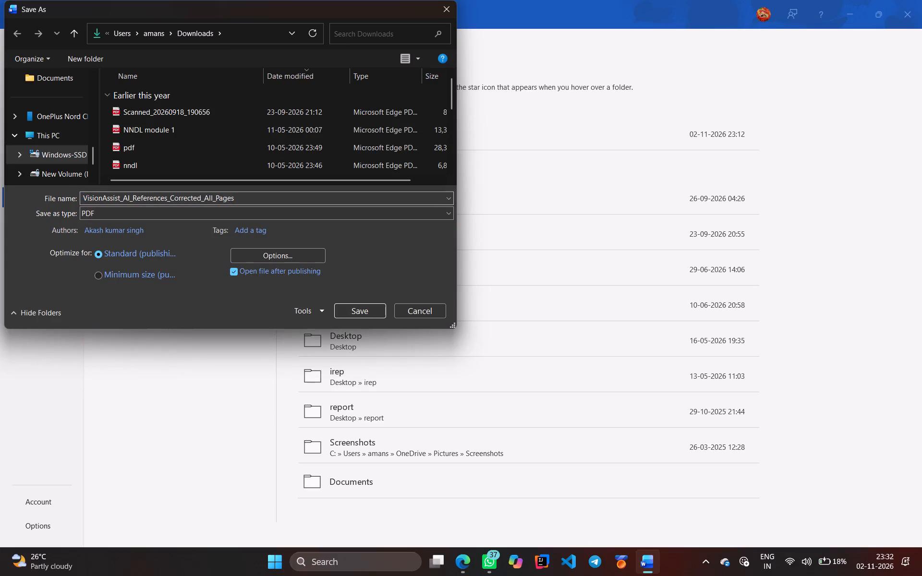
click(353, 310)
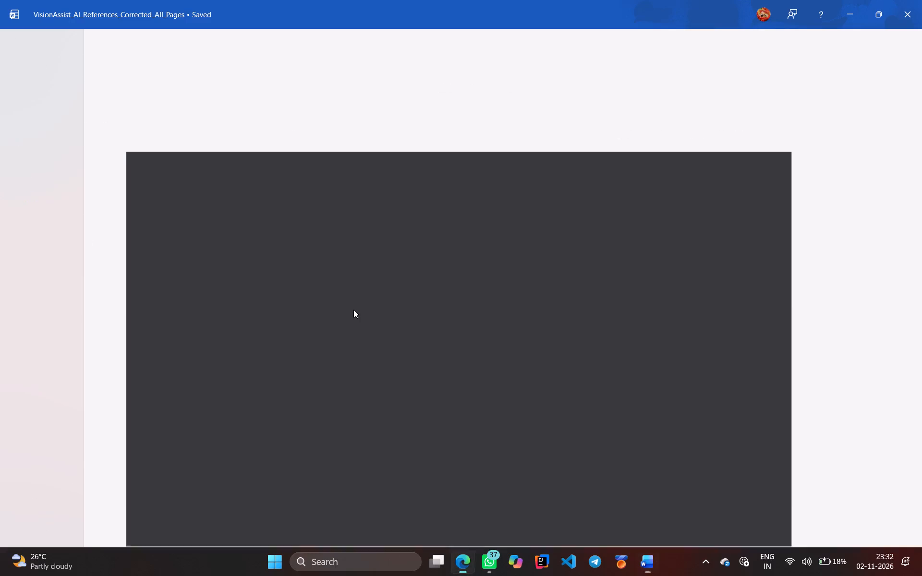
Examine the exported PDF's table of contents for remaining bookmark errors in the page-number column.
scroll(353, 310, down, 6)
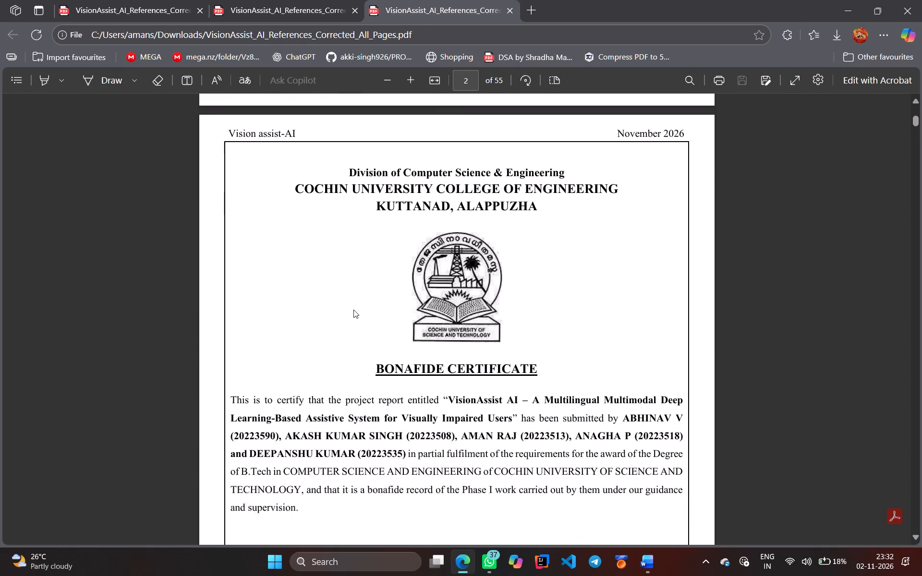
scroll(353, 310, down, 7)
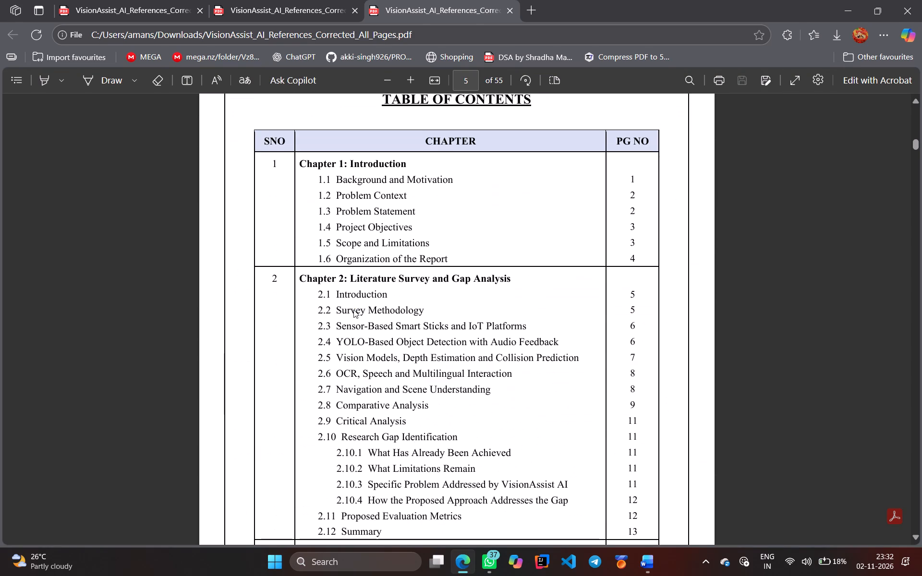
scroll(353, 310, down, 3)
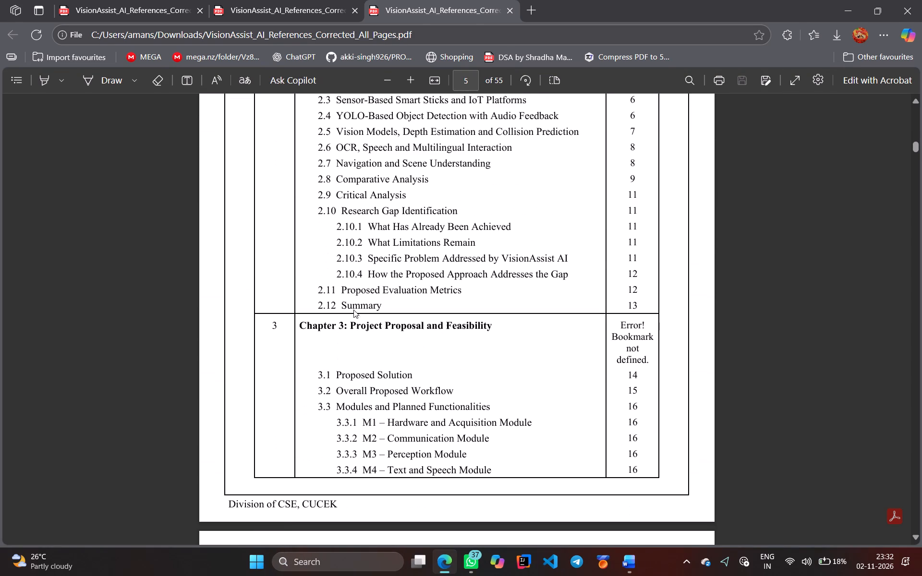
scroll(353, 310, down, 2)
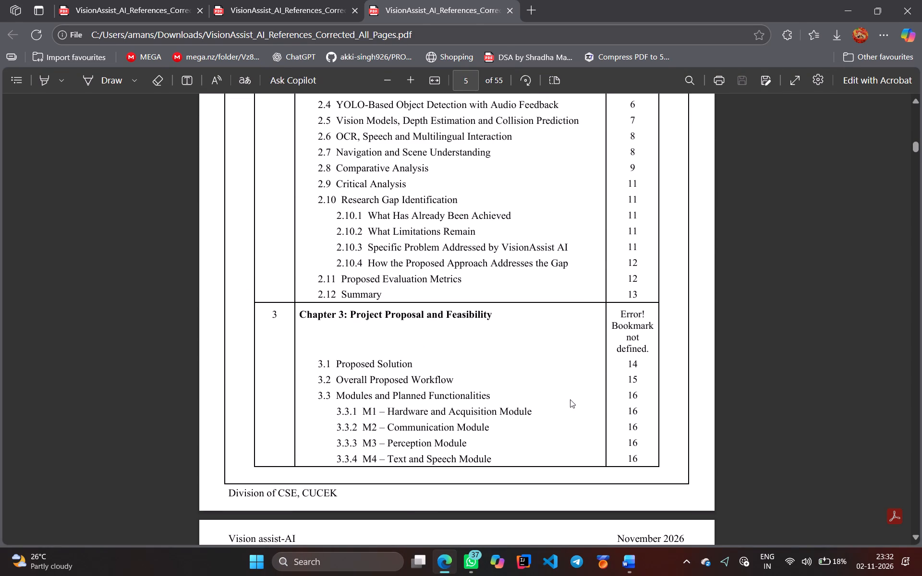
scroll(570, 399, right, 1)
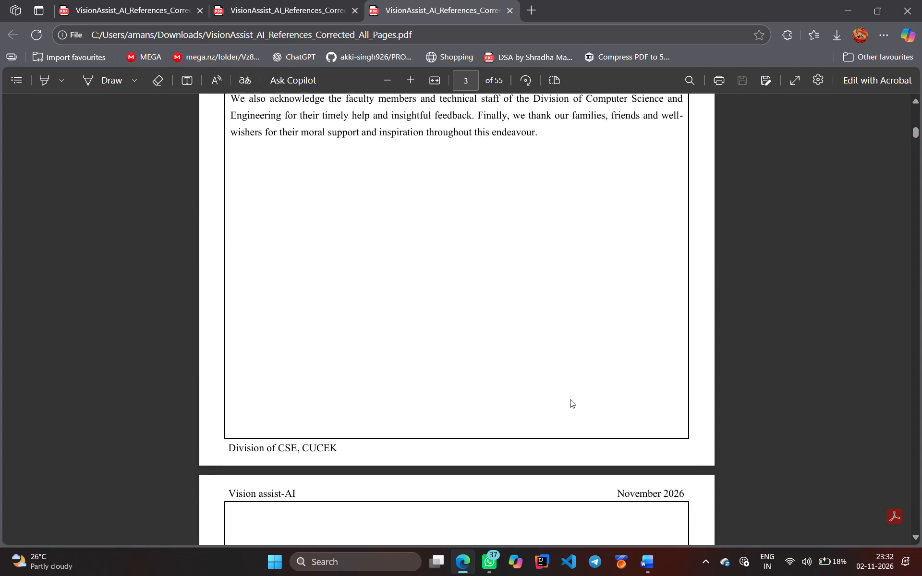
scroll(559, 374, down, 5)
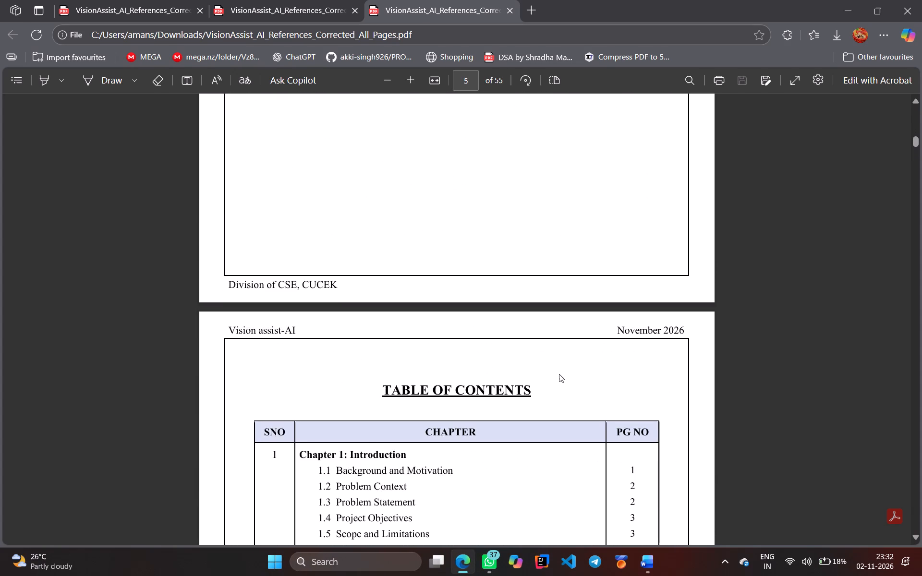
Switch to the report in Word and delete any hidden content in the Chapter 3: Project Proposal and Feasibility page-number cell.
click(843, 6)
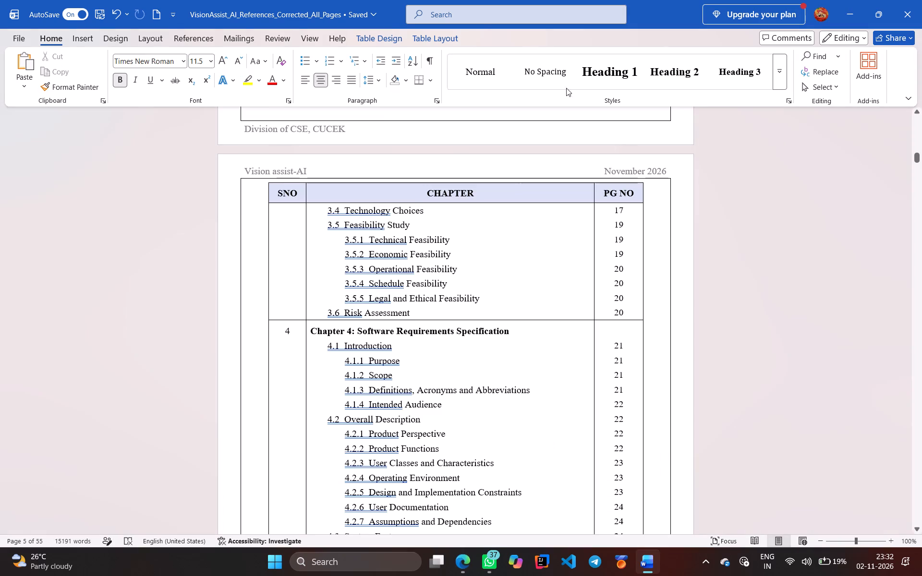
scroll(606, 250, up, 2)
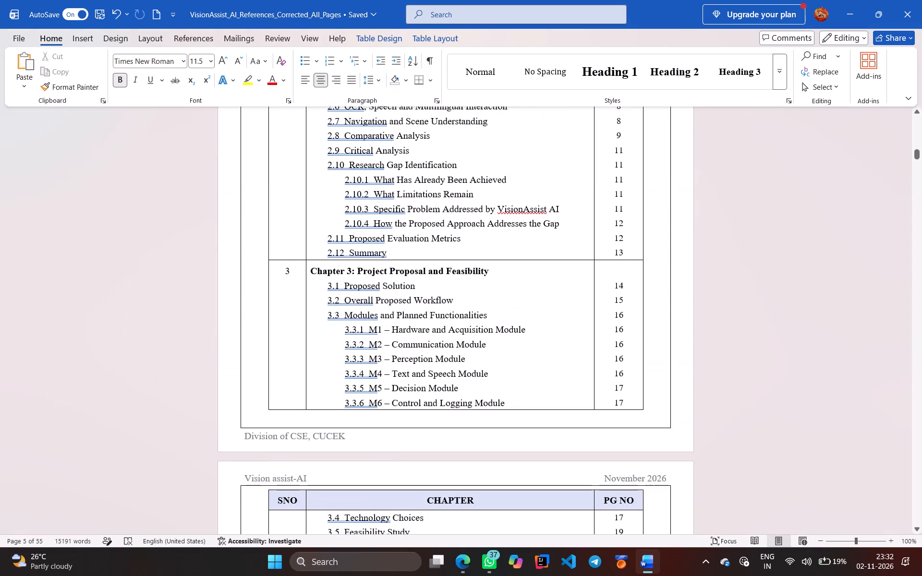
click(629, 276)
key(BackSpace)
key(BackSpace)
key(BackSpace)
key(BackSpace)
key(BackSpace)
key(BackSpace)
key(BackSpace)
key(BackSpace)
key(BackSpace)
key(BackSpace)
key(BackSpace)
key(BackSpace)
Delete any hidden content in the Chapter 1: Introduction page-number cell of the table of contents.
scroll(624, 275, up, 1)
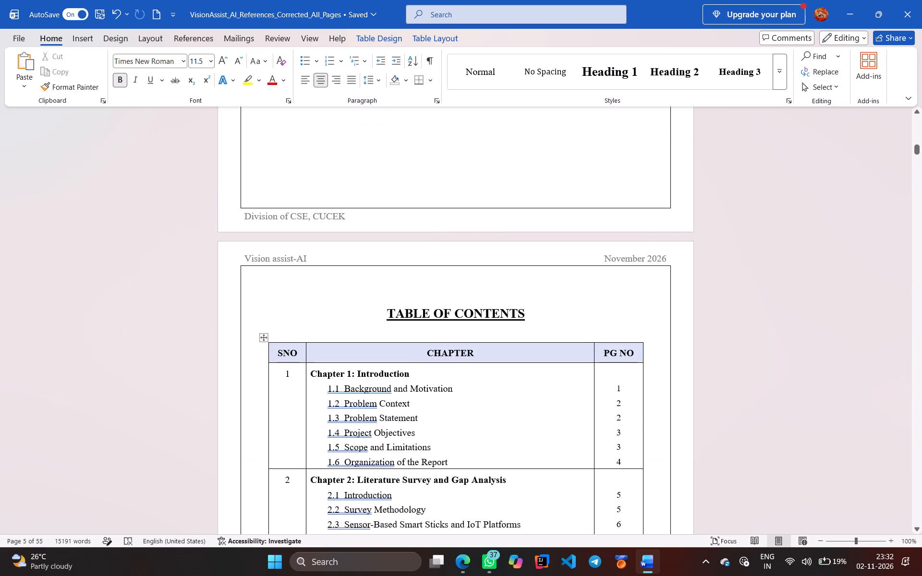
click(619, 376)
key(BackSpace)
key(BackSpace)
key(BackSpace)
key(BackSpace)
key(BackSpace)
key(BackSpace)
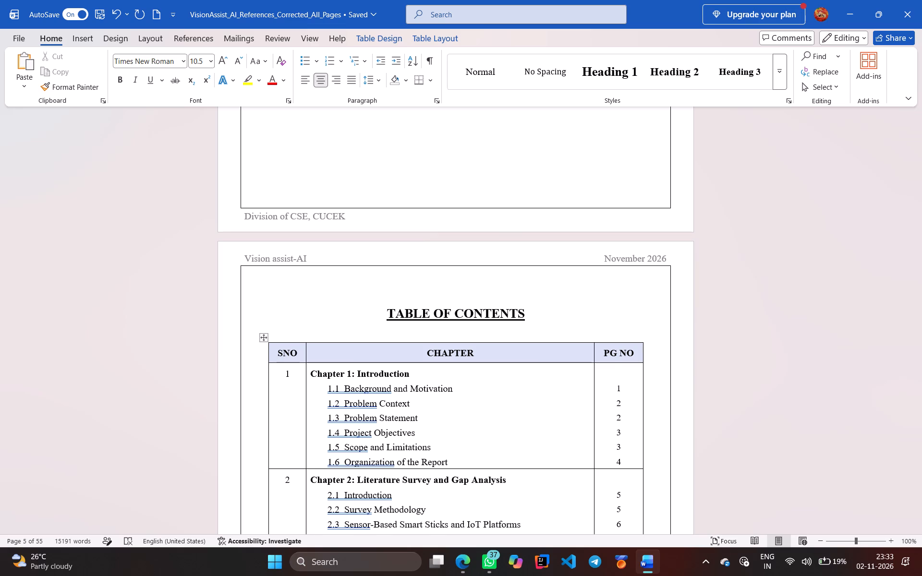
Clear the Chapter 3 page-number cell in the table of contents again, entering a temporary period and removing it.
scroll(619, 376, down, 2)
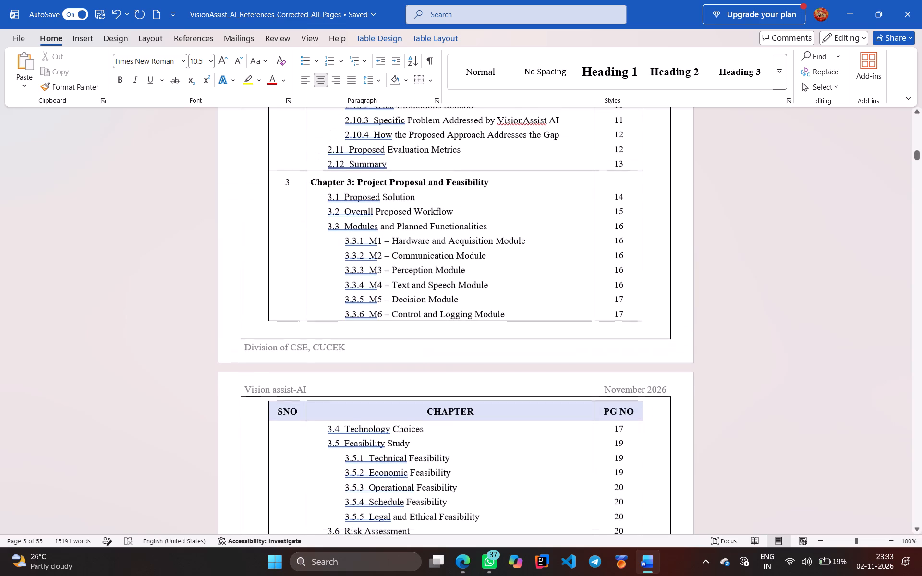
click(617, 192)
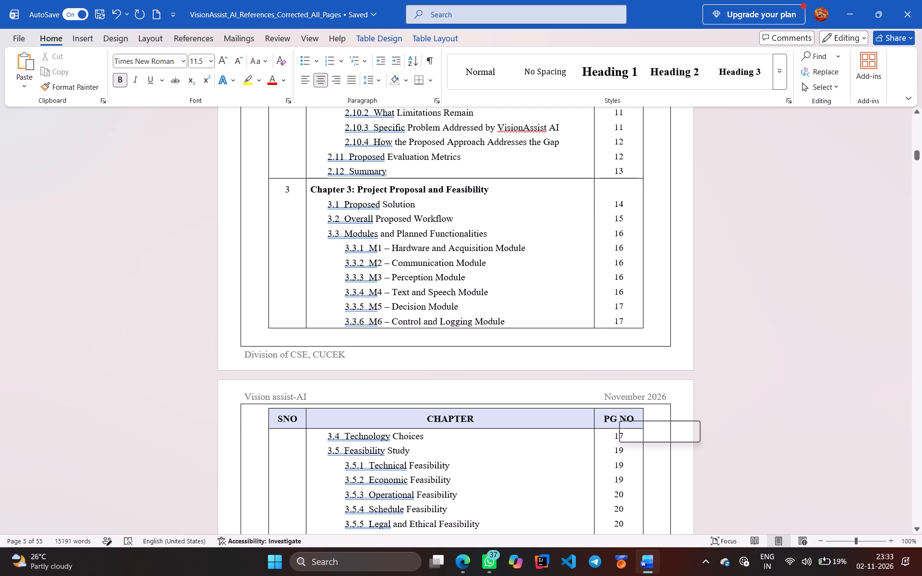
click(623, 191)
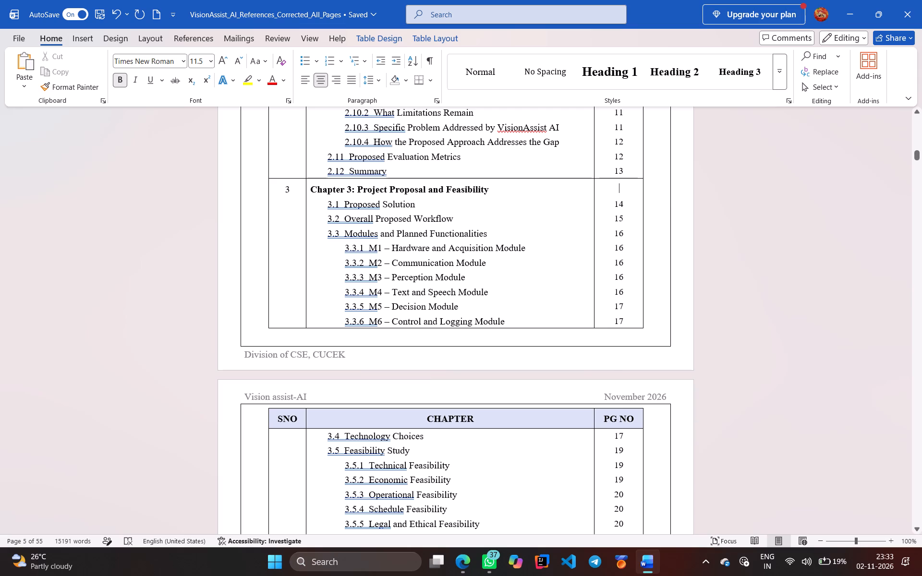
key(BackSpace)
key(BackSpace)
key(BackSpace)
key(BackSpace)
key(BackSpace)
key(BackSpace)
key(BackSpace)
scroll(623, 191, down, 1)
key(period)
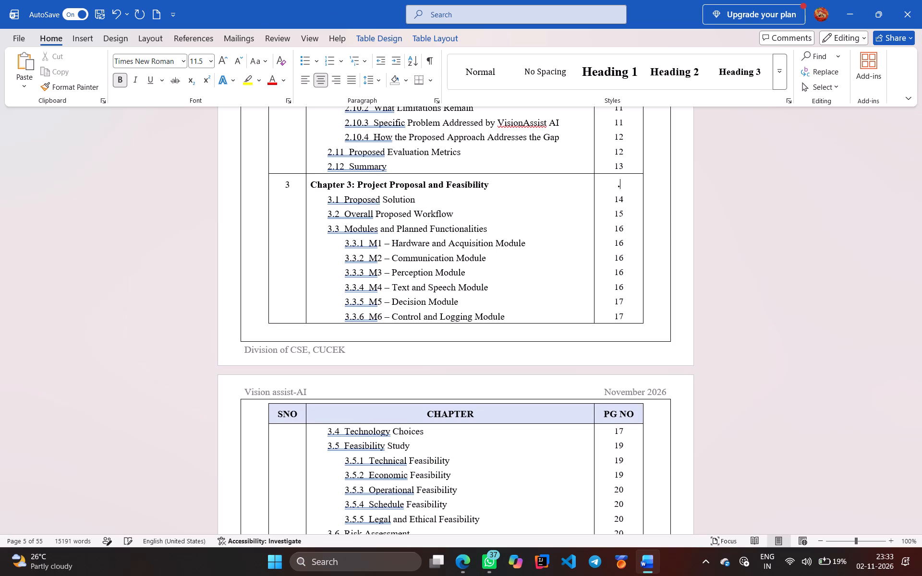
key(BackSpace)
Clear the Chapter 4 and Chapter 5 page-number cells in the table of contents, entering and removing a temporary period in each.
scroll(620, 189, down, 1)
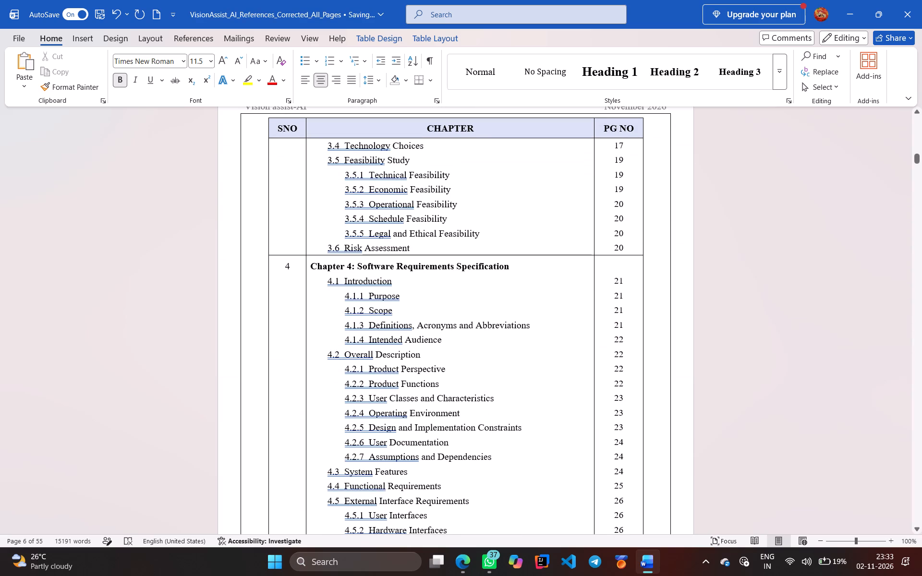
click(617, 262)
key(period)
key(BackSpace)
scroll(617, 262, down, 1)
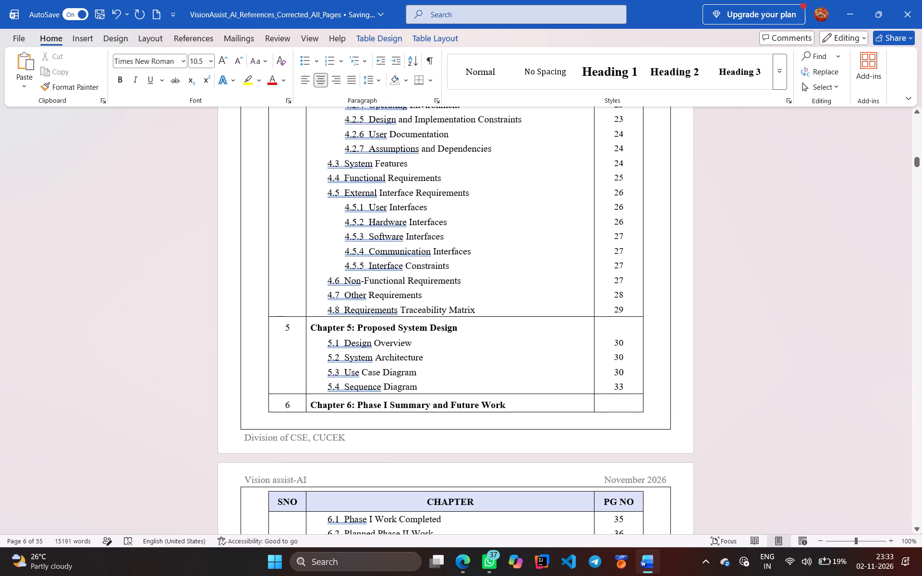
click(618, 332)
key(period)
key(BackSpace)
key(BackSpace)
key(BackSpace)
Clear any hidden content before the References and Chapter 7: Conclusion page numbers, entering and removing a temporary period in each cell.
scroll(618, 332, down, 1)
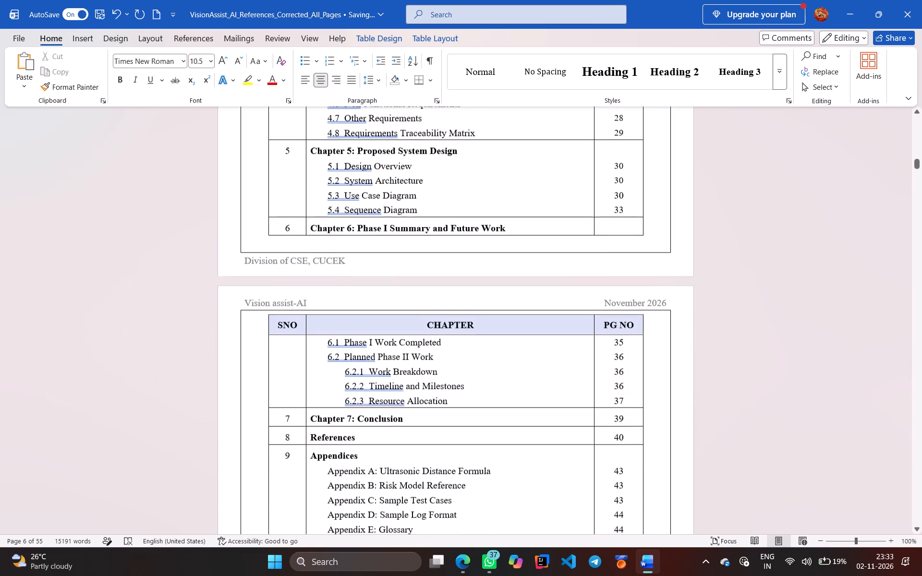
click(611, 432)
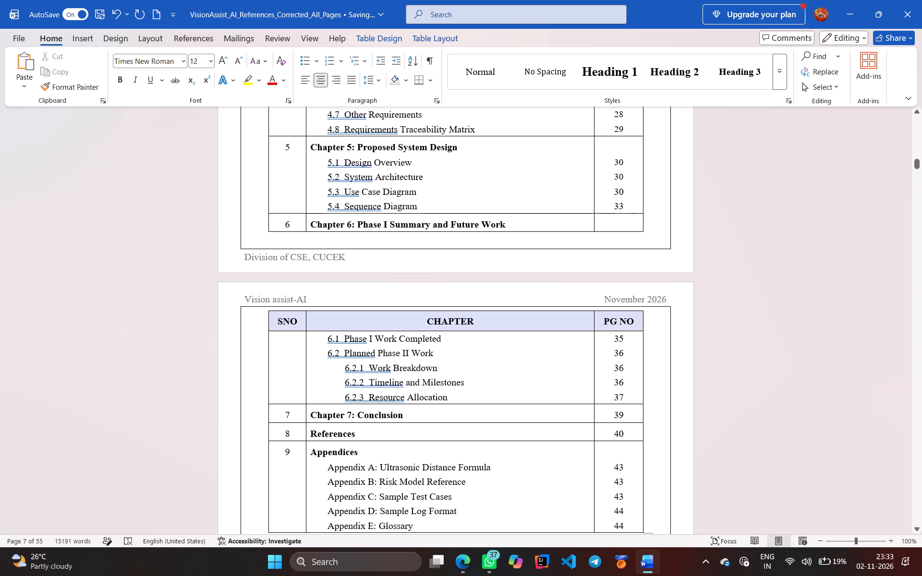
key(period)
key(BackSpace)
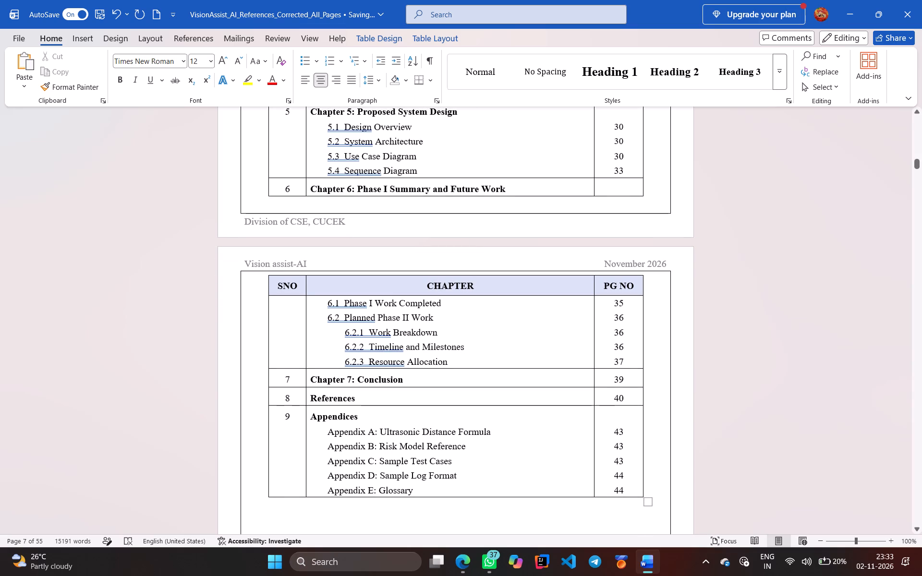
click(613, 377)
click(613, 377)
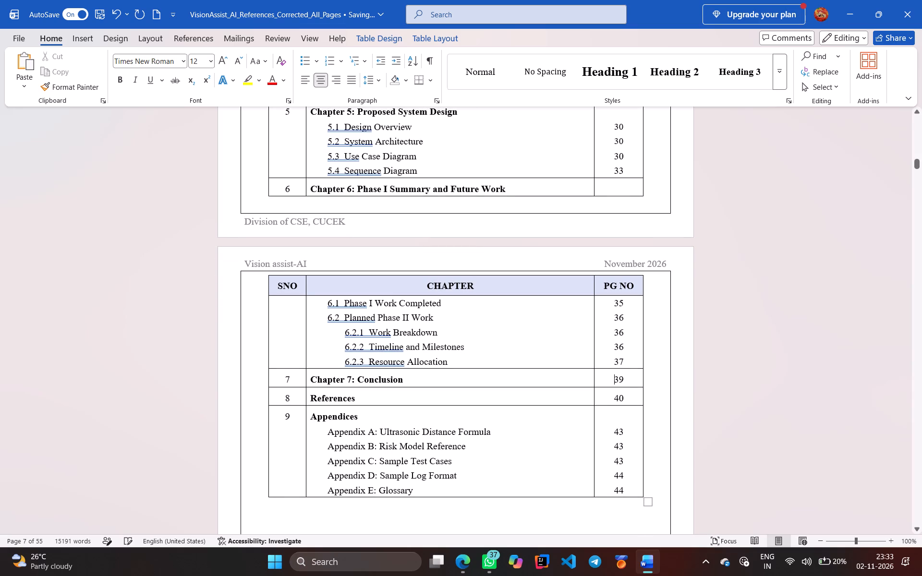
key(period)
key(BackSpace)
key(BackSpace)
key(BackSpace)
key(BackSpace)
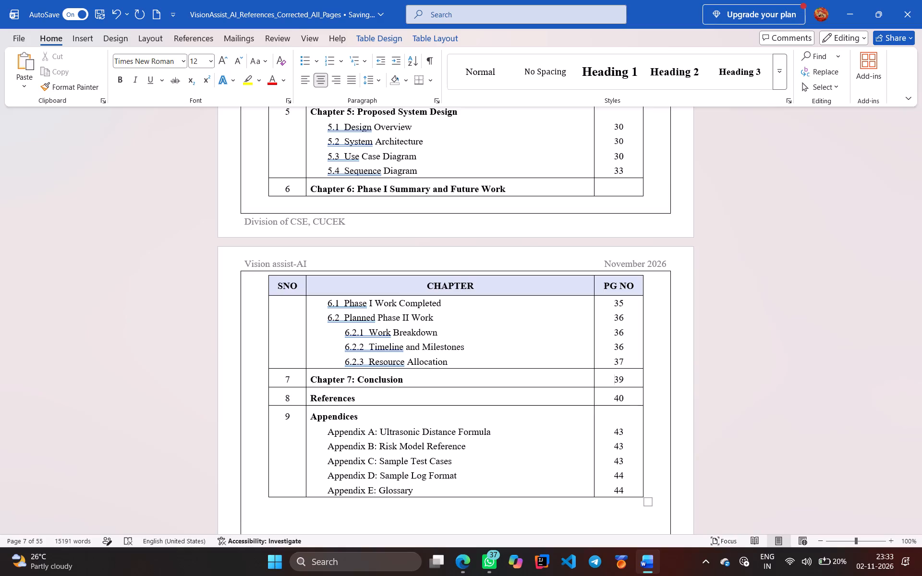
key(BackSpace)
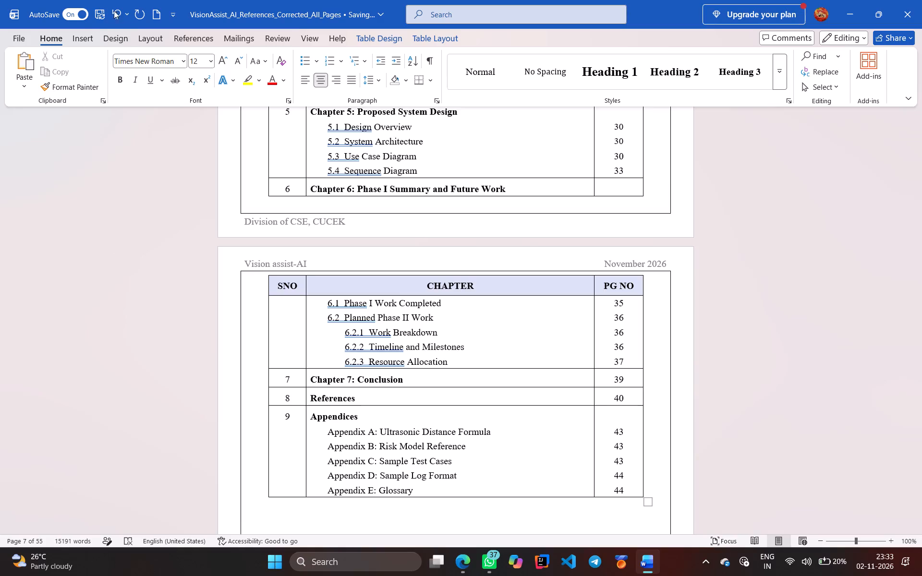
Save a PDF copy of the report as VisionAssist_AI_References_Corrected_All_Pages in the Downloads folder, replacing the existing file.
click(19, 36)
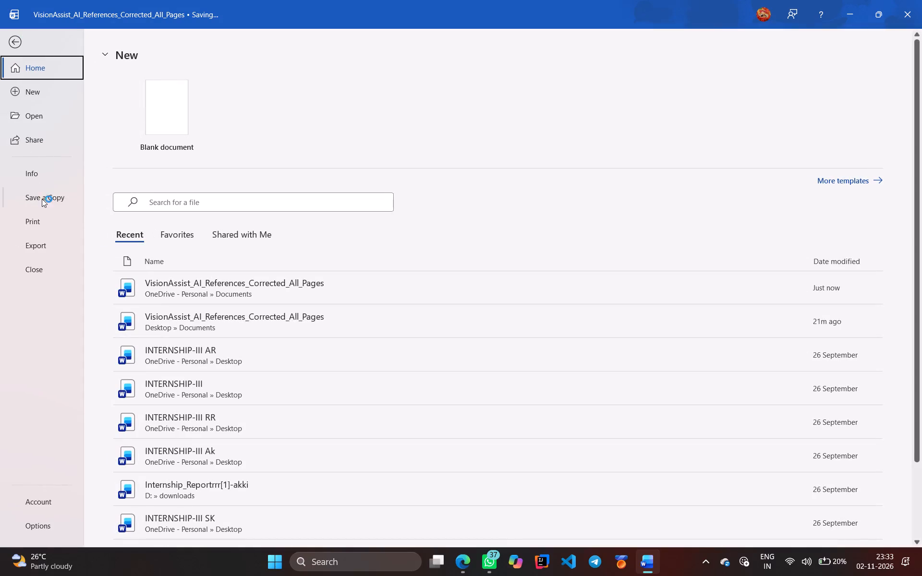
click(42, 199)
click(160, 264)
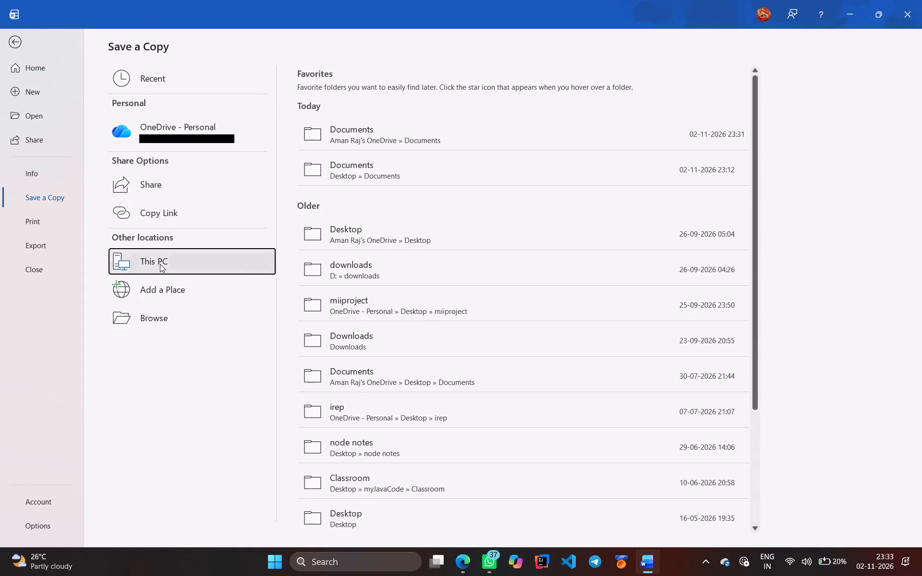
double_click(317, 230)
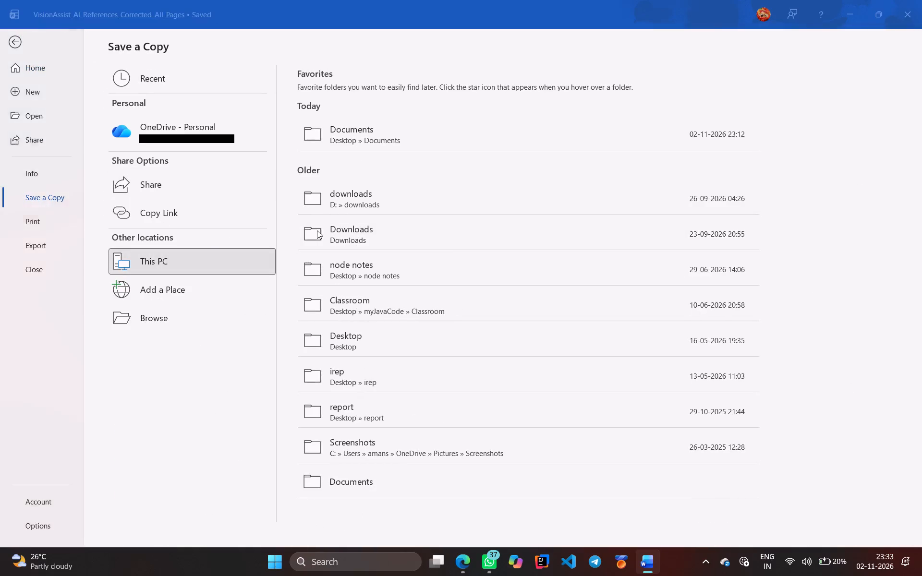
click(291, 210)
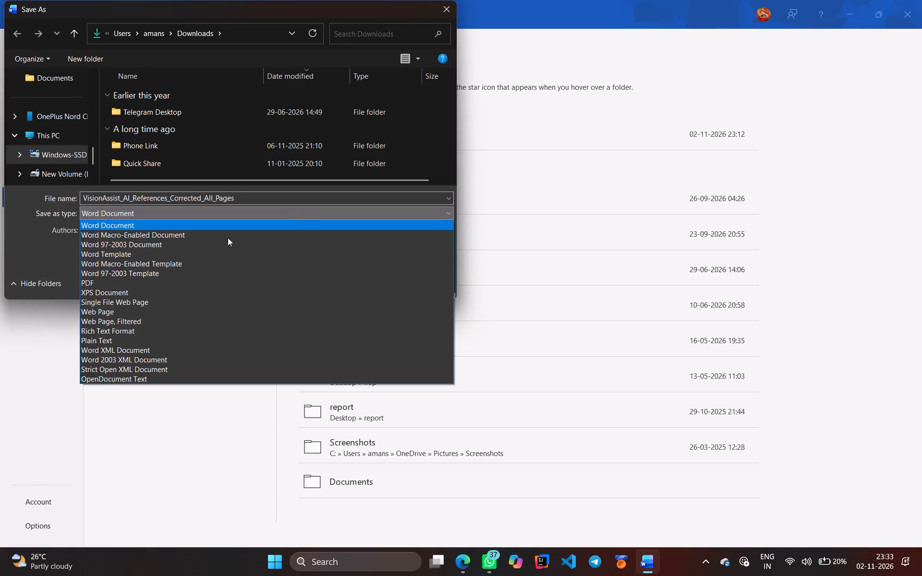
click(99, 280)
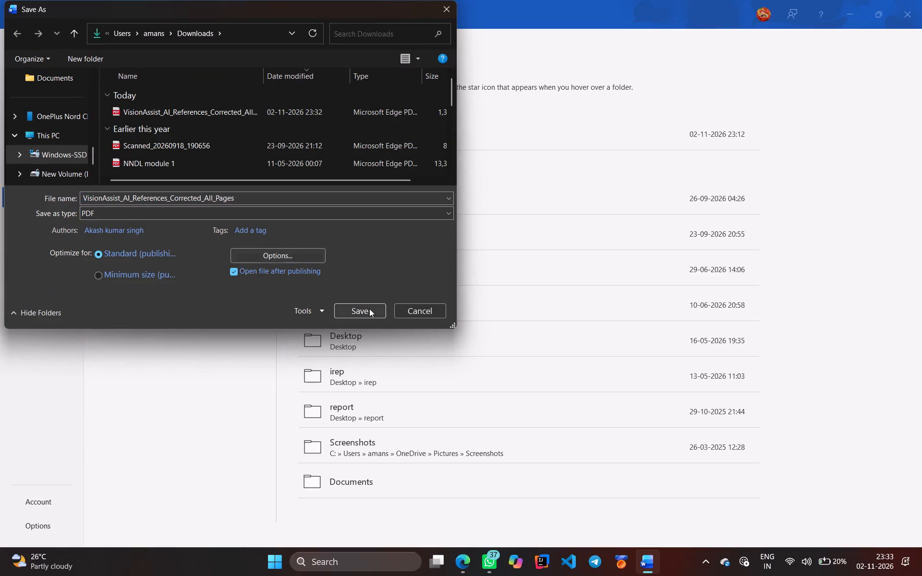
click(369, 309)
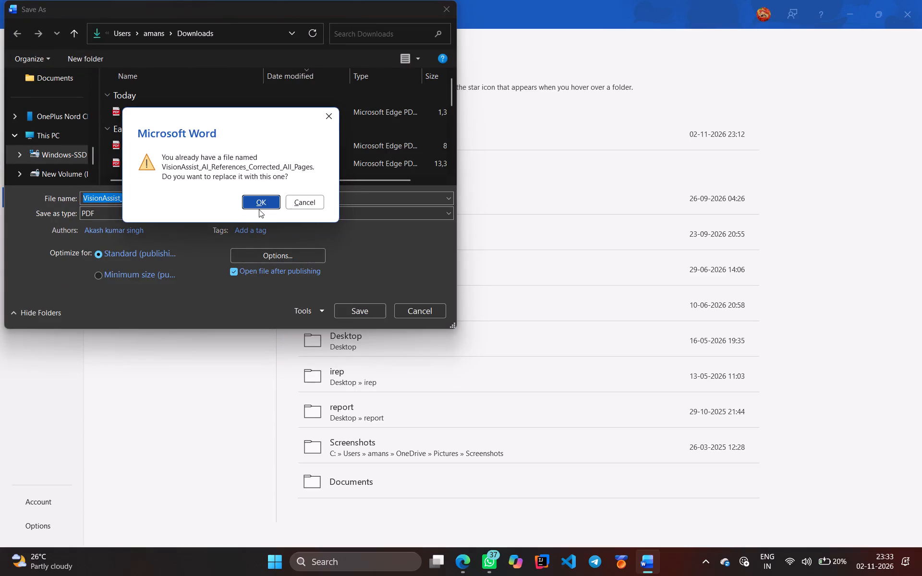
click(264, 199)
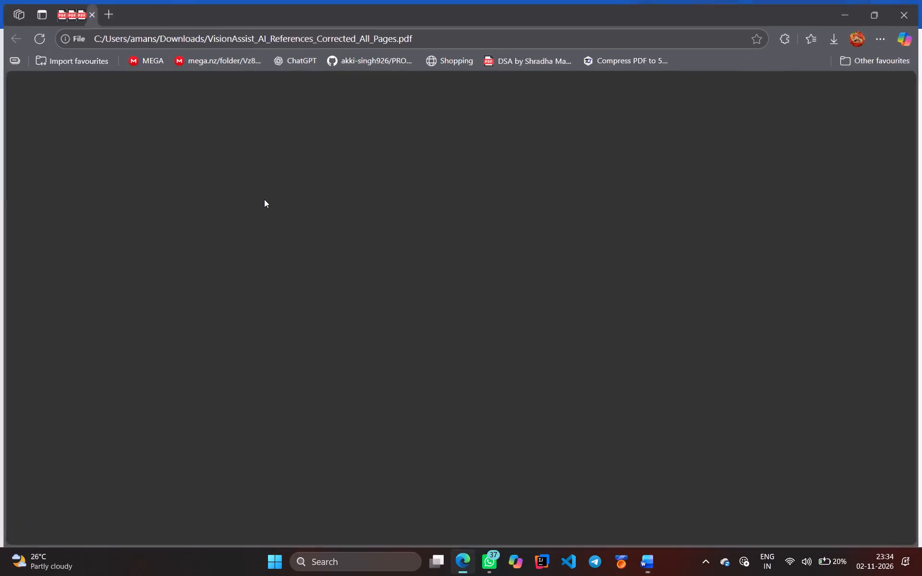
Check the table of contents pages in the exported PDF for remaining bookmark errors in the page-number column.
scroll(264, 199, down, 2)
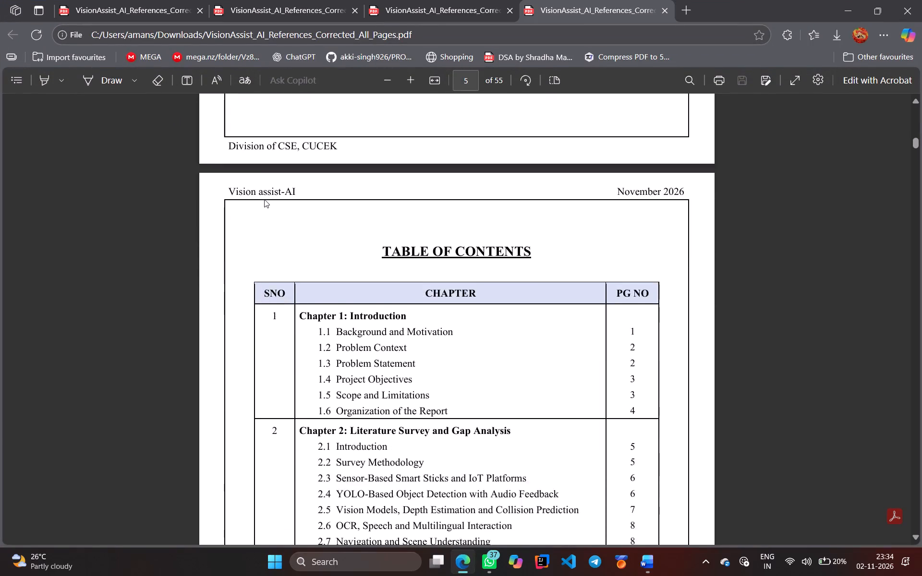
scroll(264, 199, down, 3)
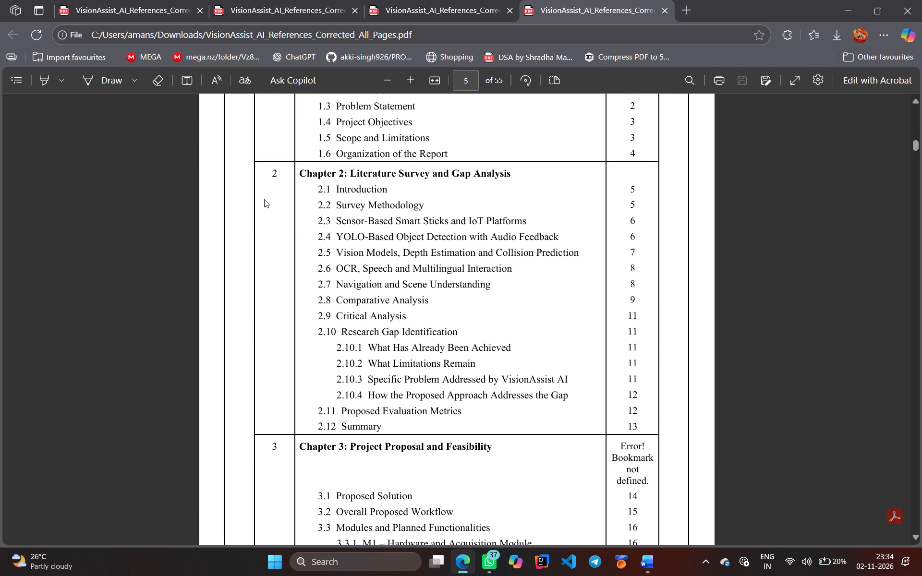
scroll(264, 199, down, 3)
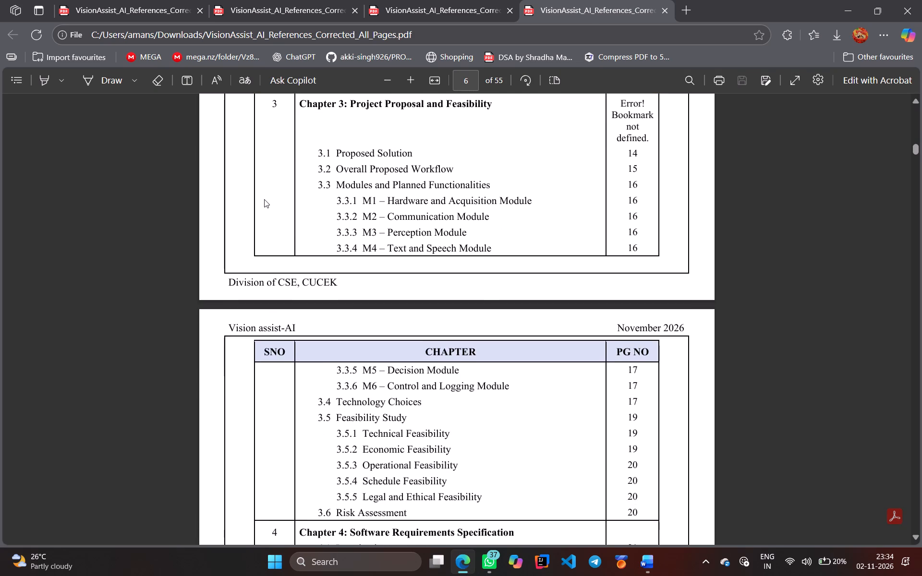
scroll(264, 199, down, 3)
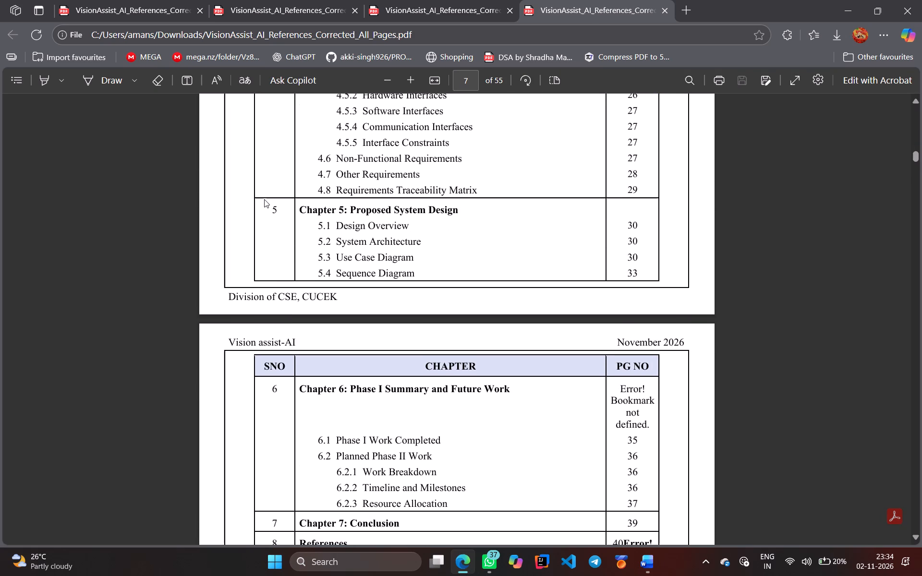
scroll(264, 199, down, 1)
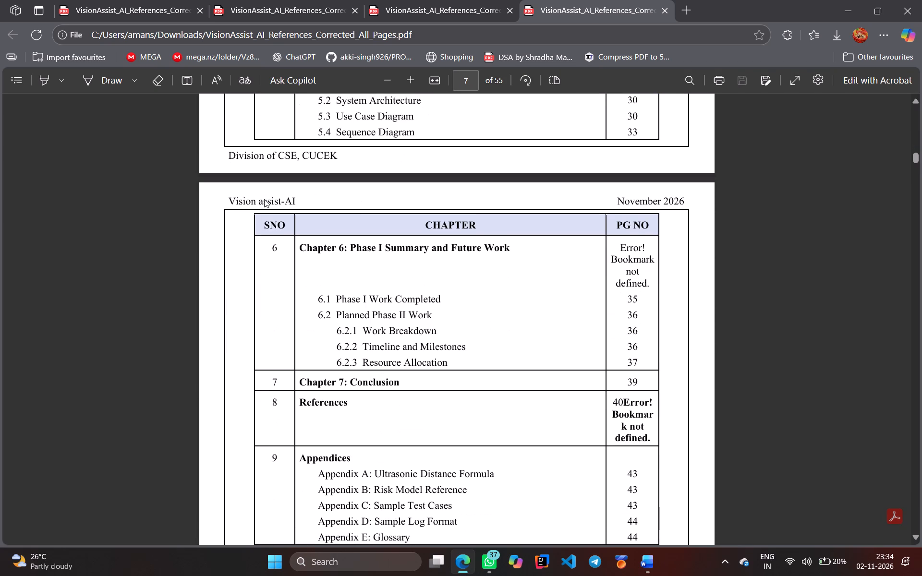
scroll(264, 199, down, 1)
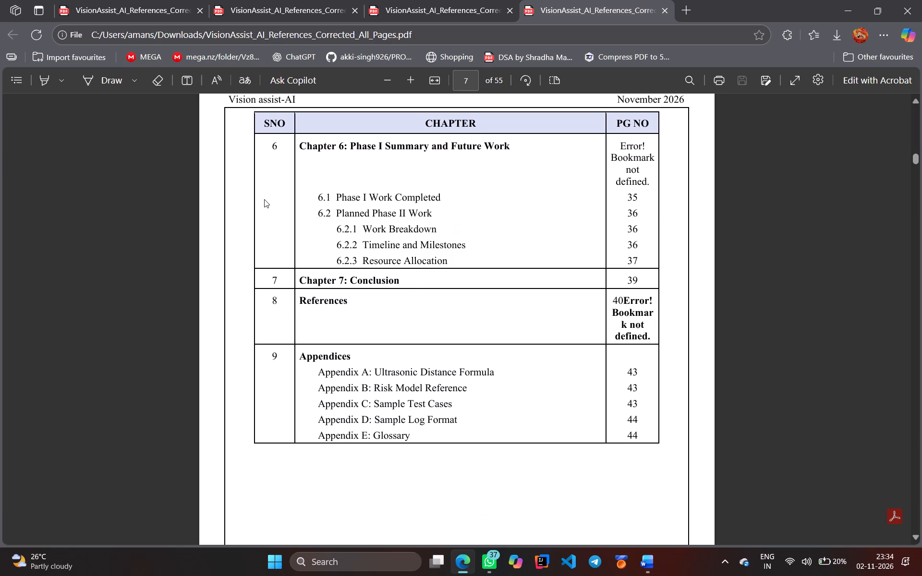
scroll(264, 199, up, 1)
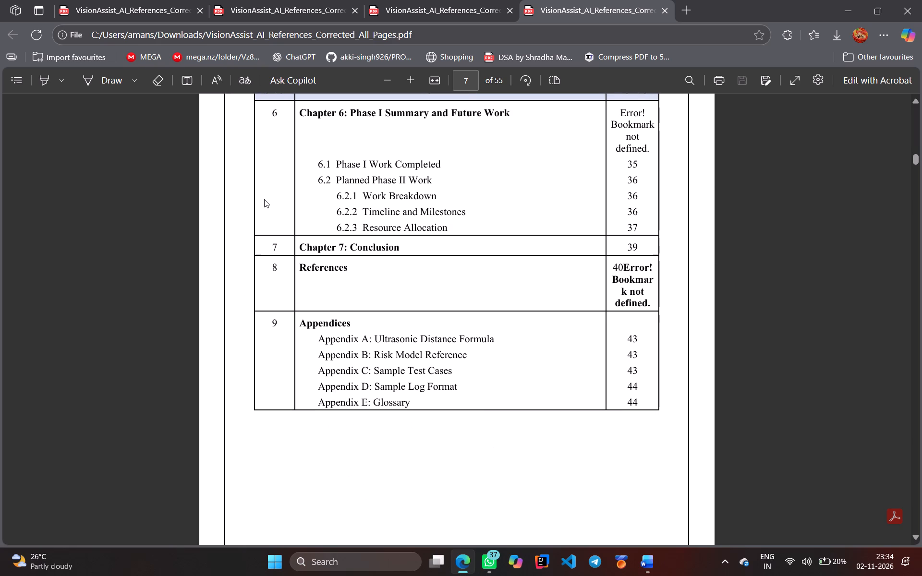
scroll(264, 199, up, 1)
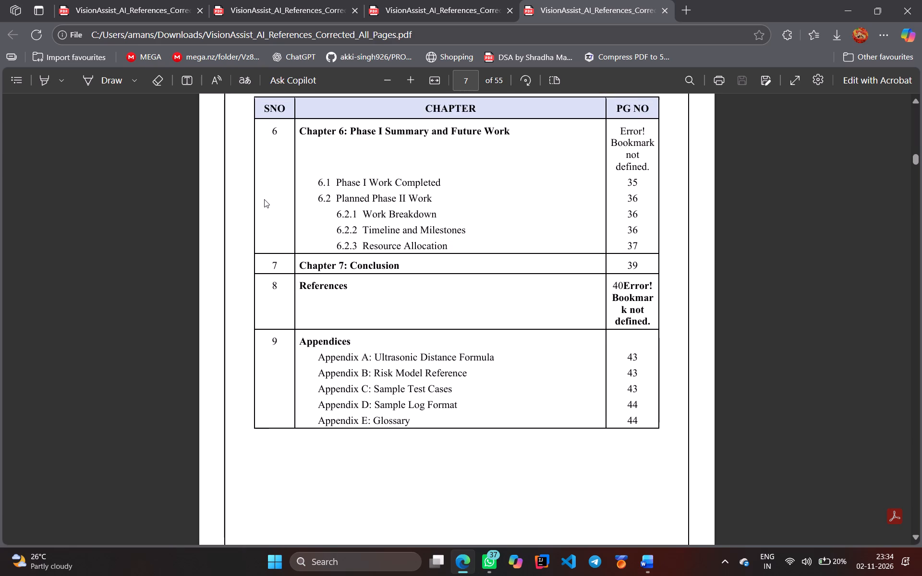
scroll(264, 199, up, 3)
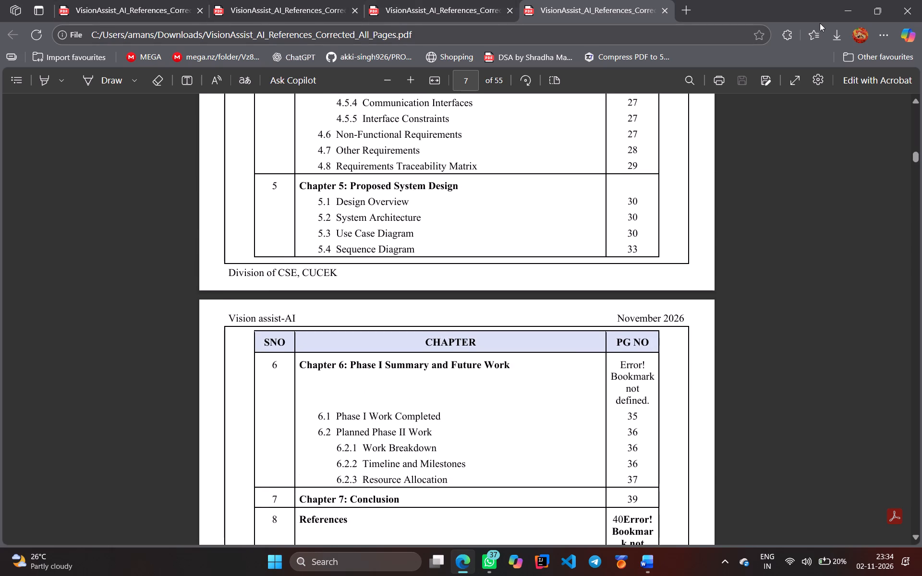
Return to the Word report and clear any hidden content from the Appendices page-number cell in the table of contents.
click(855, 0)
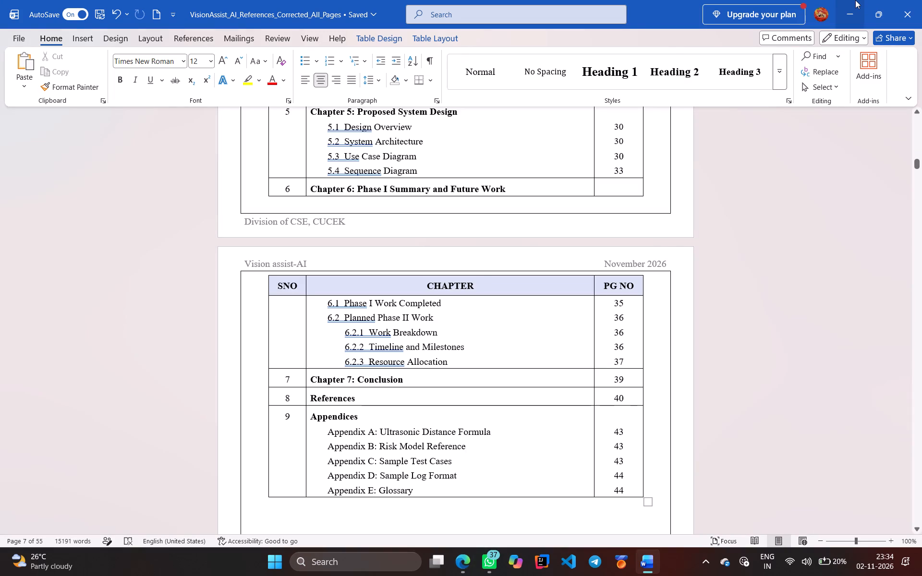
click(624, 398)
click(624, 420)
key(BackSpace)
key(BackSpace)
key(BackSpace)
key(BackSpace)
key(BackSpace)
key(BackSpace)
key(BackSpace)
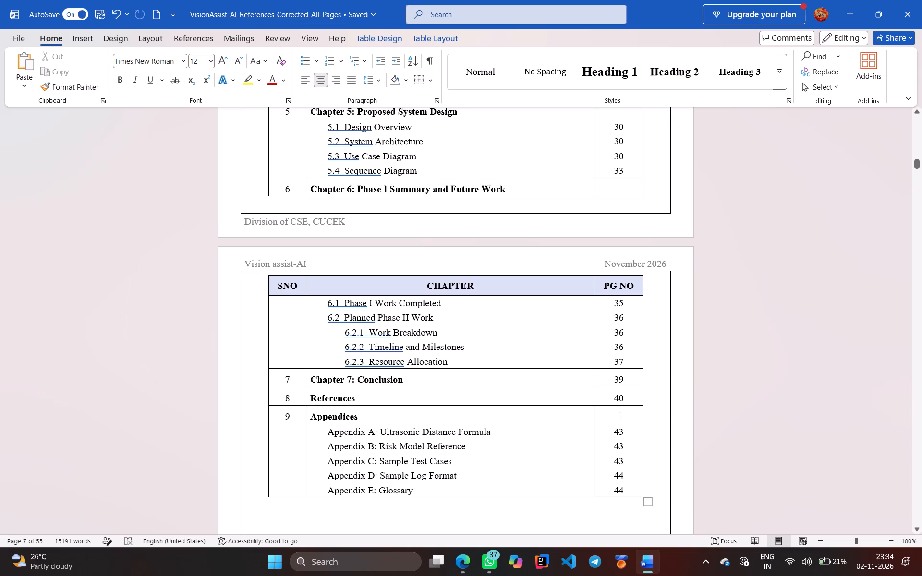
Delete and re-enter the final 0 of the References page number 40 in the table of contents.
click(634, 395)
key(BackSpace)
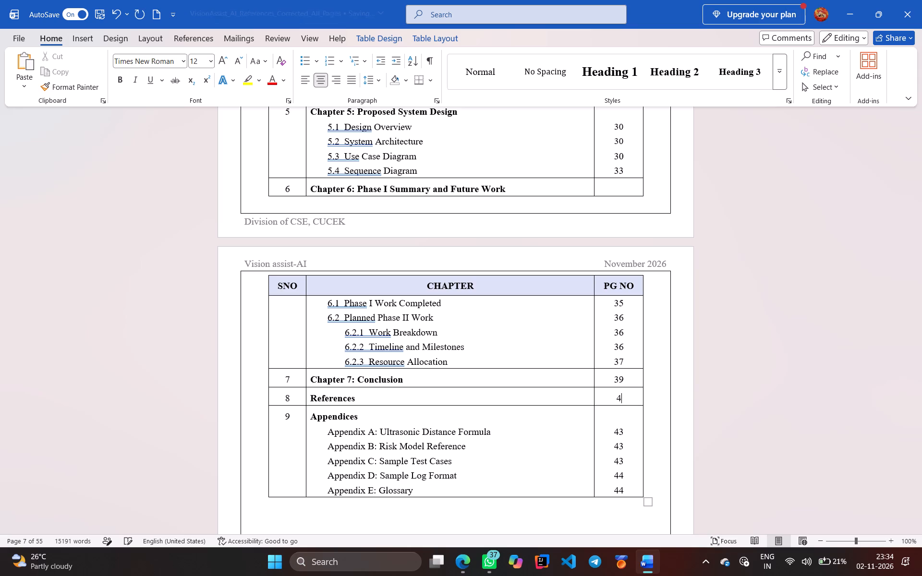
key(0)
key(Right)
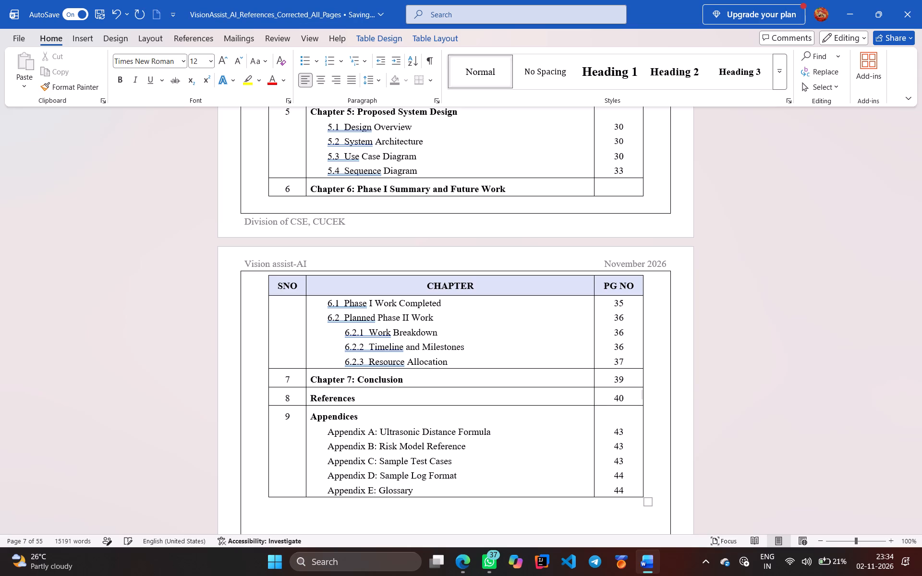
key(Right)
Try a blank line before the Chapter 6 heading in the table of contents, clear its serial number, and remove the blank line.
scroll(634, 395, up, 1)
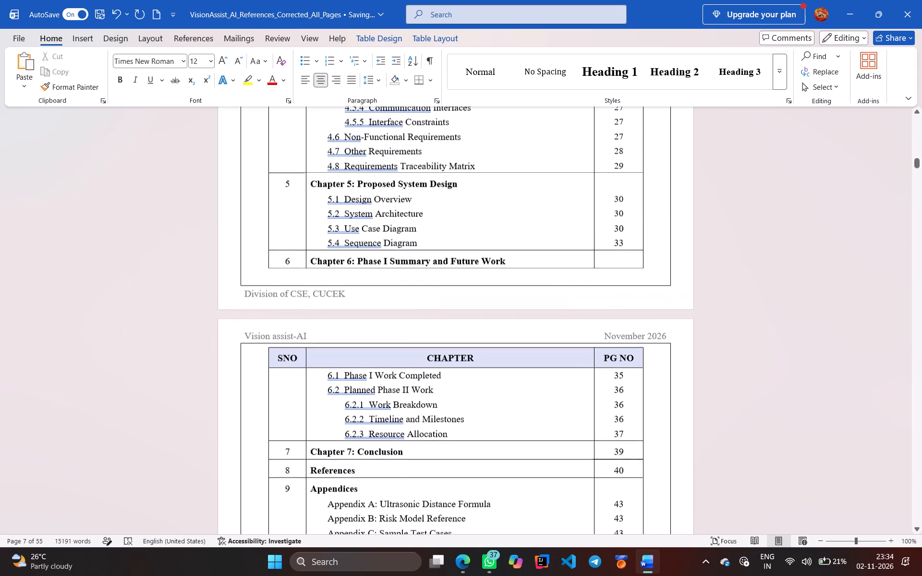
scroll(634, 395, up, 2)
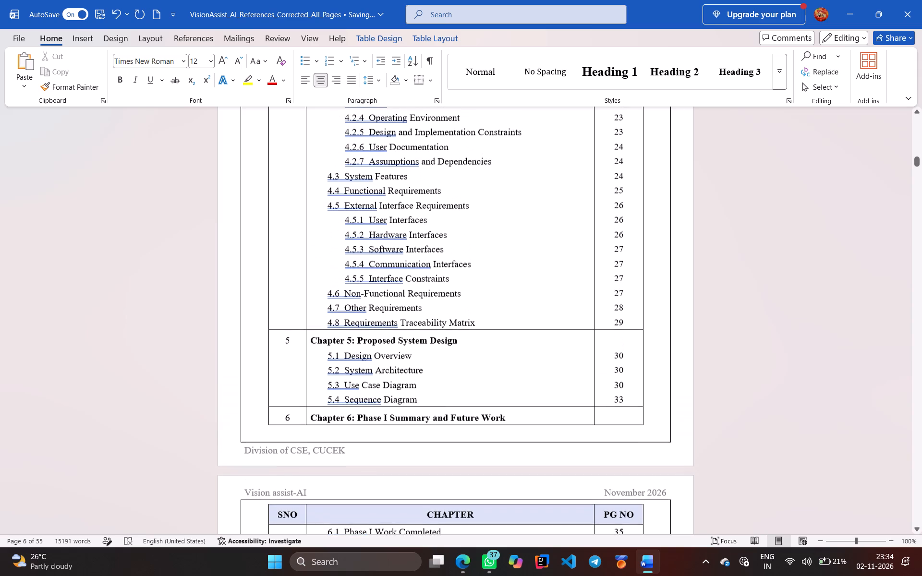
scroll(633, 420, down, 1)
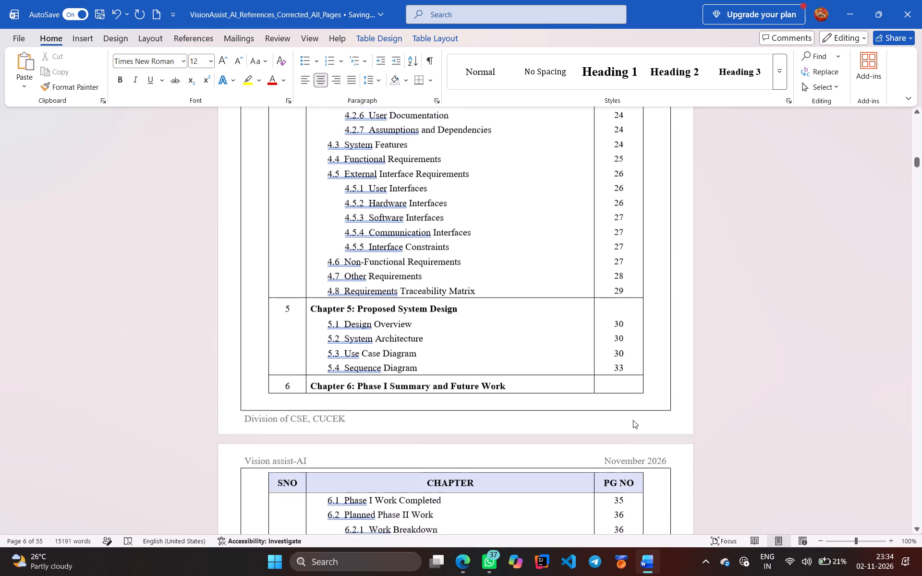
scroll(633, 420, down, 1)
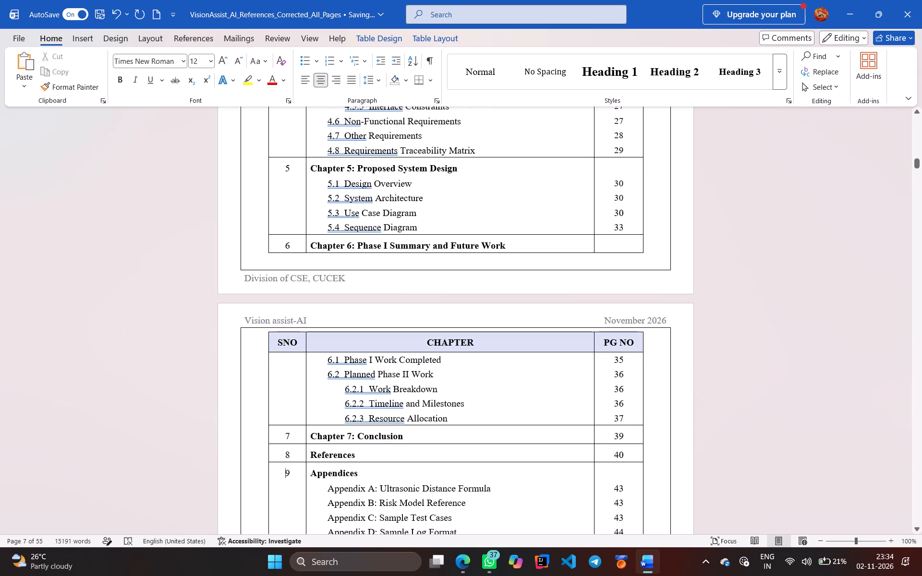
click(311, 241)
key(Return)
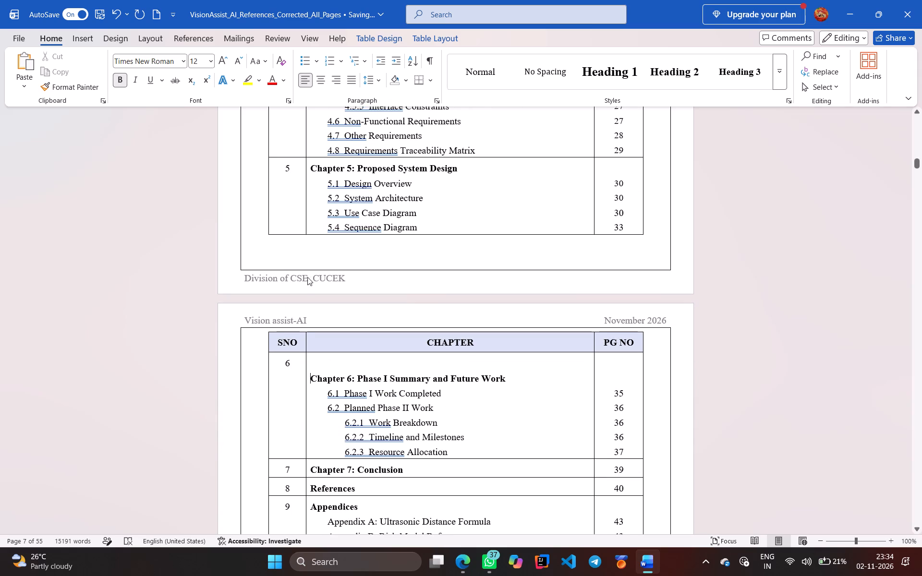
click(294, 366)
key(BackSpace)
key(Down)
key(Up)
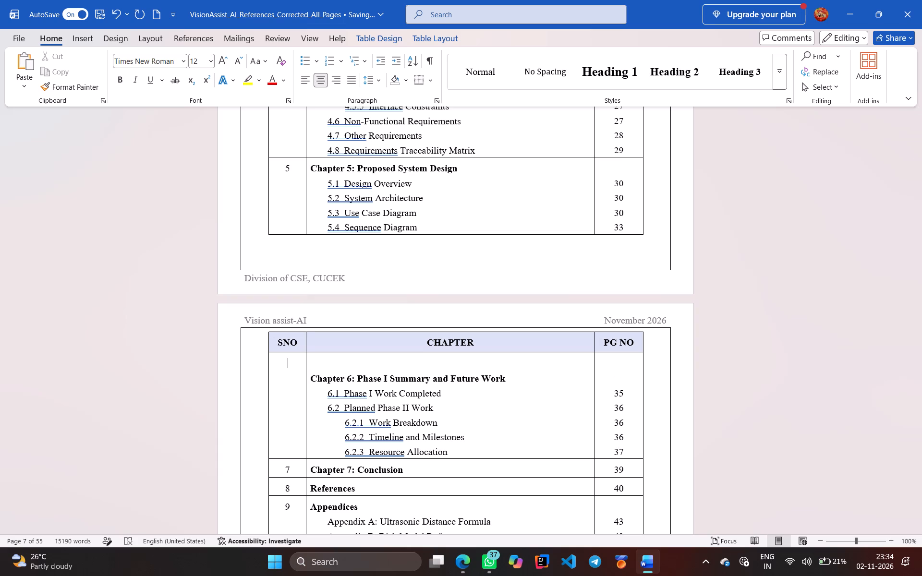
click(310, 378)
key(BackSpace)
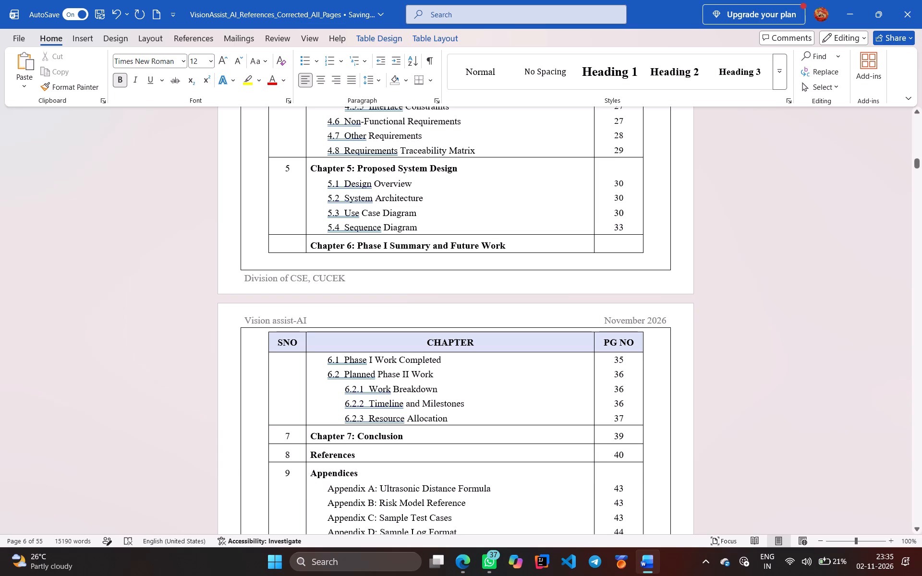
Insert a blank row above the Chapter 6 row in the table of contents and enter 6 as the chapter's serial number.
drag(305, 238, 305, 248)
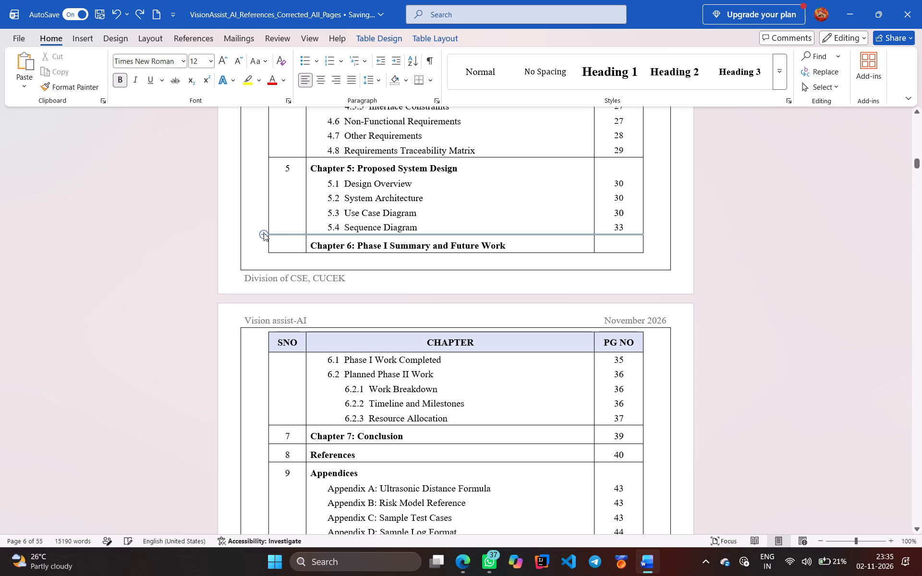
click(264, 233)
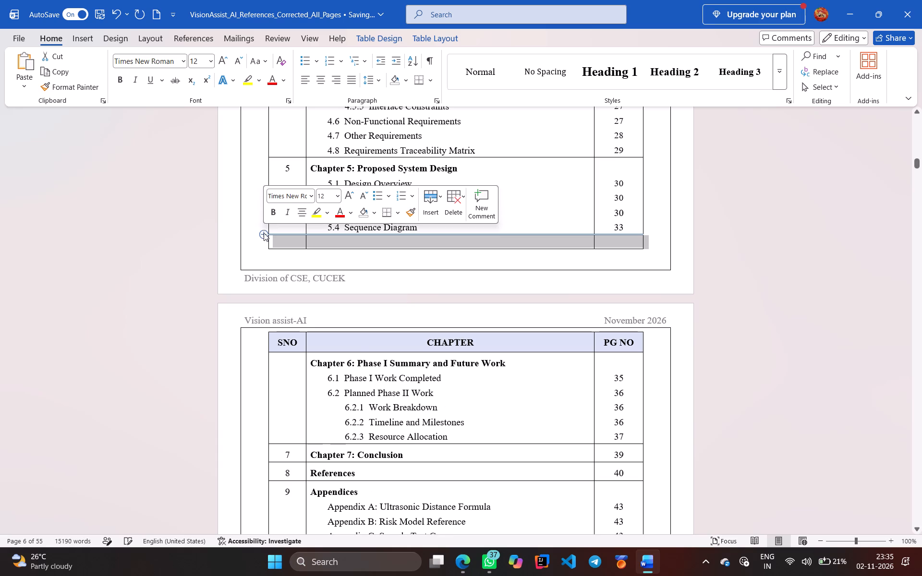
click(297, 361)
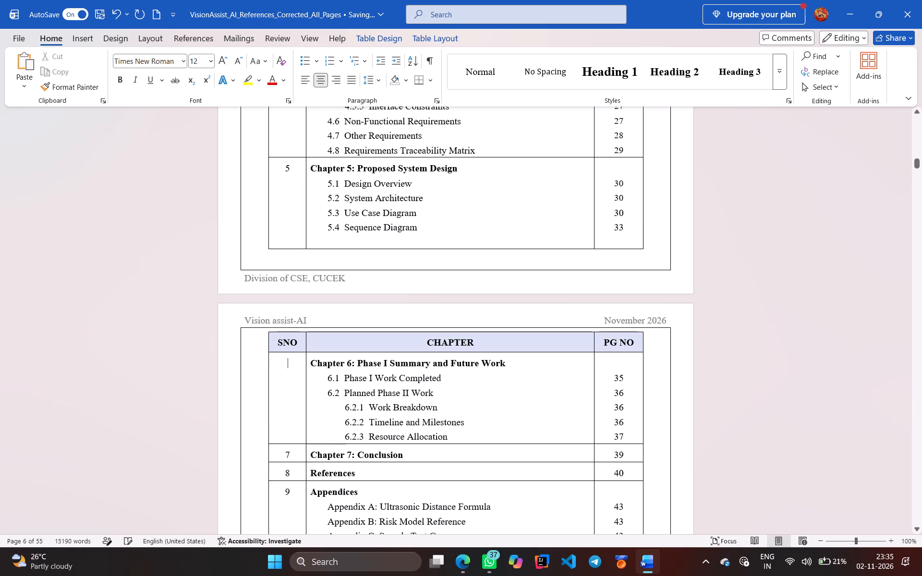
key(6)
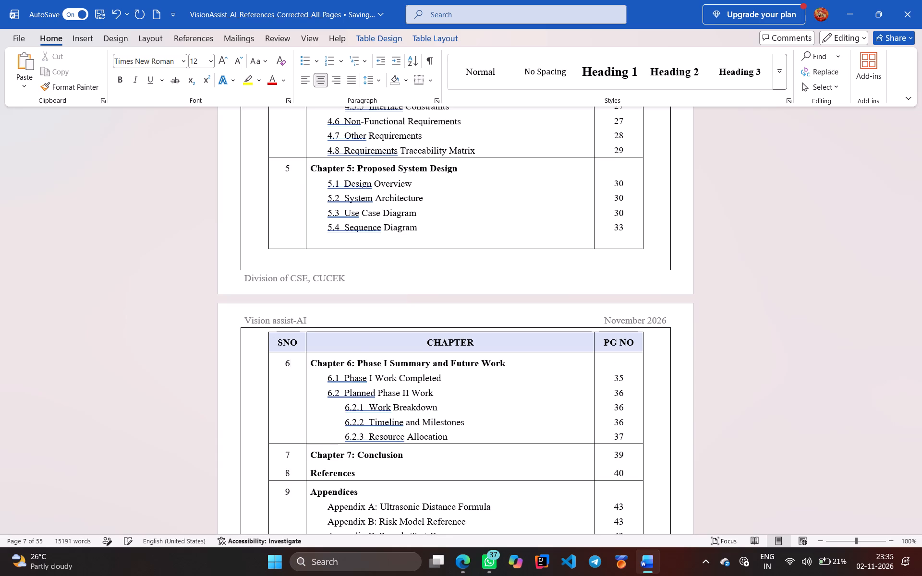
key(period)
key(BackSpace)
Export the report as a PDF to the Downloads folder, replacing the existing VisionAssist_AI_References_Corrected_All_Pages file.
click(20, 33)
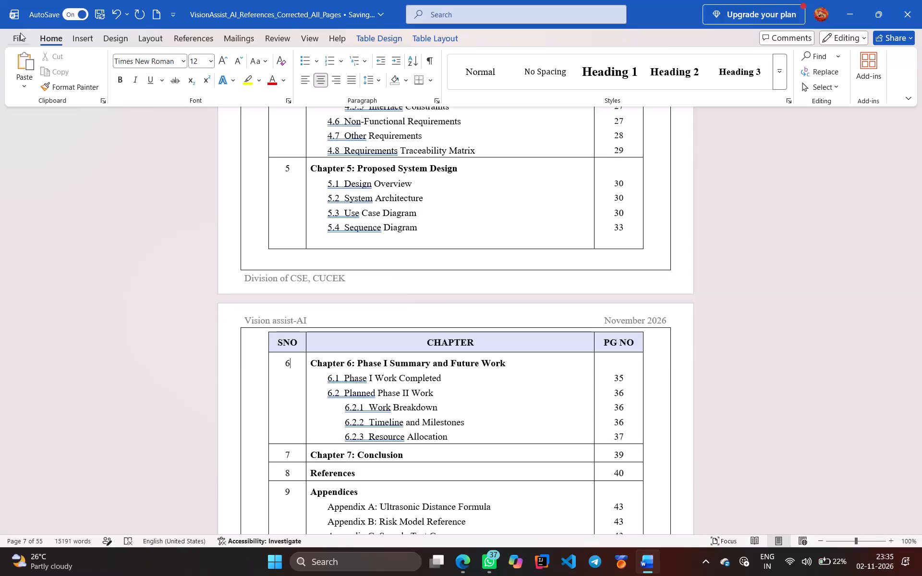
click(35, 197)
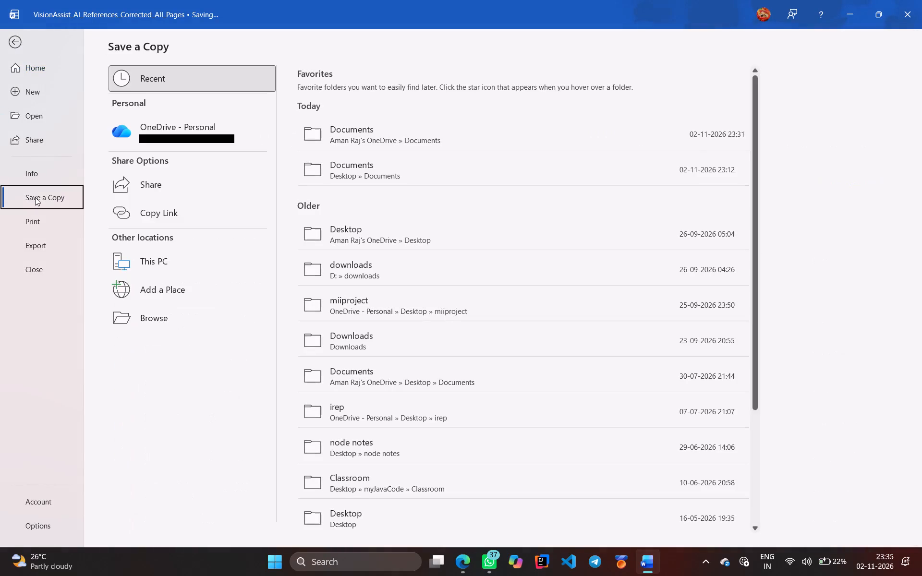
click(150, 255)
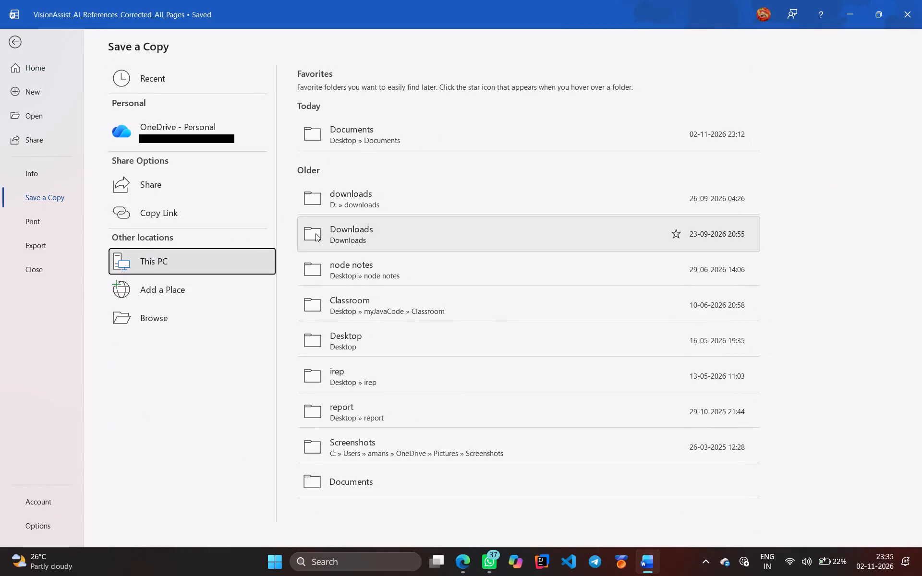
double_click(315, 233)
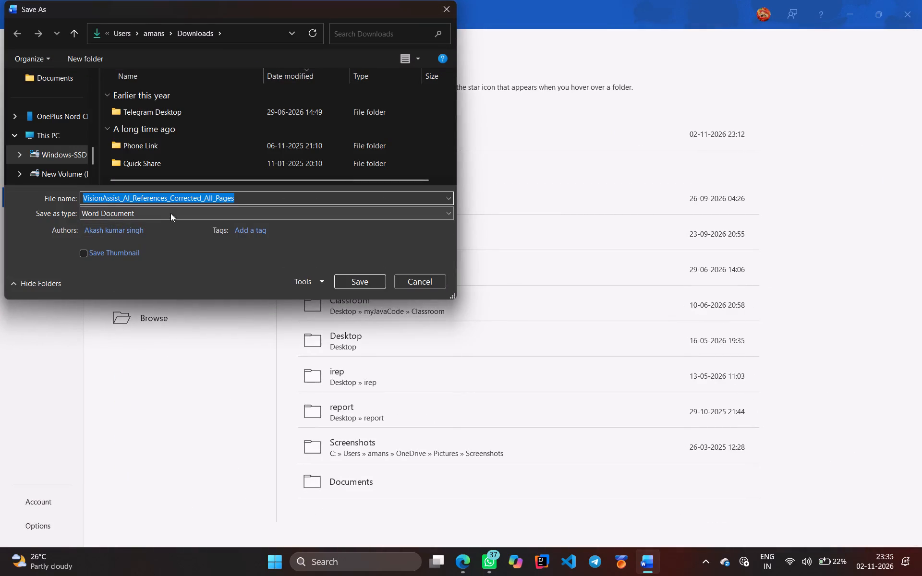
click(175, 206)
click(175, 206)
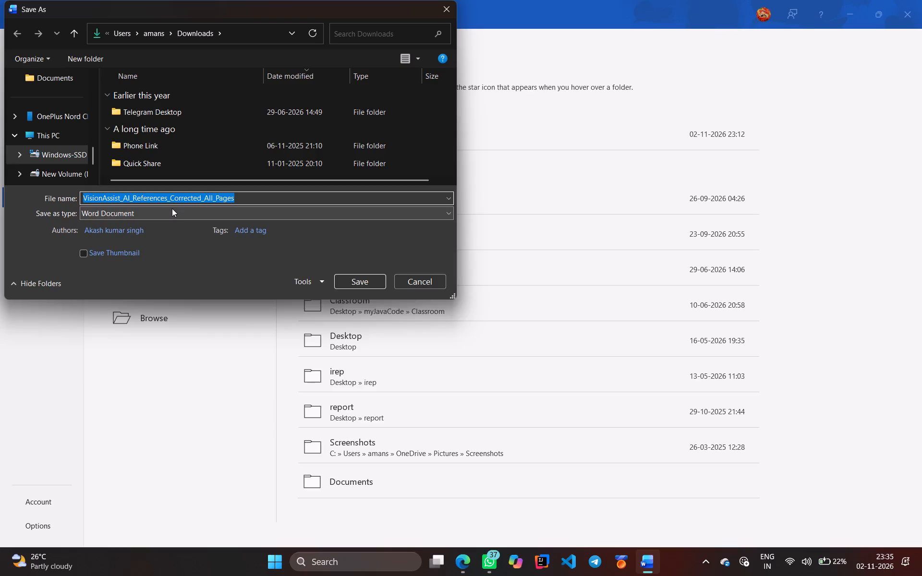
click(172, 208)
click(98, 283)
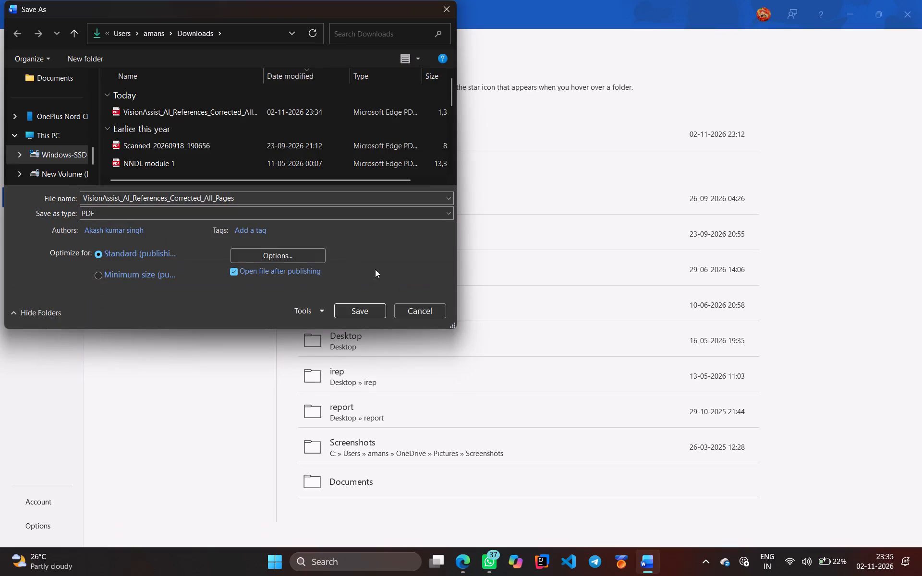
click(369, 307)
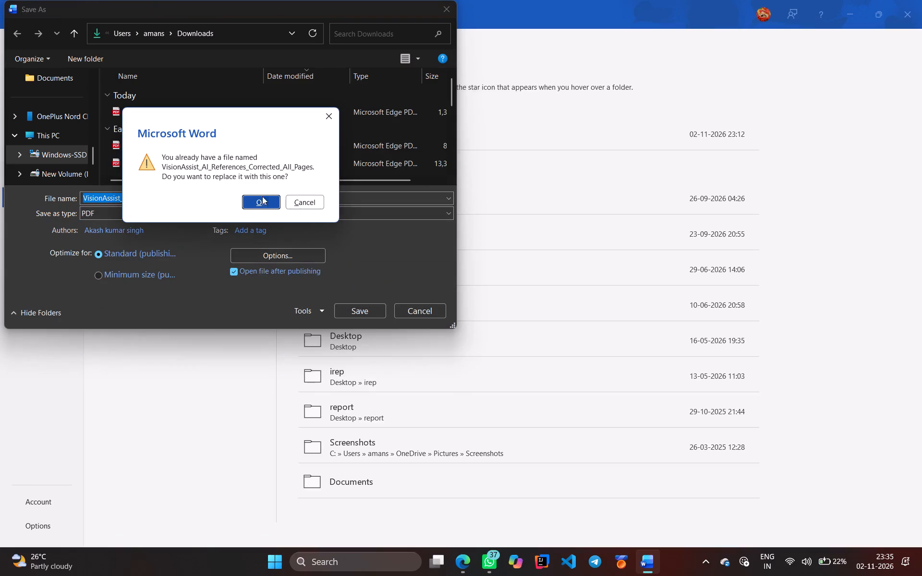
click(257, 200)
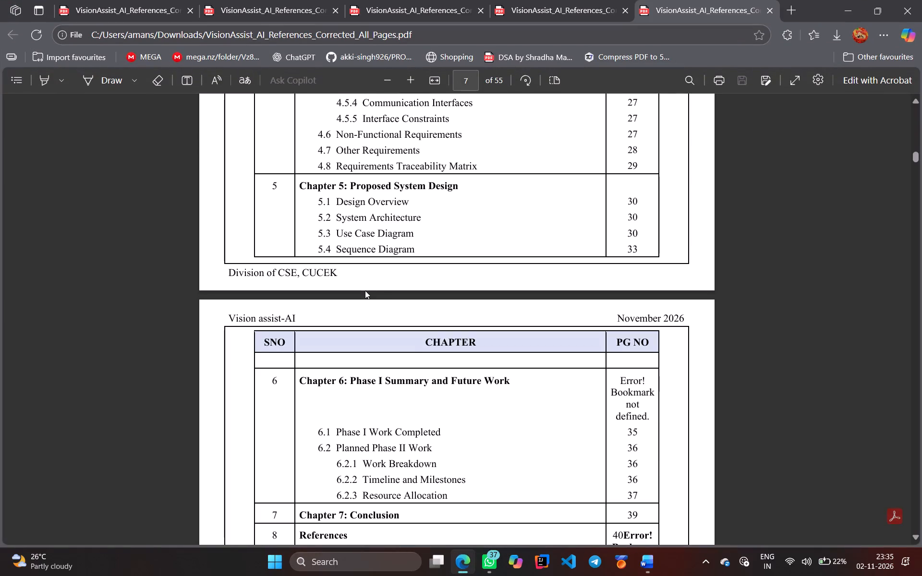
Examine the page-number column across the table of contents pages in the exported PDF and compare with the earlier export.
scroll(365, 290, up, 1)
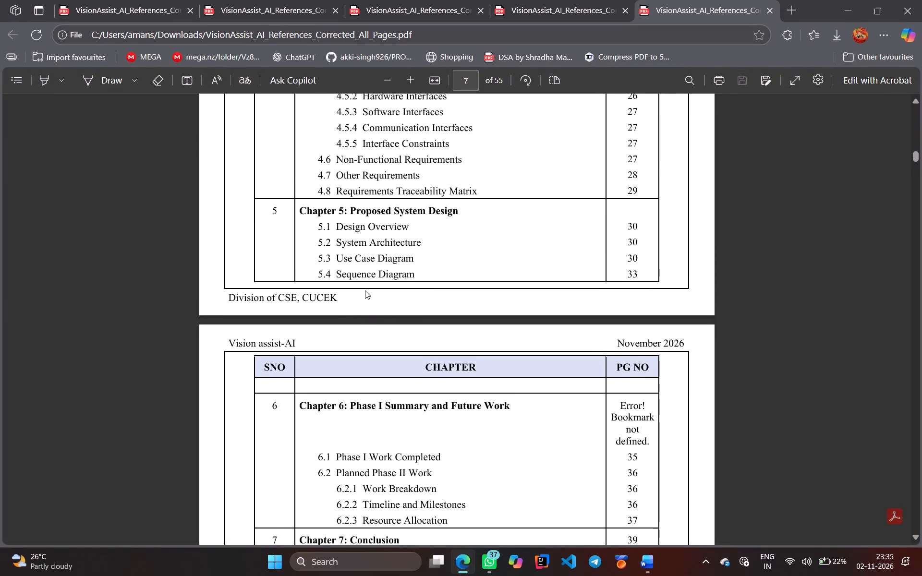
scroll(365, 290, up, 4)
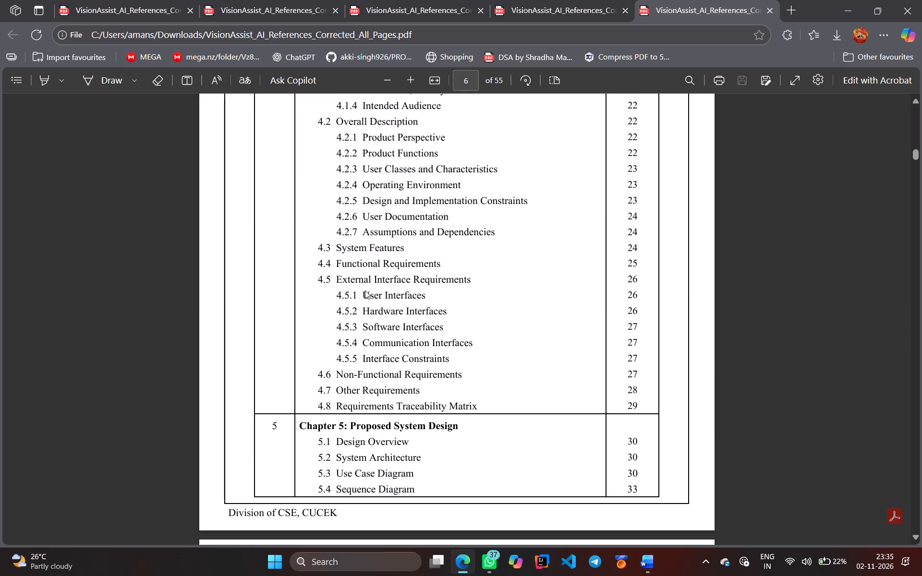
scroll(365, 290, up, 5)
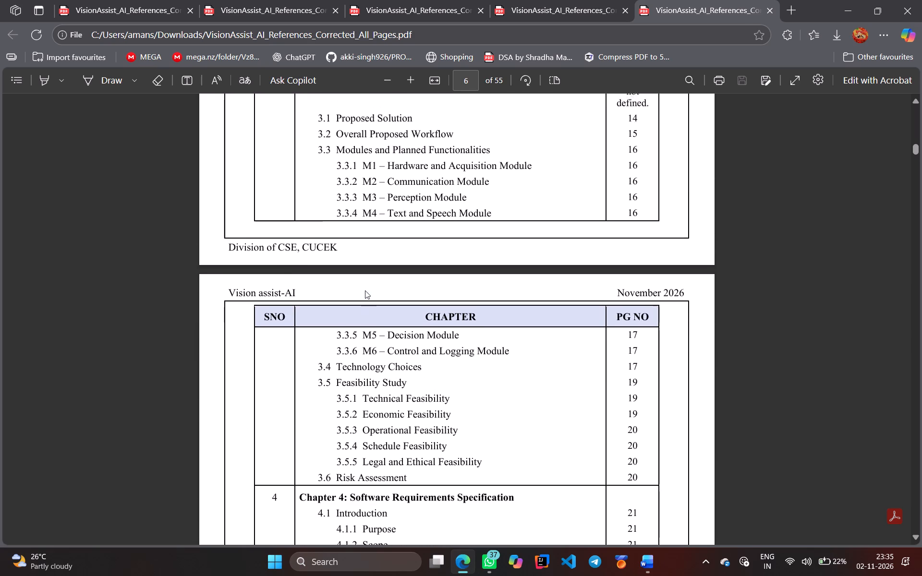
scroll(365, 290, up, 5)
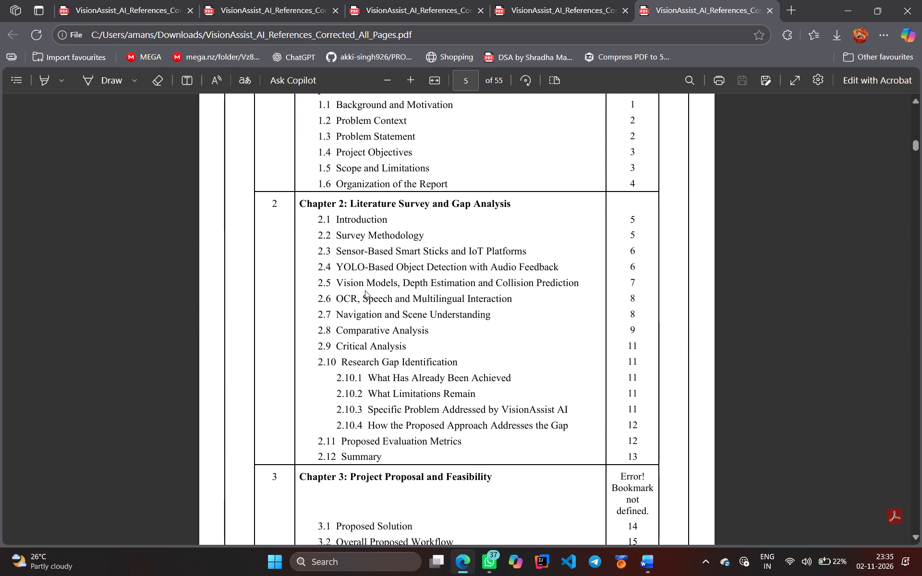
scroll(365, 290, up, 1)
scroll(365, 290, down, 6)
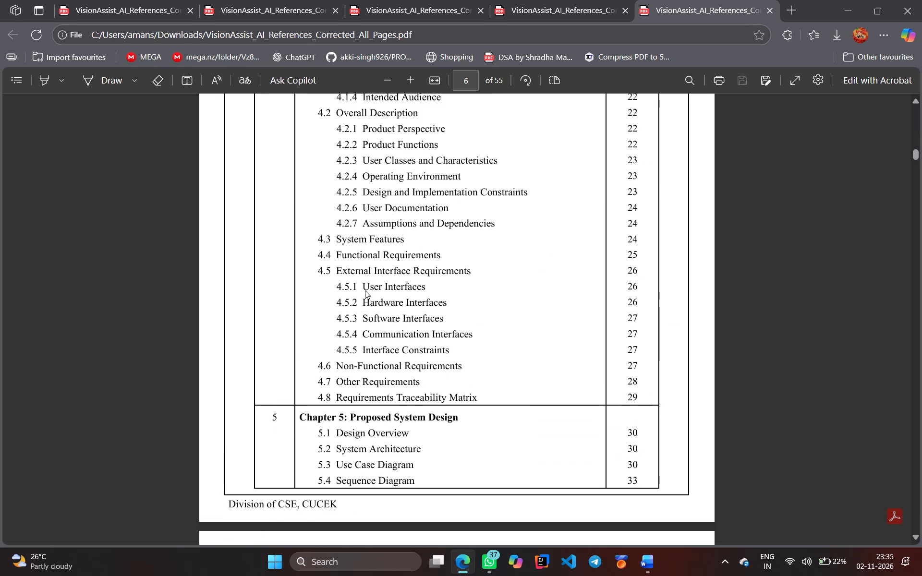
scroll(365, 290, down, 3)
scroll(365, 290, up, 3)
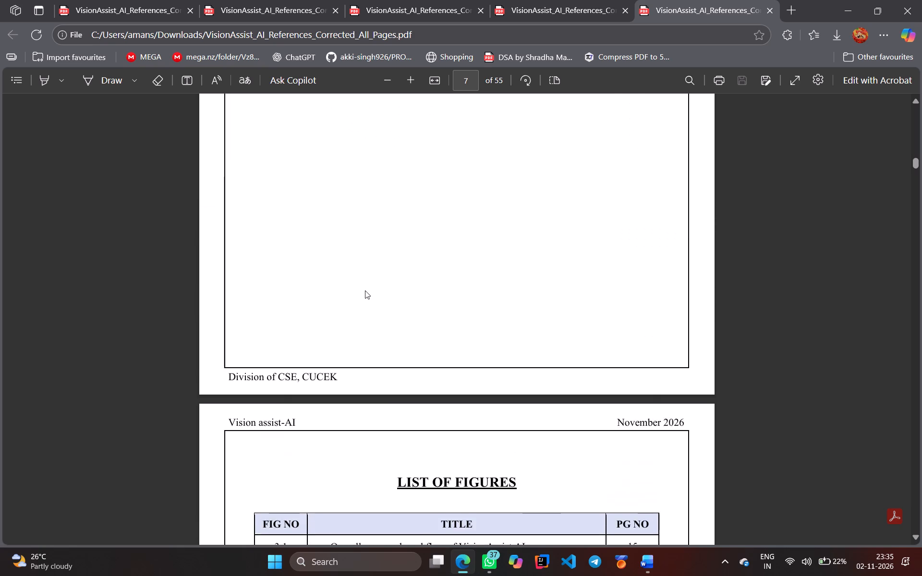
scroll(365, 290, up, 2)
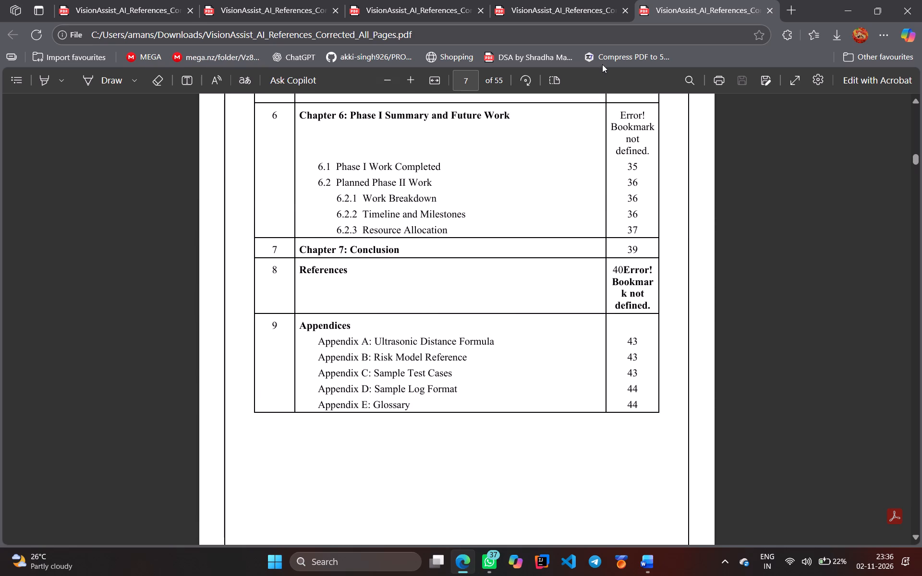
click(583, 5)
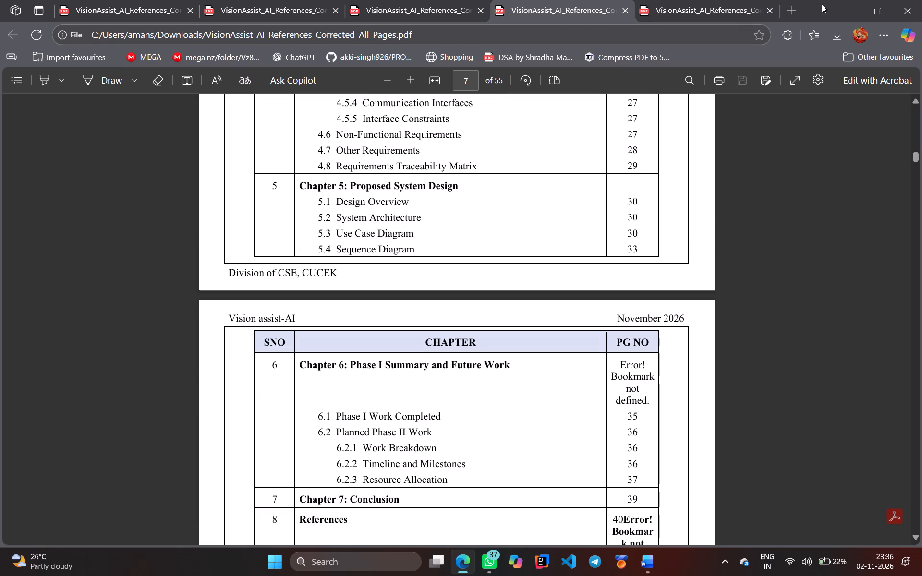
click(851, 9)
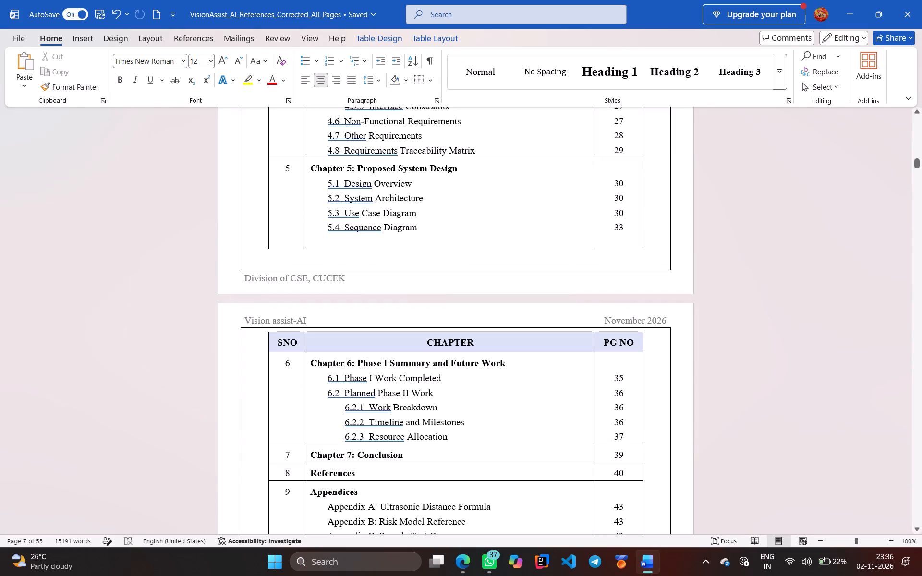
Back in the Word report, copy the entire table of contents table, from the SNO header row through Appendix E: Glossary.
scroll(442, 371, up, 1)
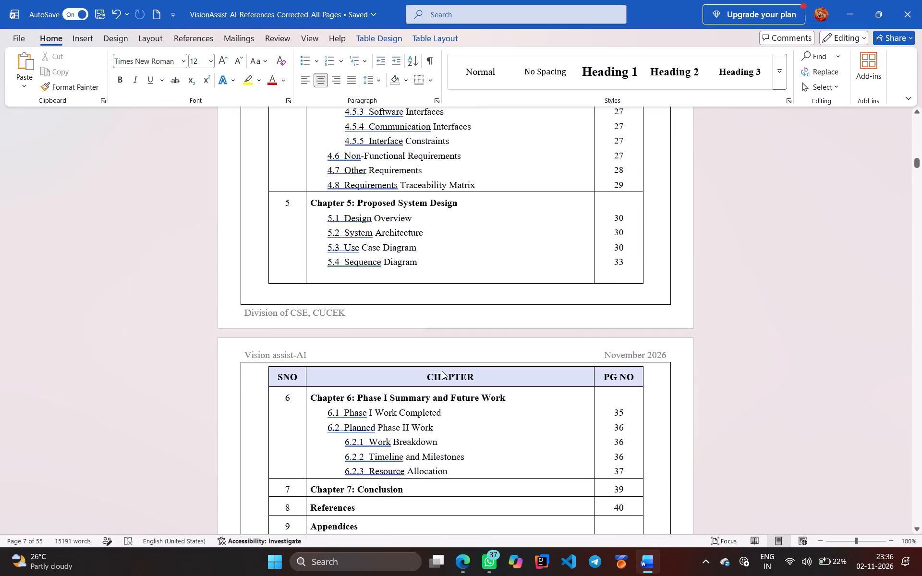
scroll(442, 371, up, 2)
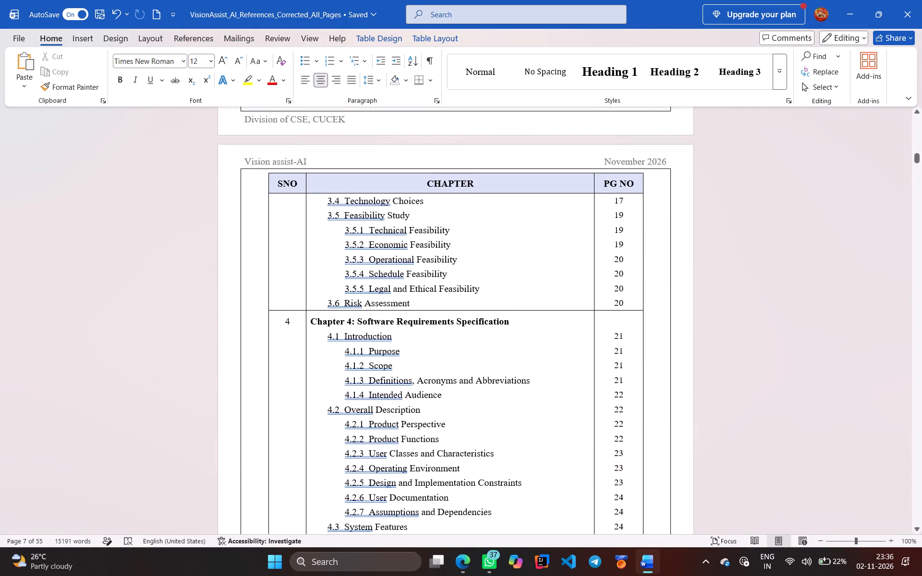
scroll(323, 300, up, 3)
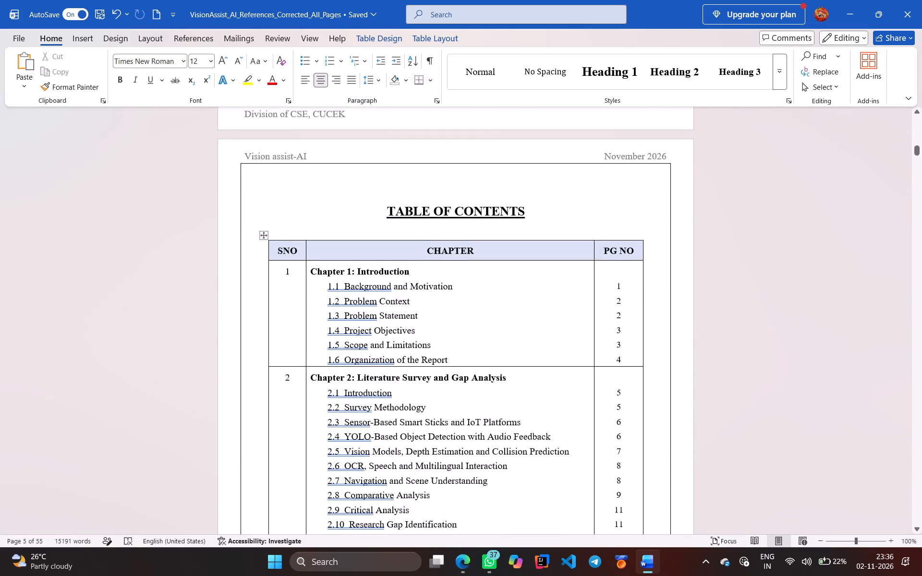
click(273, 255)
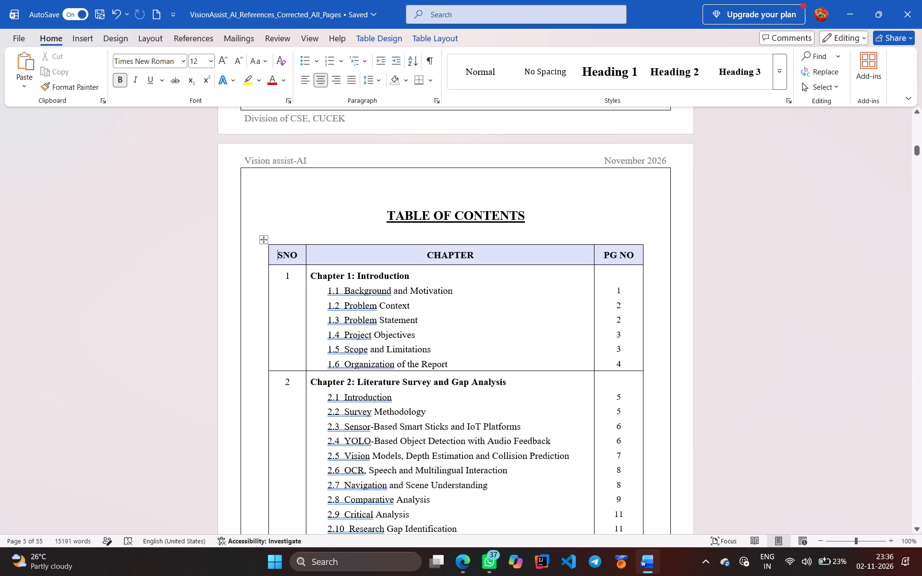
drag(273, 255, 342, 418)
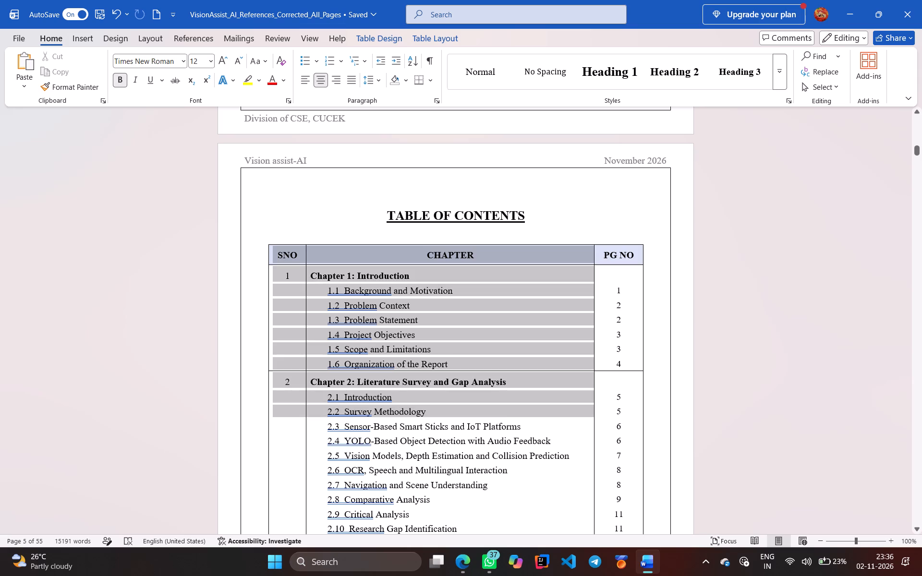
drag(342, 418, 376, 575)
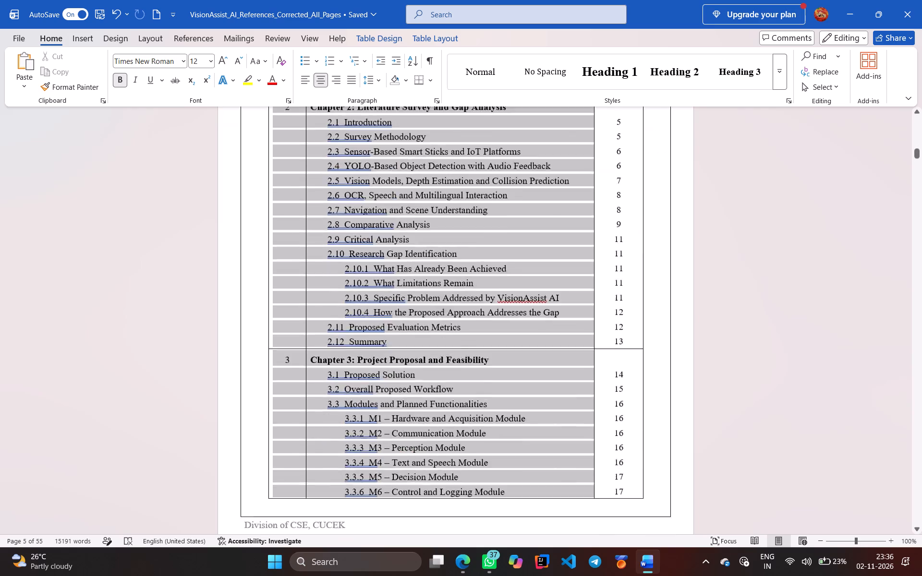
drag(376, 575, 430, 556)
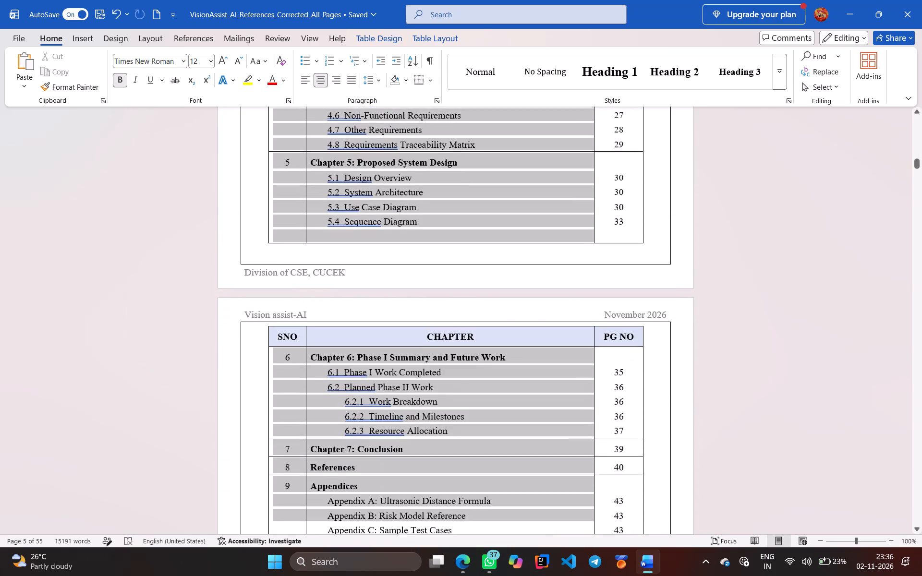
drag(430, 556, 636, 488)
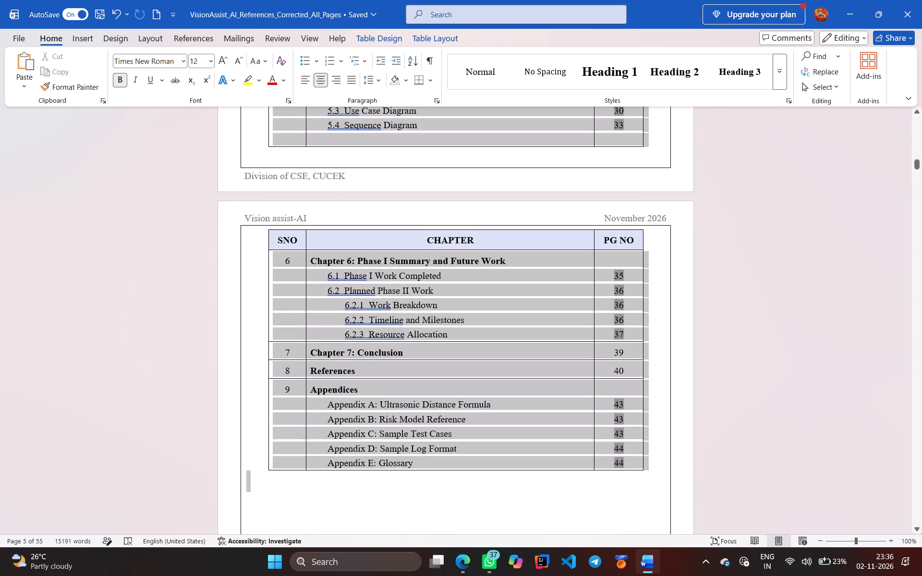
drag(636, 488, 642, 488)
key(ctrl+c)
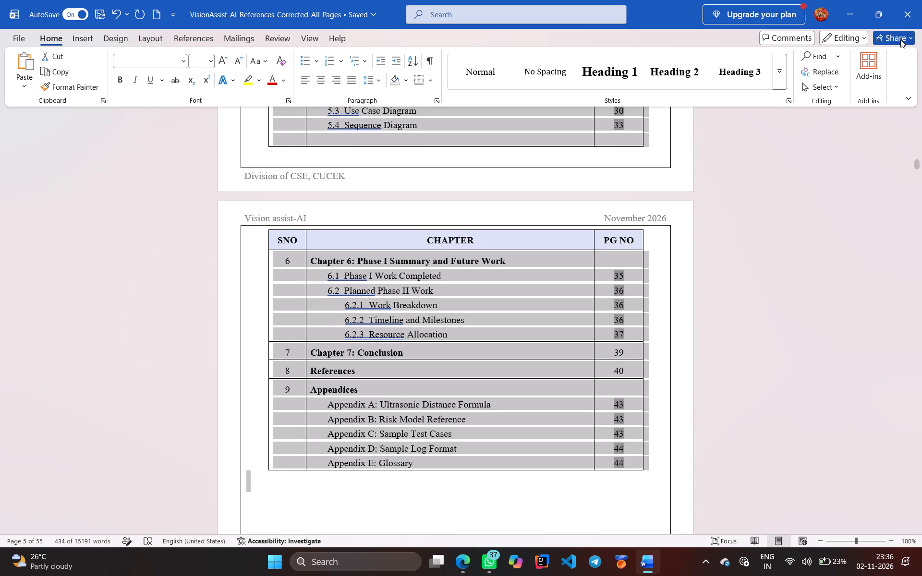
Open Notepad and paste the copied table of contents as plain text into the empty text2 file.
click(354, 564)
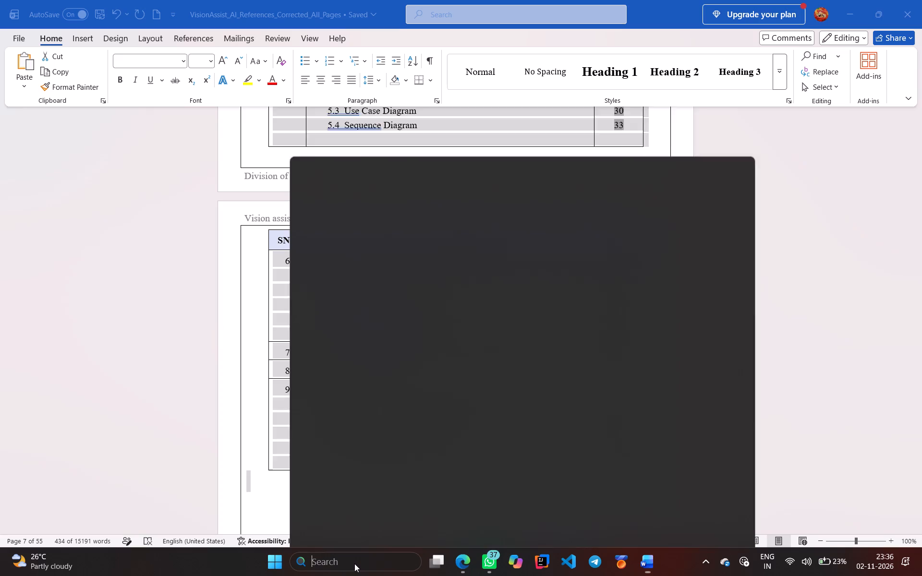
text(note[ad)
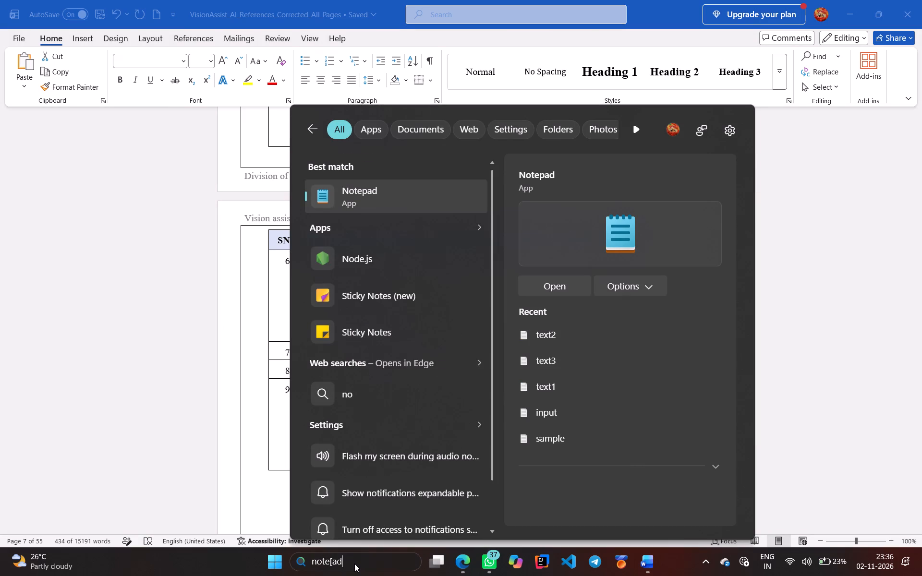
click(385, 193)
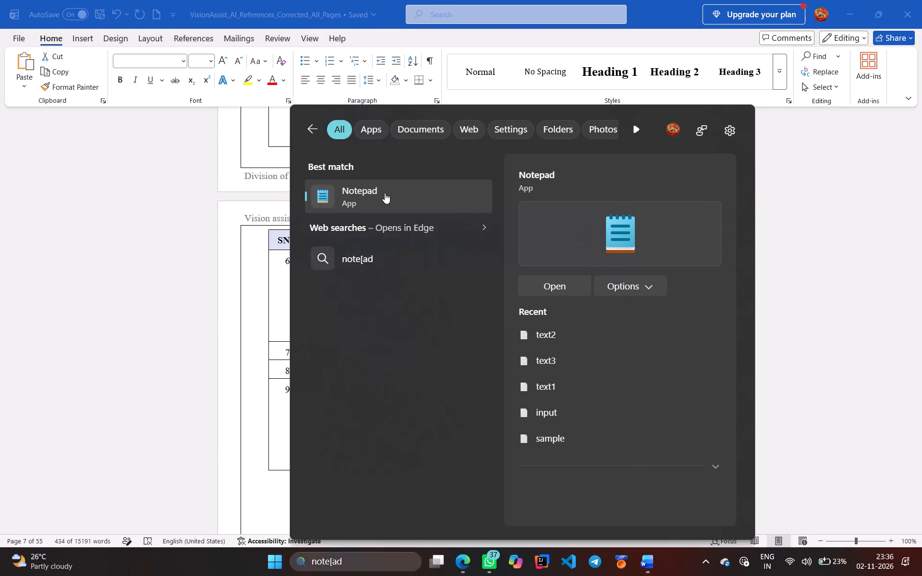
click(316, 203)
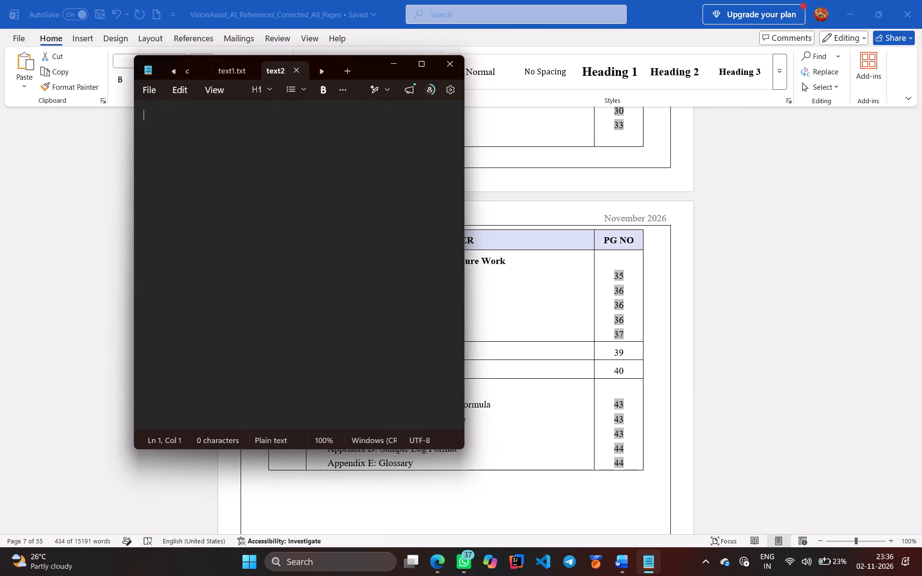
key(ctrl+v)
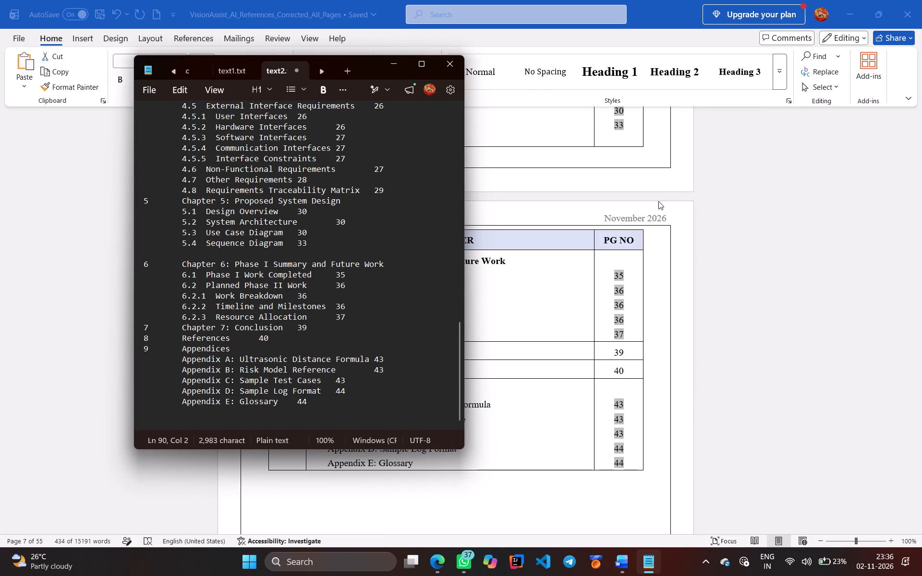
Return to the Word report and delete the entire table beneath the TABLE OF CONTENTS heading.
click(681, 219)
scroll(495, 247, up, 2)
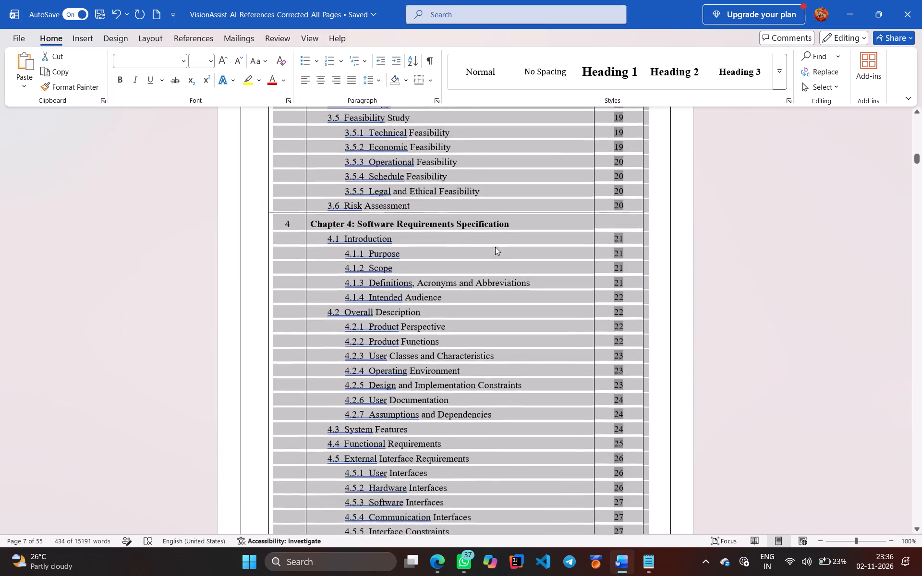
scroll(495, 247, up, 2)
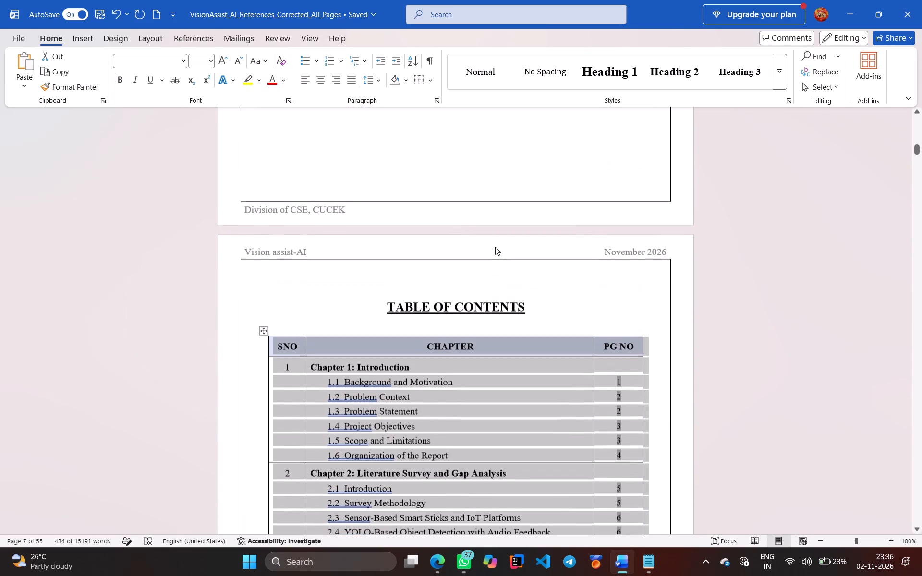
key(Delete)
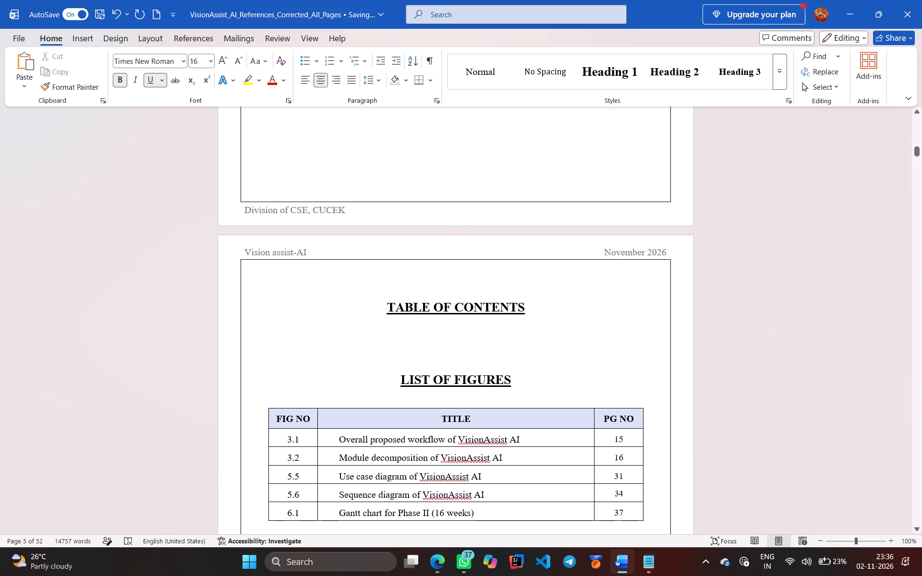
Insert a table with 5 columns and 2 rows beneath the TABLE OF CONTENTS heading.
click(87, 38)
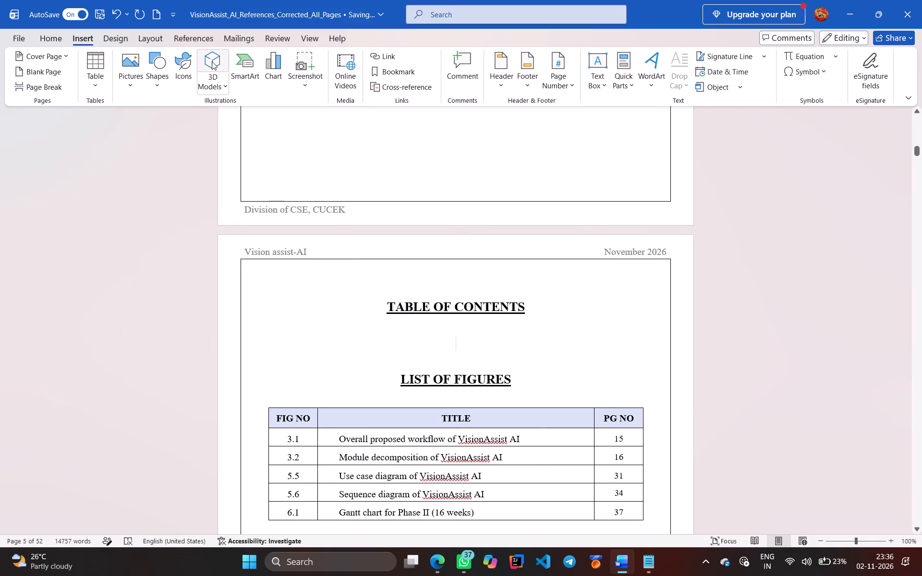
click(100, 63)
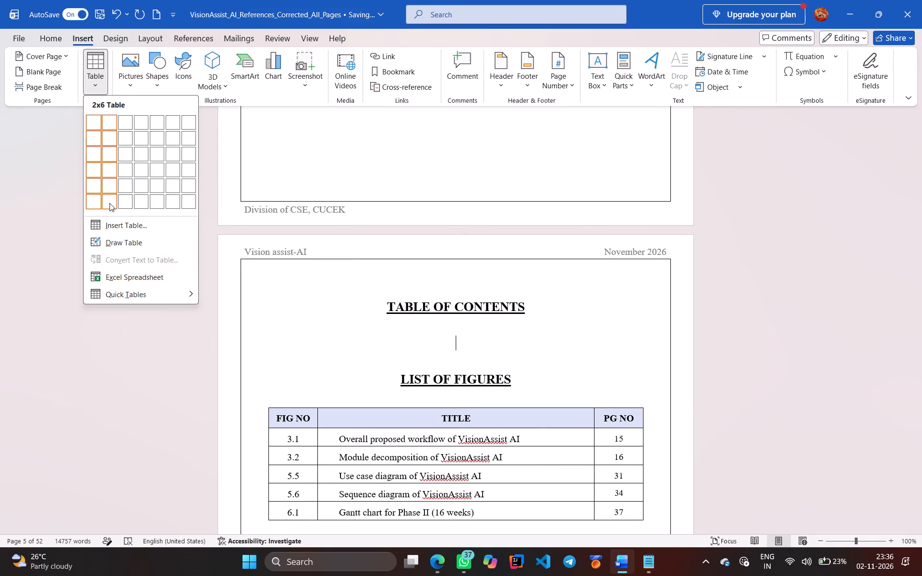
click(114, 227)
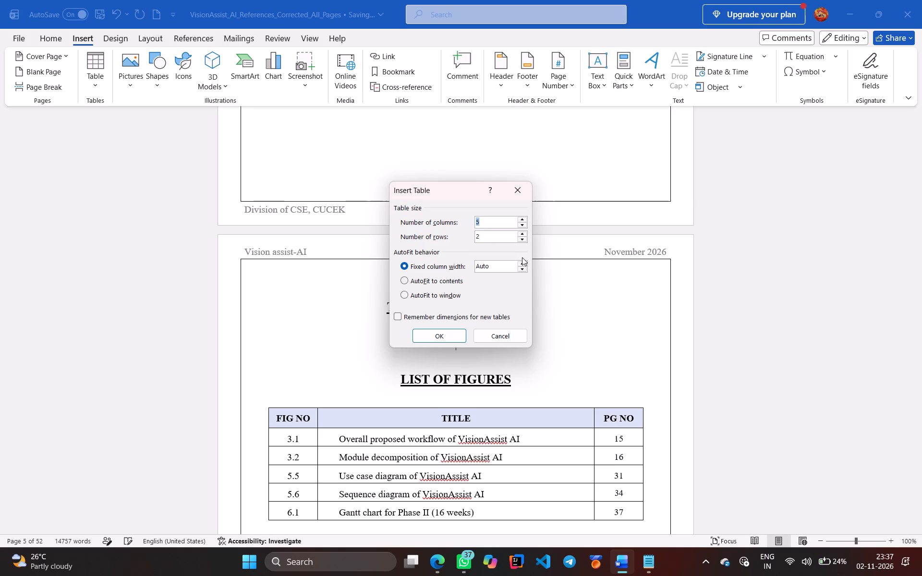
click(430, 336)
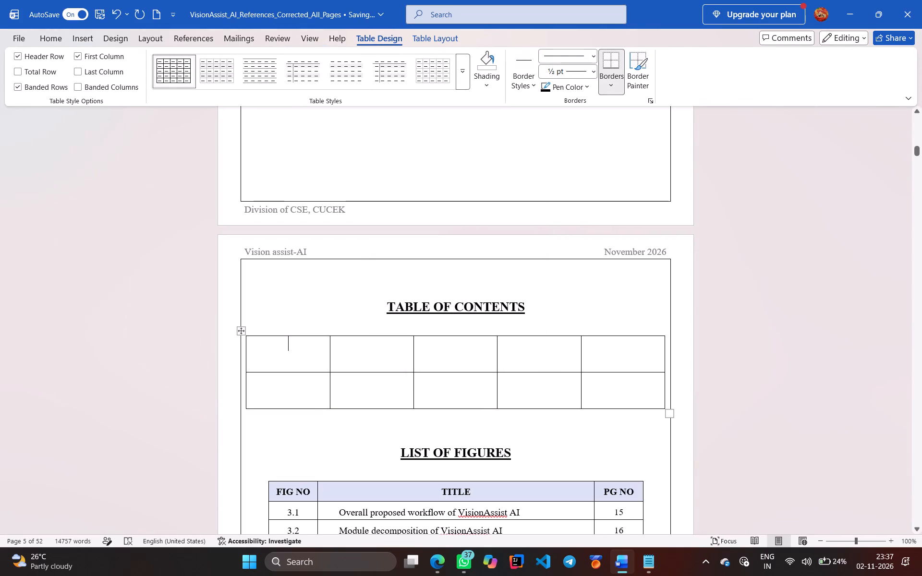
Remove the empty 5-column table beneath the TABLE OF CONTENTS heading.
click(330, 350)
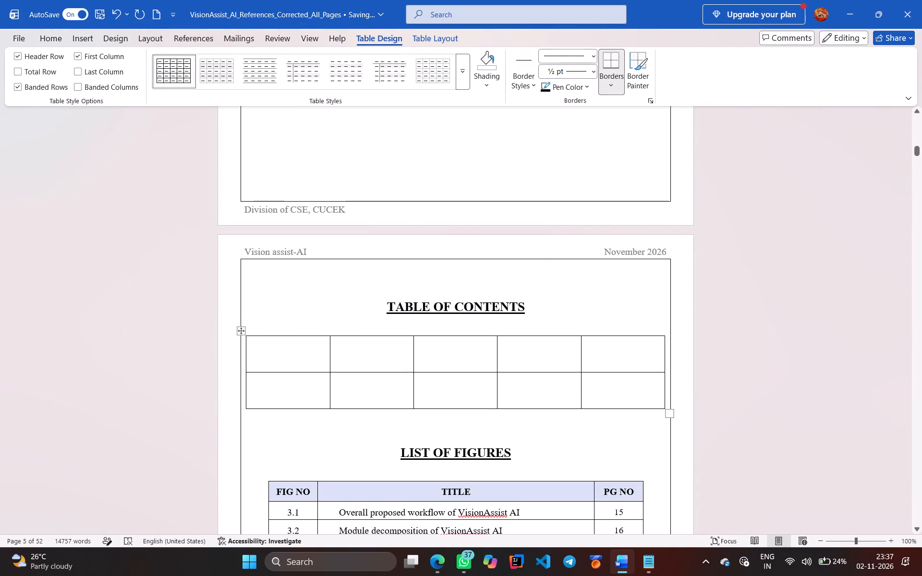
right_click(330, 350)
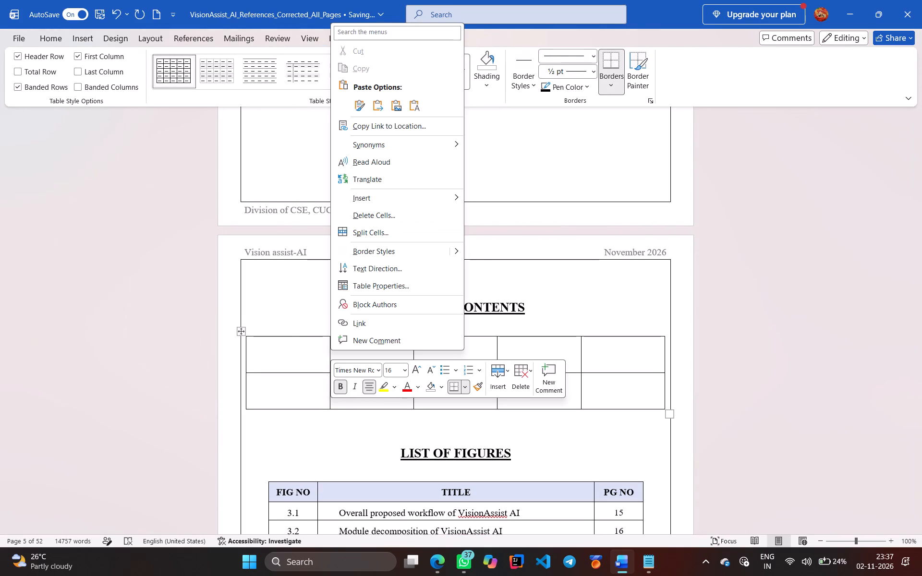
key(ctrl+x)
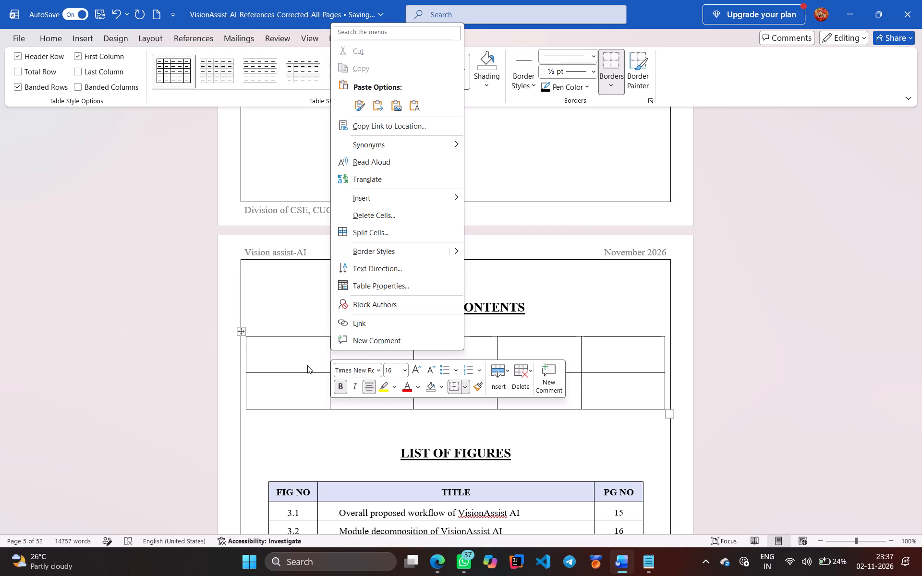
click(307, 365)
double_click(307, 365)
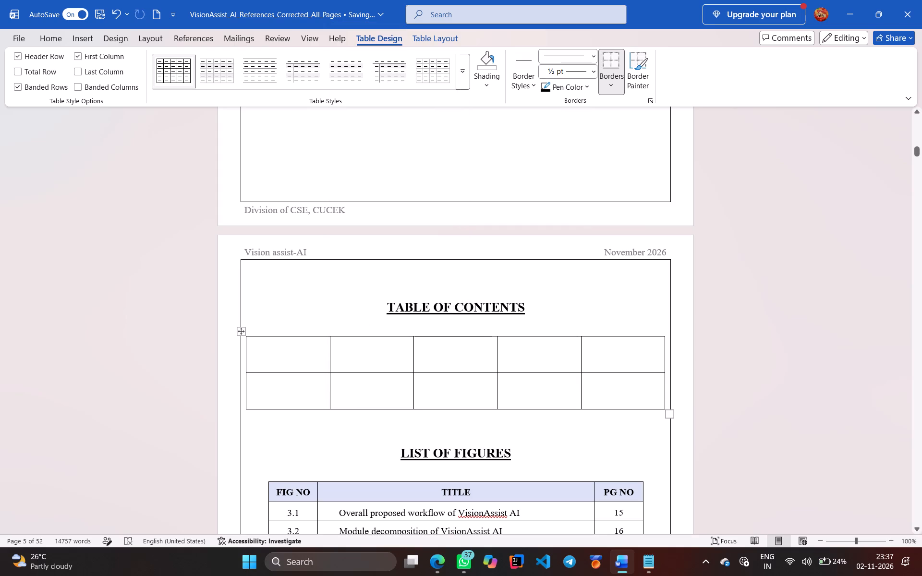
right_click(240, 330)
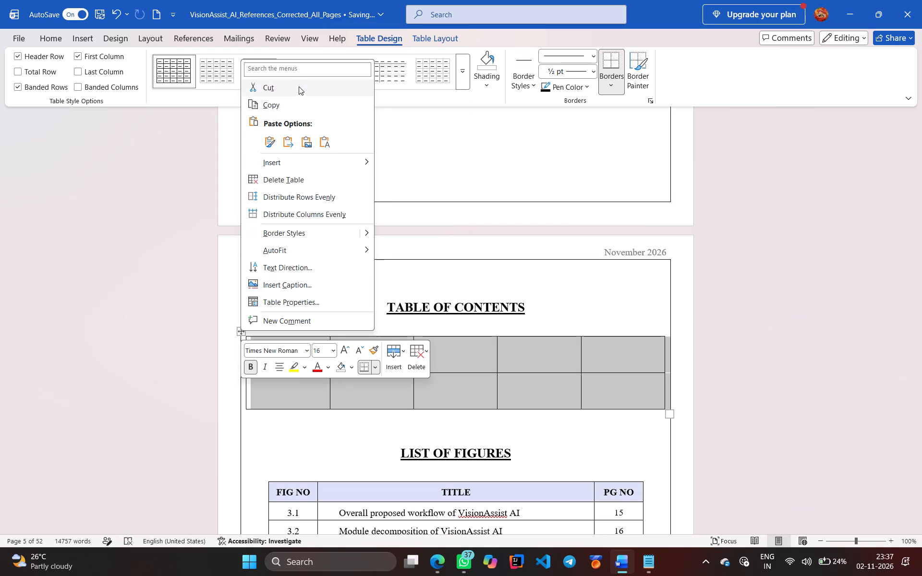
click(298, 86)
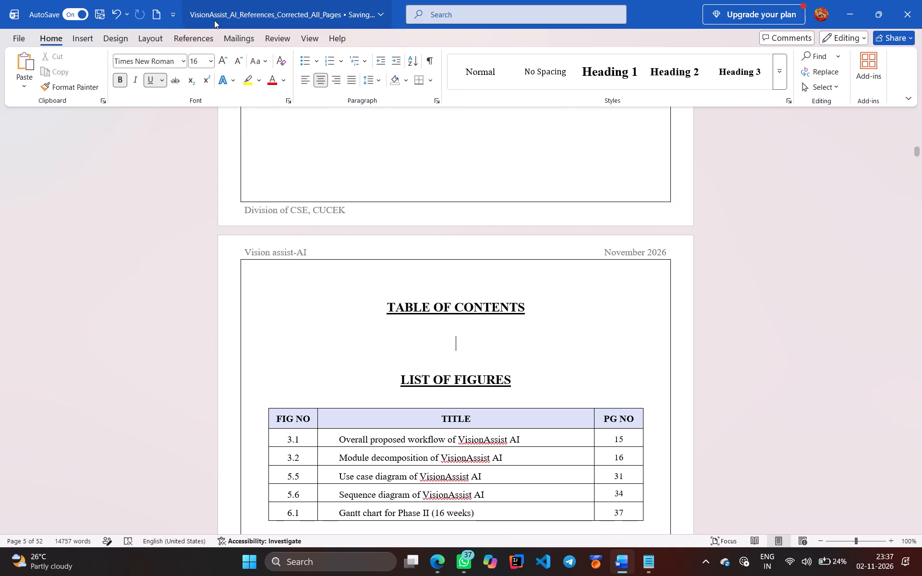
Insert a table with 3 columns and 9 rows beneath the TABLE OF CONTENTS heading, using fixed automatic column width.
click(87, 33)
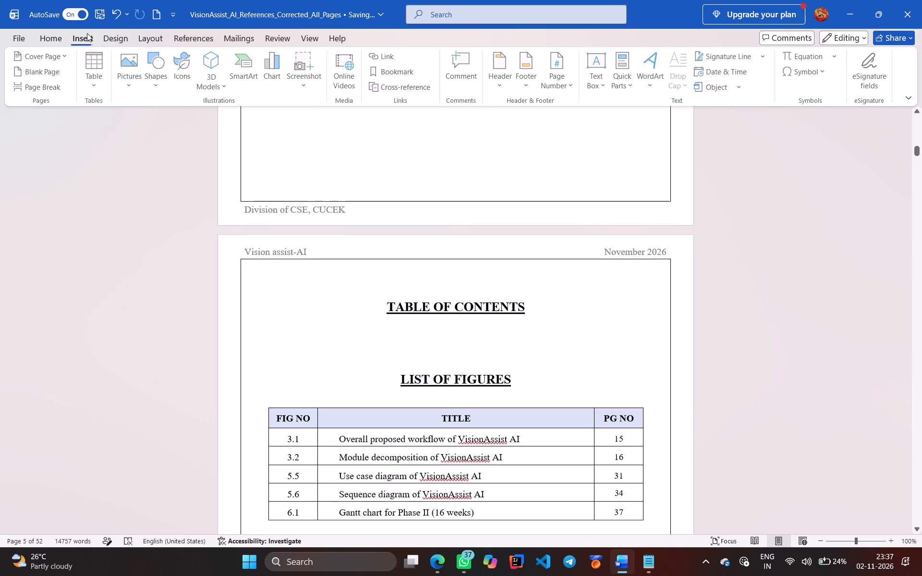
click(106, 66)
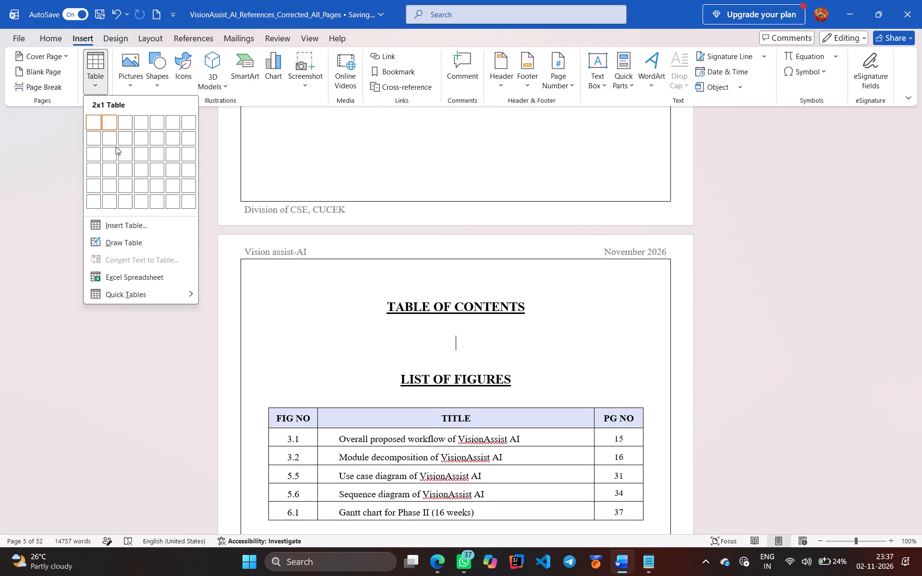
click(140, 239)
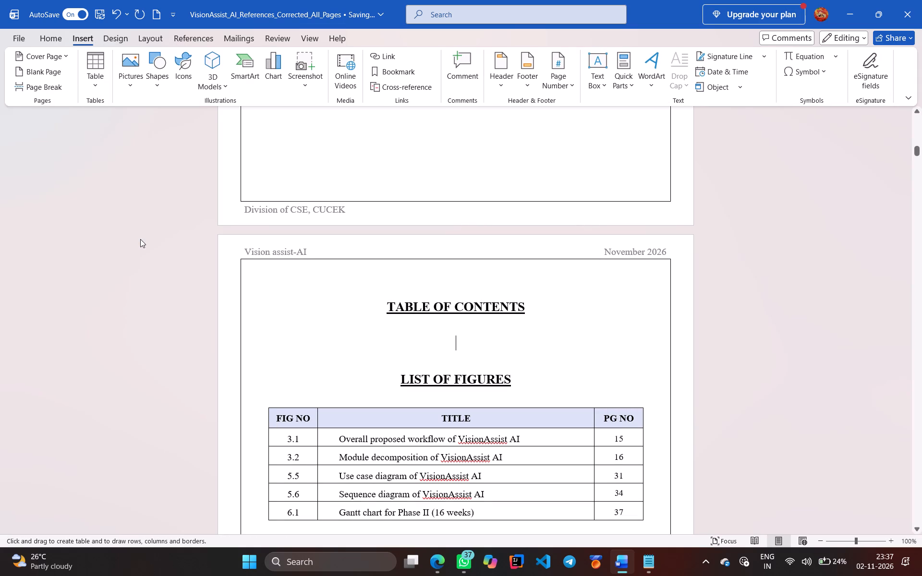
click(442, 335)
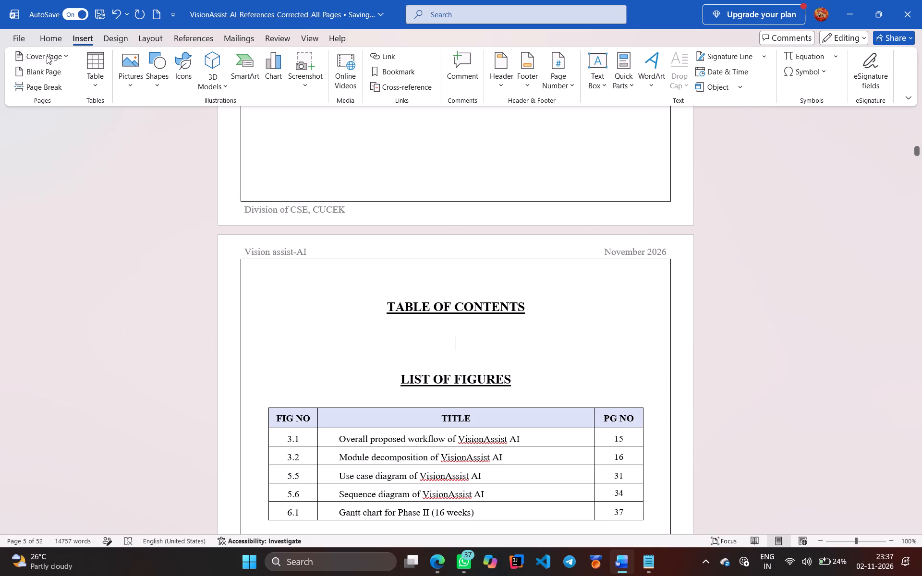
click(98, 84)
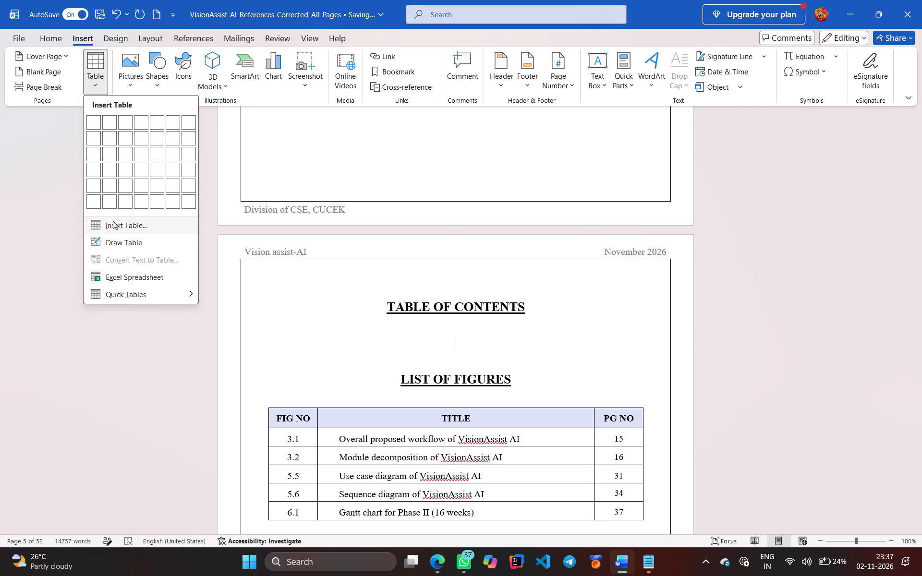
click(113, 221)
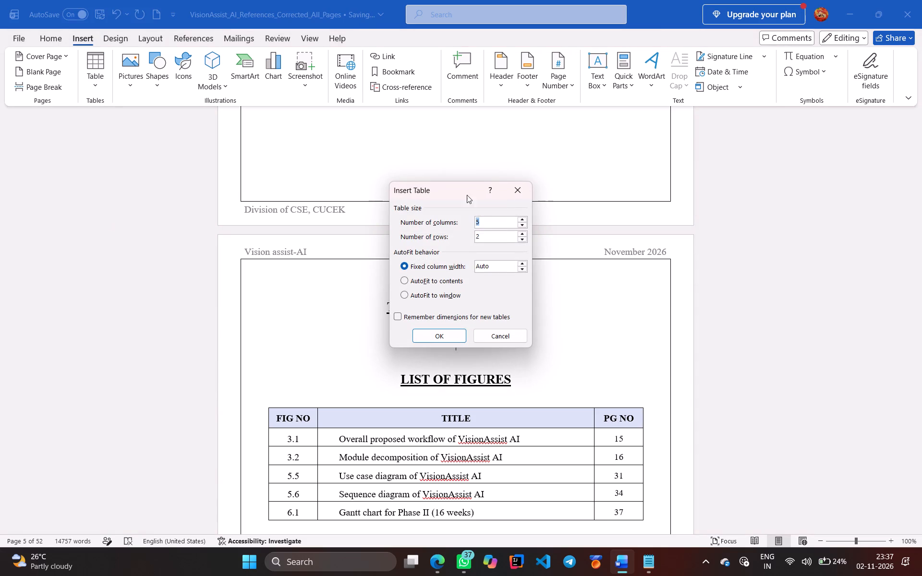
click(522, 223)
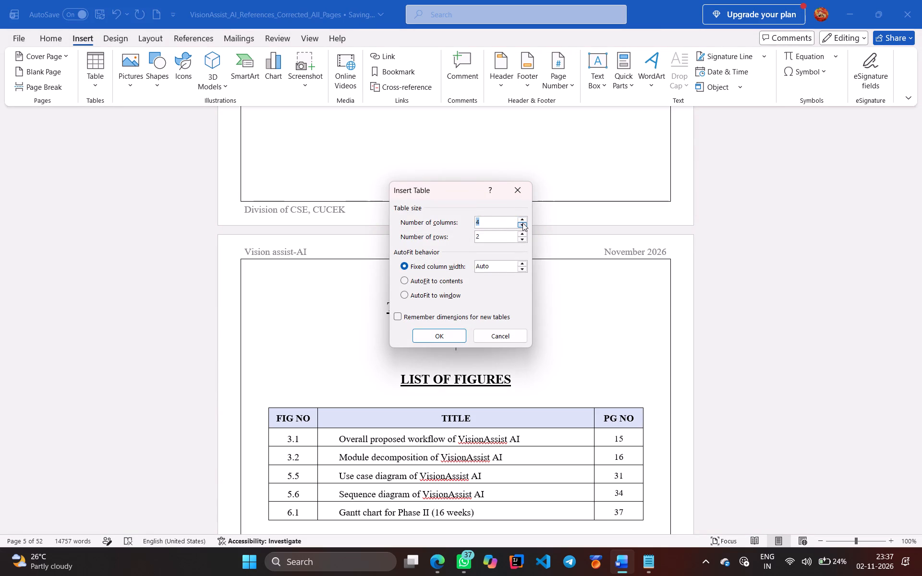
click(522, 223)
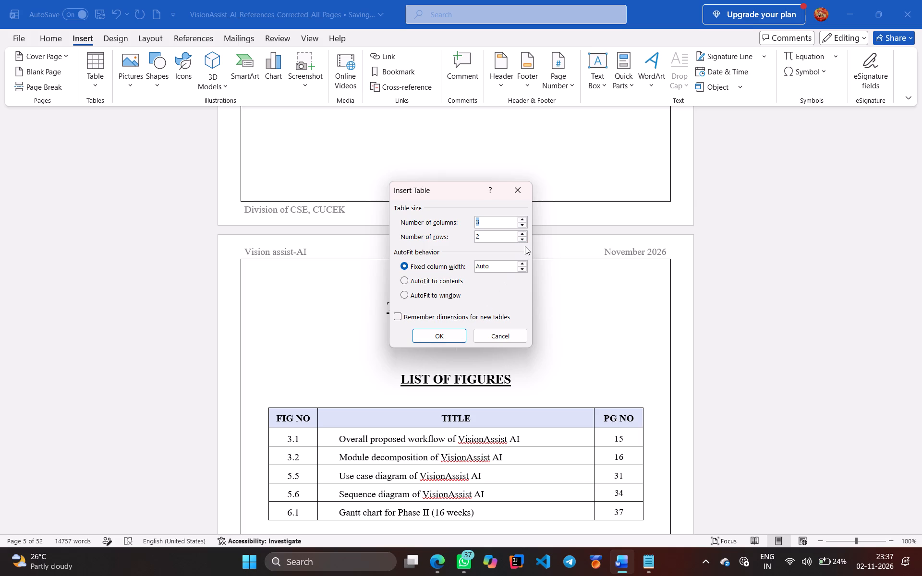
click(525, 238)
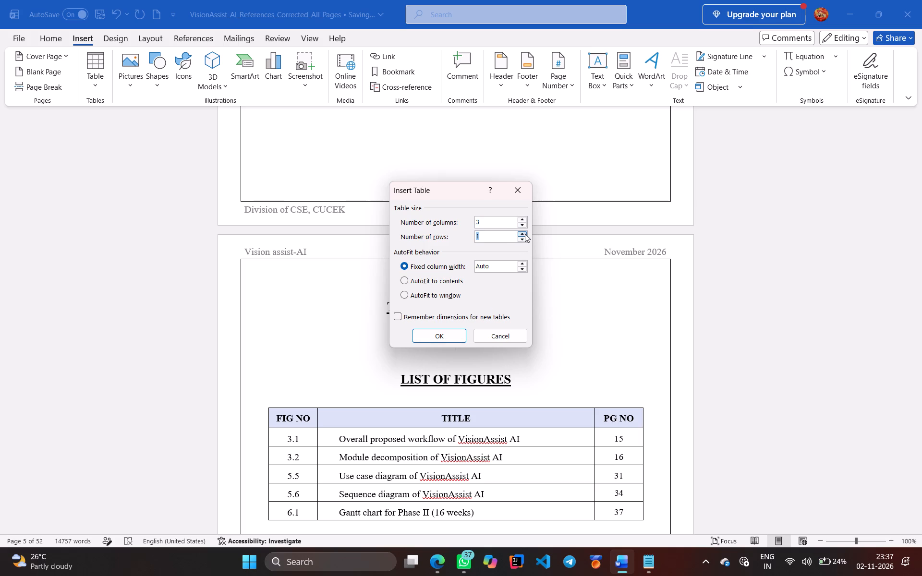
triple_click(525, 234)
triple_click(525, 234)
double_click(525, 234)
click(452, 338)
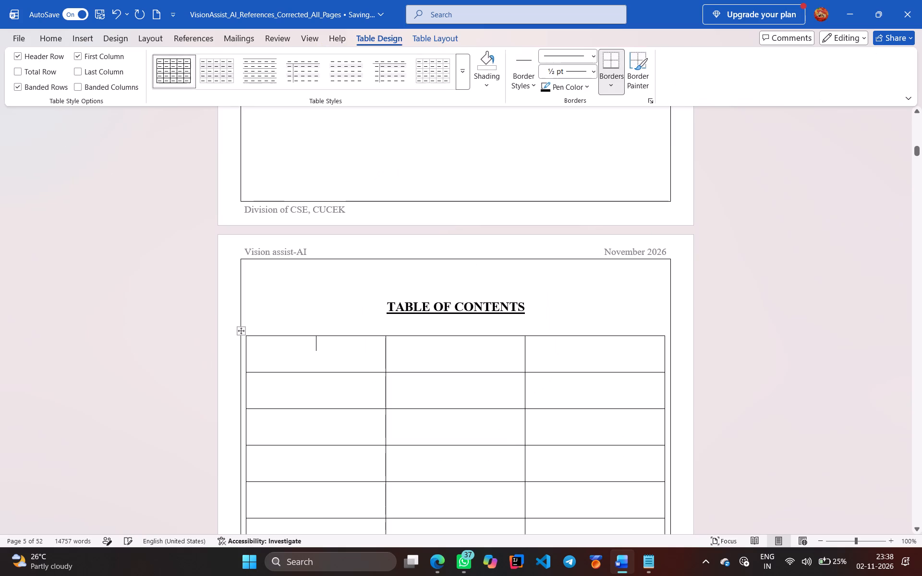
Narrow the new table's first and third columns so the middle column takes up most of the width.
scroll(452, 338, down, 1)
scroll(452, 338, up, 2)
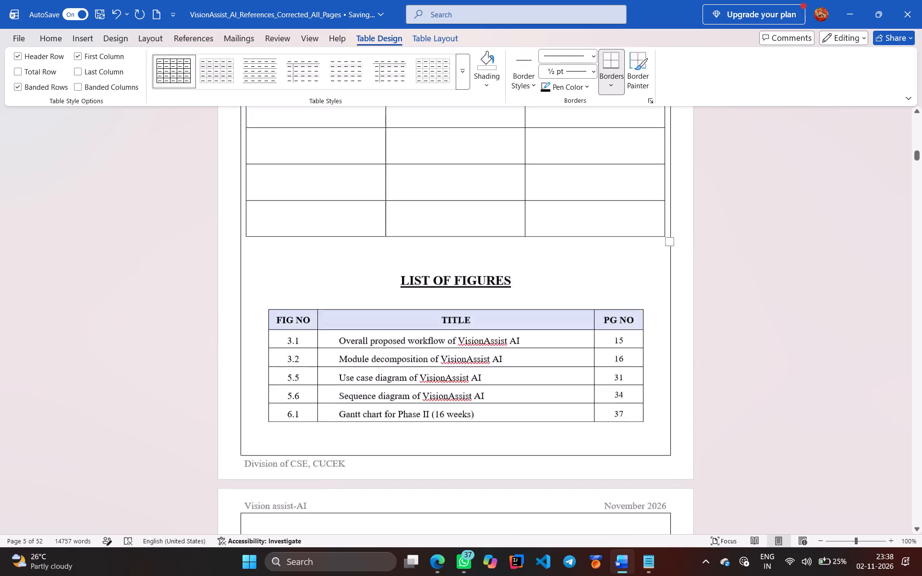
scroll(452, 338, up, 2)
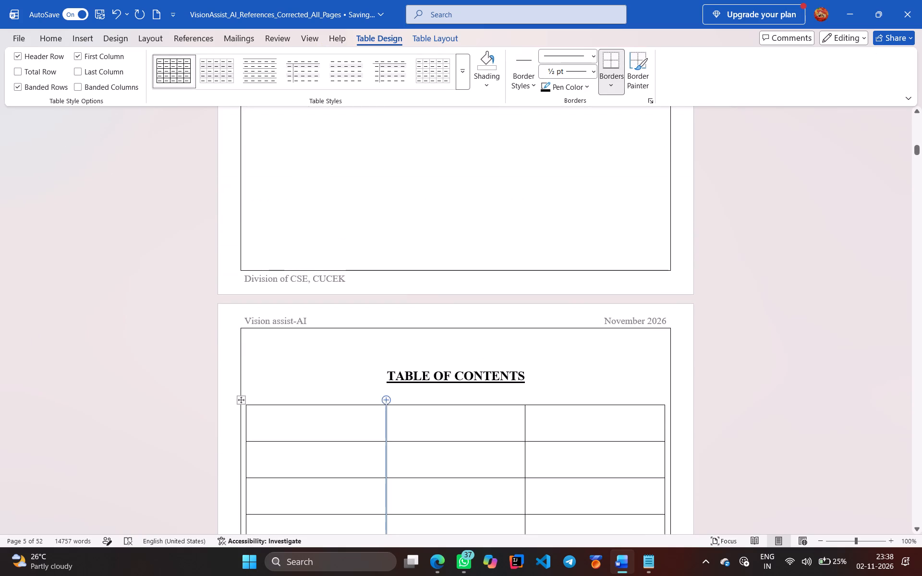
scroll(505, 319, right, 1)
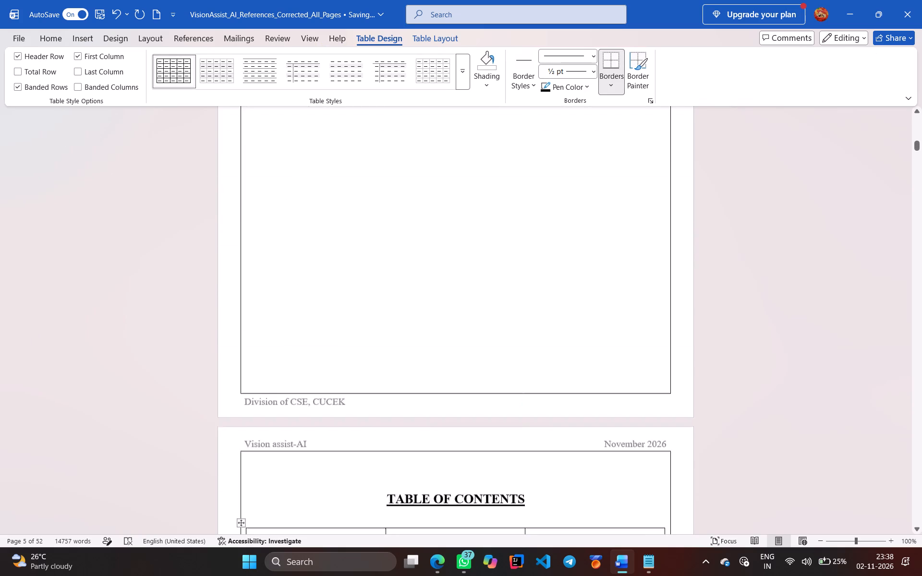
scroll(505, 319, right, 1)
scroll(505, 319, down, 1)
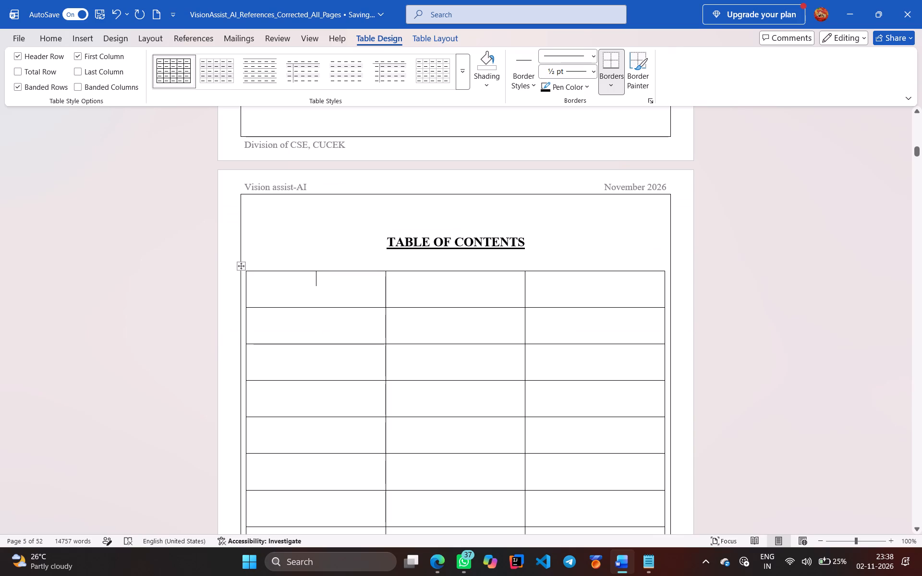
drag(385, 300, 325, 308)
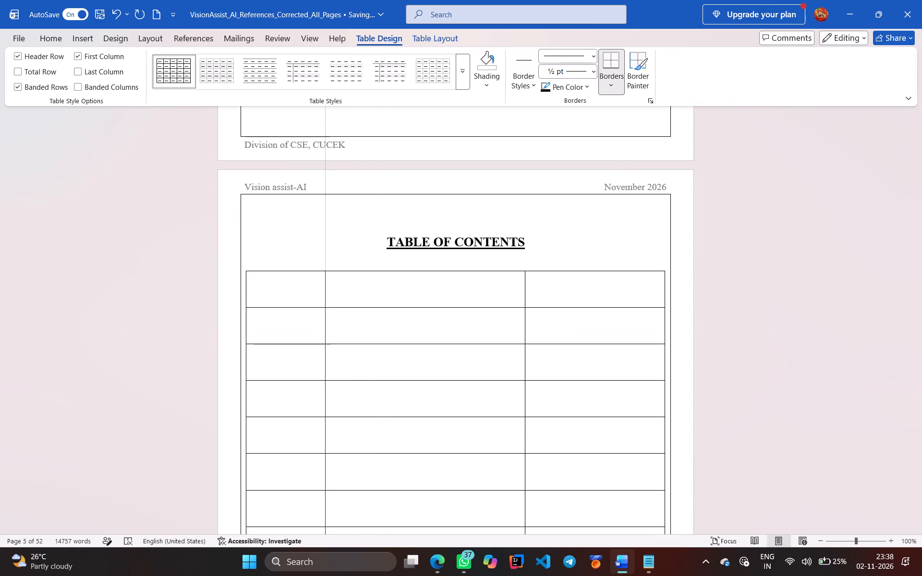
drag(325, 308, 305, 311)
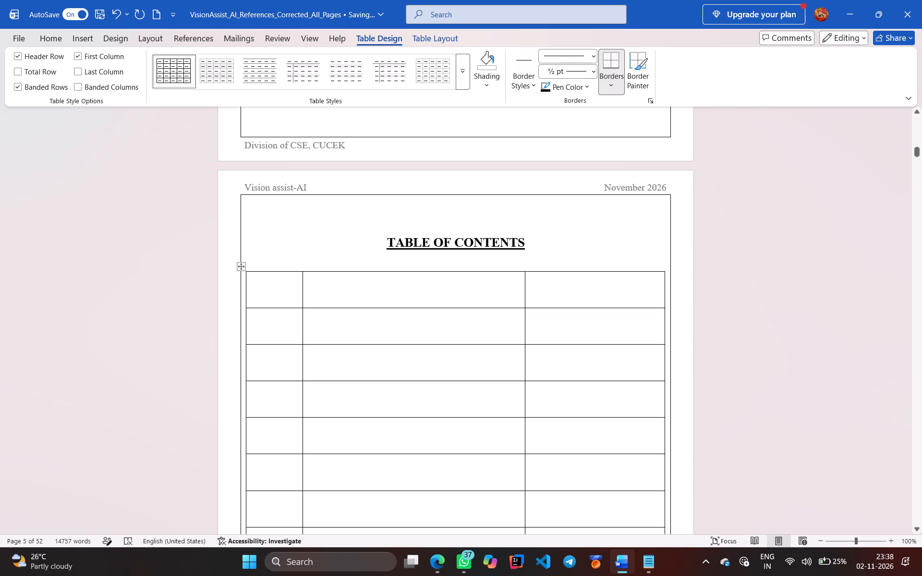
drag(523, 296, 603, 302)
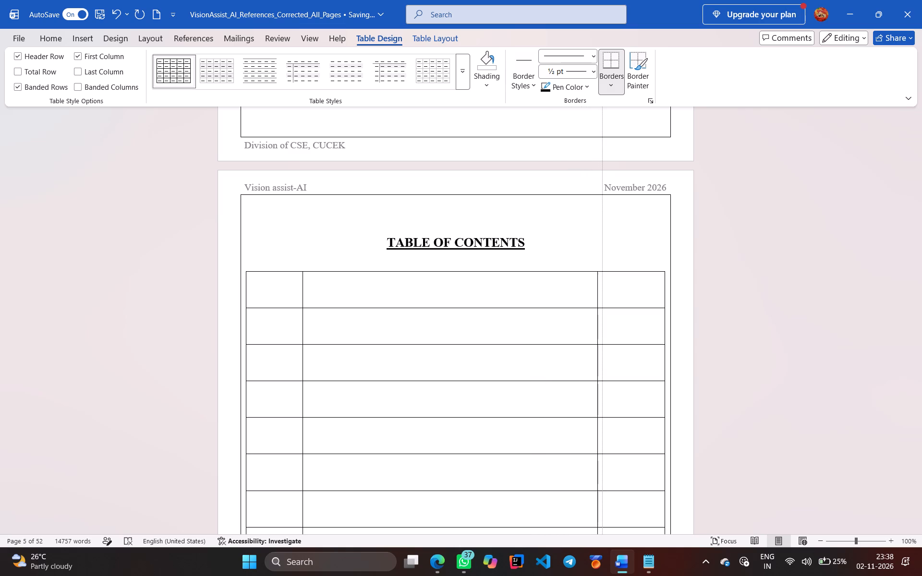
drag(603, 302, 606, 303)
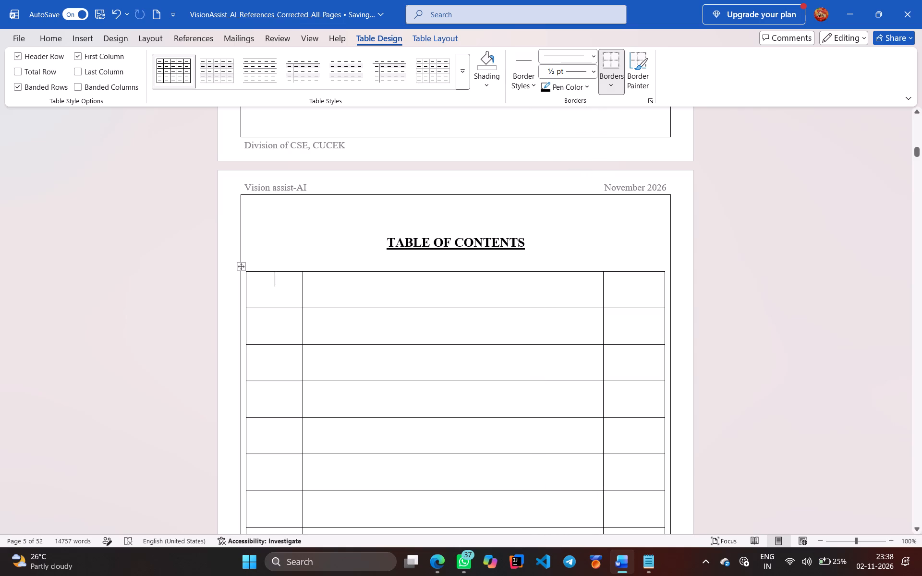
Copy the header line from Notepad's text2 file into the Word table's first cell and trim it to SNO.
click(645, 572)
click(346, 204)
scroll(346, 204, up, 9)
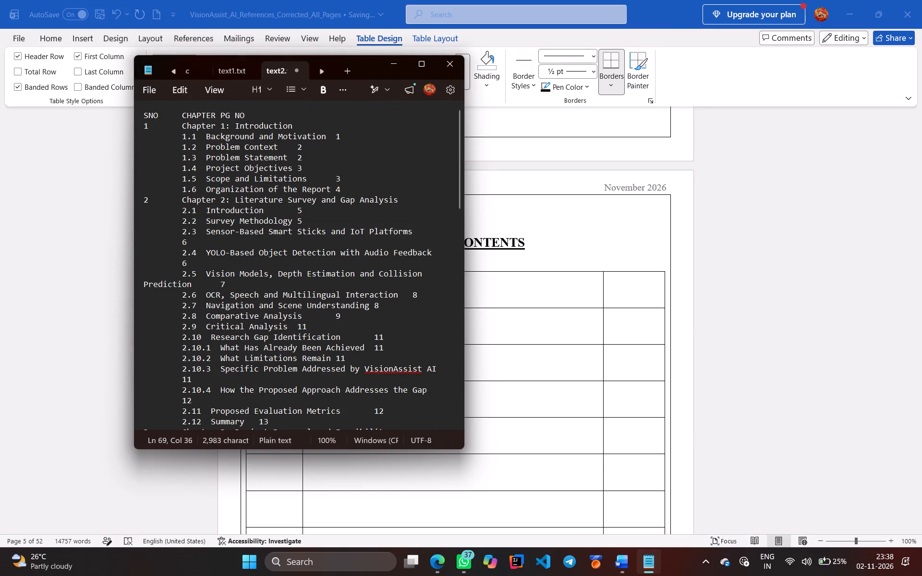
drag(143, 111, 172, 110)
key(ctrl+c)
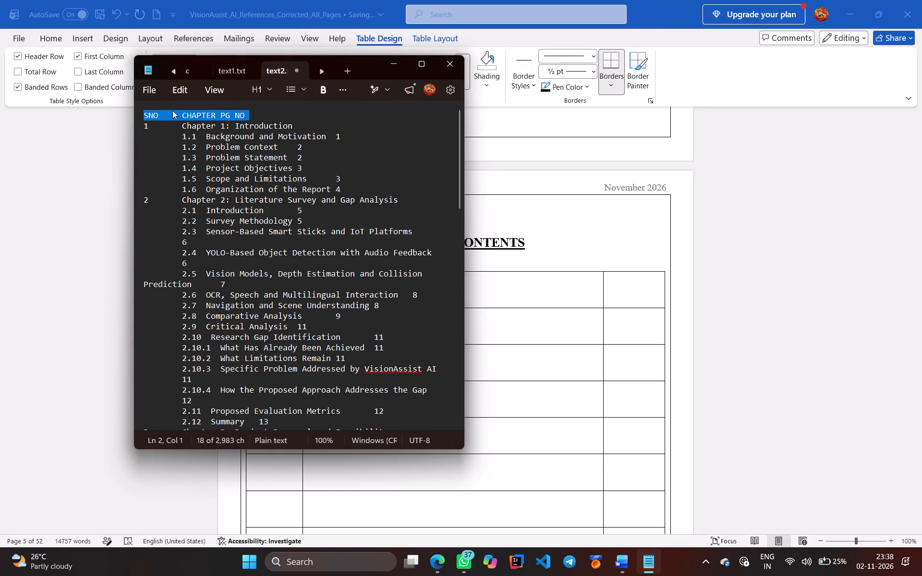
click(509, 298)
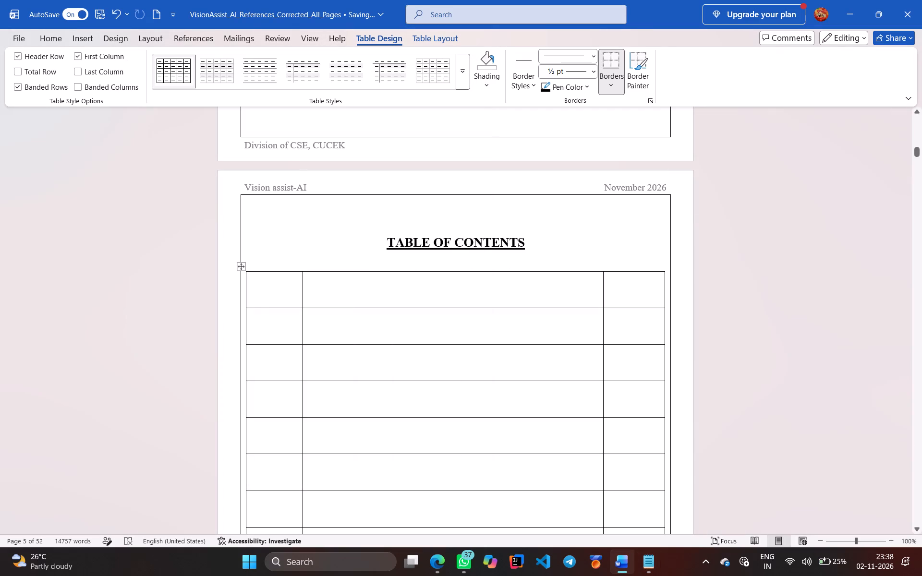
click(277, 284)
key(ctrl+v)
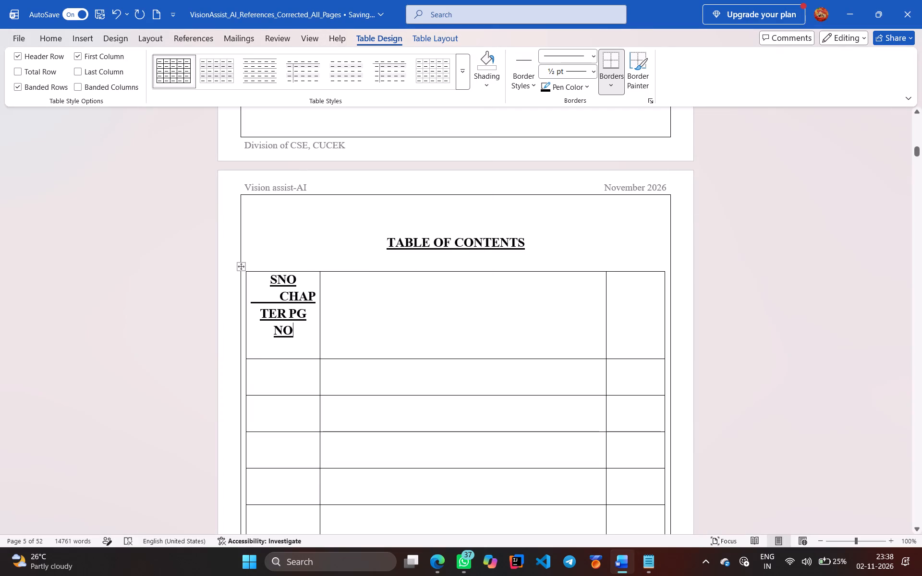
drag(300, 329, 255, 314)
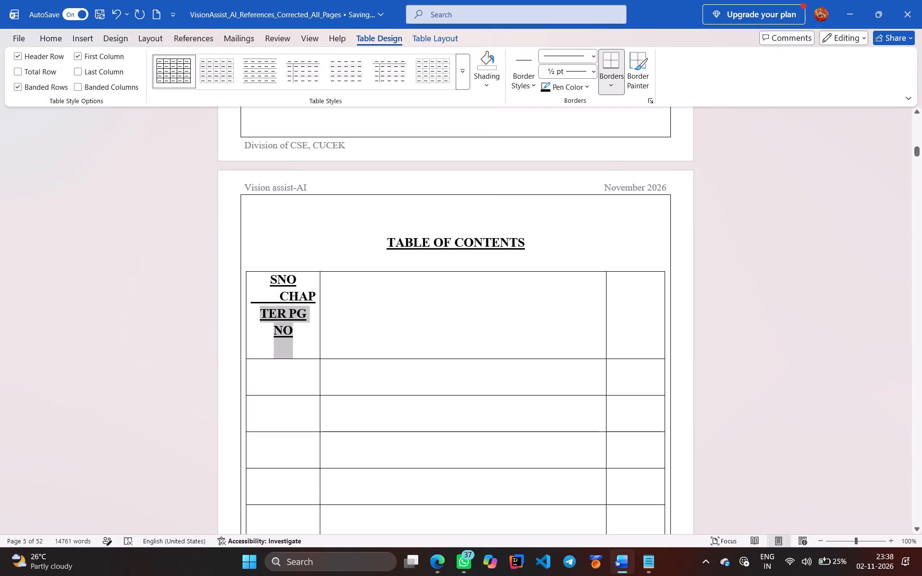
drag(255, 314, 253, 304)
key(Delete)
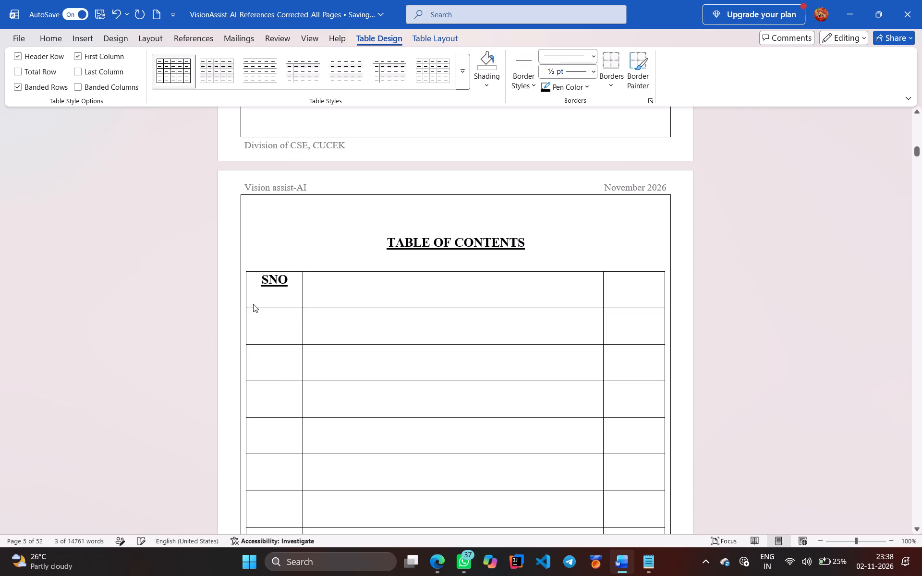
Remove the underline from the SNO header in the table's first cell, keeping it bold.
drag(289, 281, 255, 277)
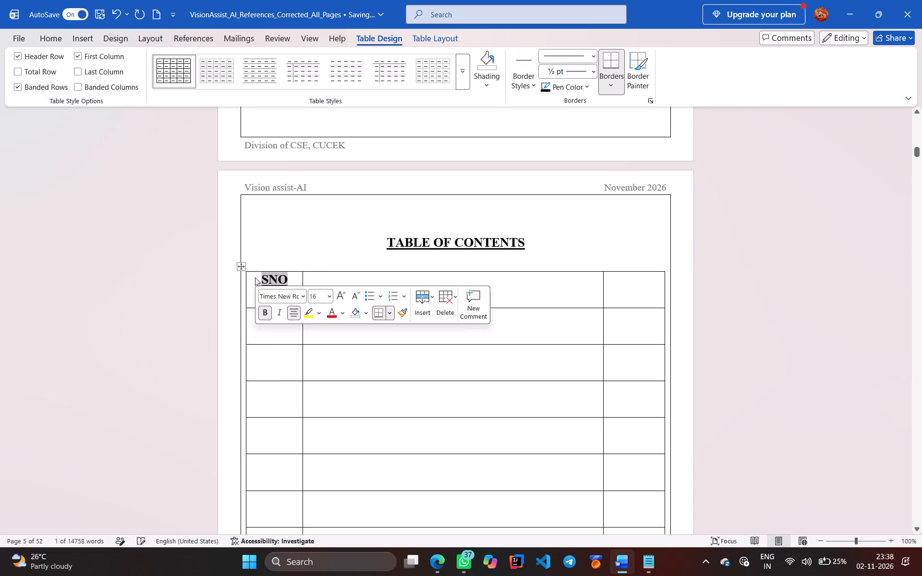
click(266, 310)
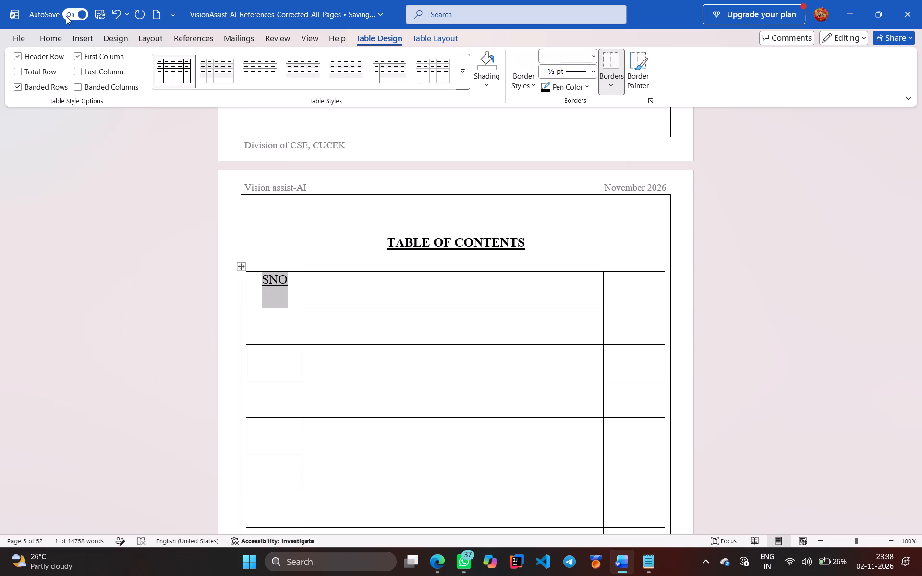
click(47, 37)
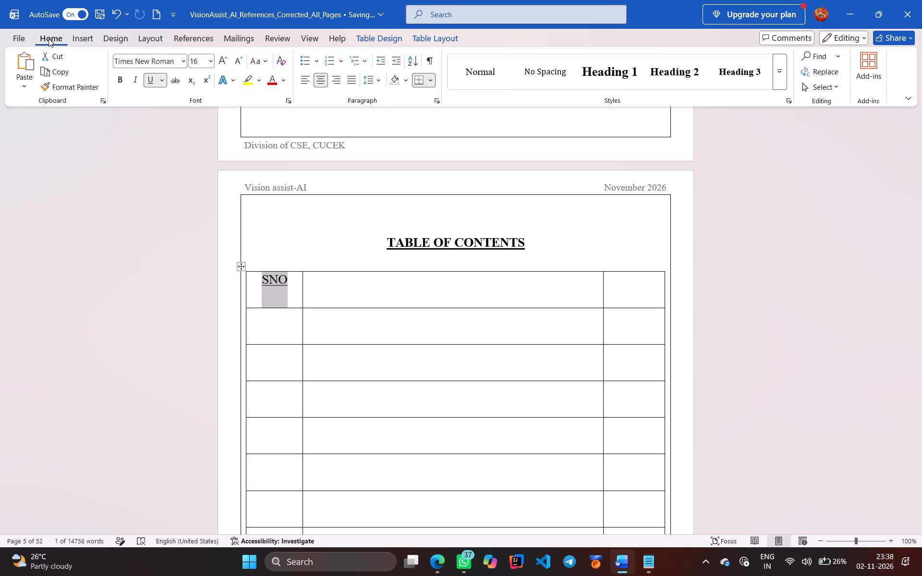
click(120, 74)
click(153, 79)
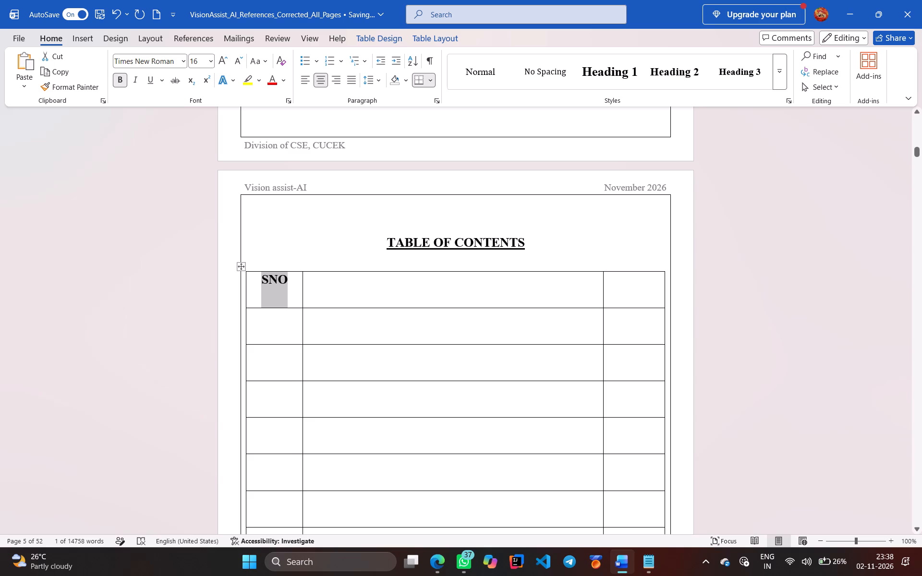
click(292, 281)
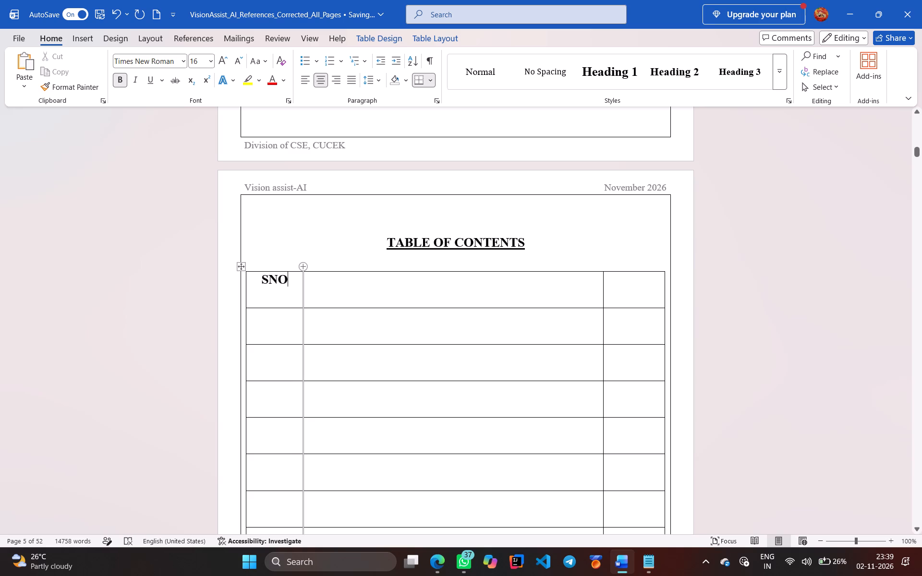
Copy the word CHAPTER from Notepad's text2 file into the Word table's middle header cell and remove its underline.
click(337, 288)
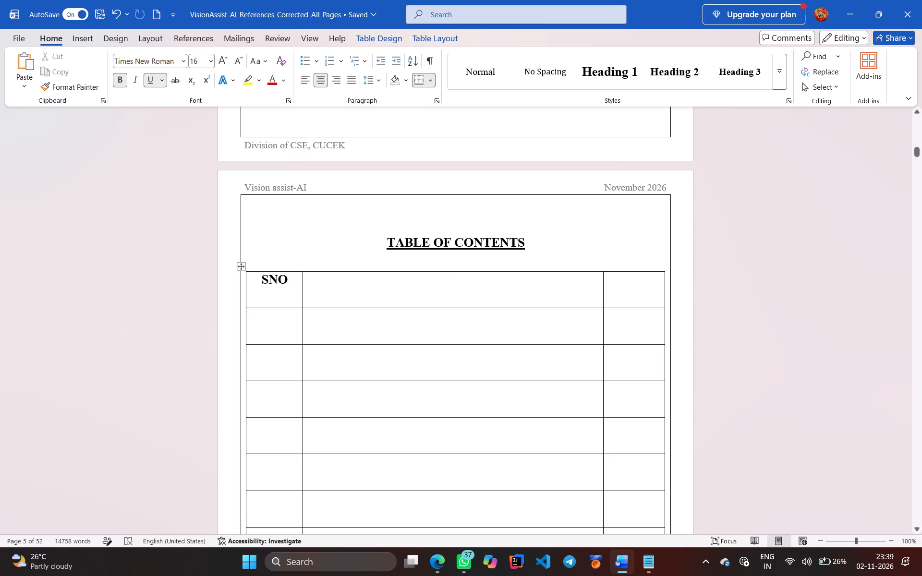
click(648, 565)
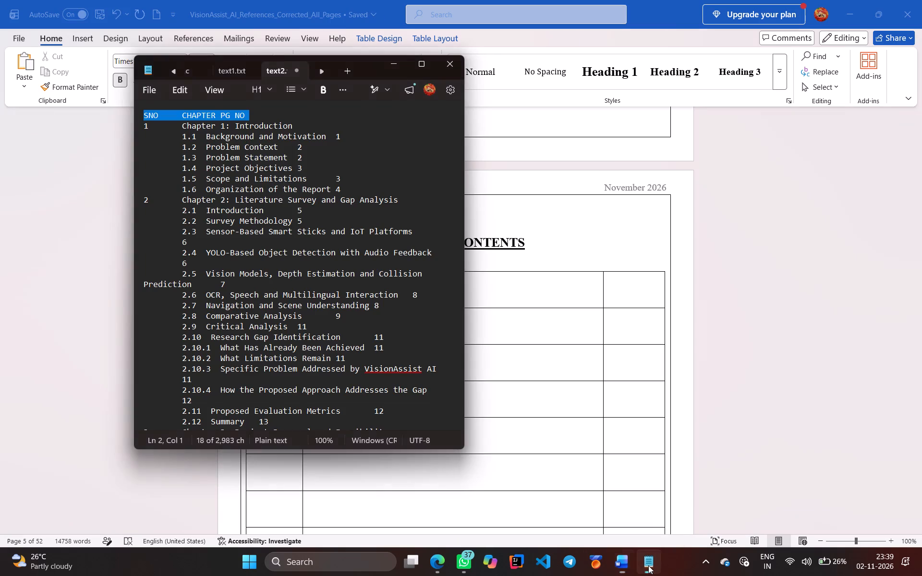
click(267, 114)
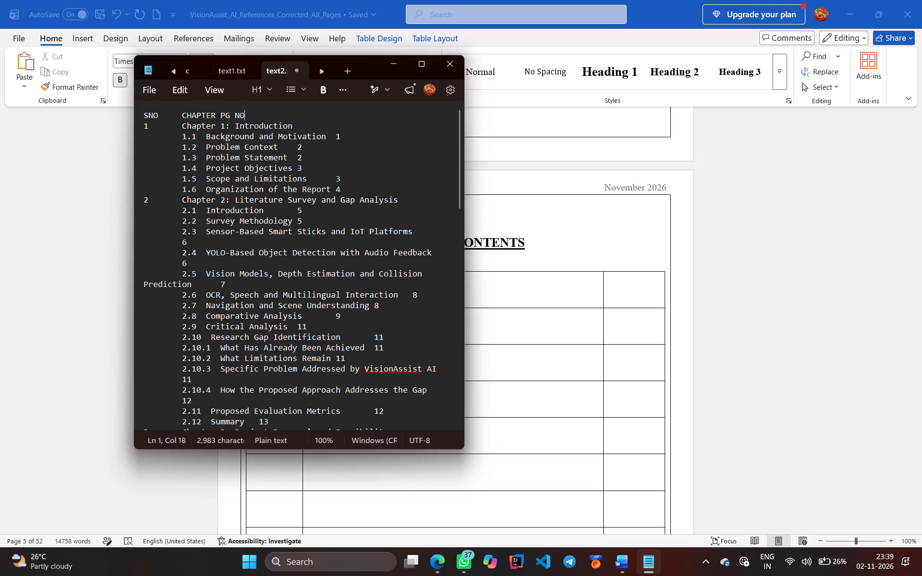
drag(179, 114, 215, 114)
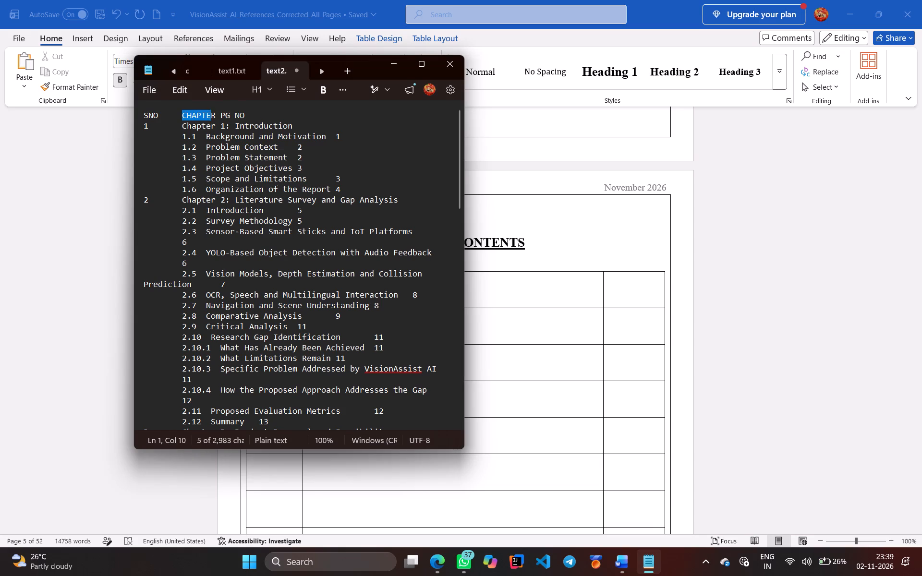
drag(215, 114, 217, 116)
key(ctrl+c)
click(485, 276)
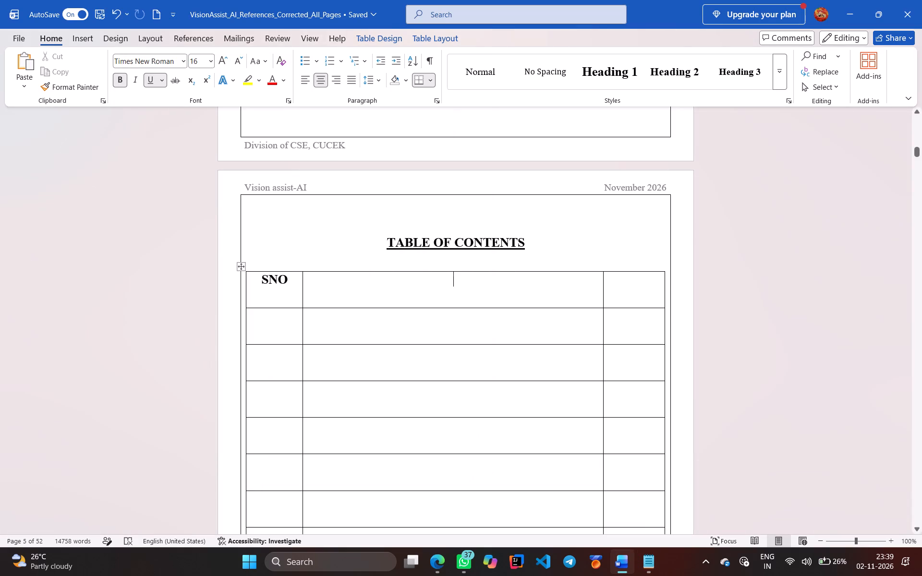
key(ctrl+v)
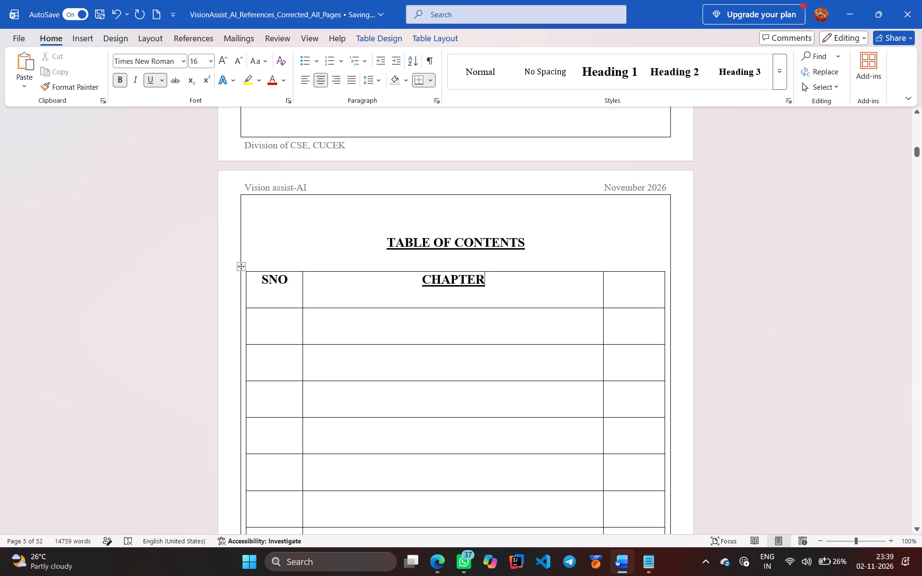
drag(488, 285, 419, 277)
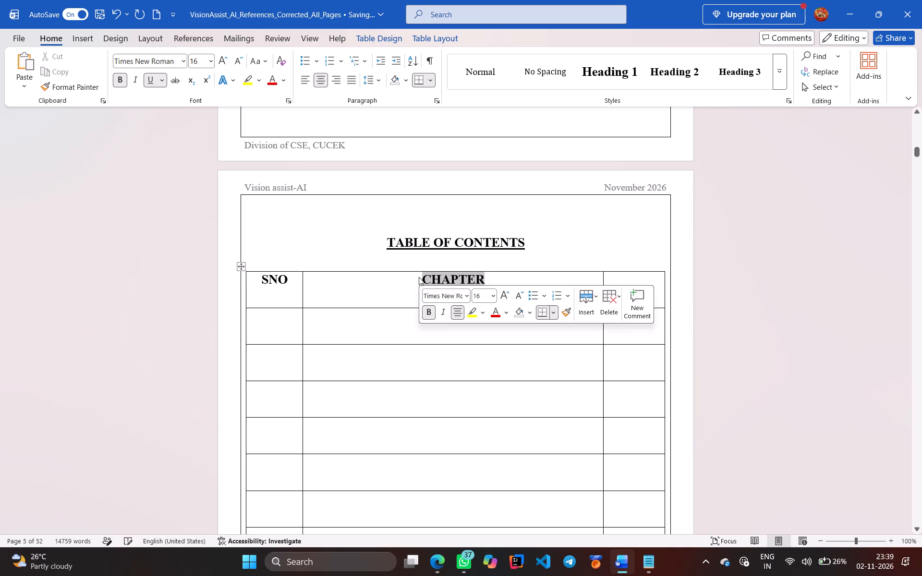
click(152, 81)
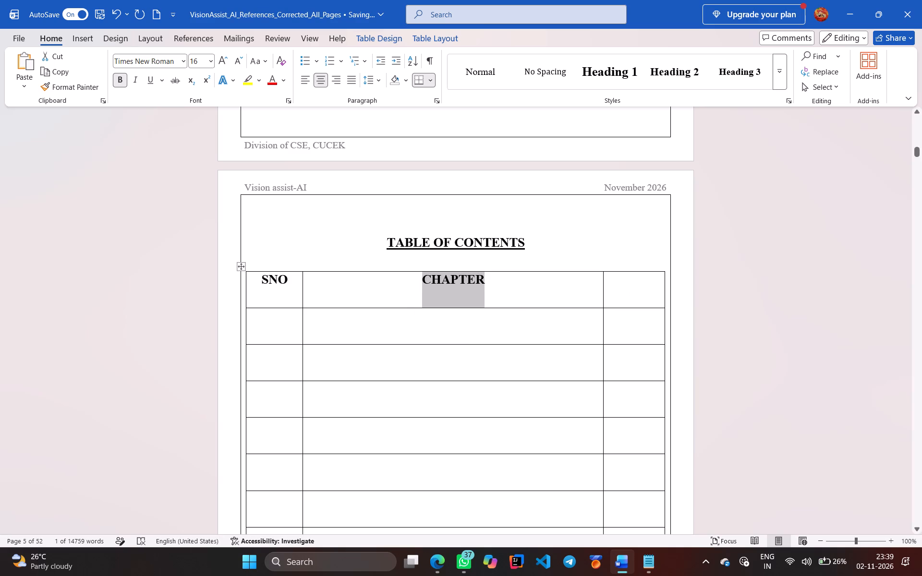
Copy PG NO from Notepad's text2 file into the Word table's third header cell and remove its underline.
click(611, 288)
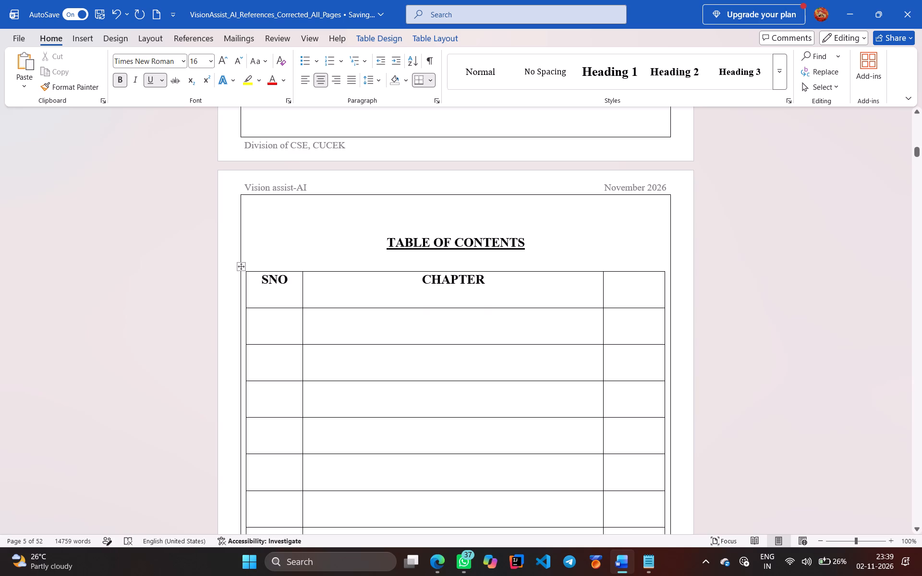
click(649, 557)
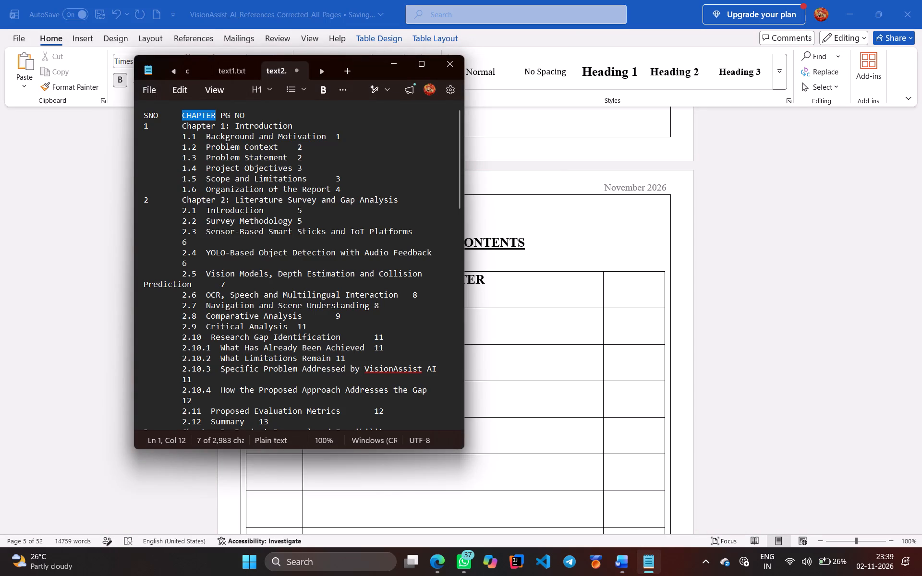
drag(218, 116, 246, 117)
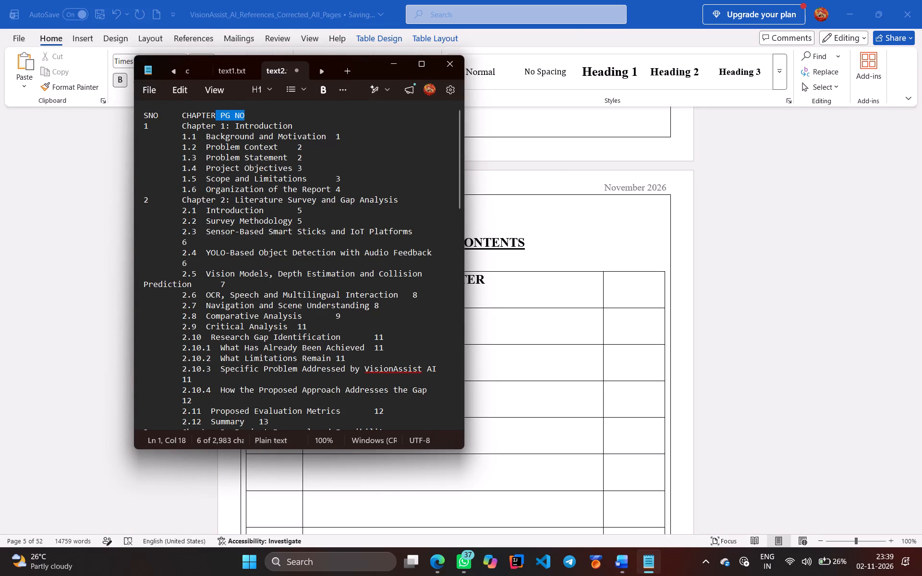
key(ctrl+c)
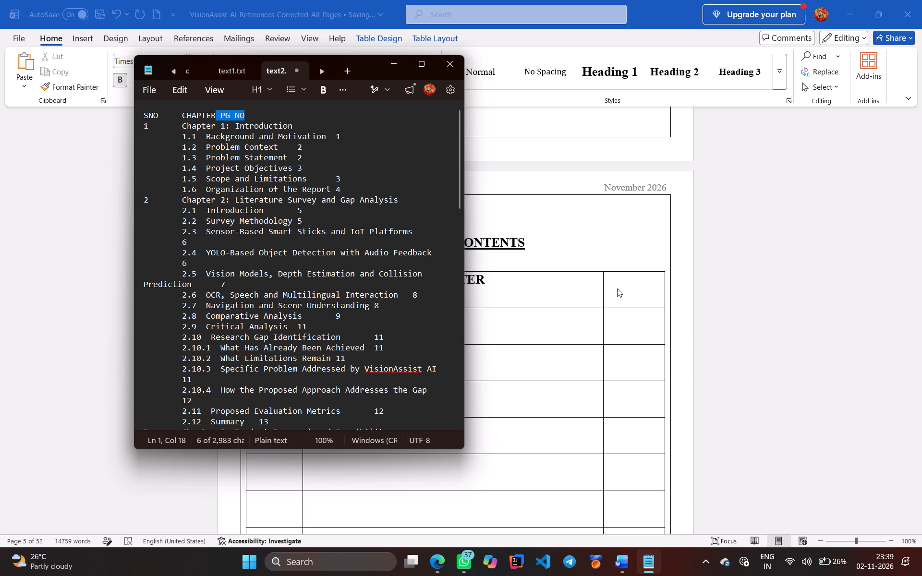
click(618, 287)
key(ctrl+v)
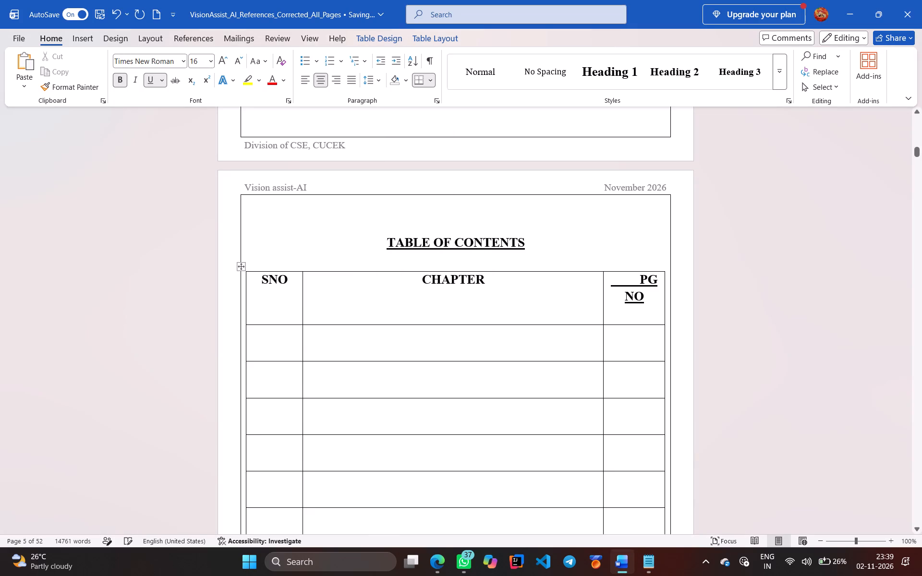
drag(651, 303, 616, 287)
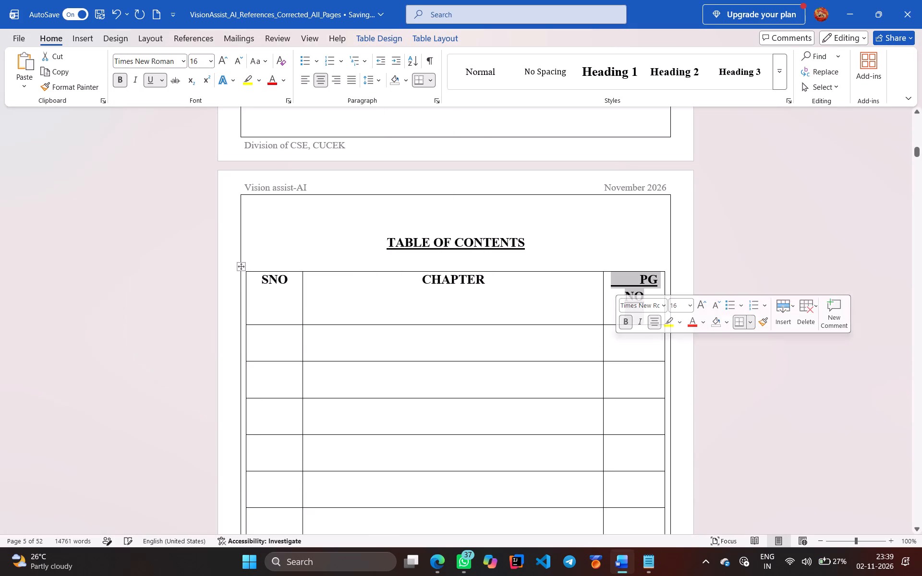
click(151, 83)
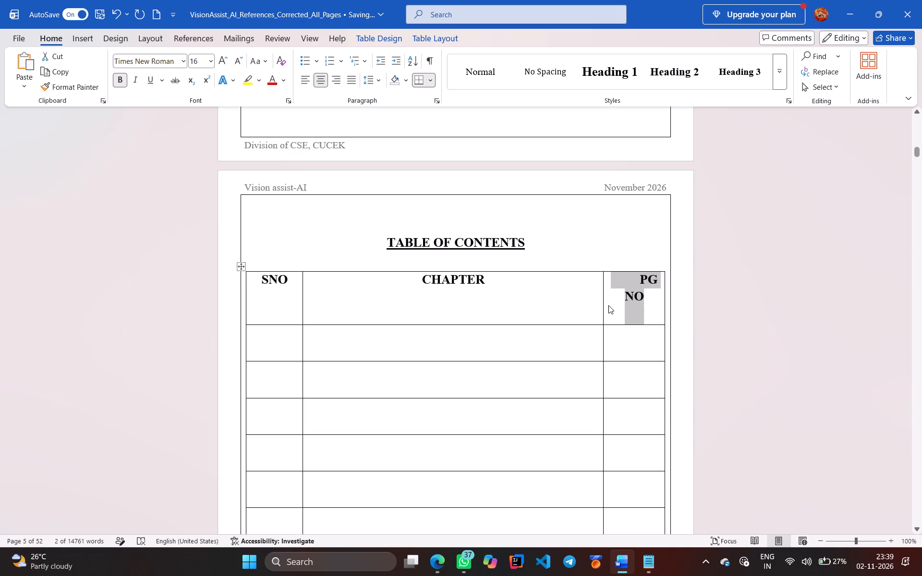
Widen the table's third column slightly and delete the blank gap before PG NO so the header fits on one line.
drag(603, 303, 588, 307)
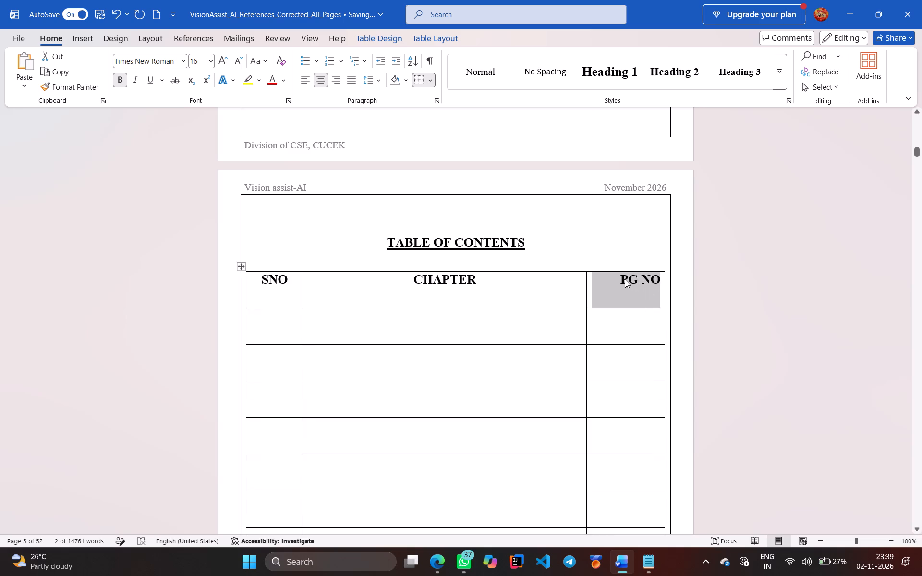
click(624, 278)
click(621, 278)
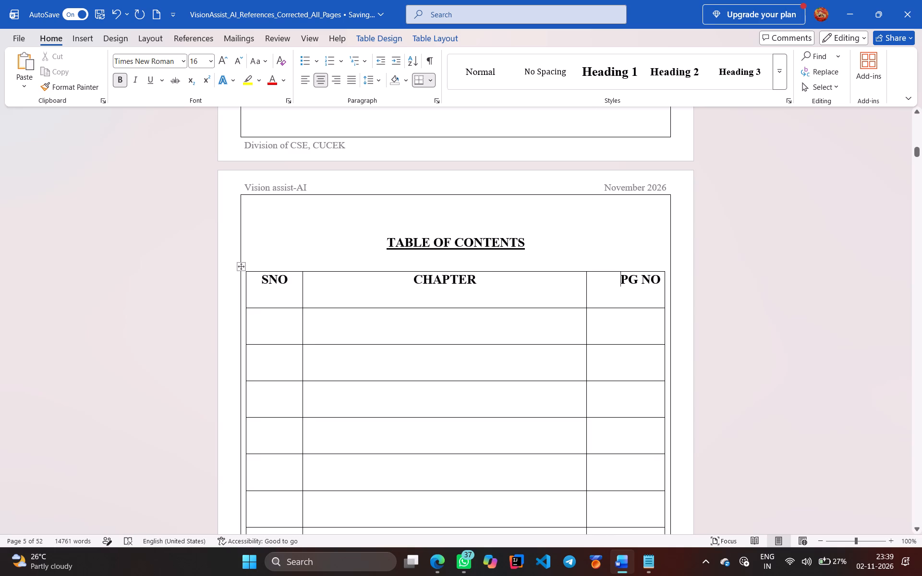
key(BackSpace)
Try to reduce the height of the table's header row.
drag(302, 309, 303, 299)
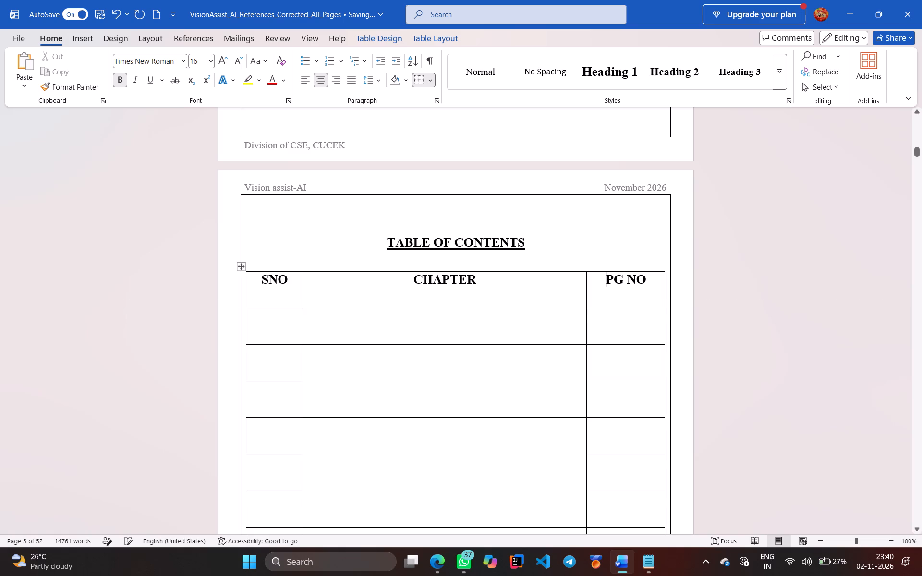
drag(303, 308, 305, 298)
Copy the Chapter 1: Introduction block through line 1.6 from Notepad's text2 file into the Word table's CHAPTER cell below the header.
click(650, 562)
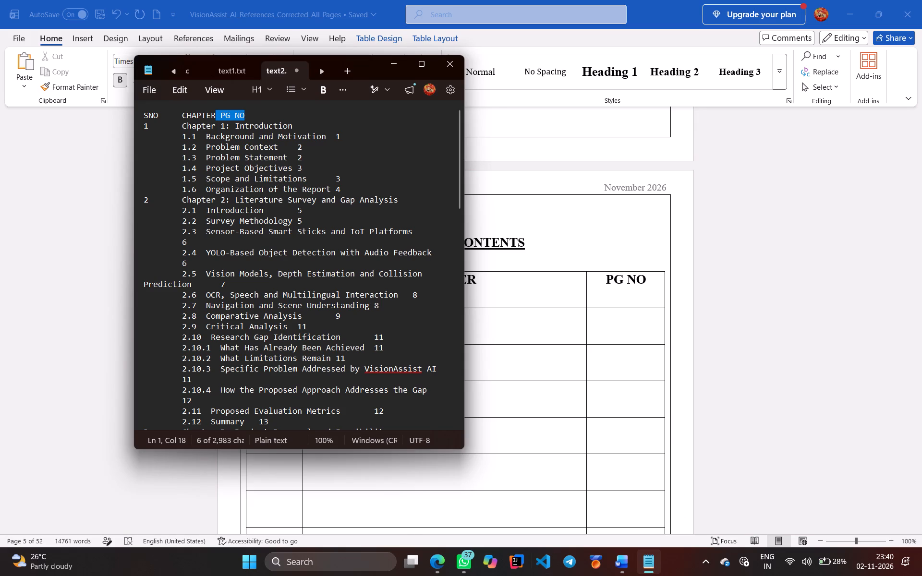
drag(179, 124, 180, 126)
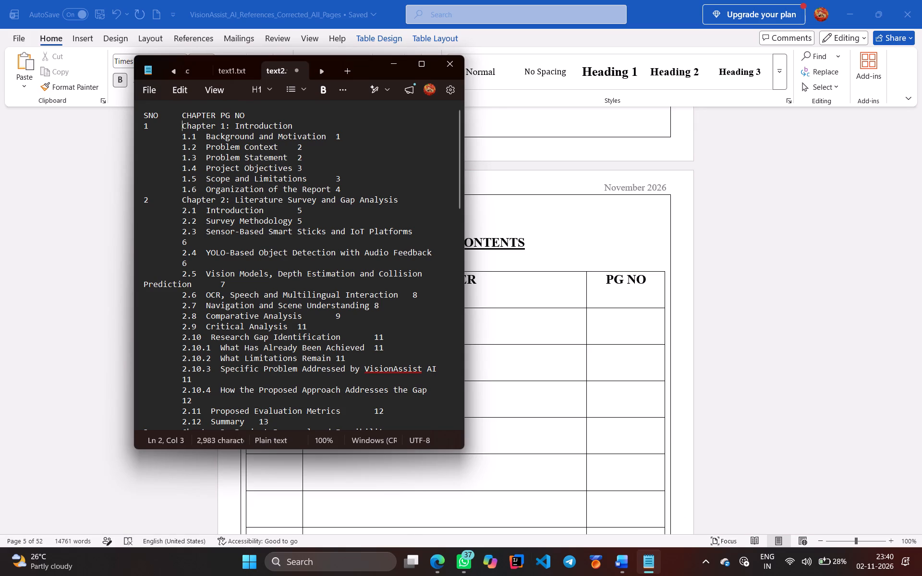
drag(180, 126, 331, 186)
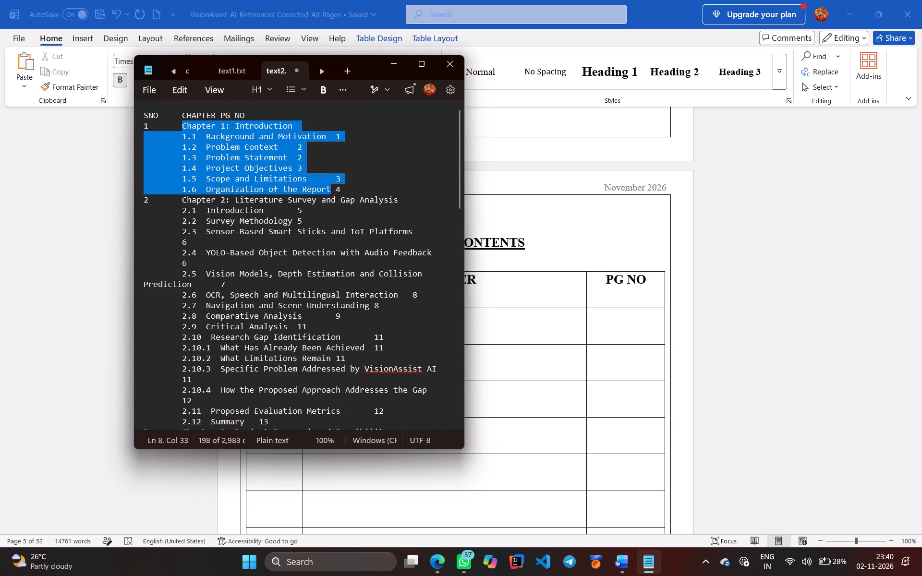
drag(331, 186, 287, 182)
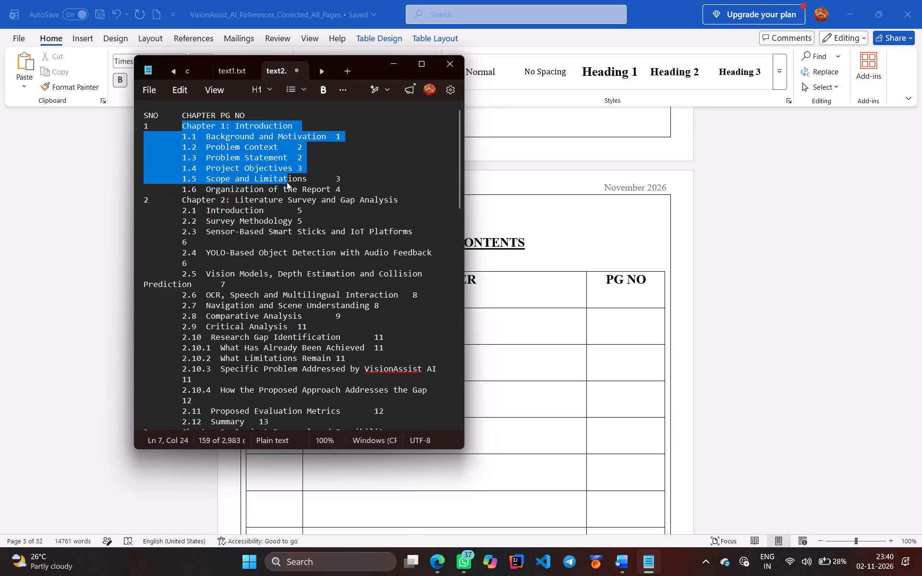
click(293, 132)
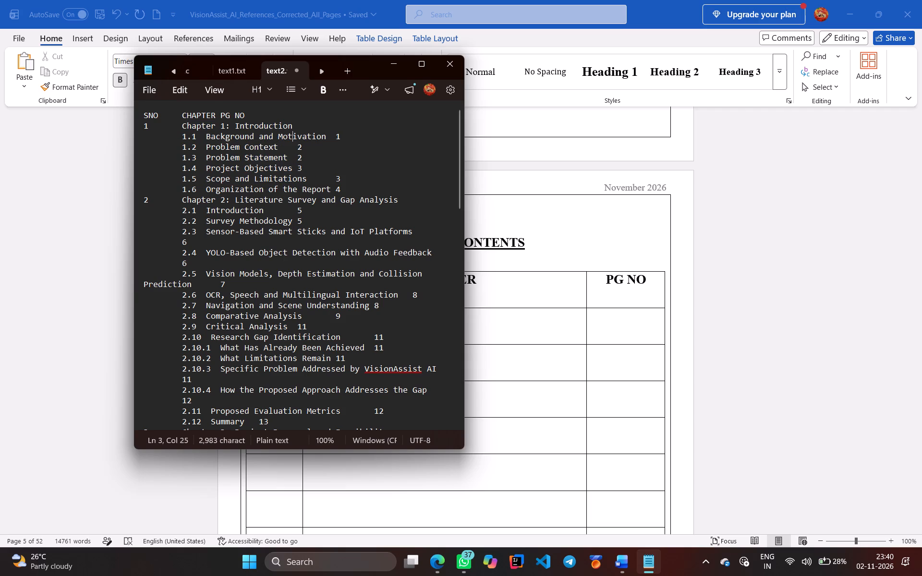
drag(180, 127, 193, 151)
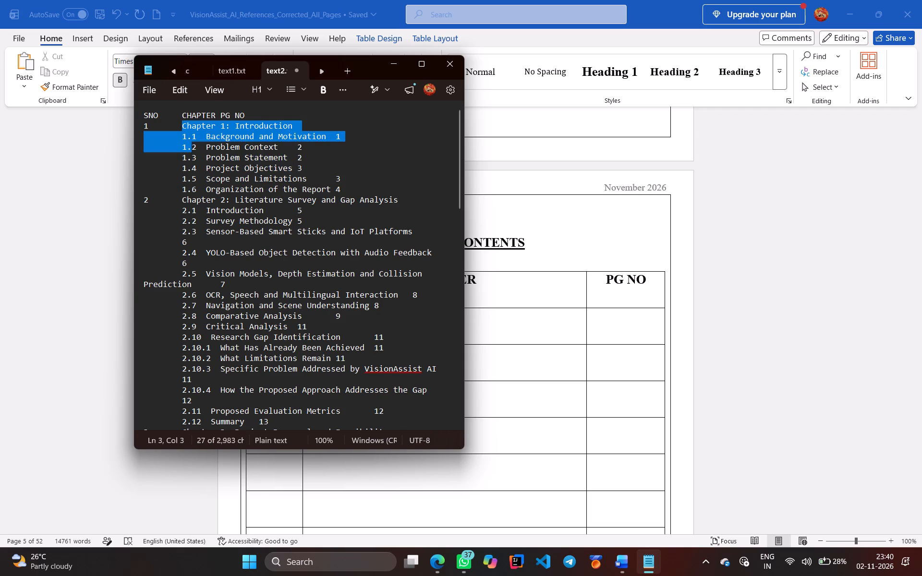
drag(193, 151, 344, 187)
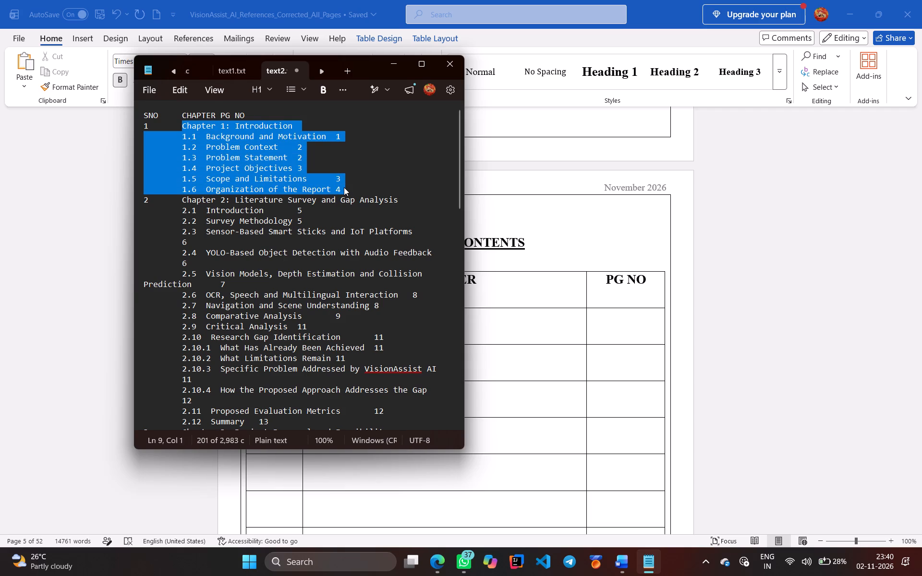
key(ctrl+c)
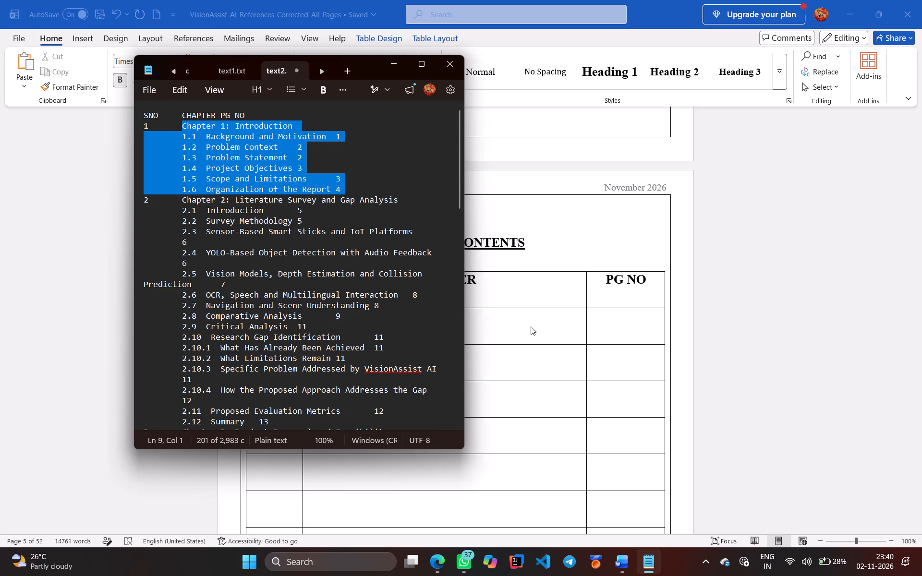
click(531, 326)
click(347, 319)
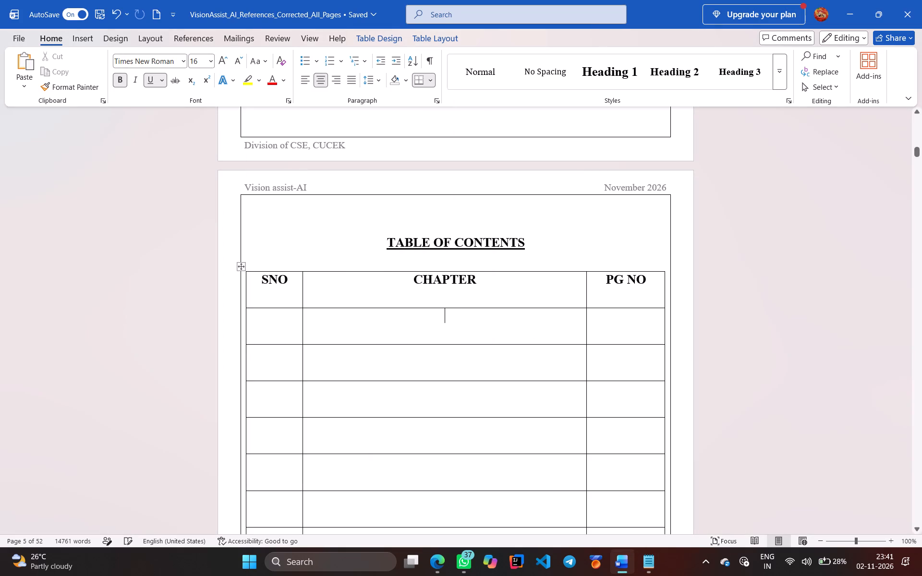
key(ctrl+v)
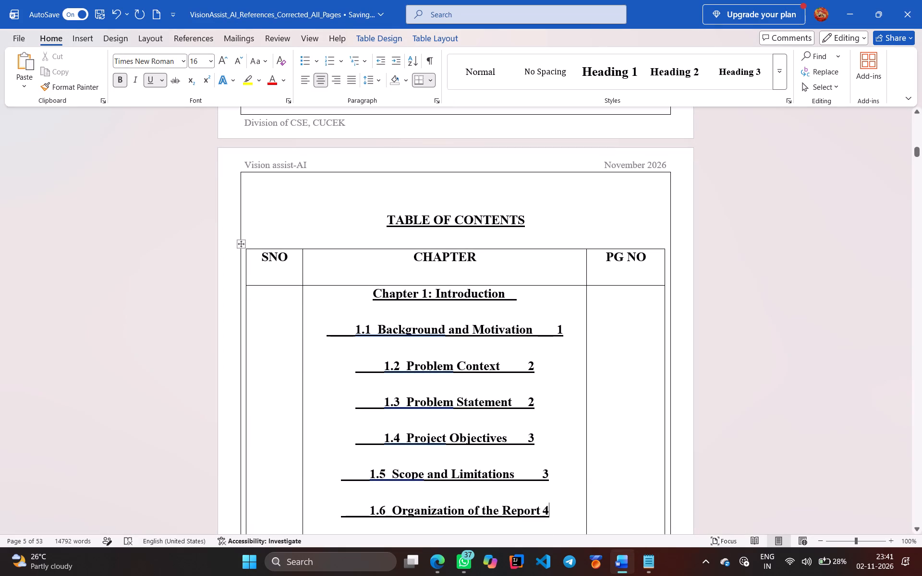
Remove bold and underline from the pasted Chapter 1 entries in the table and set their font size to 12.
drag(371, 296, 544, 509)
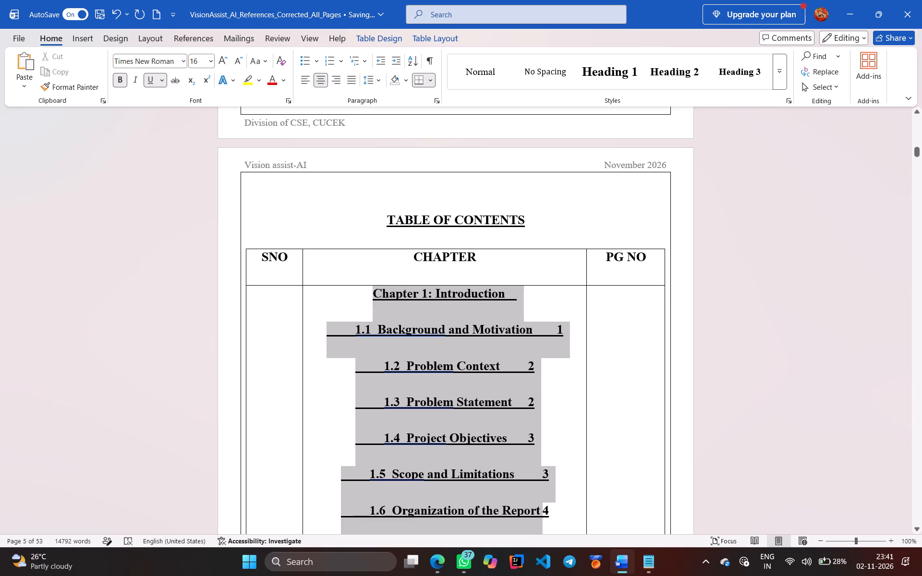
drag(544, 509, 557, 510)
scroll(557, 510, right, 1)
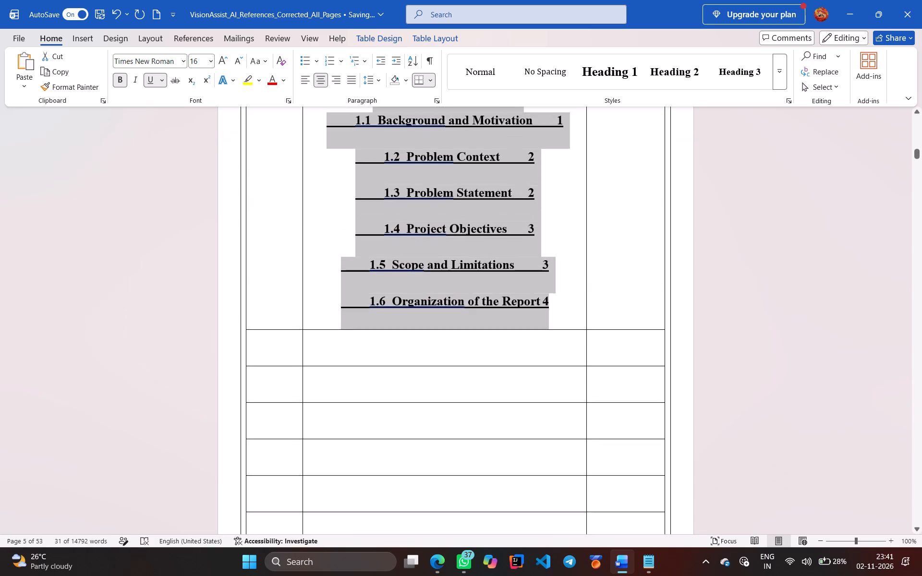
scroll(557, 510, right, 1)
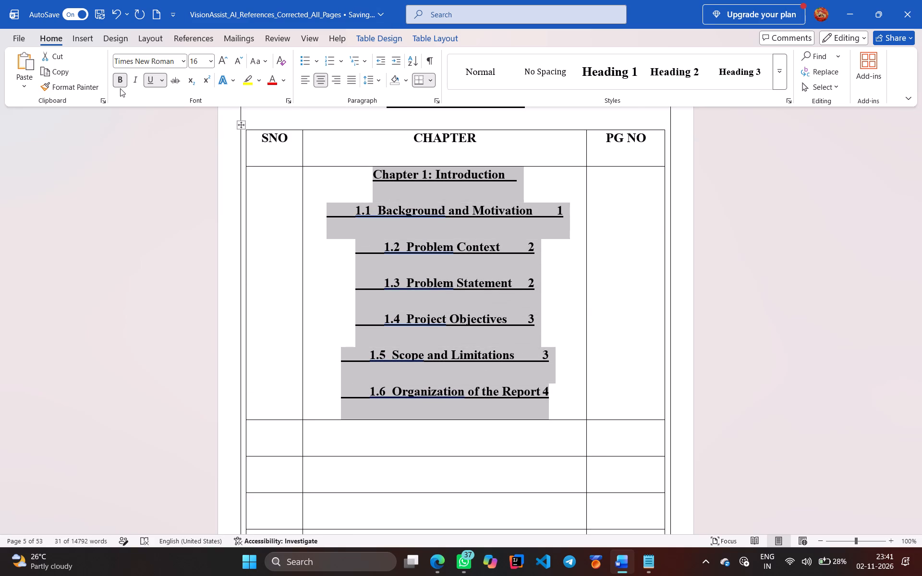
click(119, 79)
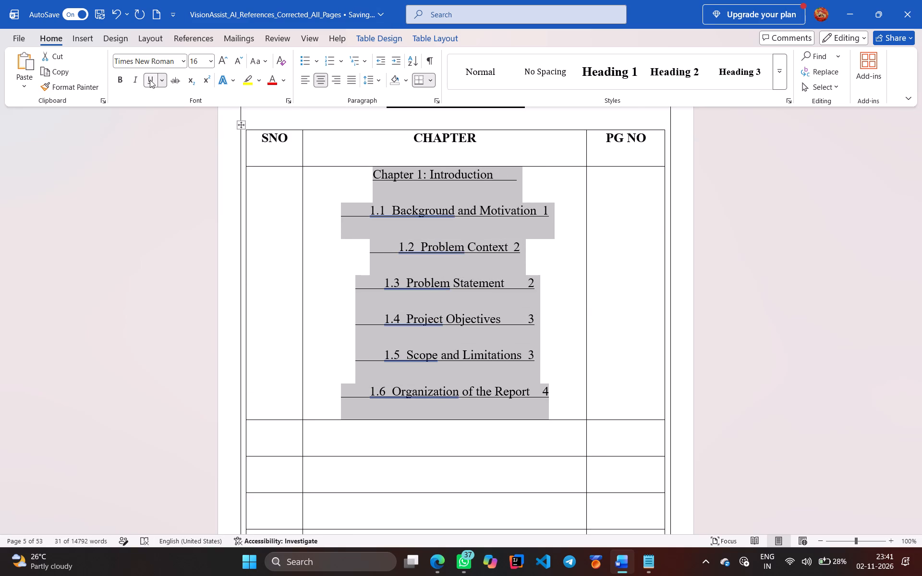
click(150, 80)
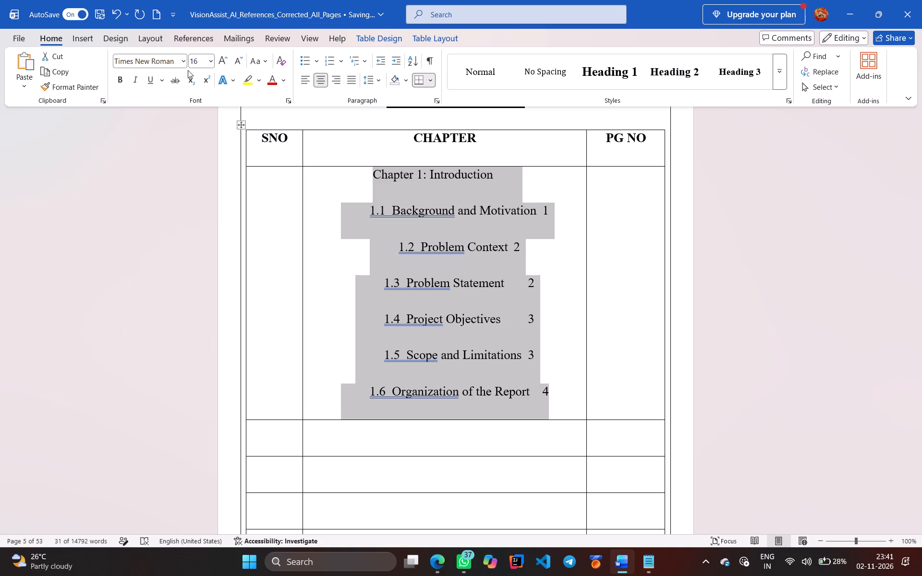
click(212, 60)
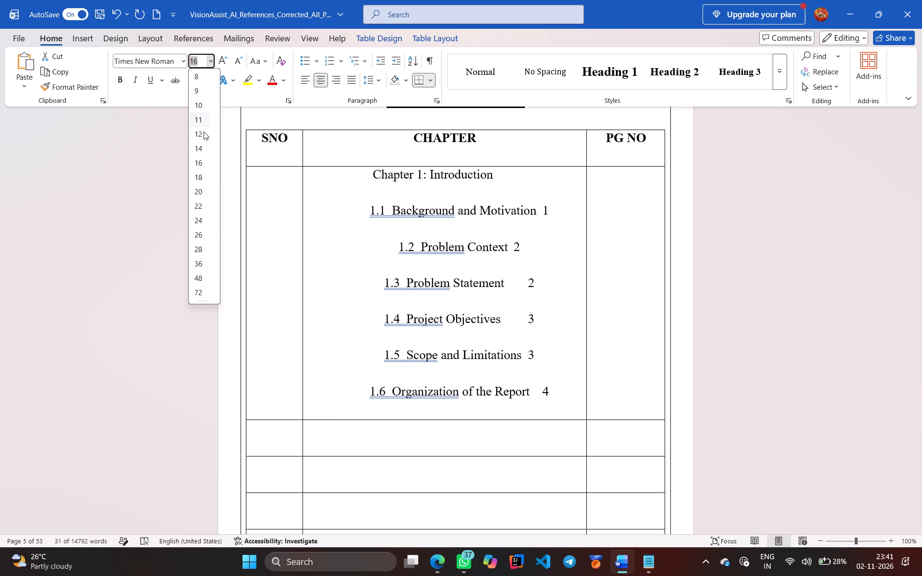
click(204, 132)
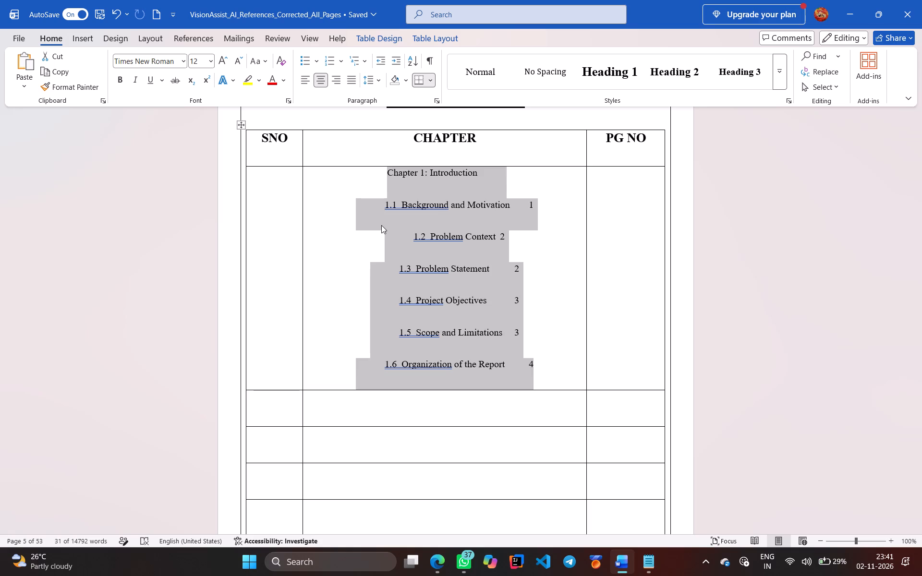
scroll(381, 225, up, 1)
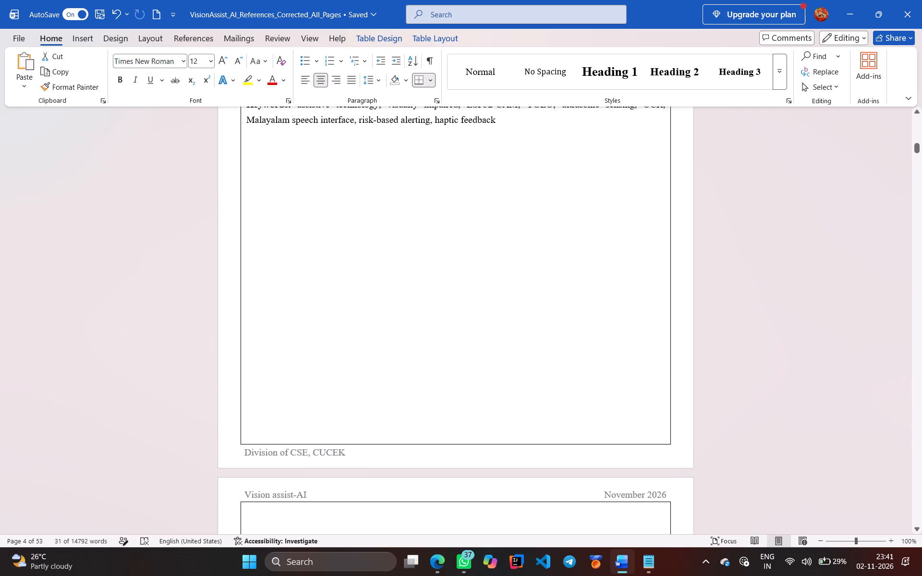
Apply font size 12 to the selected Chapter 1 entries in the CHAPTER cell.
key(Return)
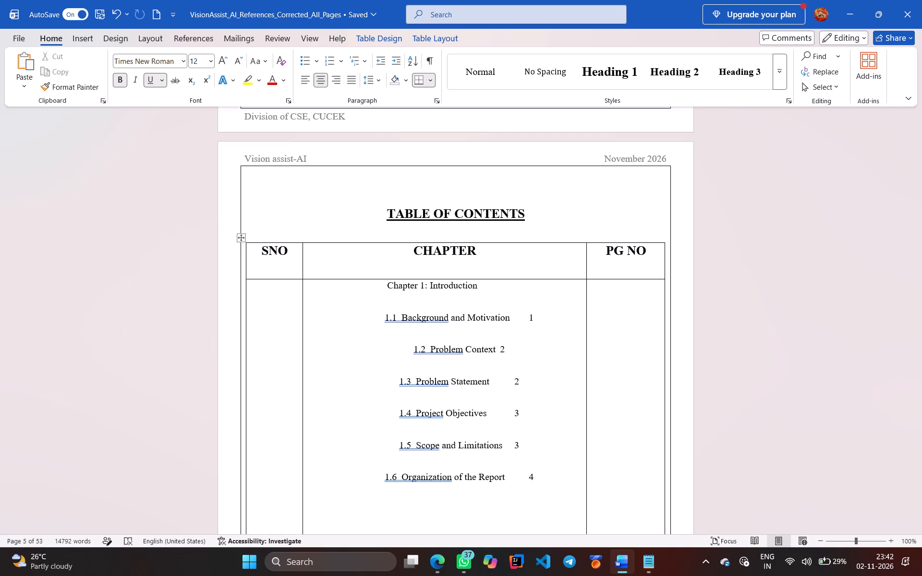
Place the text cursor after the page number ending the 1.6 Organization of the Report line in the CHAPTER cell.
scroll(381, 225, right, 1)
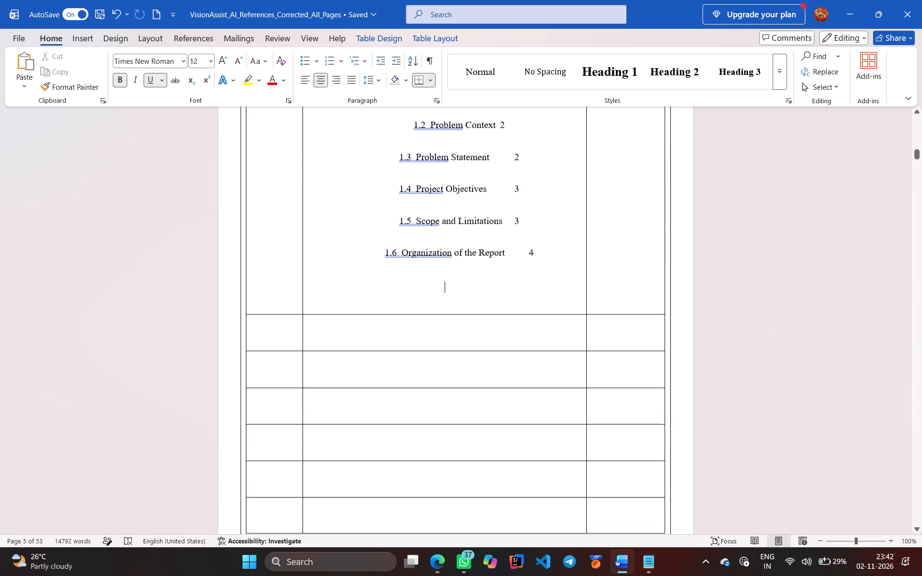
scroll(381, 225, right, 1)
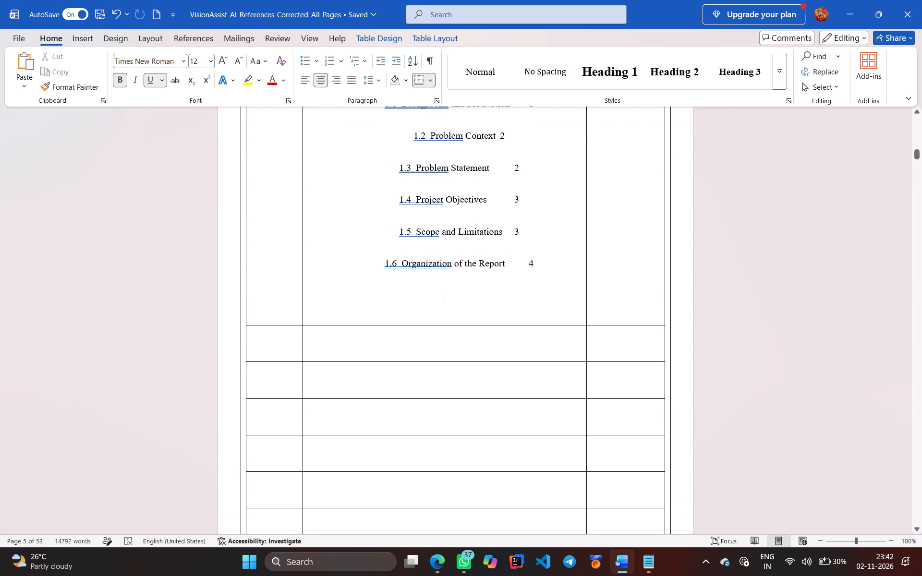
click(534, 264)
click(534, 264)
scroll(534, 264, up, 1)
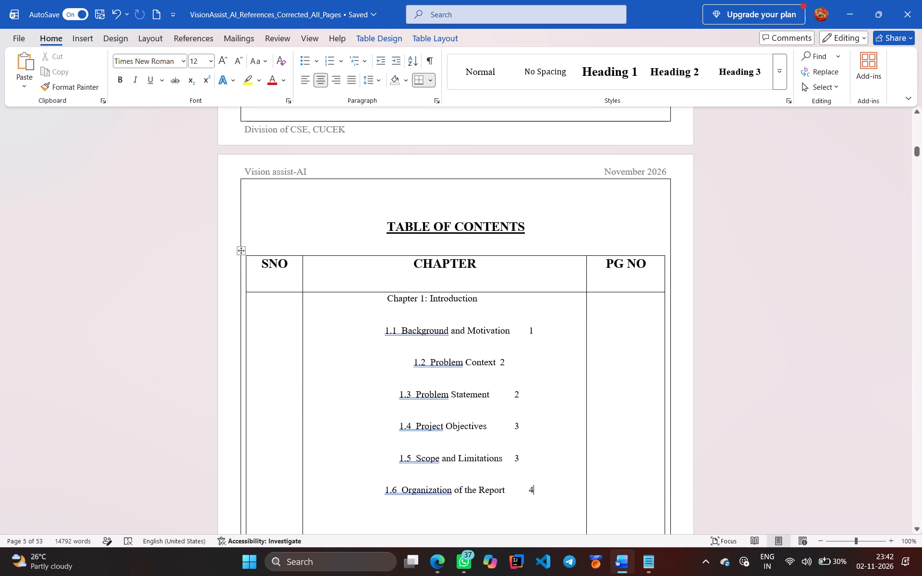
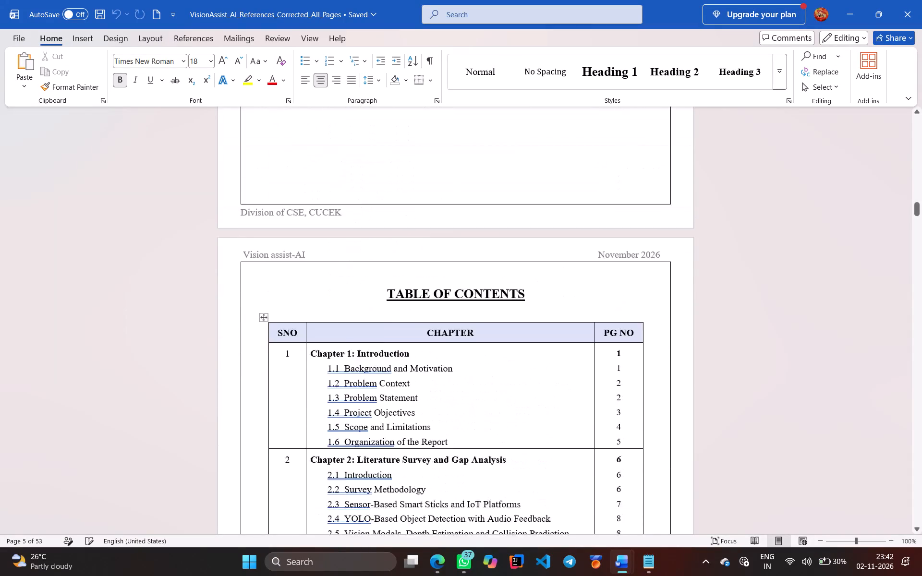
Review the table of contents entries and page numbers from Chapter 1 through the Appendices.
scroll(380, 368, right, 1)
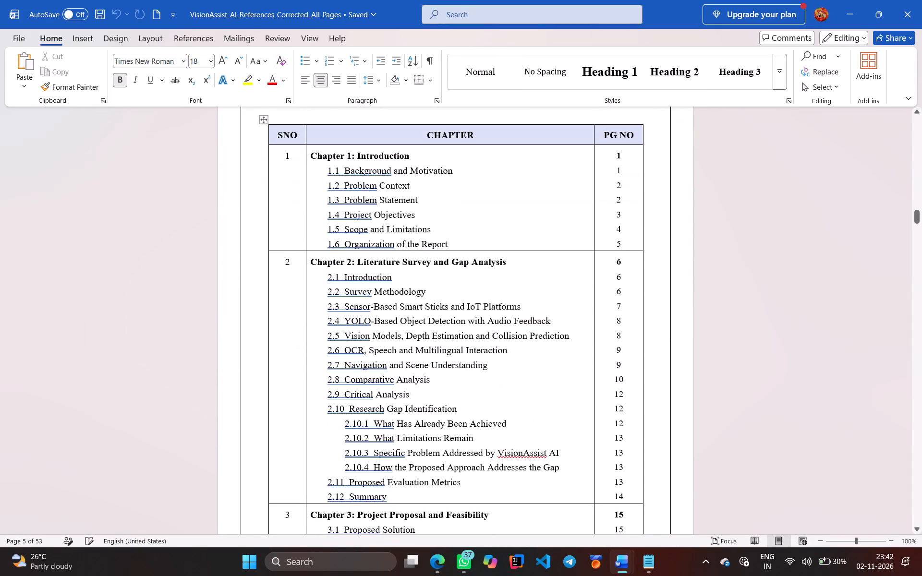
scroll(380, 368, down, 1)
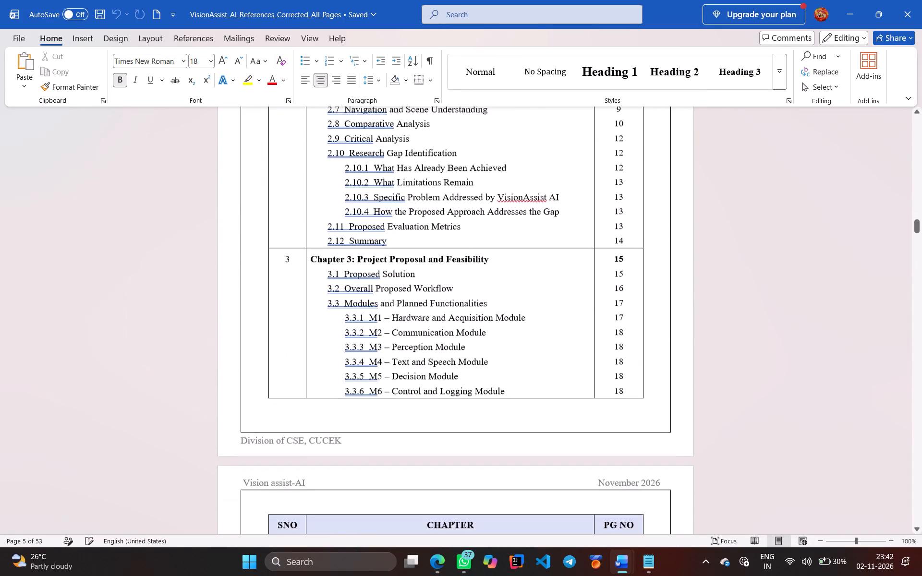
scroll(380, 368, down, 2)
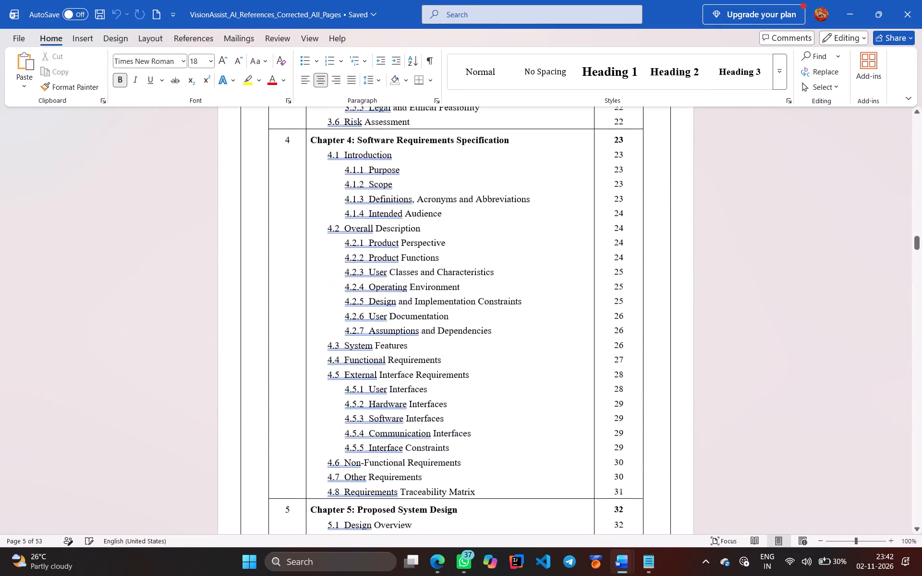
scroll(380, 368, down, 2)
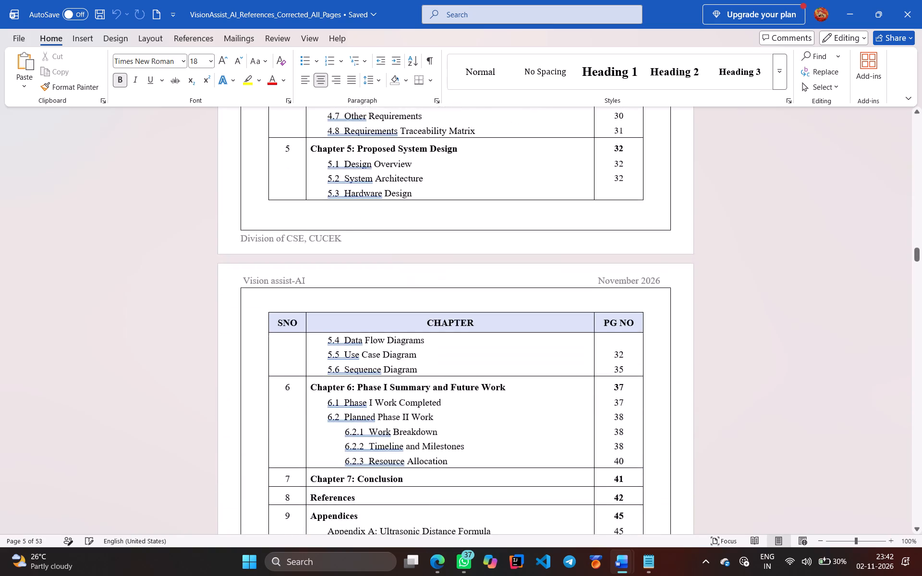
scroll(380, 368, down, 1)
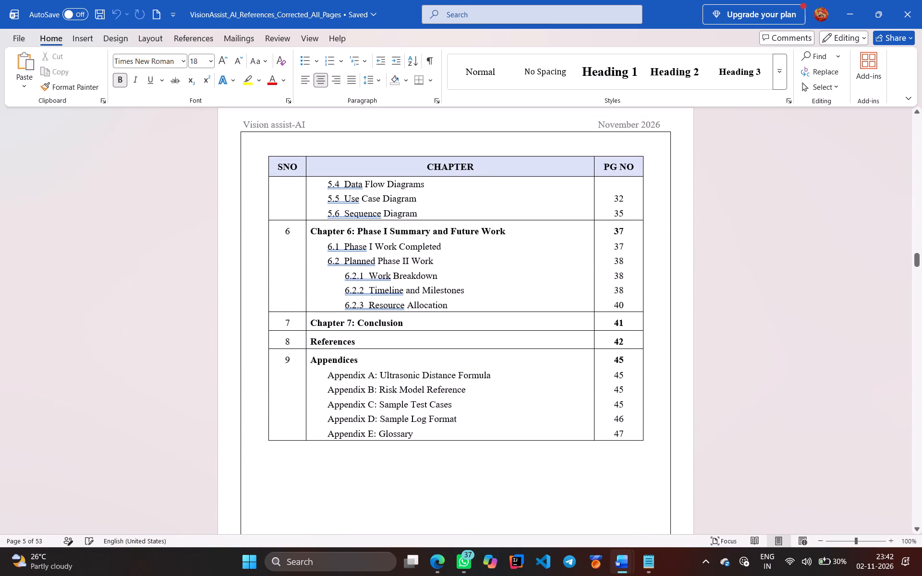
Delete the 5.4 Data Flow Diagrams entry text under Chapter 5 in the table of contents.
drag(428, 184, 340, 175)
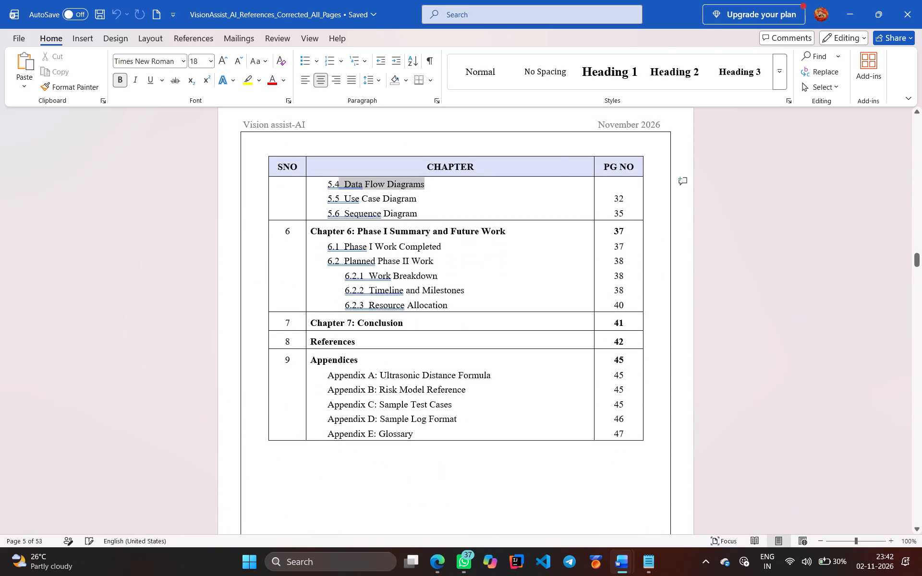
drag(340, 175, 327, 179)
key(Delete)
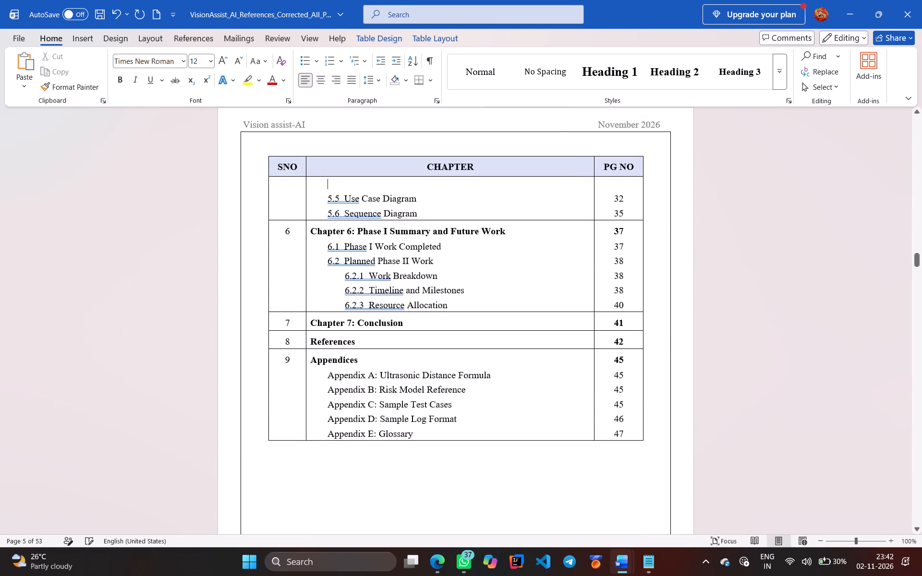
Renumber the Chapter 5 entries so Use Case Diagram is 5.3 and Sequence Diagram is 5.4.
click(340, 197)
key(BackSpace)
key(3)
click(341, 215)
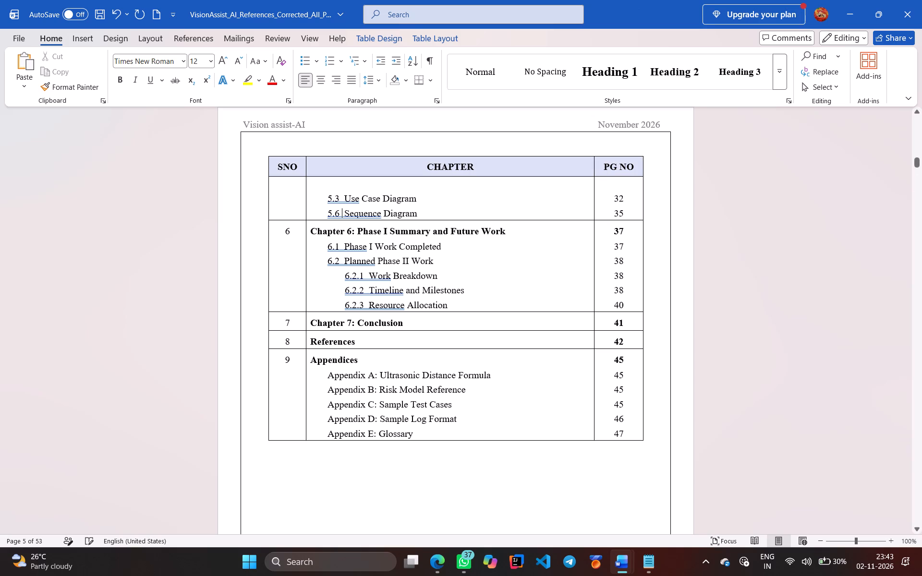
click(339, 213)
key(BackSpace)
key(4)
Delete the 5.3 Hardware Design entry text below 5.2 System Architecture in the table of contents.
scroll(339, 213, up, 1)
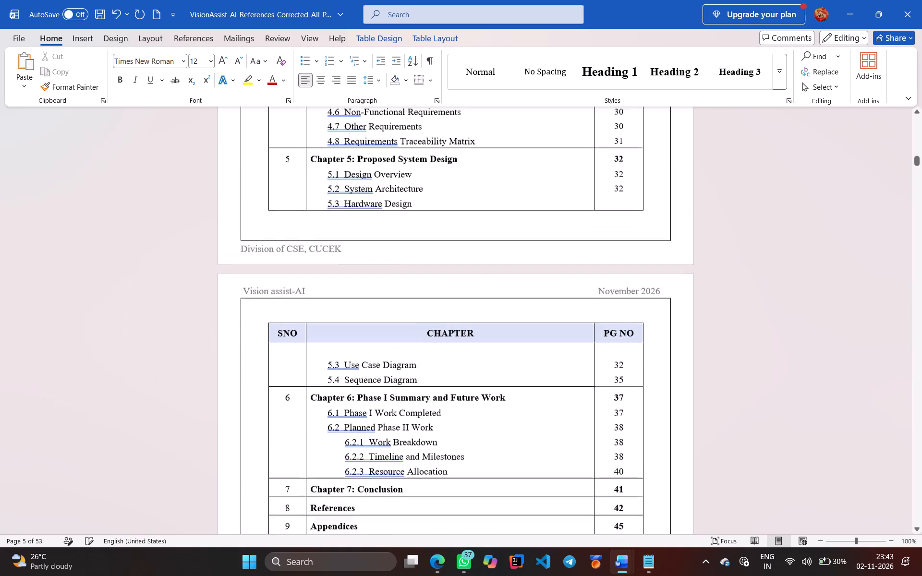
scroll(339, 213, up, 1)
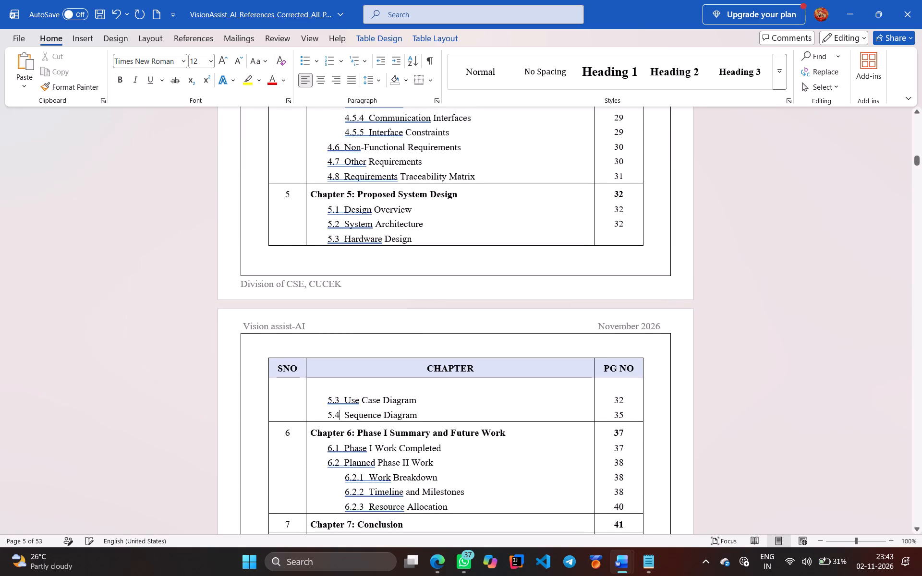
click(415, 240)
key(BackSpace)
key(BackSpace)
key(BackSpace)
key(BackSpace)
key(BackSpace)
key(BackSpace)
key(BackSpace)
key(BackSpace)
key(BackSpace)
key(BackSpace)
key(BackSpace)
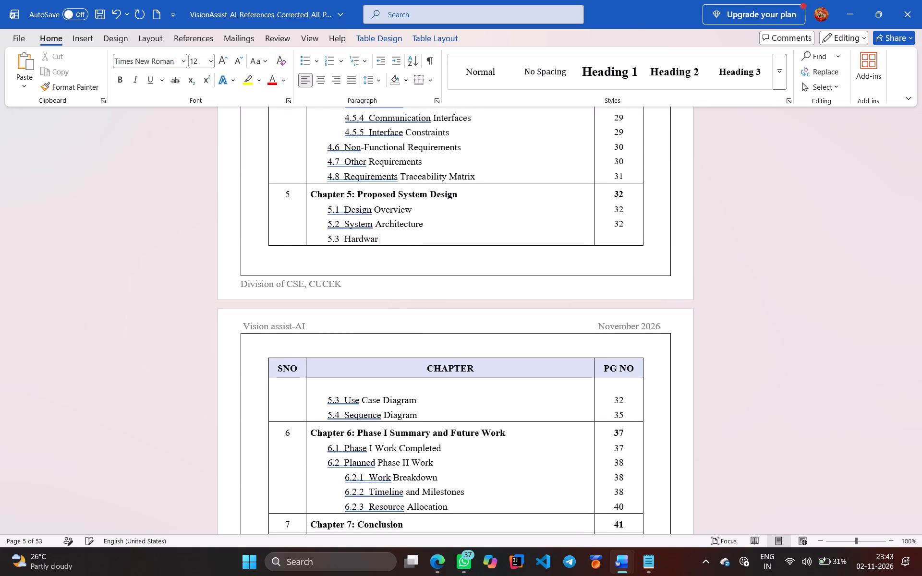
key(BackSpace)
key(BackSpace)
key(BackSpace)
key(BackSpace)
key(BackSpace)
key(BackSpace)
key(BackSpace)
key(BackSpace)
key(BackSpace)
key(BackSpace)
key(BackSpace)
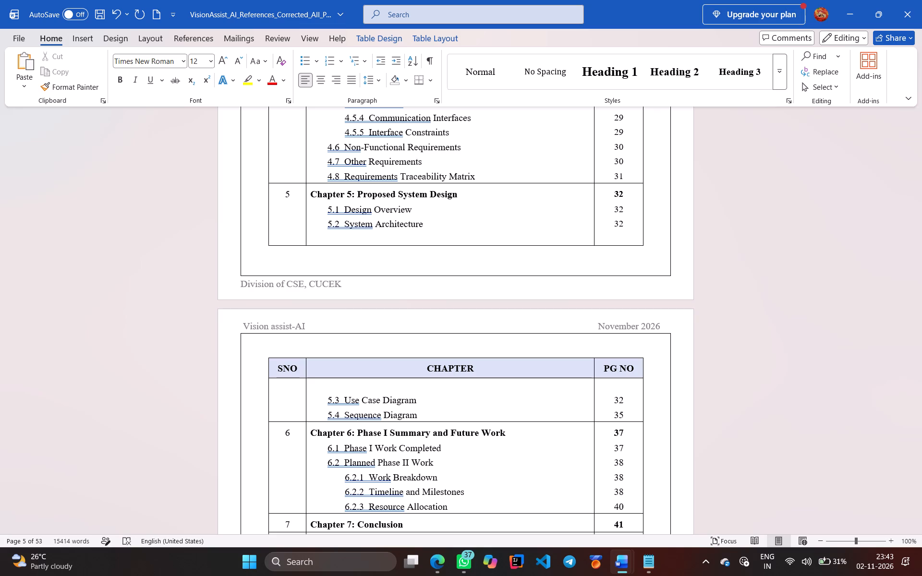
Review the table of contents from Chapter 1 through the appendices for its entries and layout.
scroll(415, 240, right, 1)
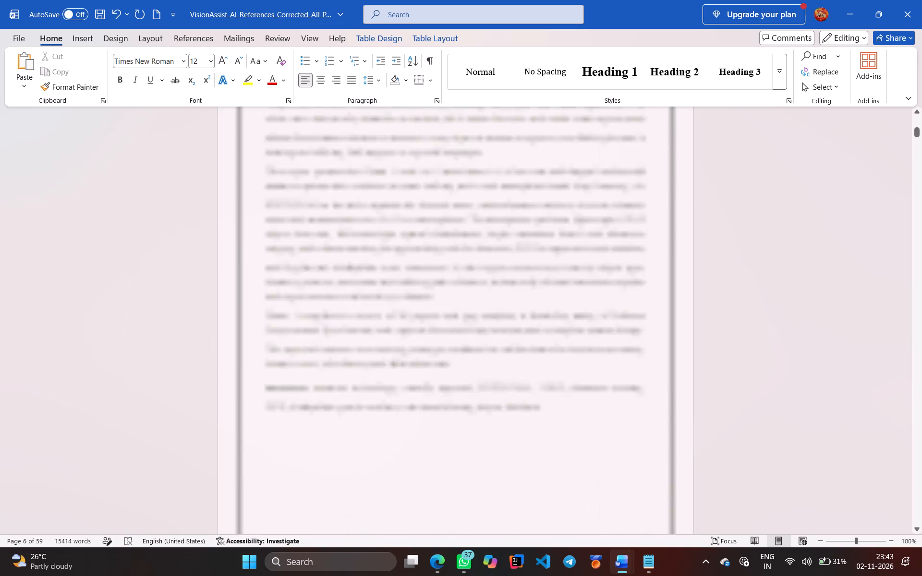
scroll(415, 240, right, 1)
scroll(415, 240, up, 1)
scroll(415, 240, right, 1)
scroll(415, 240, down, 2)
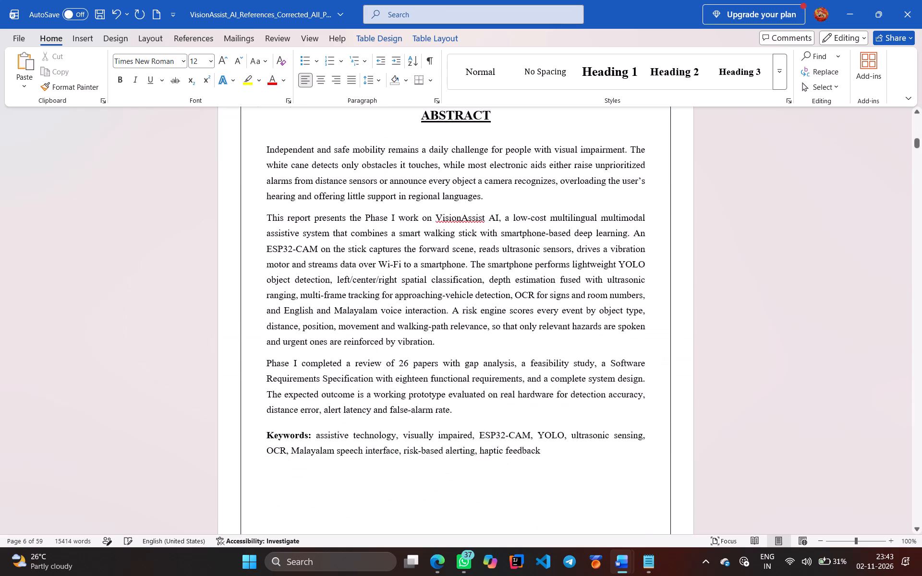
scroll(415, 240, down, 2)
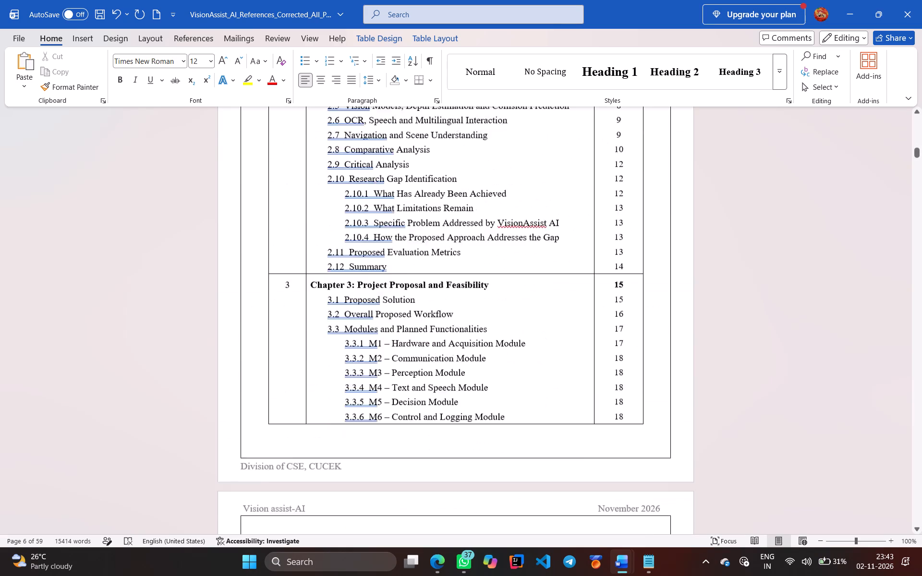
scroll(415, 240, down, 3)
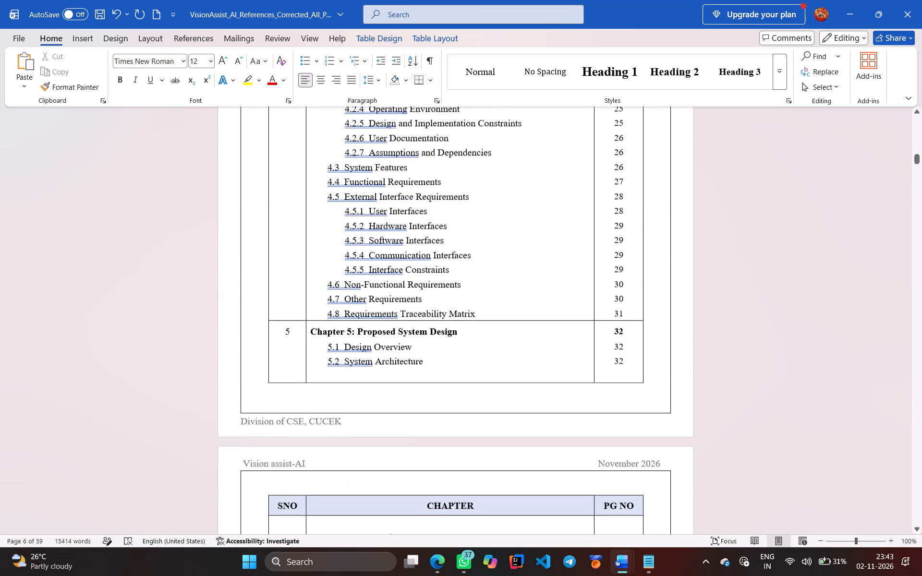
scroll(415, 240, down, 3)
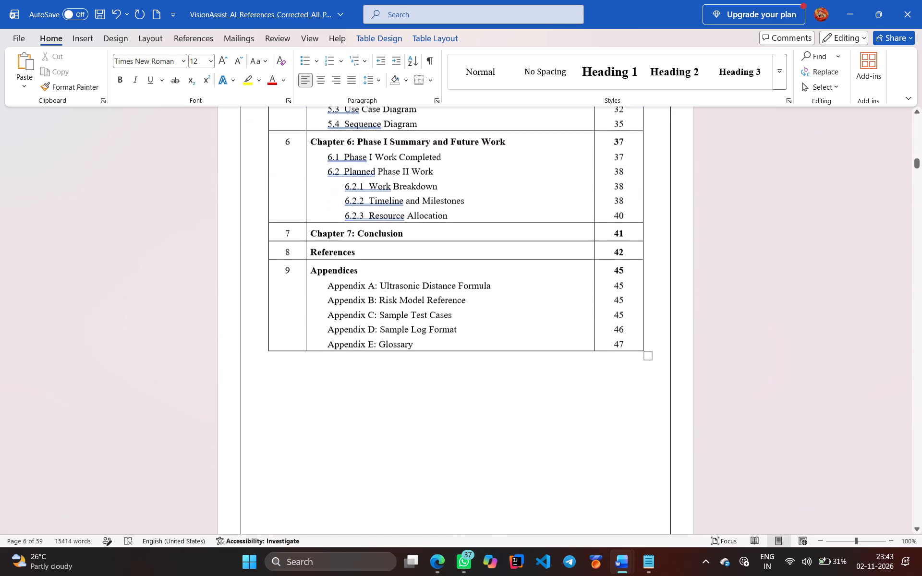
scroll(415, 240, up, 2)
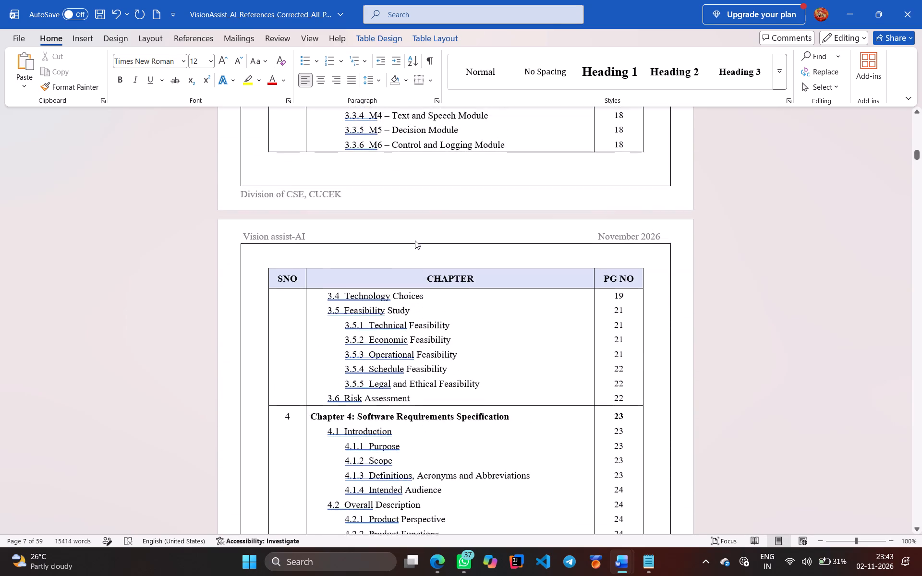
scroll(415, 240, up, 2)
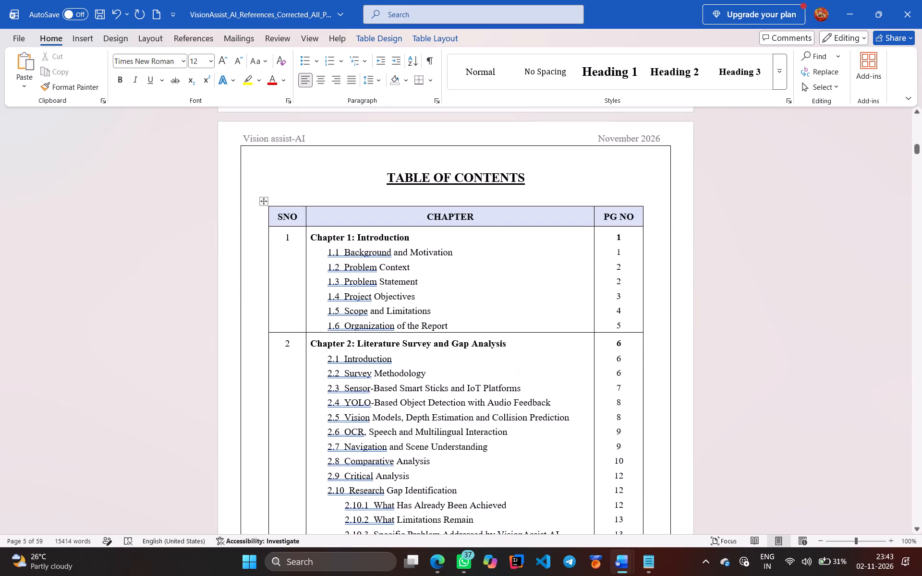
Save the report document.
click(96, 14)
Open the print preview and examine the table of contents pages and the page numbers they occupy.
click(24, 39)
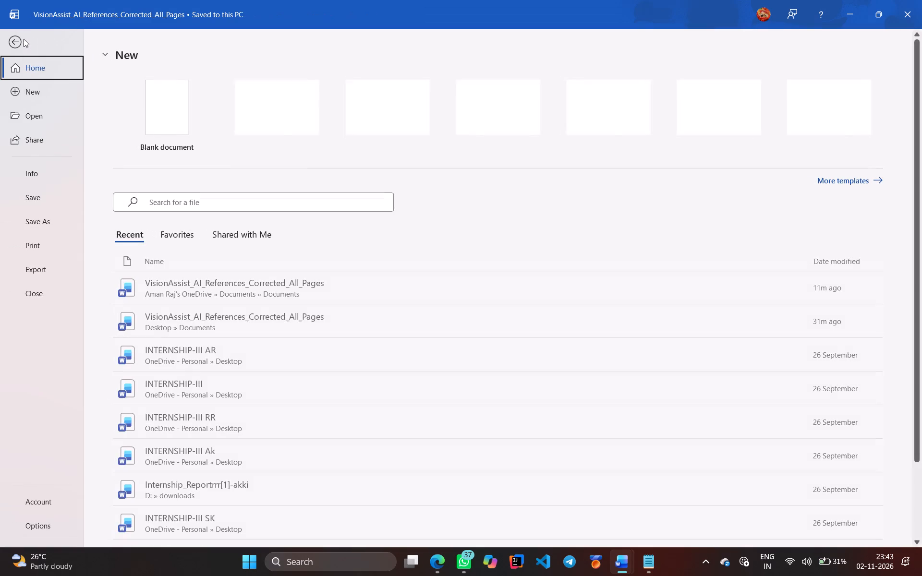
click(36, 243)
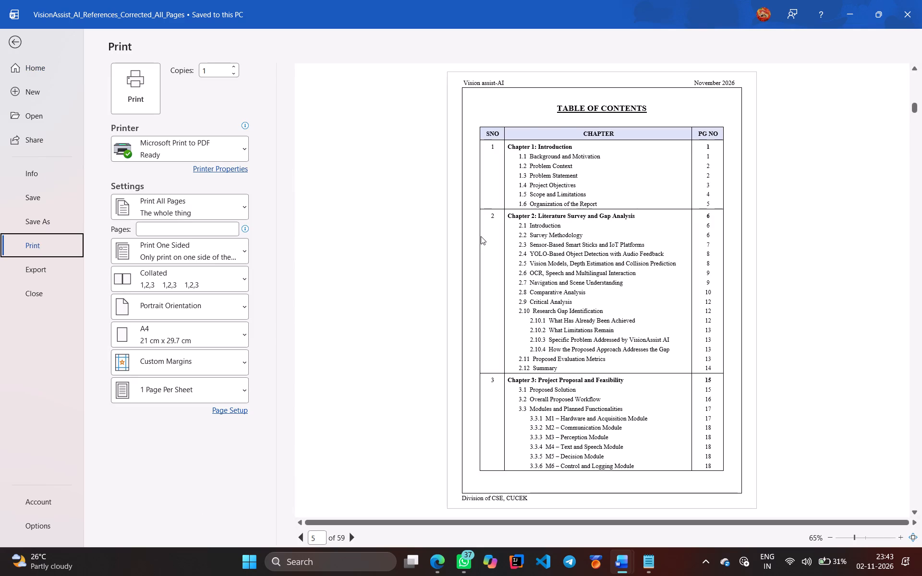
scroll(481, 236, down, 7)
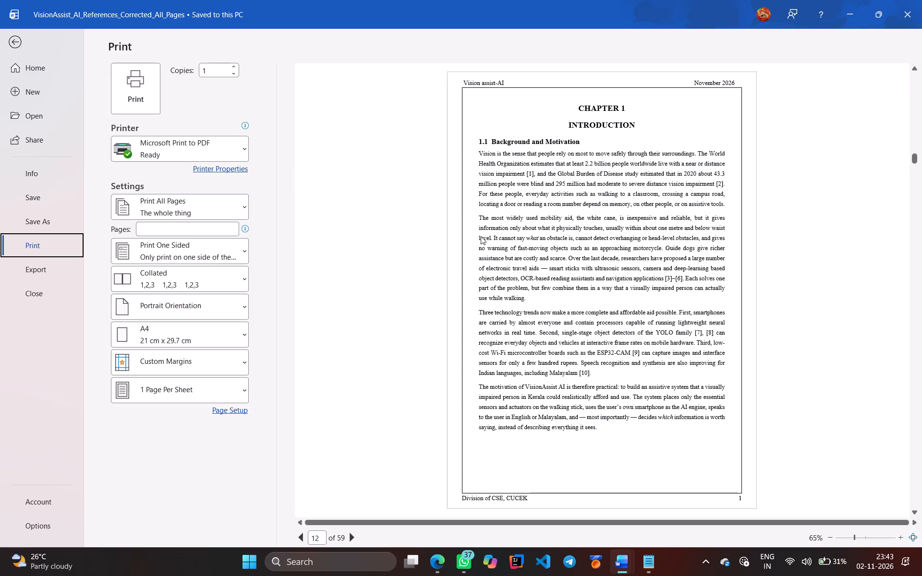
scroll(481, 236, down, 5)
scroll(481, 236, up, 4)
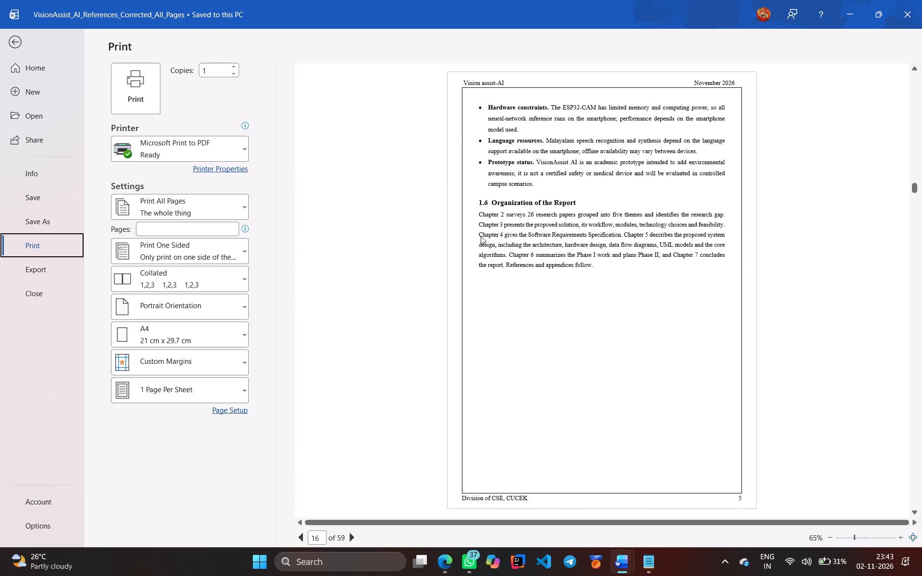
scroll(481, 236, up, 18)
scroll(481, 236, down, 2)
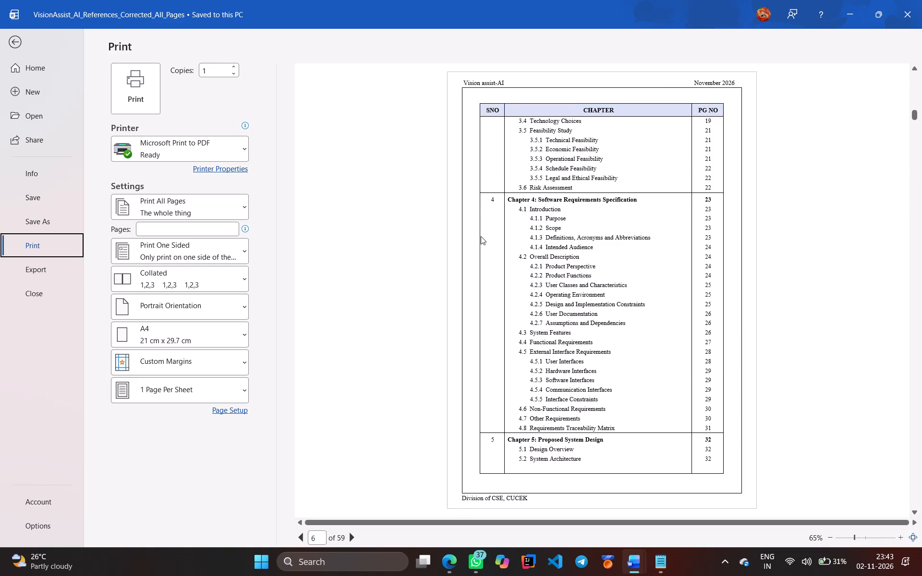
scroll(483, 226, down, 1)
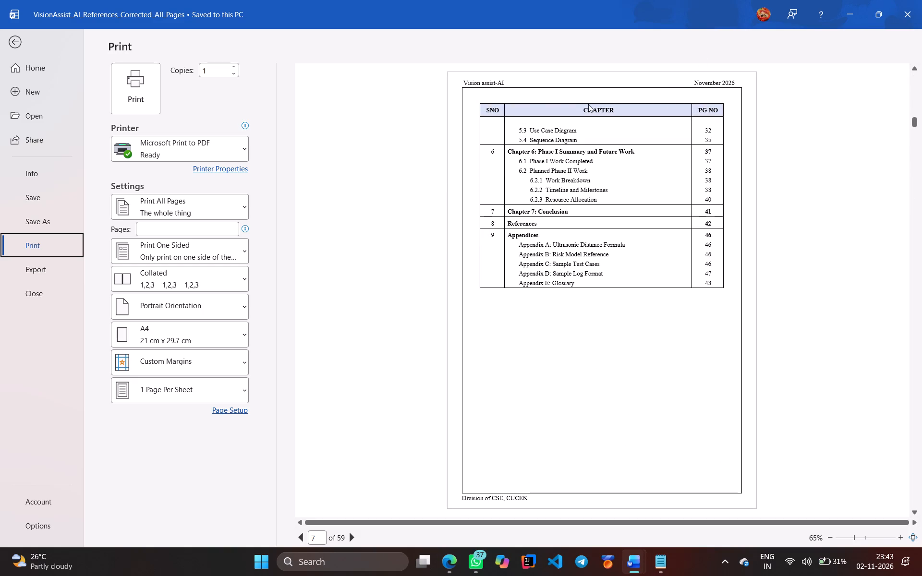
Print pages 5-8 to a PDF named table in the Documents folder, replacing the existing file.
click(189, 230)
key(5)
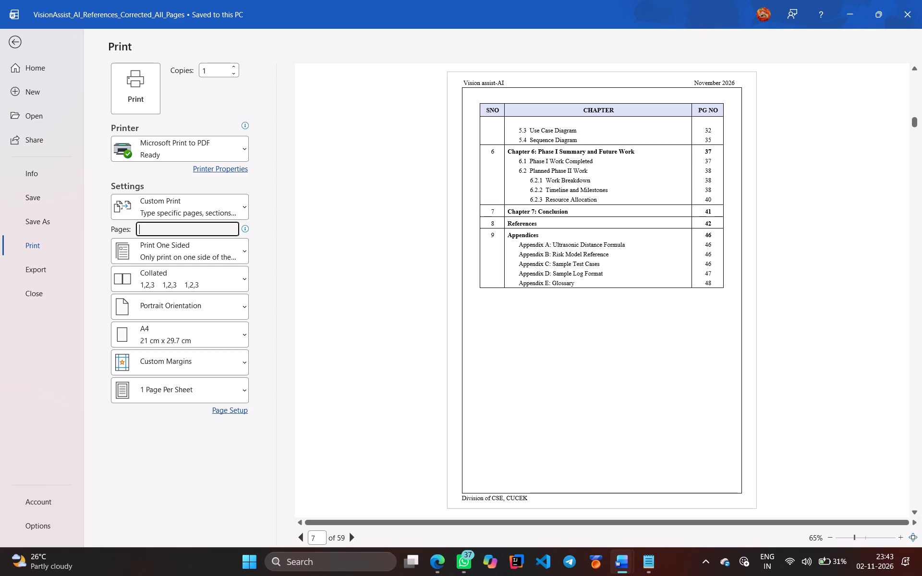
key(minus)
key(8)
key(Return)
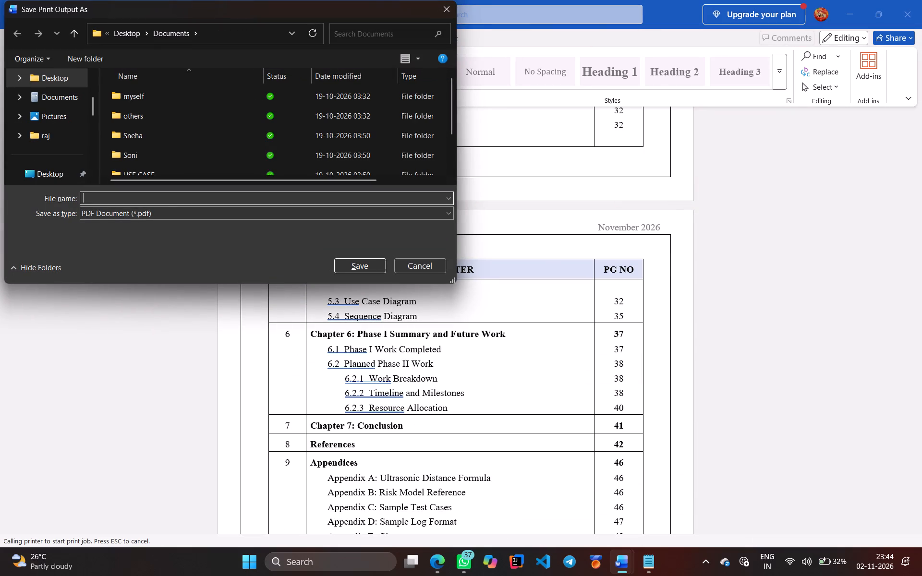
text(table)
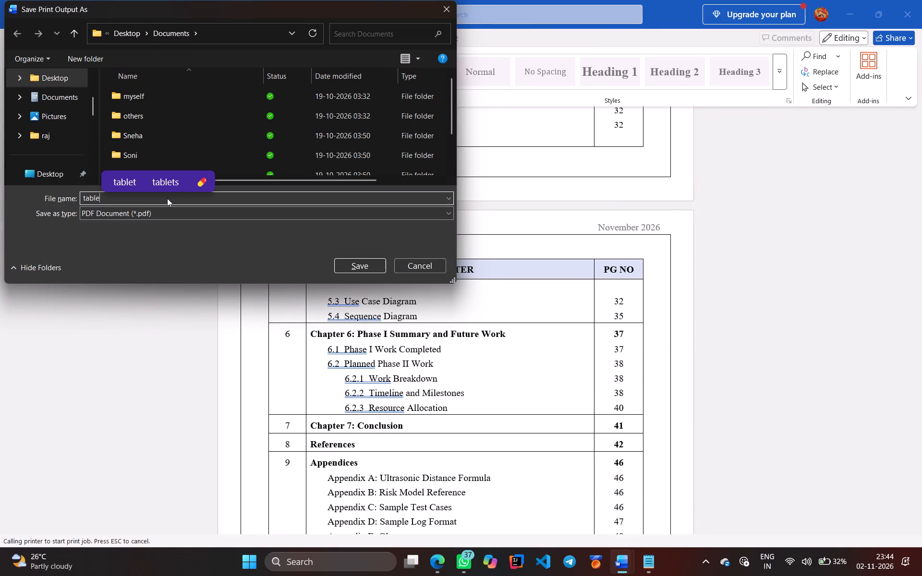
click(363, 266)
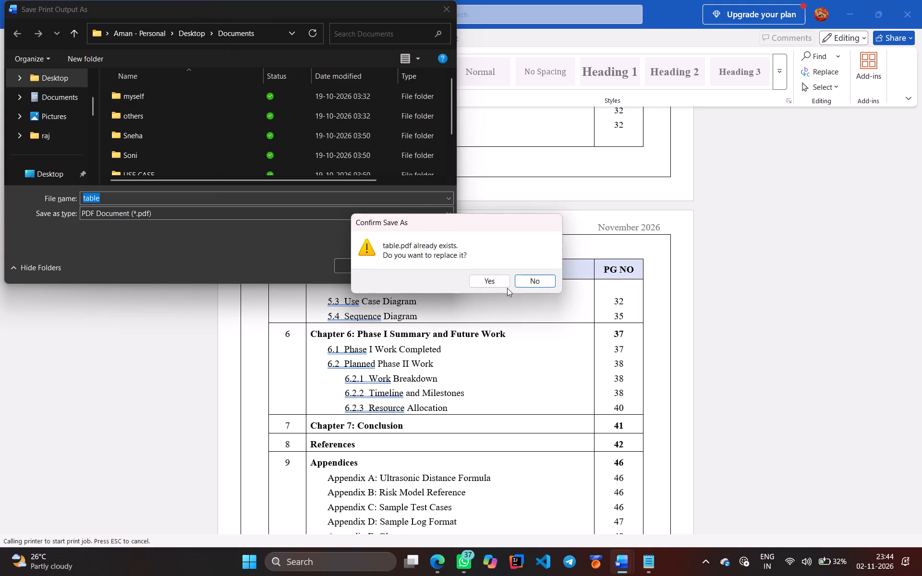
click(172, 198)
drag(172, 198, 495, 280)
click(495, 280)
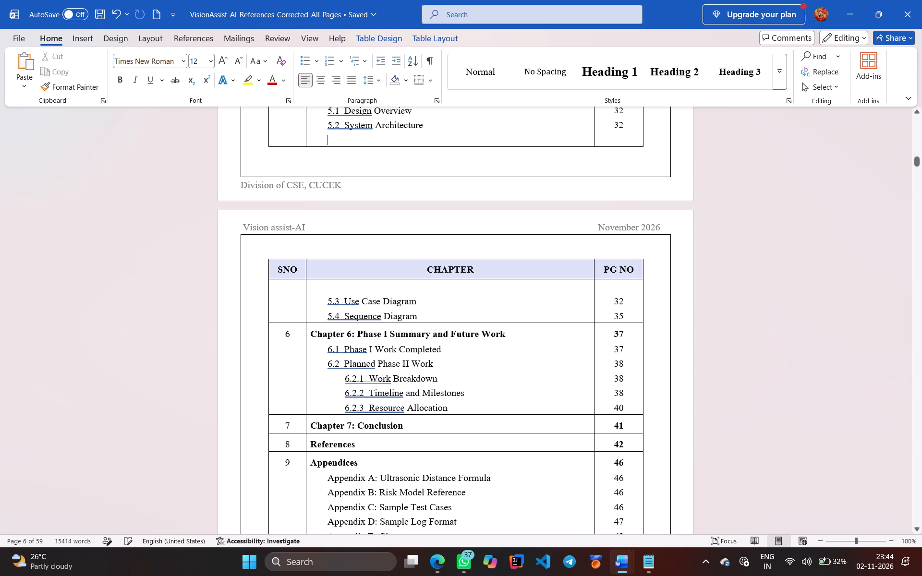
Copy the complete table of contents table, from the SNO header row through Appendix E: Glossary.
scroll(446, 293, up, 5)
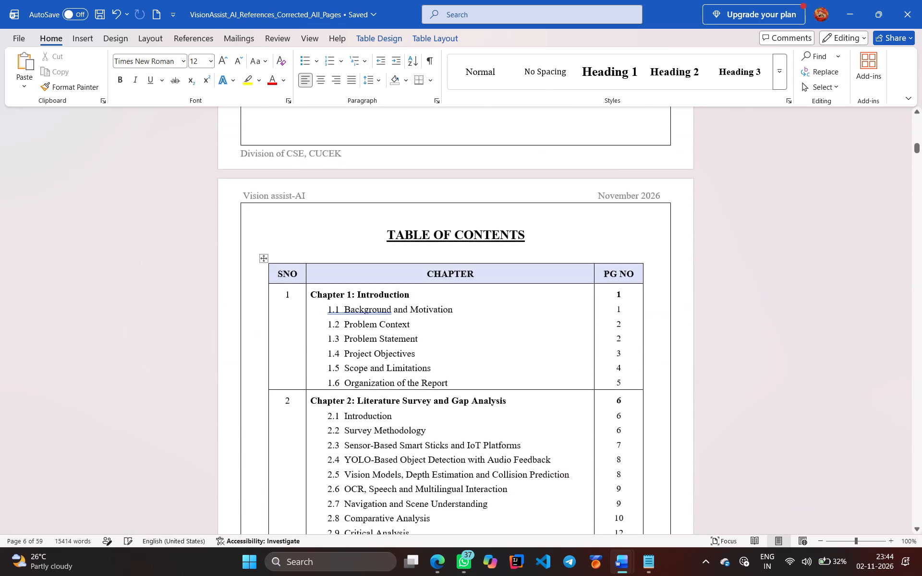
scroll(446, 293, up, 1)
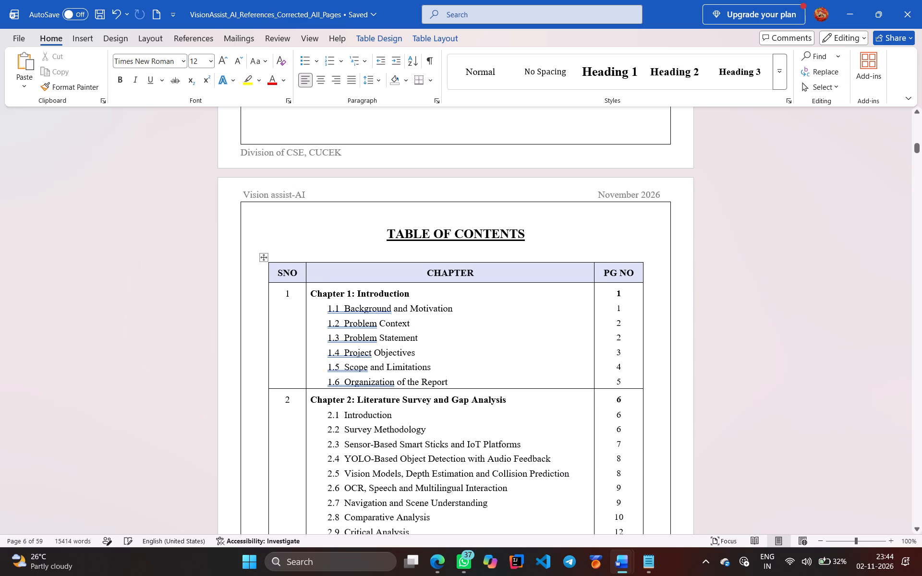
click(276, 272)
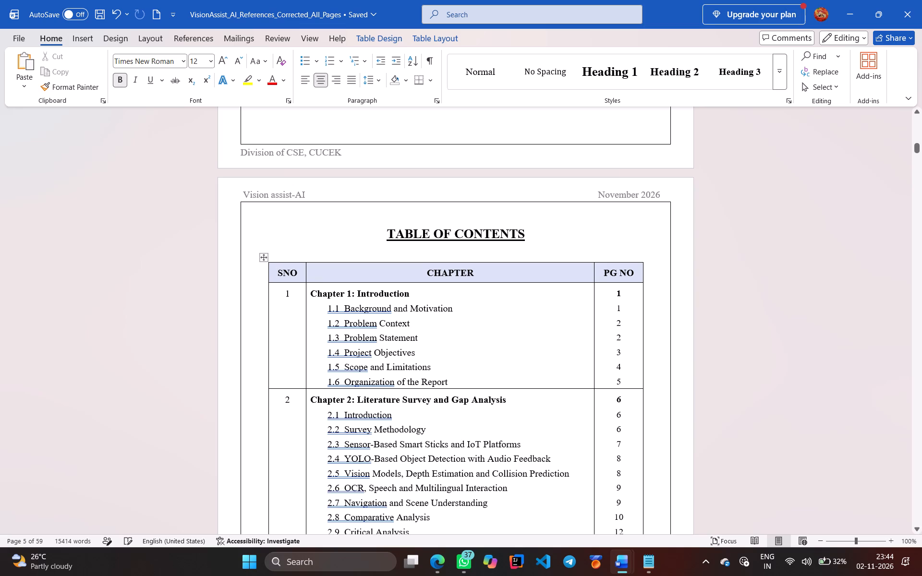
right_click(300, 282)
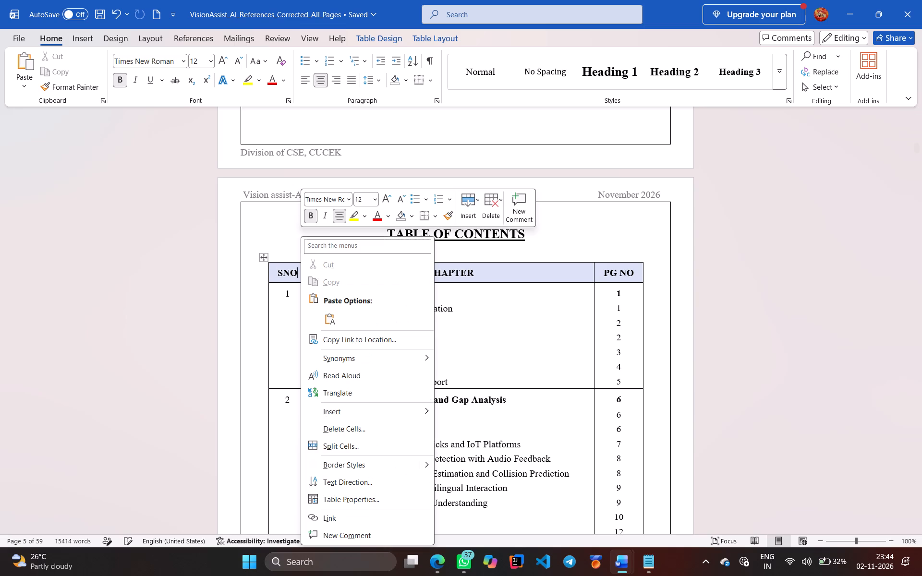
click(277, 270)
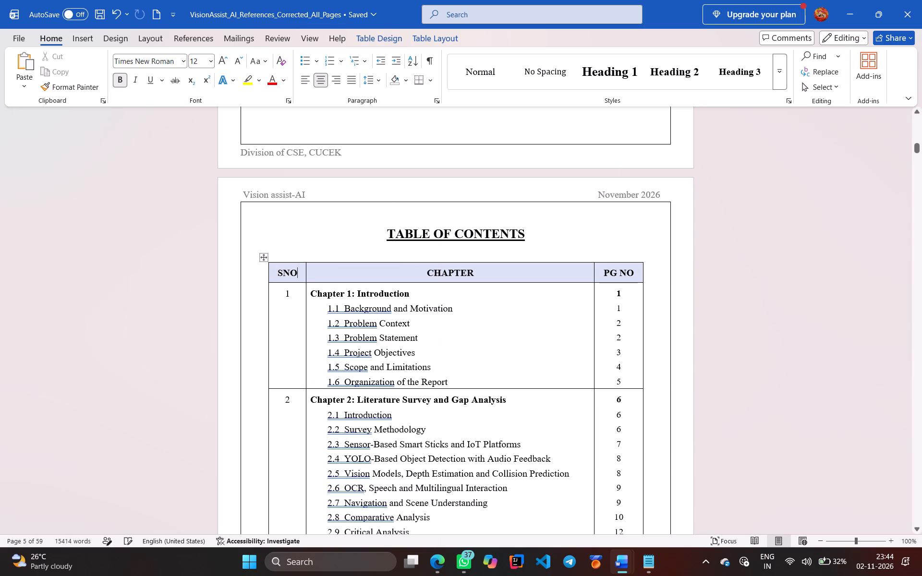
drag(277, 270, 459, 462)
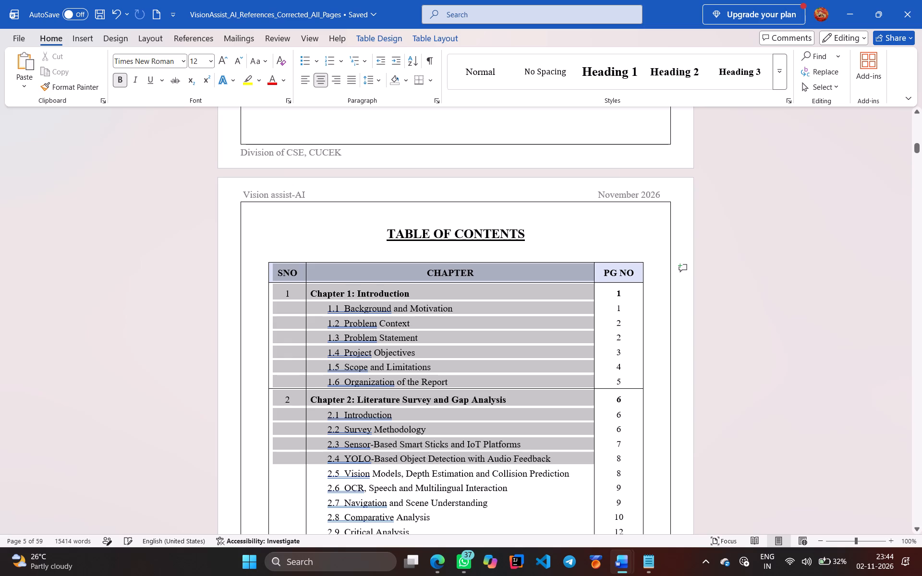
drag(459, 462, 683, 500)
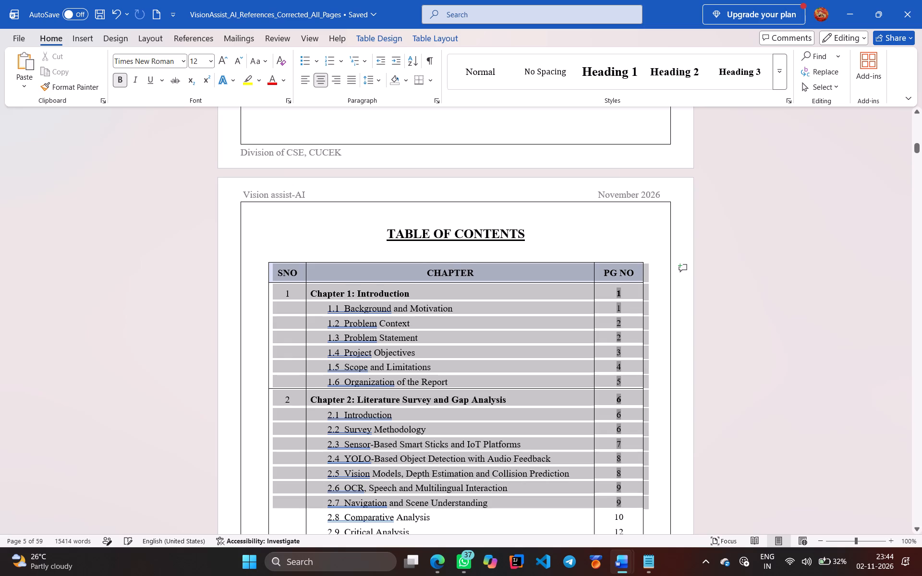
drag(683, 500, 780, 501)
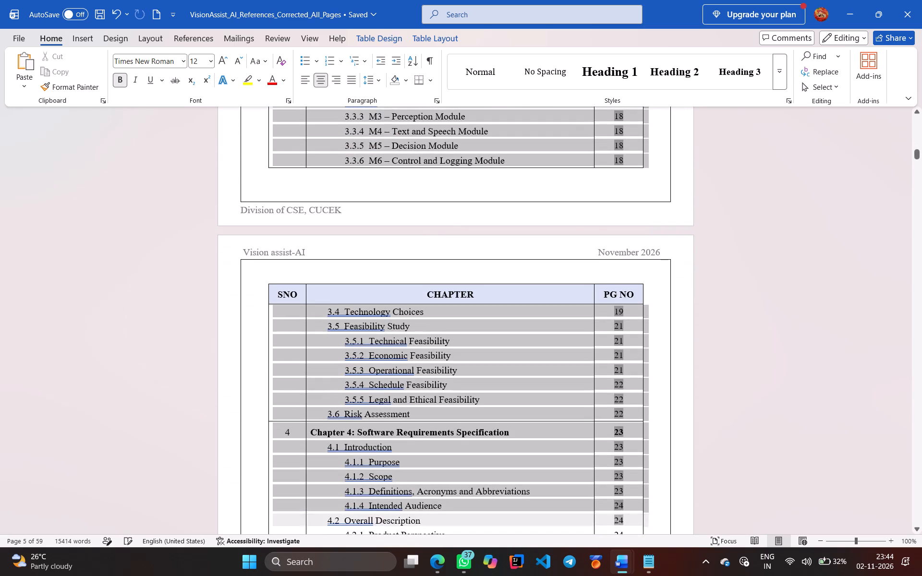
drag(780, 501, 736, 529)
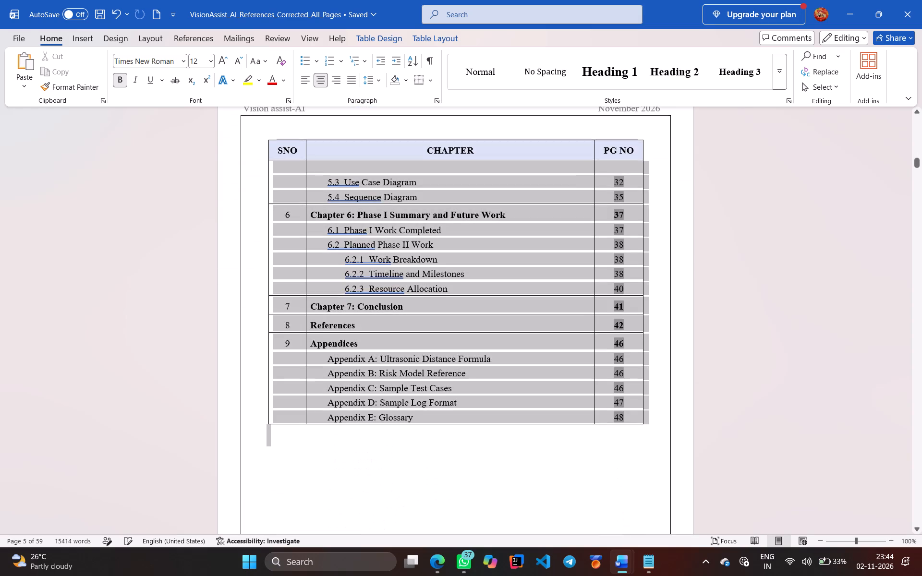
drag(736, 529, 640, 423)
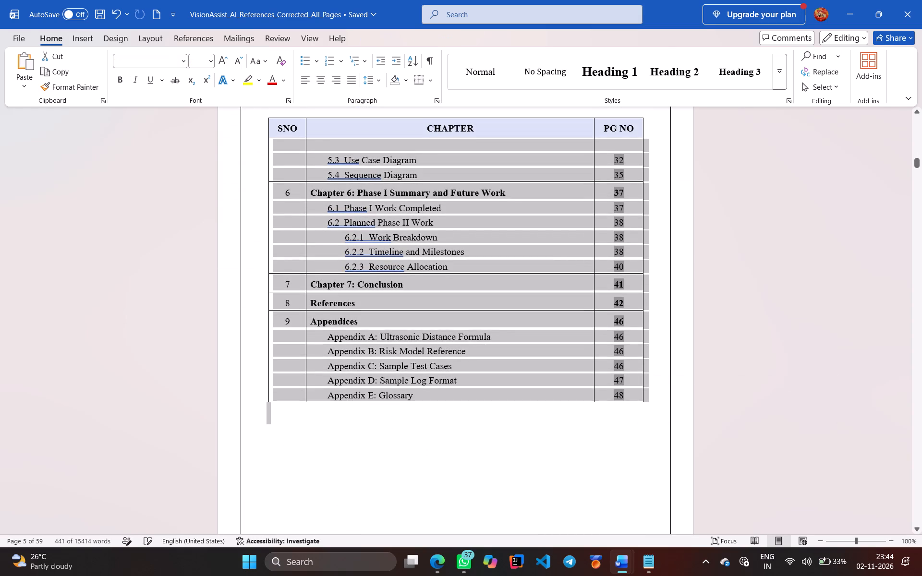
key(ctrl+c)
Switch to the other open copy of the report and cut the SNO and CHAPTER columns from its old contents table.
click(850, 12)
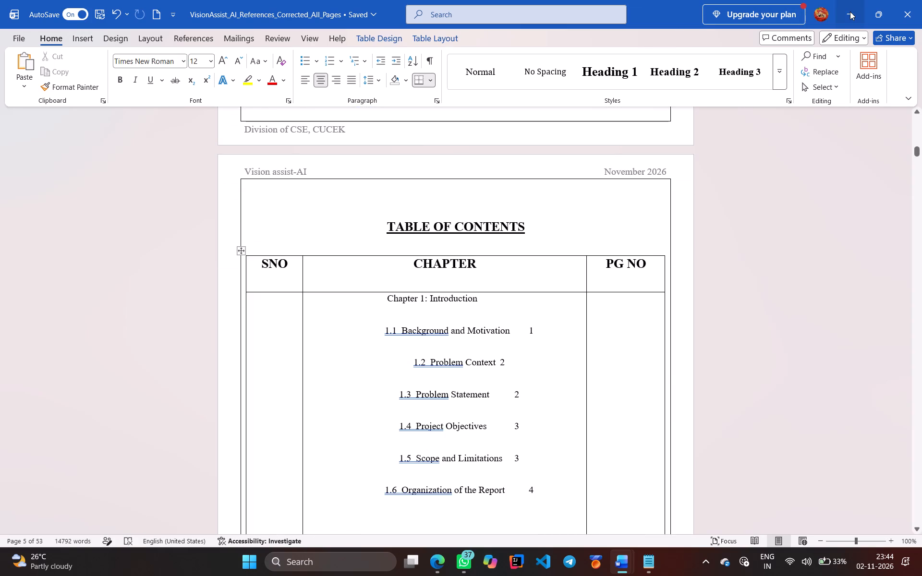
right_click(524, 272)
click(392, 311)
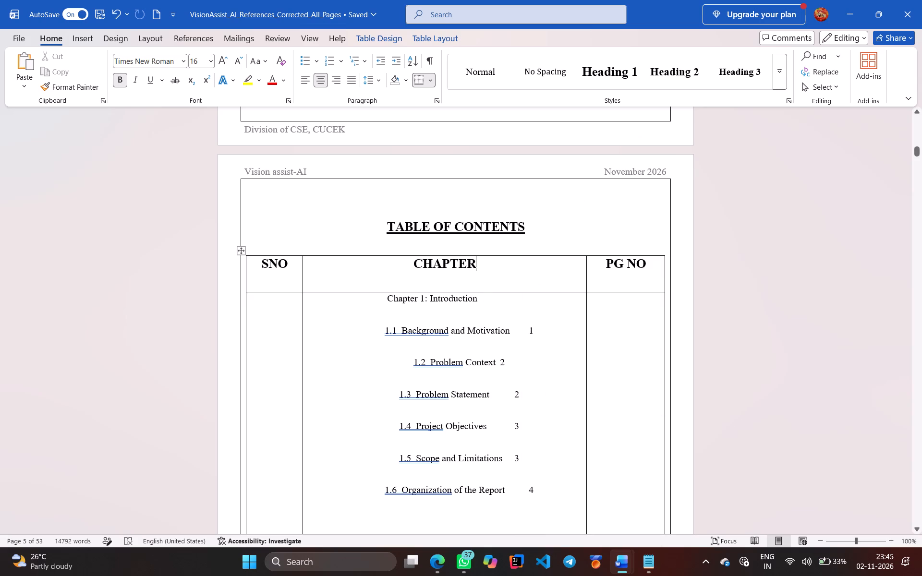
drag(259, 263, 462, 535)
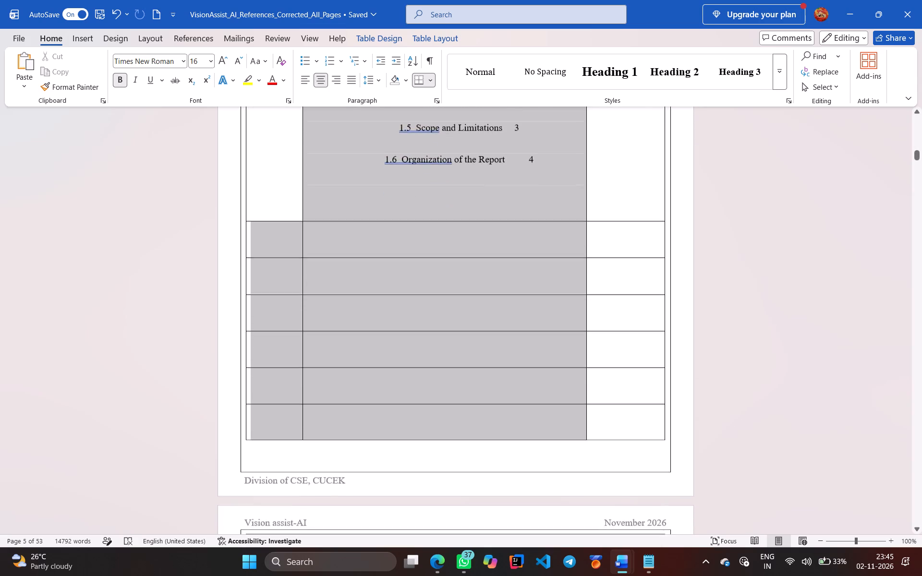
drag(462, 535, 520, 403)
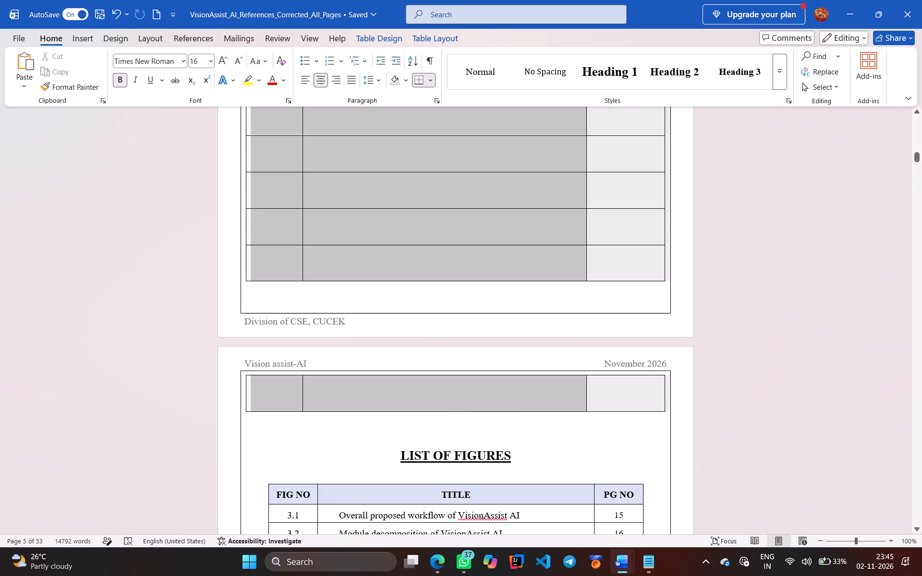
drag(520, 403, 521, 403)
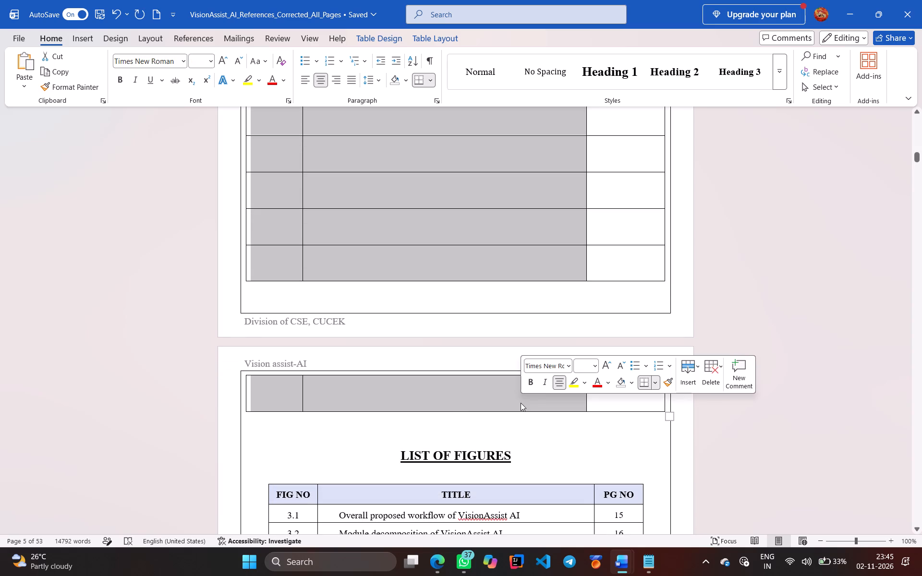
click(55, 51)
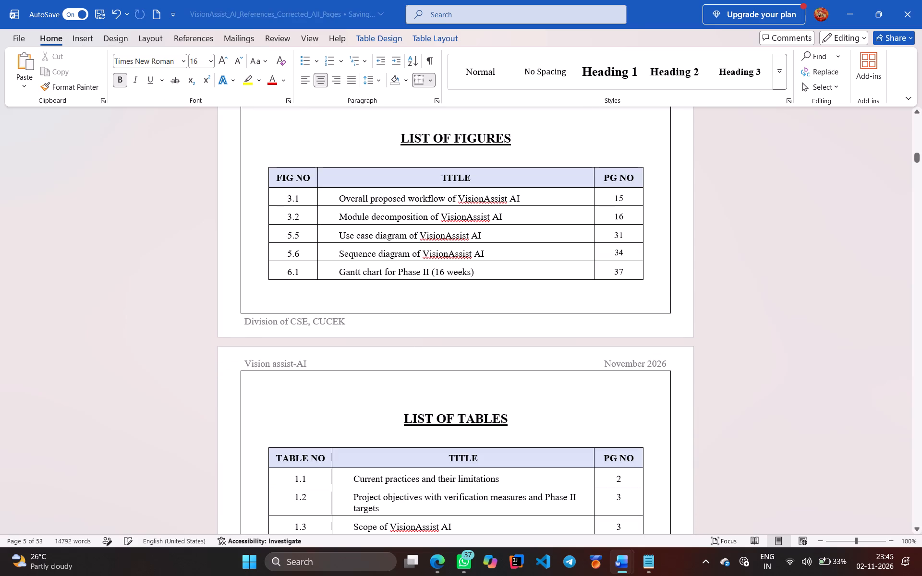
Cut the leftover PG NO column and the blank line above the LIST OF FIGURES heading.
scroll(350, 202, up, 1)
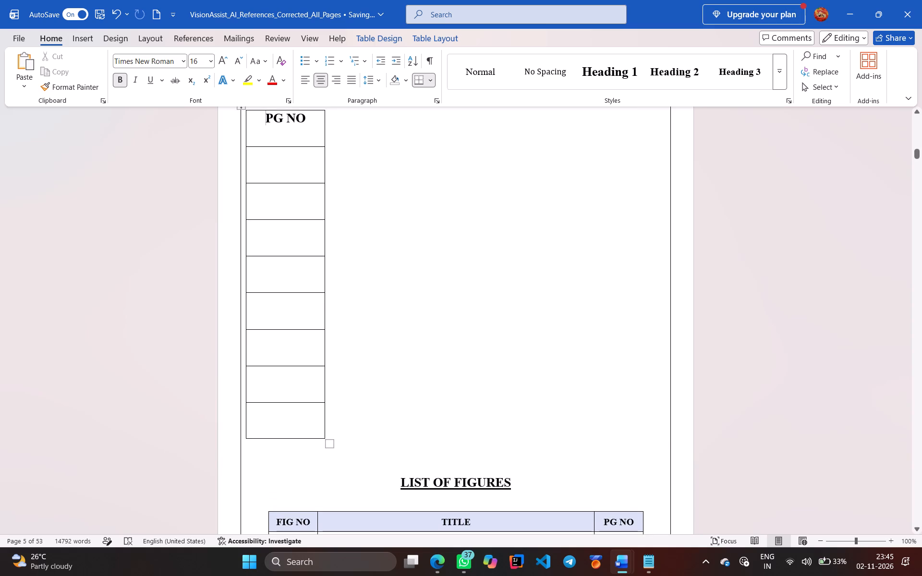
click(309, 300)
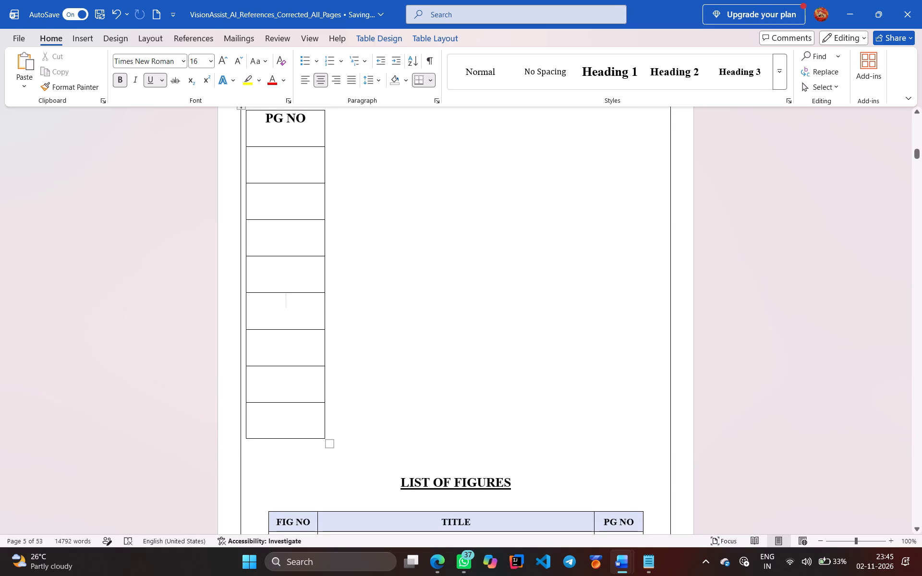
right_click(259, 117)
click(255, 120)
drag(265, 116, 349, 316)
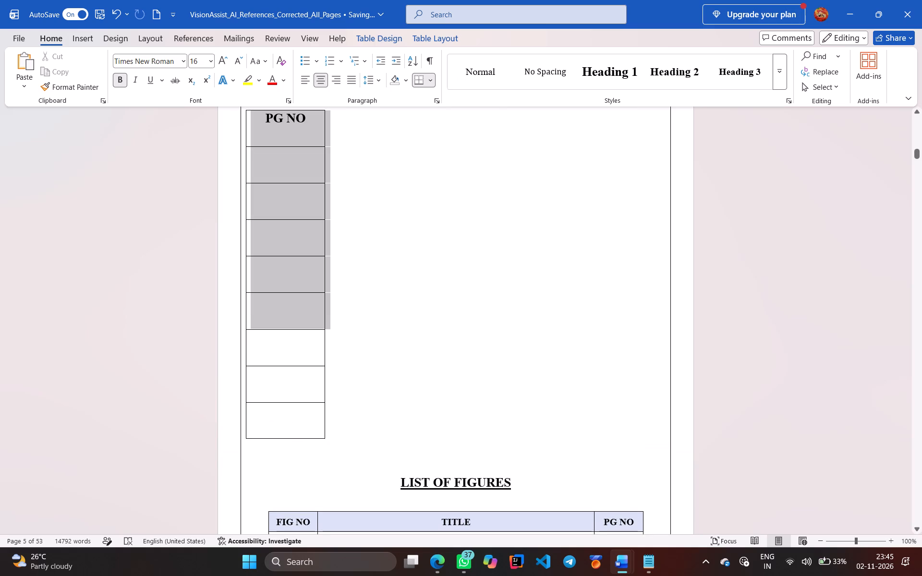
drag(349, 316, 337, 478)
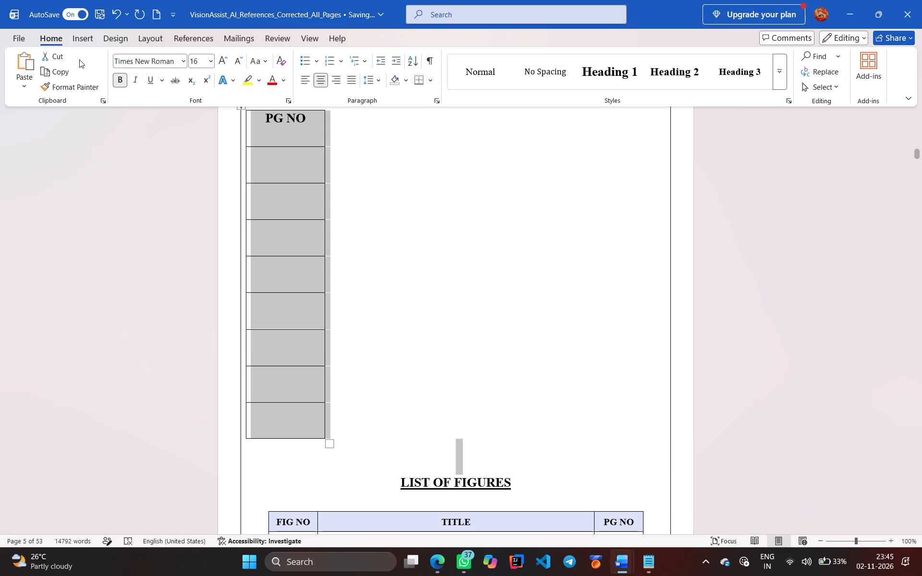
click(76, 59)
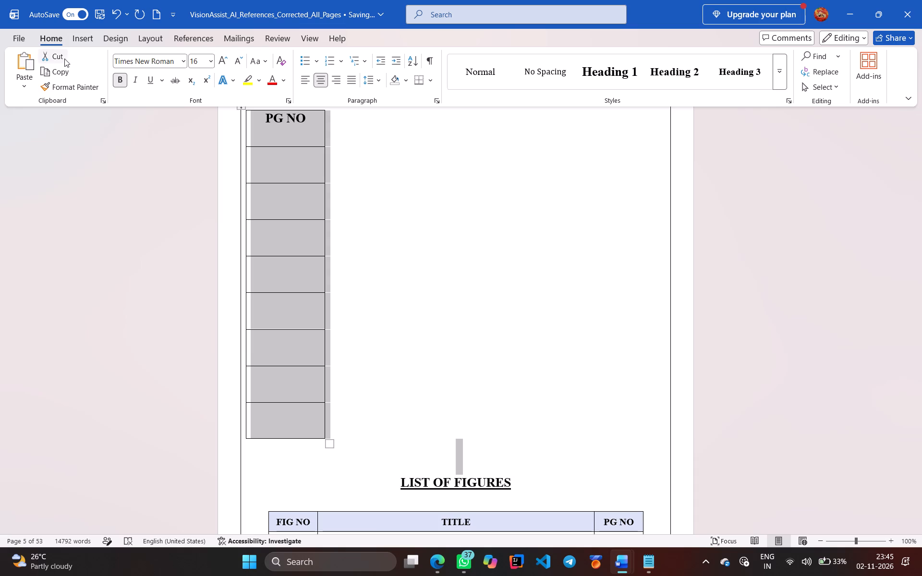
click(63, 58)
Insert an empty line between the TABLE OF CONTENTS heading and the LIST OF FIGURES heading.
scroll(325, 249, up, 1)
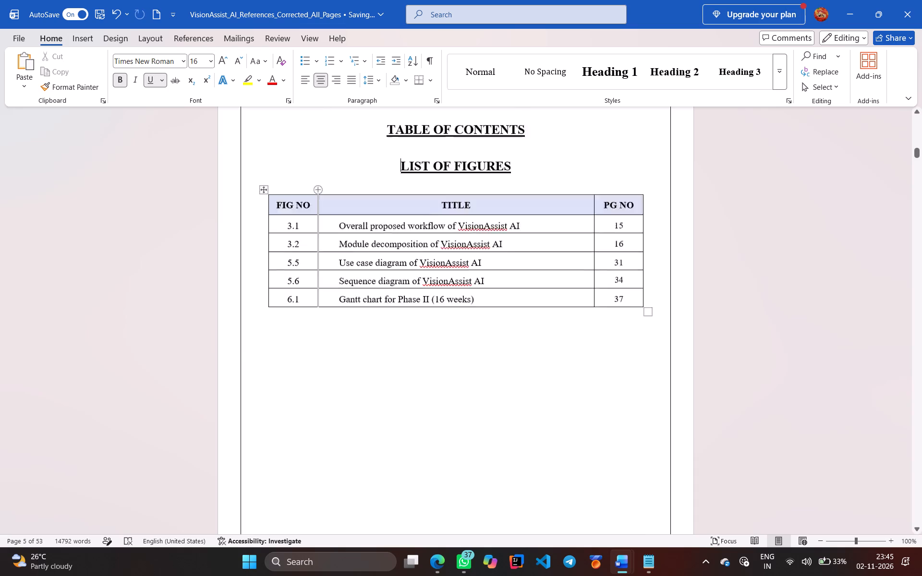
scroll(325, 249, up, 1)
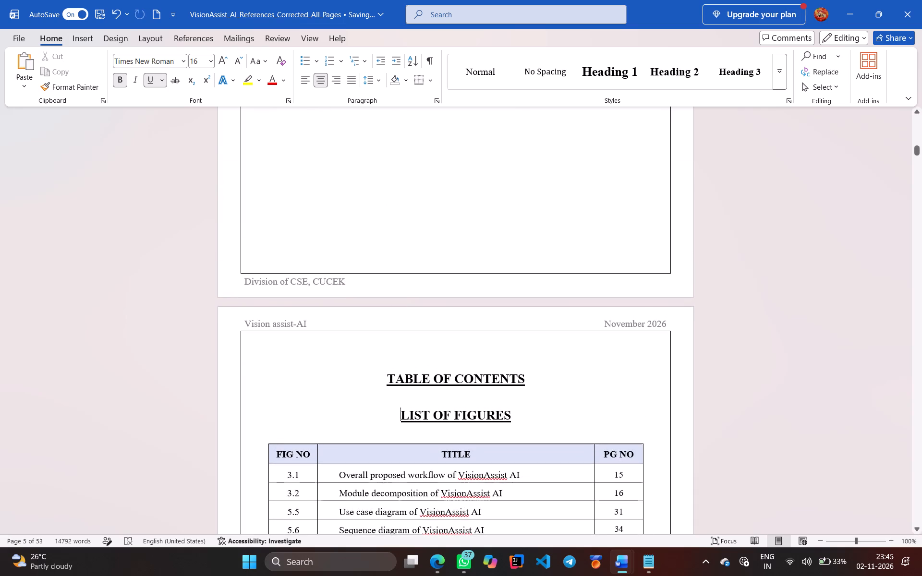
click(438, 396)
click(537, 387)
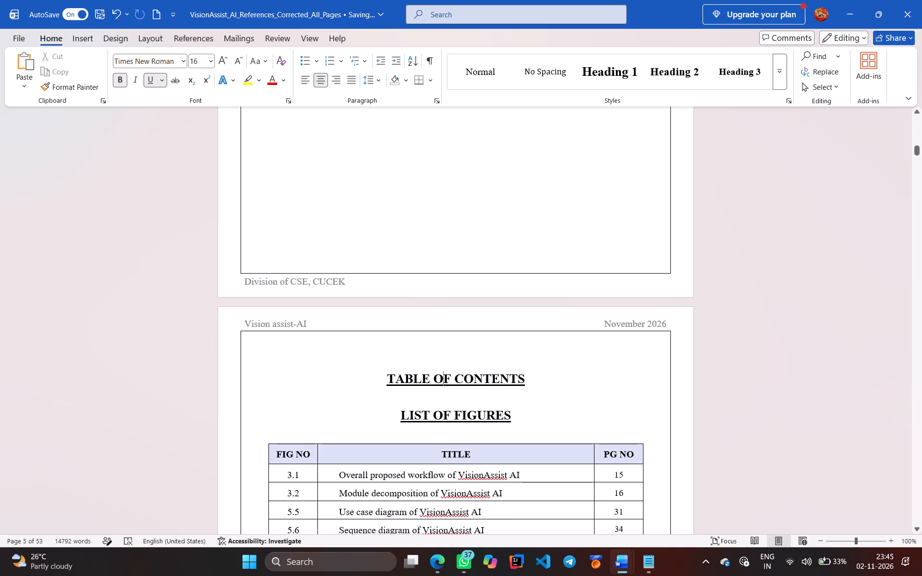
key(Return)
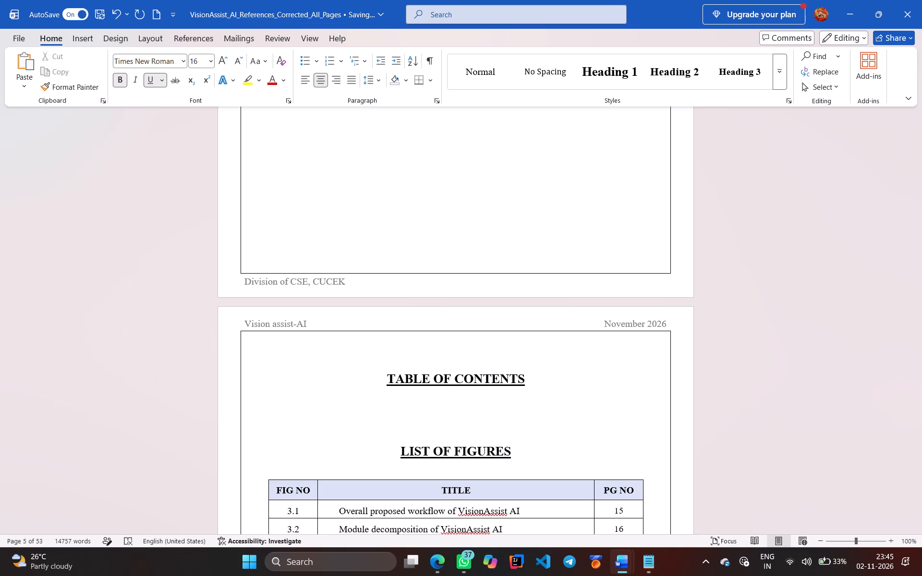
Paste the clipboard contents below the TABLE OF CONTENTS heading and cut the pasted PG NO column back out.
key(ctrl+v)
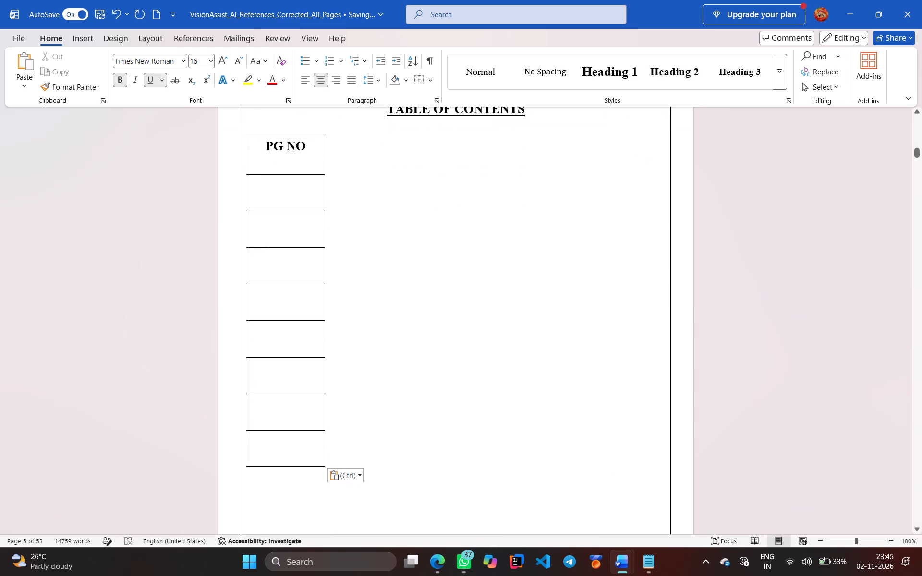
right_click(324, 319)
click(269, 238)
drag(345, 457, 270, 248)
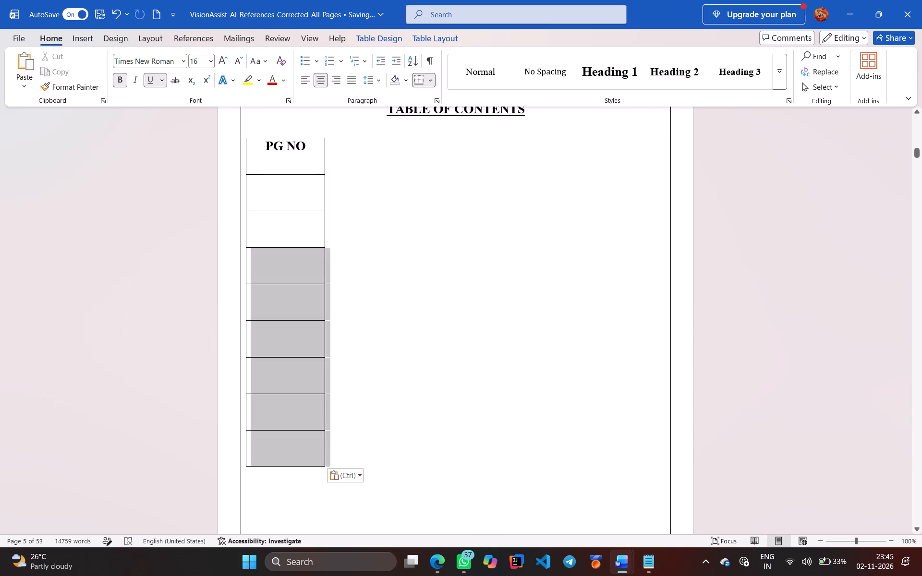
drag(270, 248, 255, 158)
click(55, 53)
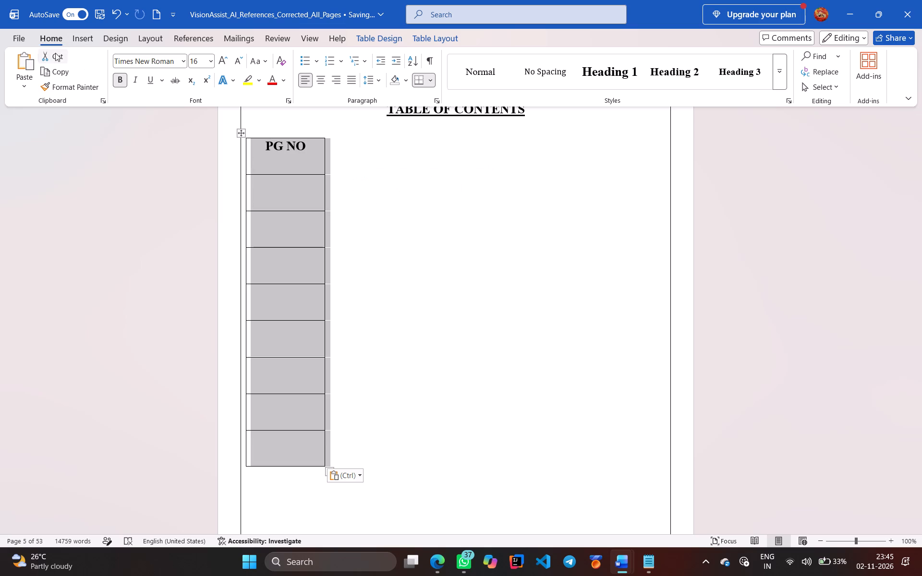
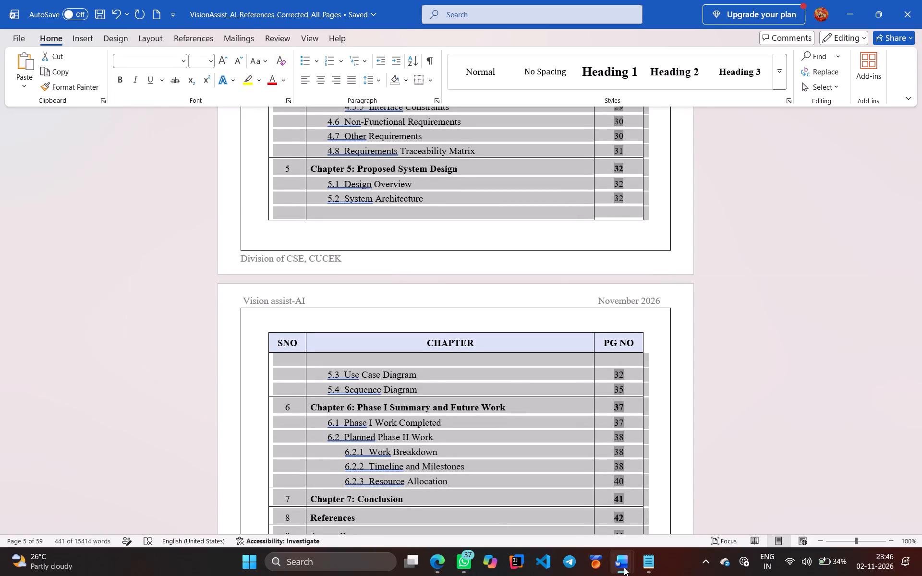
Switch to the other open copy of the report and paste the copied contents table below the TABLE OF CONTENTS heading.
click(559, 449)
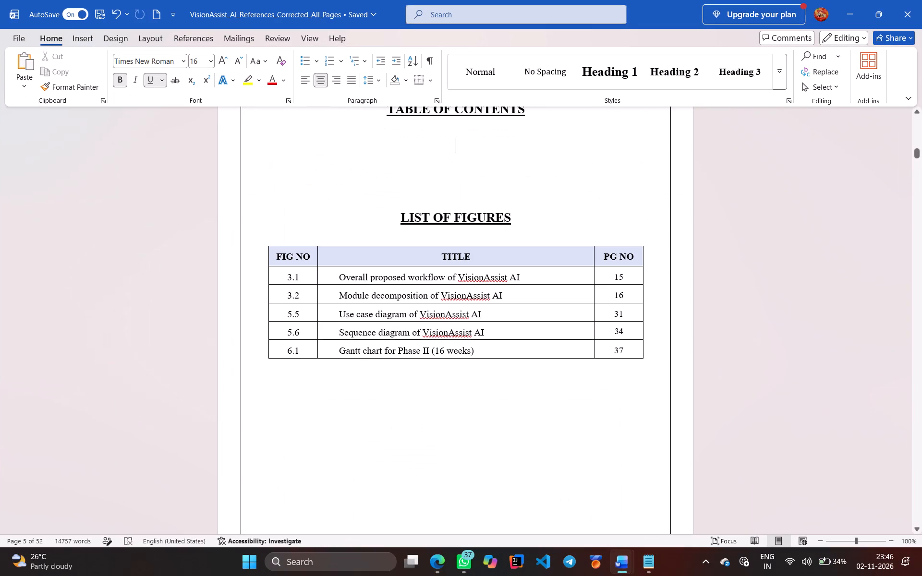
key(ctrl+v)
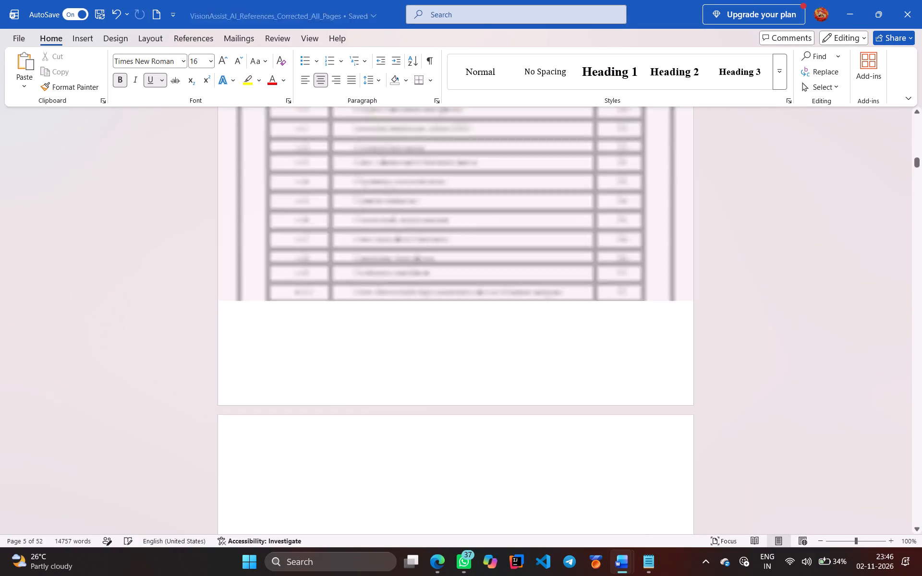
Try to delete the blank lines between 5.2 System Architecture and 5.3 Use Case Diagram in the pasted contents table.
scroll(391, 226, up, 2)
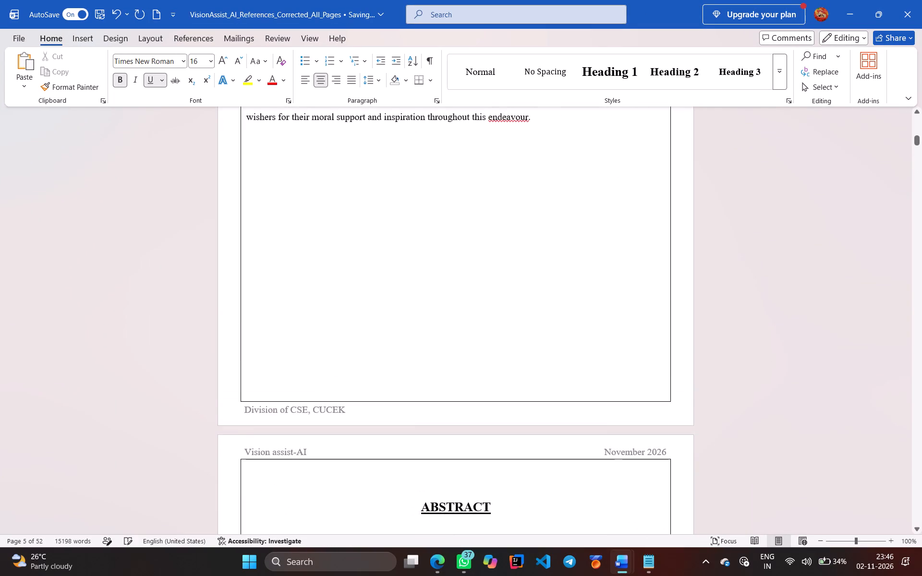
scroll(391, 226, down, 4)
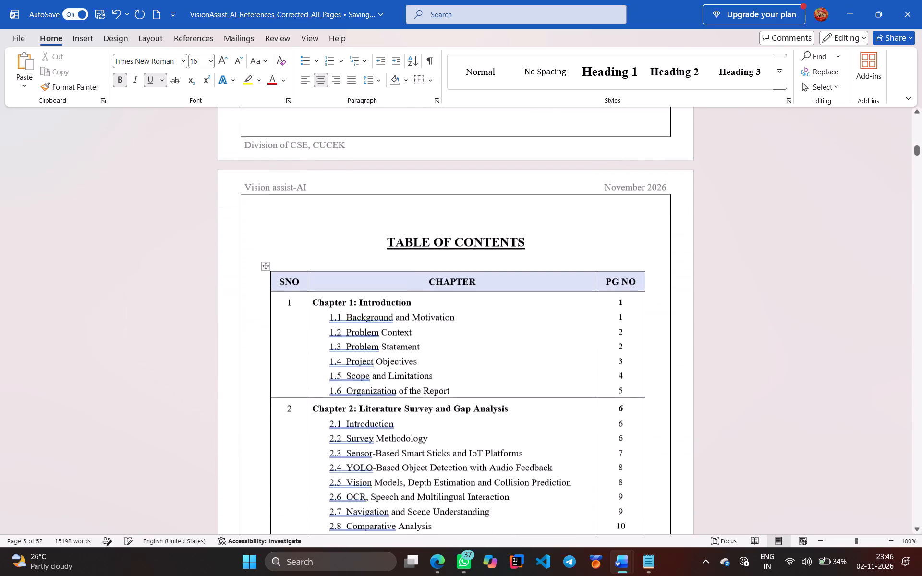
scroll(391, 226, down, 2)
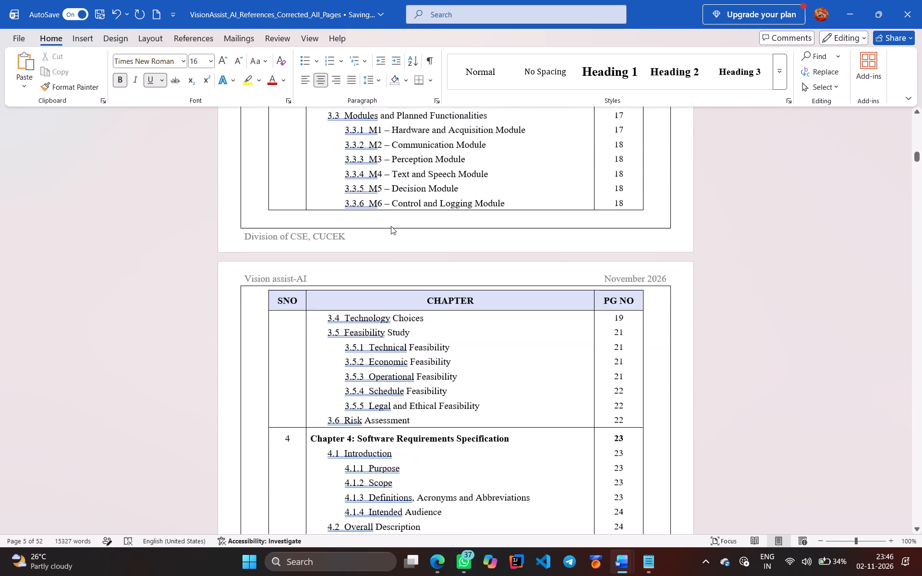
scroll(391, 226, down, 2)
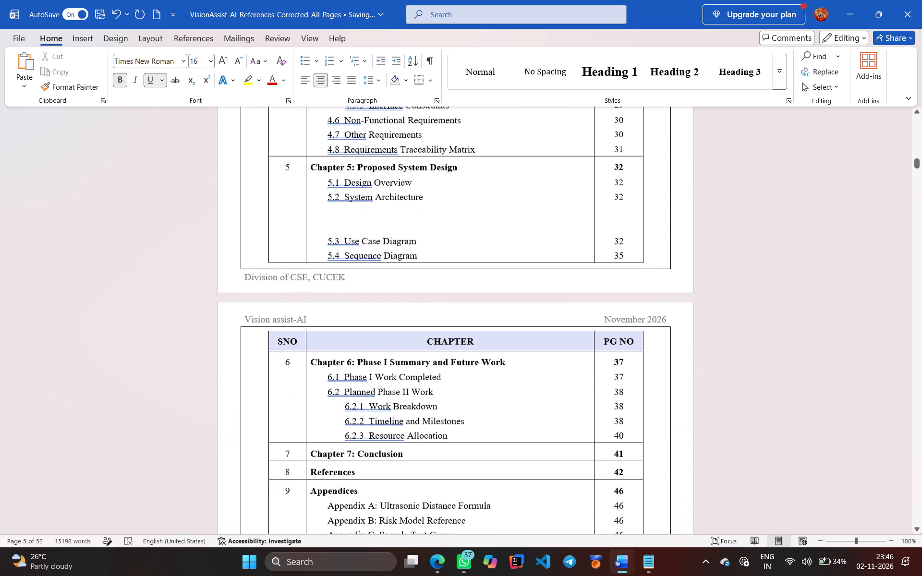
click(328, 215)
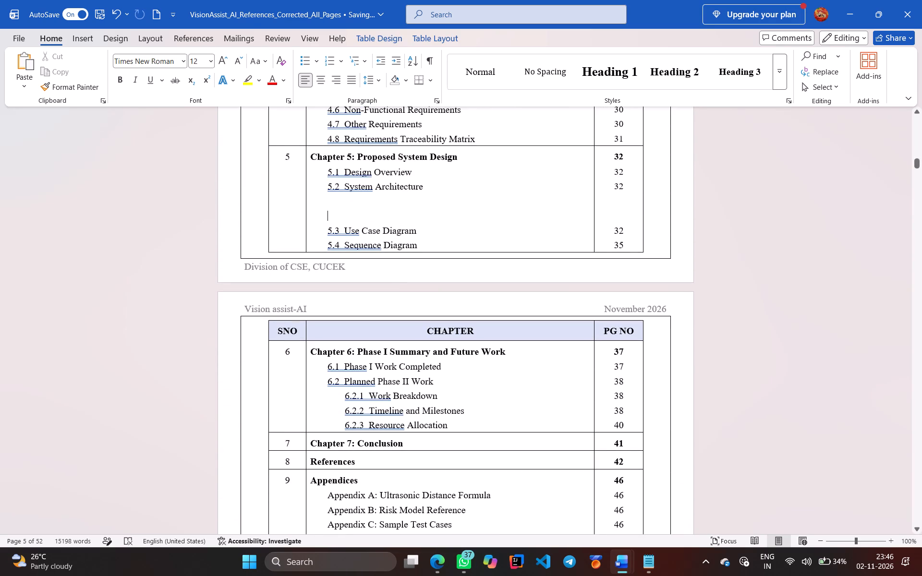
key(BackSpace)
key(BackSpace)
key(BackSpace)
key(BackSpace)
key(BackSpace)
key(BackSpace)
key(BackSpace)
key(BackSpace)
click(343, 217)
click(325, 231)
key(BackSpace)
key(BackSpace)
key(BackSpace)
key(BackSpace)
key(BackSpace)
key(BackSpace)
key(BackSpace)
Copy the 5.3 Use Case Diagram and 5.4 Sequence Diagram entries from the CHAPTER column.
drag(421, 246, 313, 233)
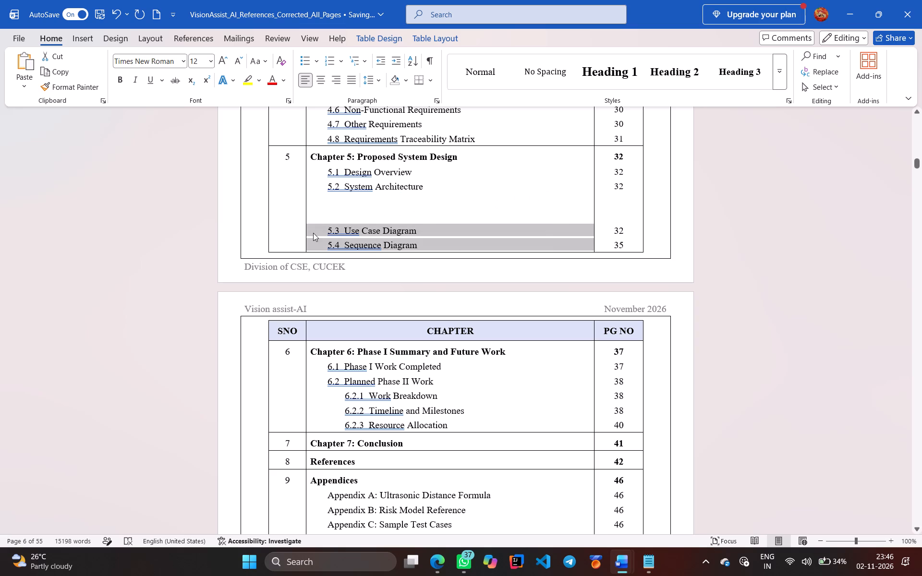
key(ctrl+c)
Delete the two entire empty table rows between 5.2 System Architecture and 5.3 Use Case Diagram.
click(342, 200)
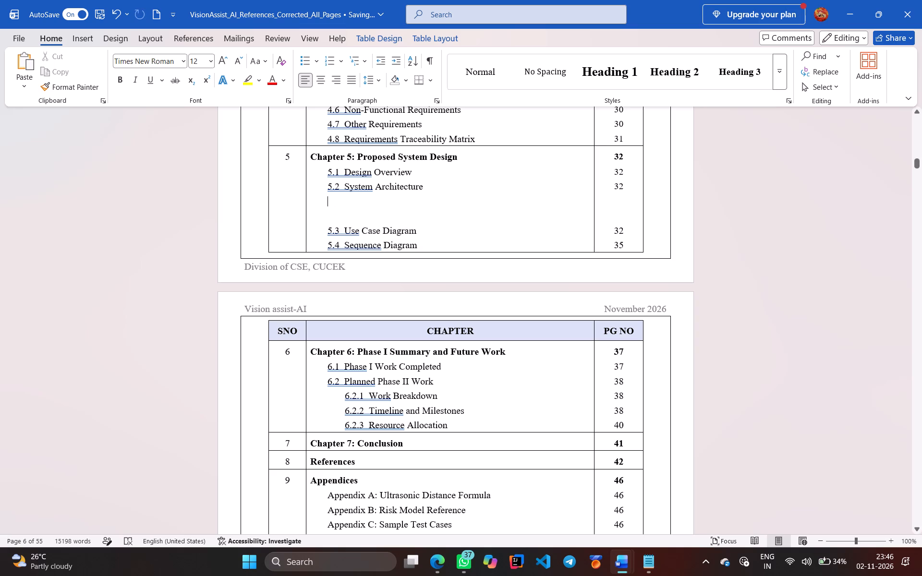
drag(444, 222, 354, 201)
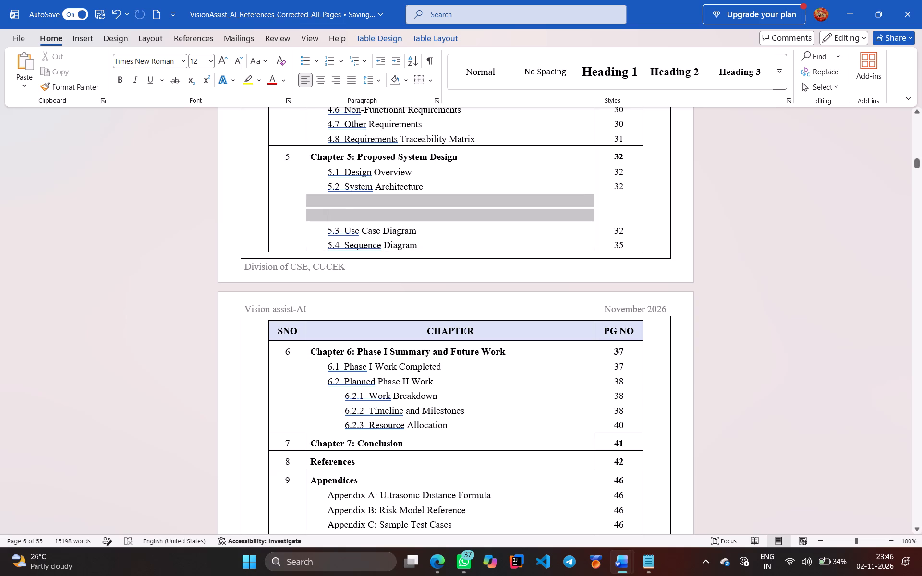
drag(354, 201, 346, 203)
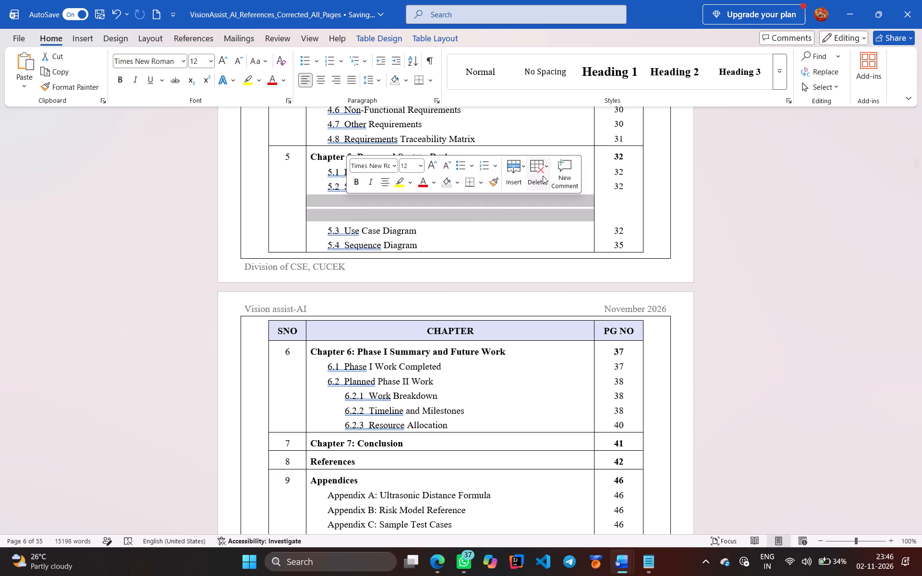
click(544, 170)
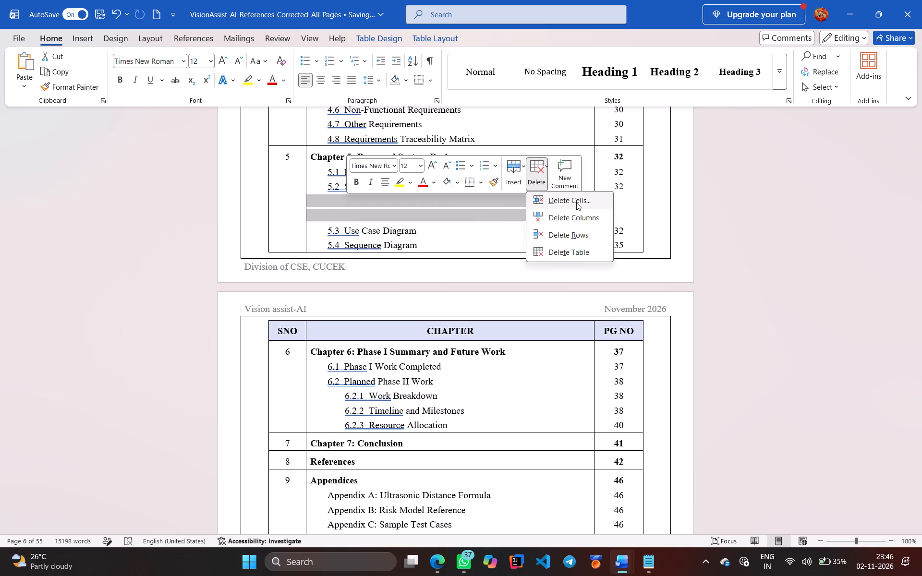
click(576, 202)
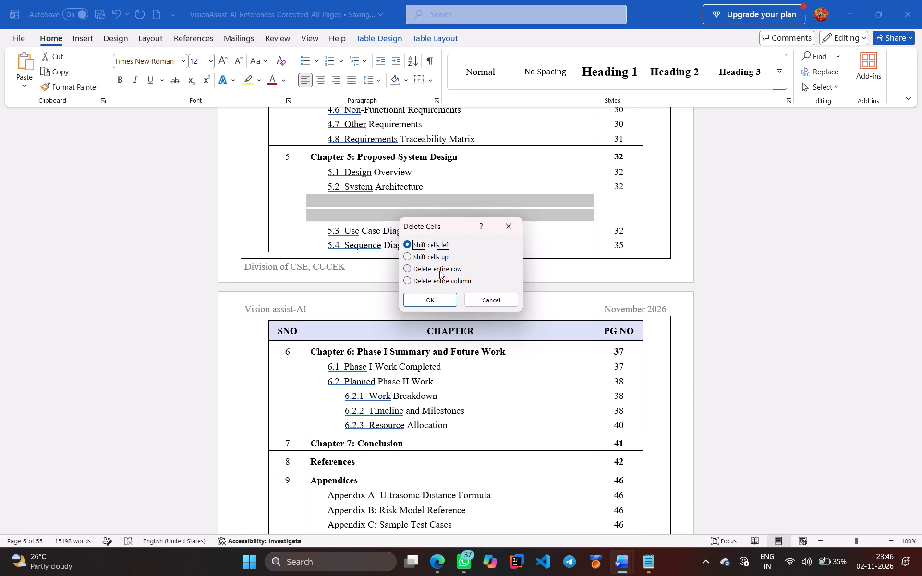
click(439, 271)
click(428, 297)
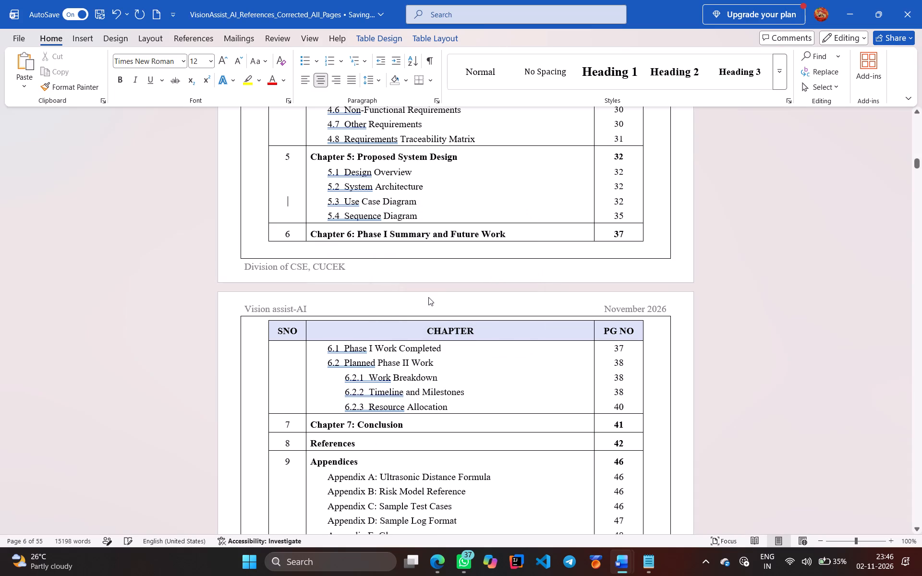
Save a copy of the report as a Word Document in the Downloads folder, keeping its file name.
scroll(548, 330, down, 1)
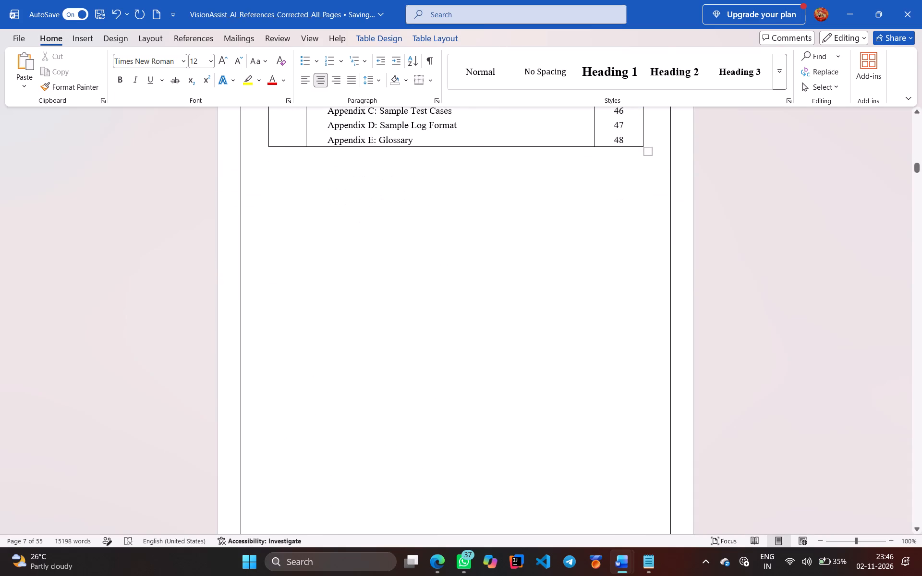
scroll(548, 330, right, 1)
scroll(548, 330, down, 1)
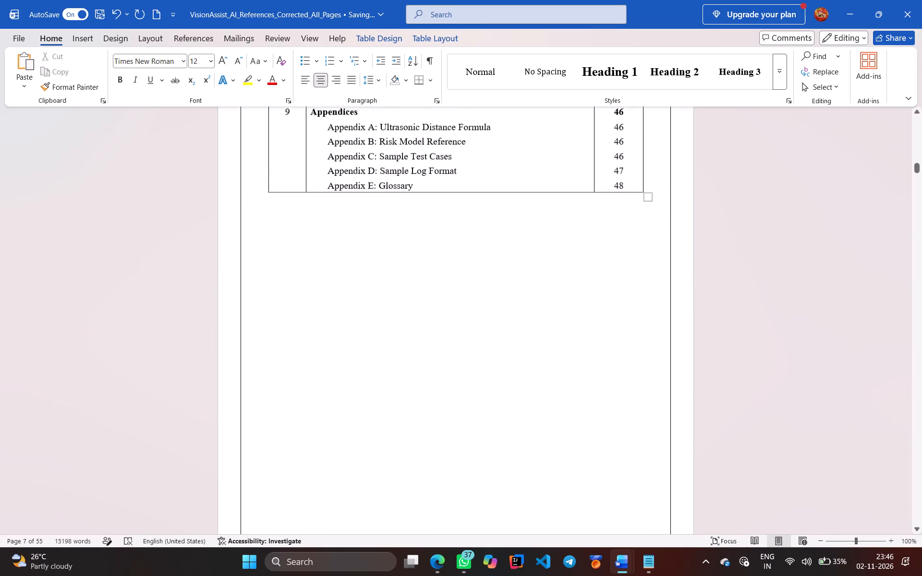
scroll(548, 330, down, 2)
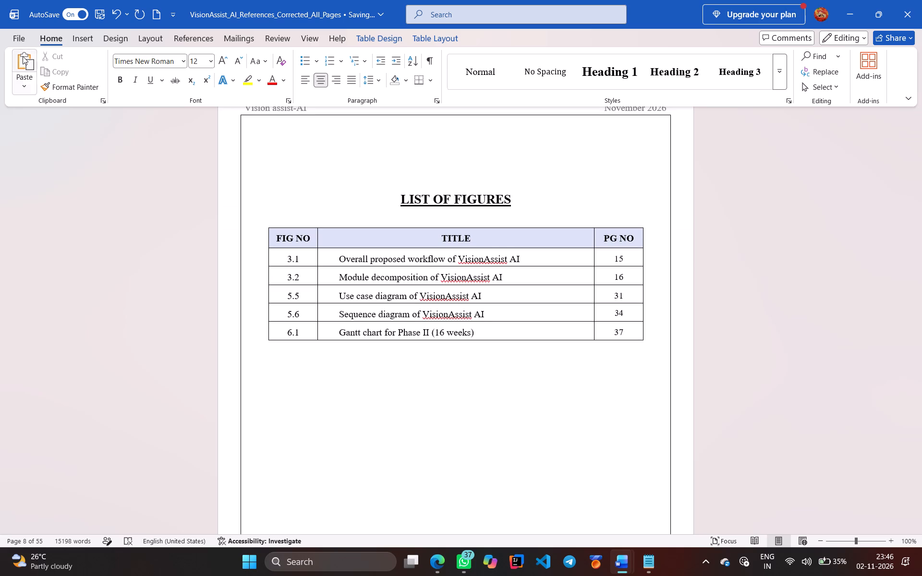
click(23, 42)
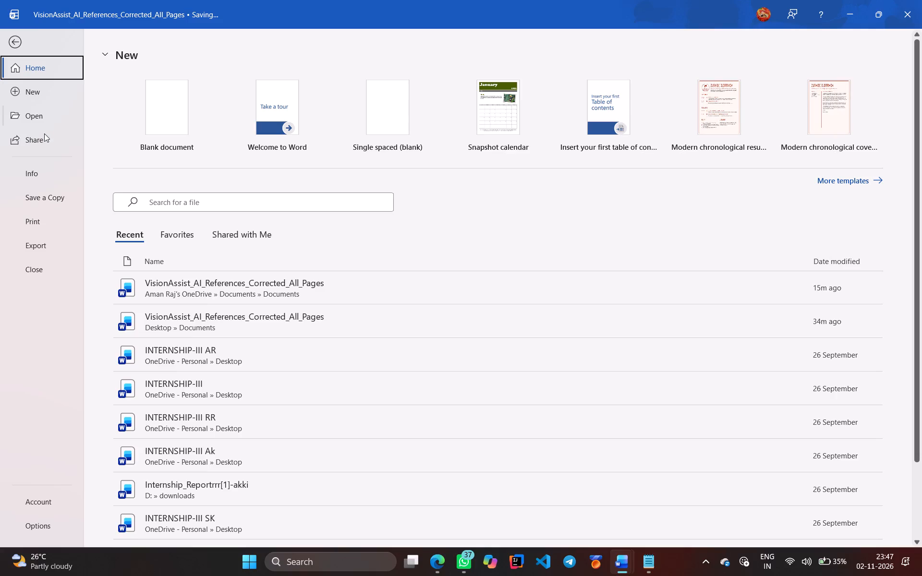
click(37, 196)
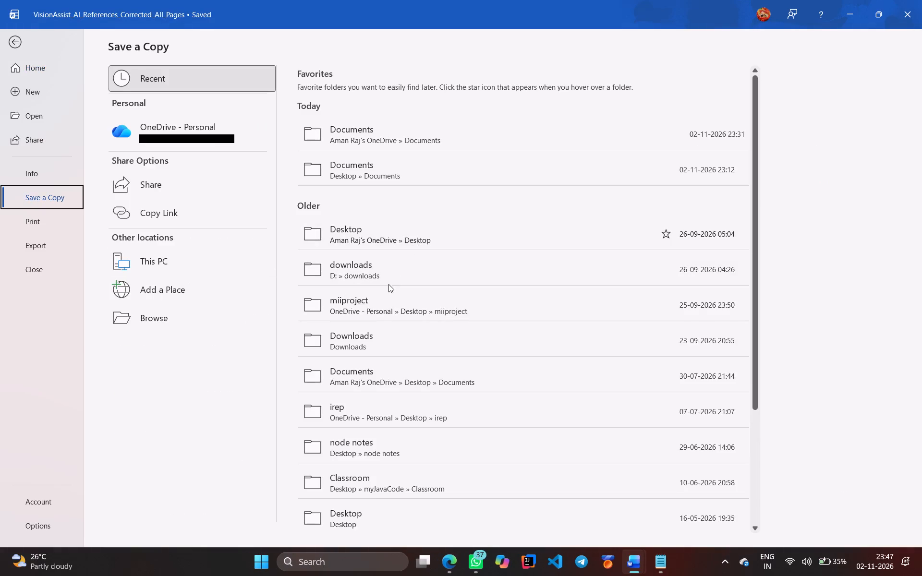
double_click(382, 328)
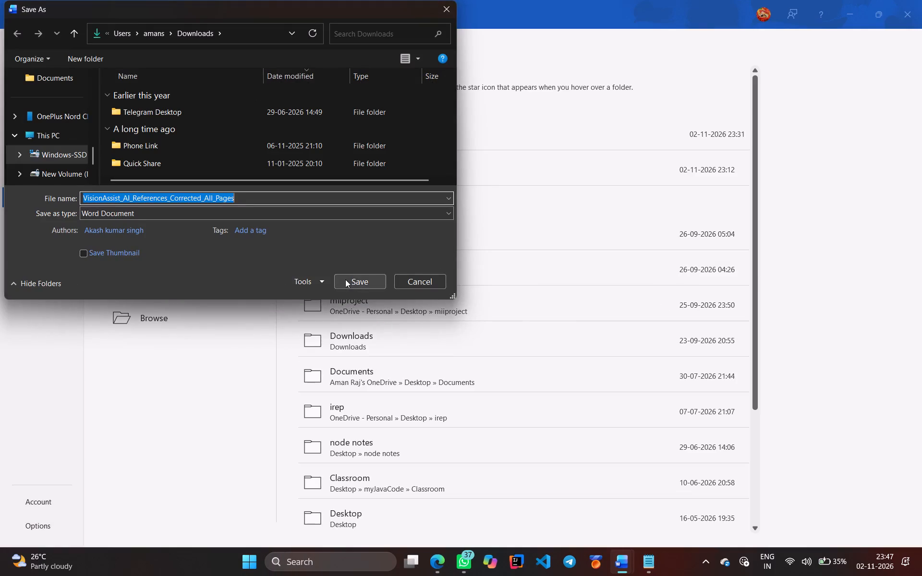
click(345, 279)
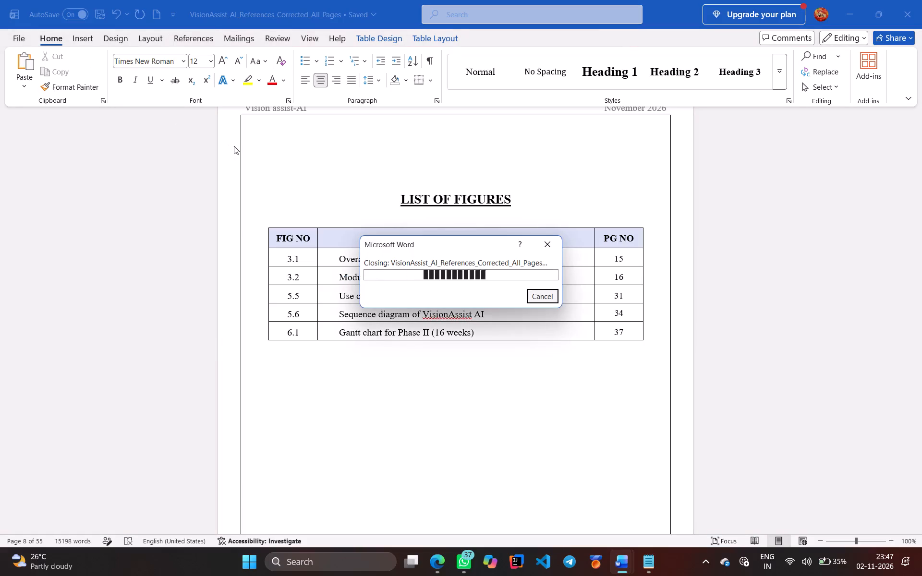
Save the report as a PDF on the Desktop under the same name, replacing the existing PDF file.
click(20, 33)
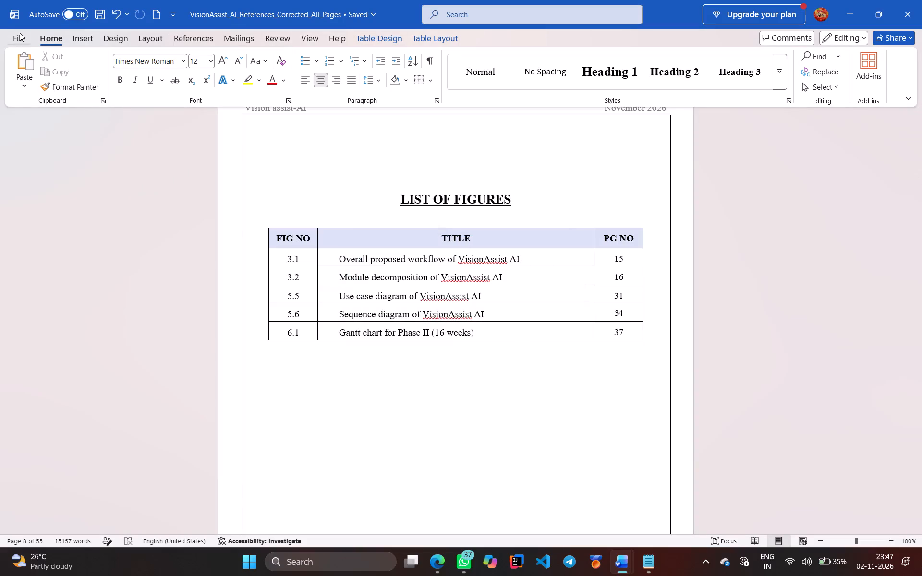
click(37, 223)
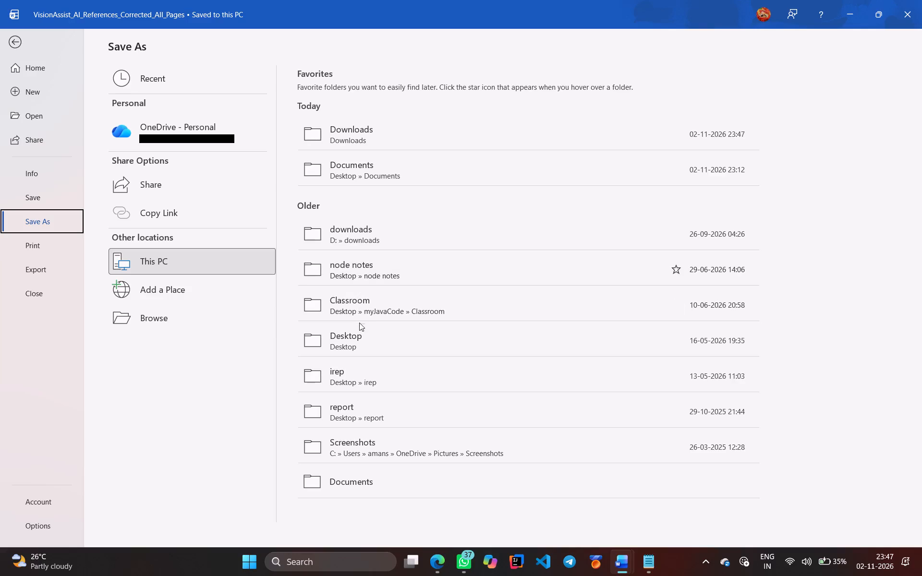
double_click(356, 336)
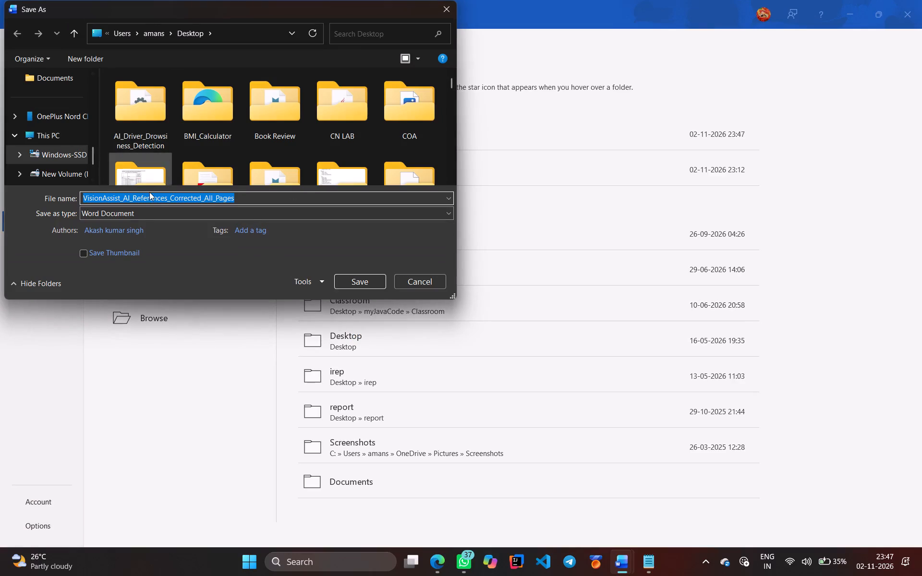
click(138, 212)
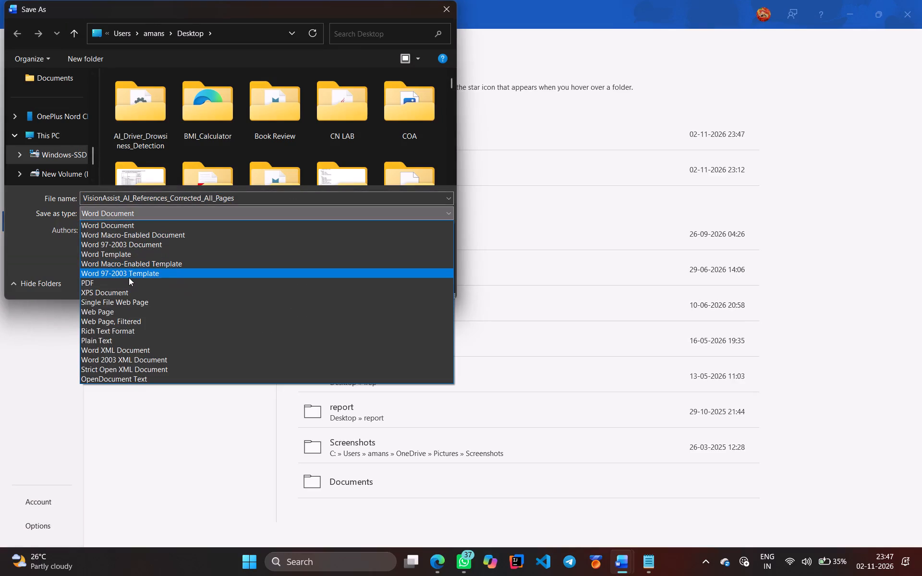
click(129, 281)
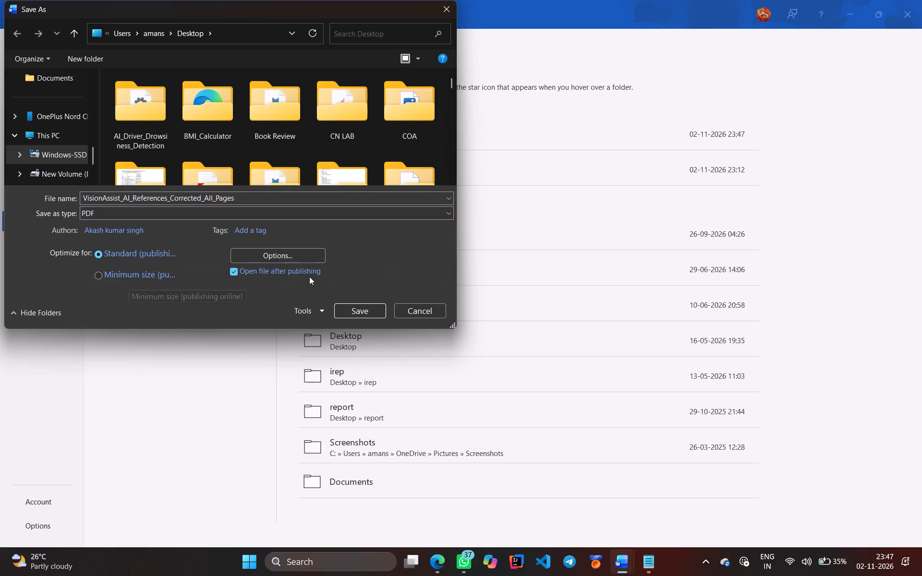
click(358, 311)
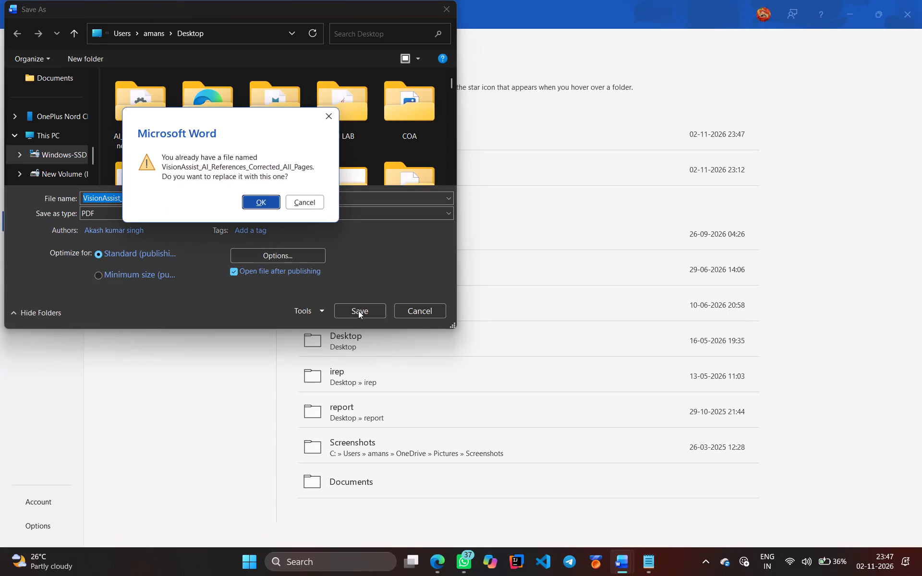
click(270, 199)
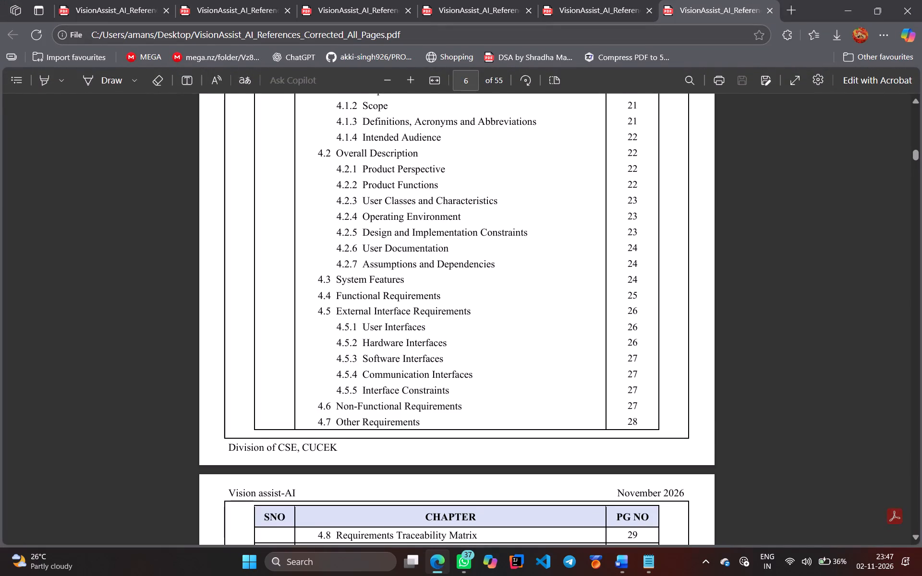
Review the contents table and the List of Figures in the exported Desktop PDF, checking chapter entries and page numbers.
scroll(423, 259, up, 7)
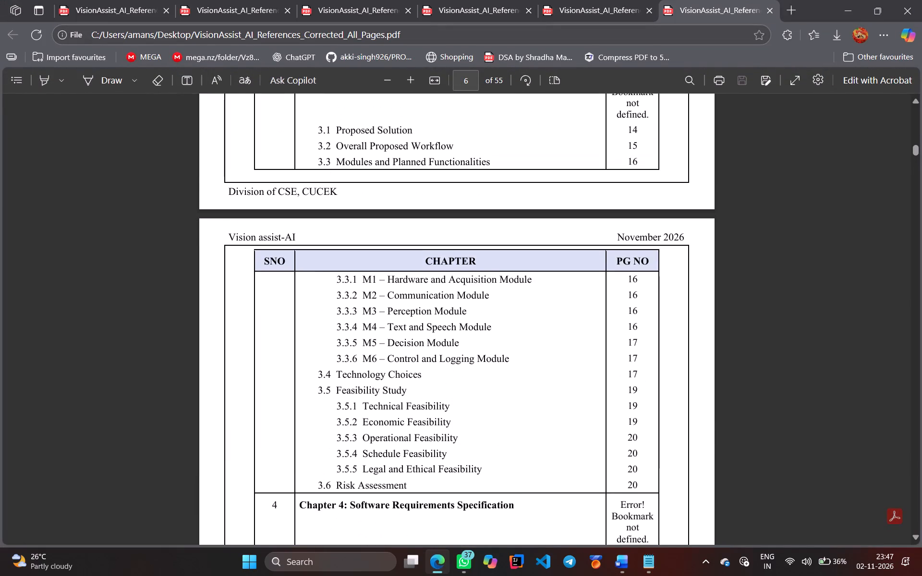
scroll(423, 259, down, 6)
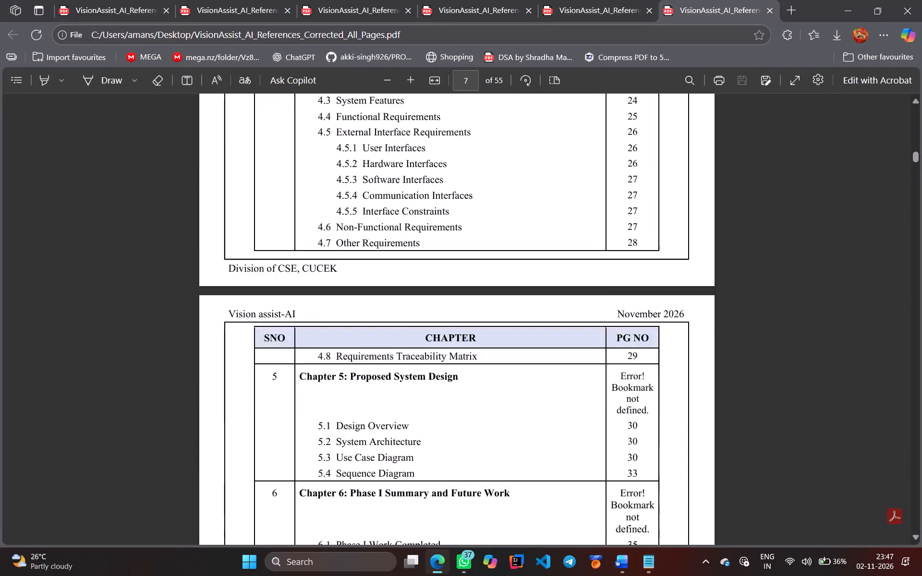
scroll(423, 259, down, 5)
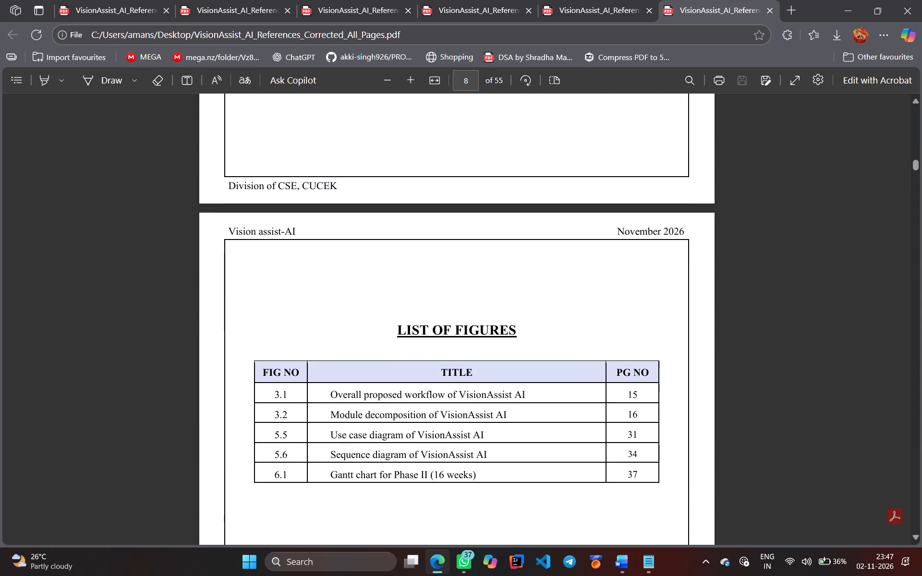
scroll(423, 259, down, 1)
scroll(423, 259, up, 6)
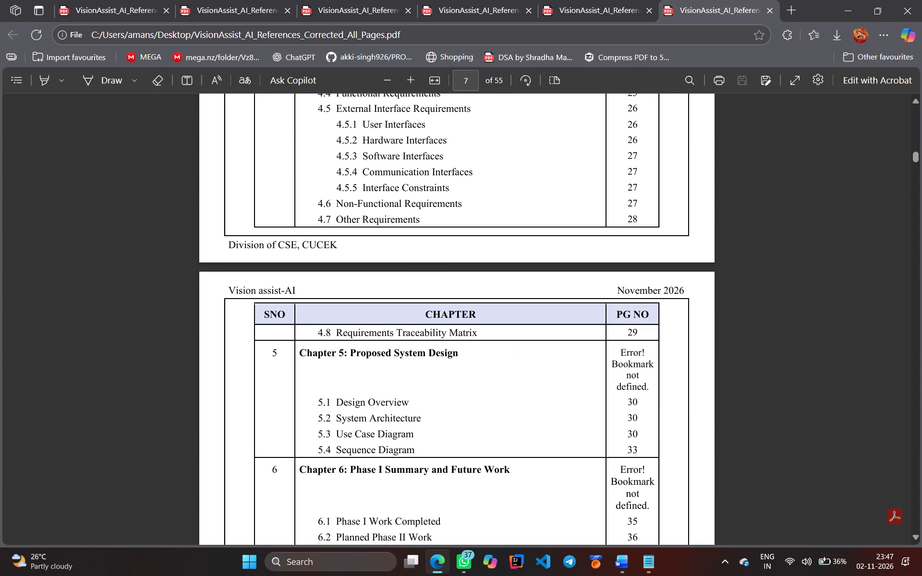
scroll(423, 259, up, 1)
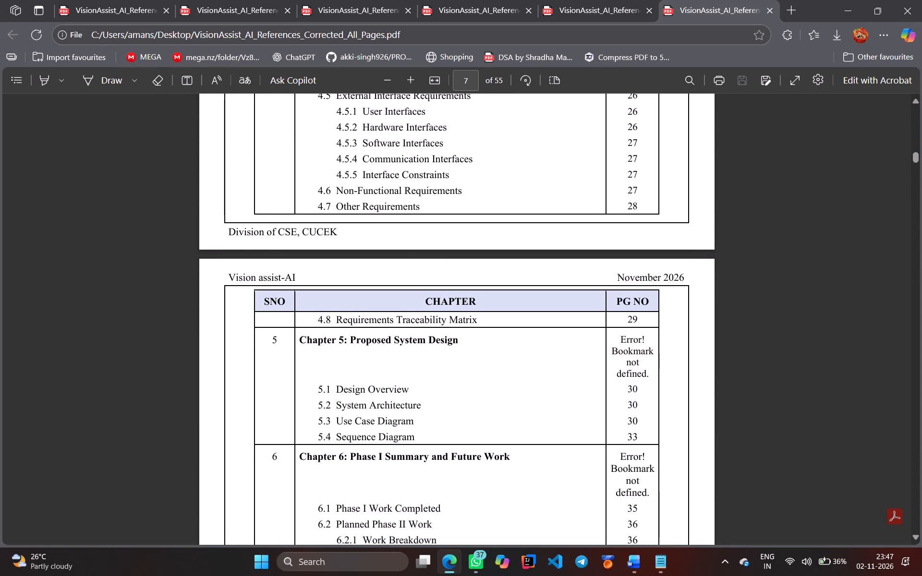
scroll(423, 259, up, 1)
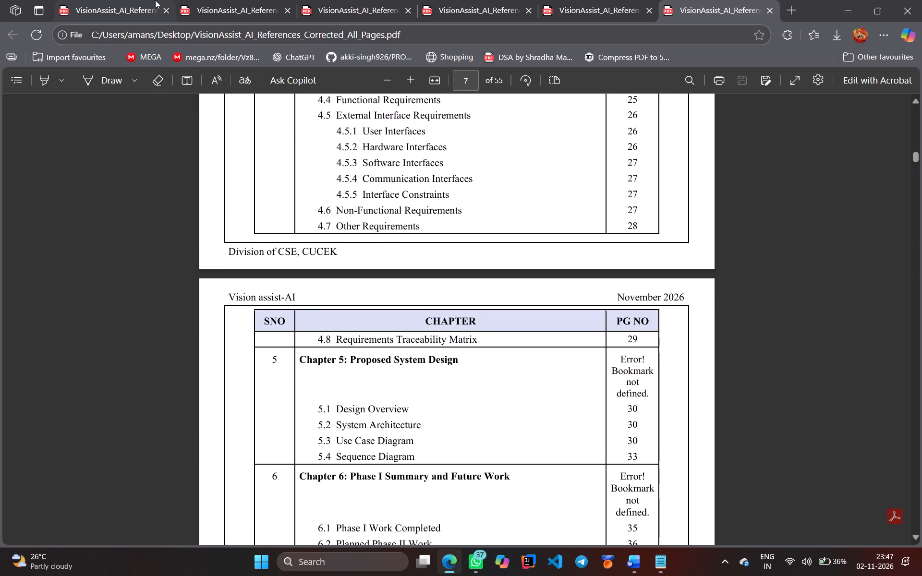
Examine the contents table in the Downloads copy of the PDF for comparison, and switch to the previously opened report PDF.
click(571, 0)
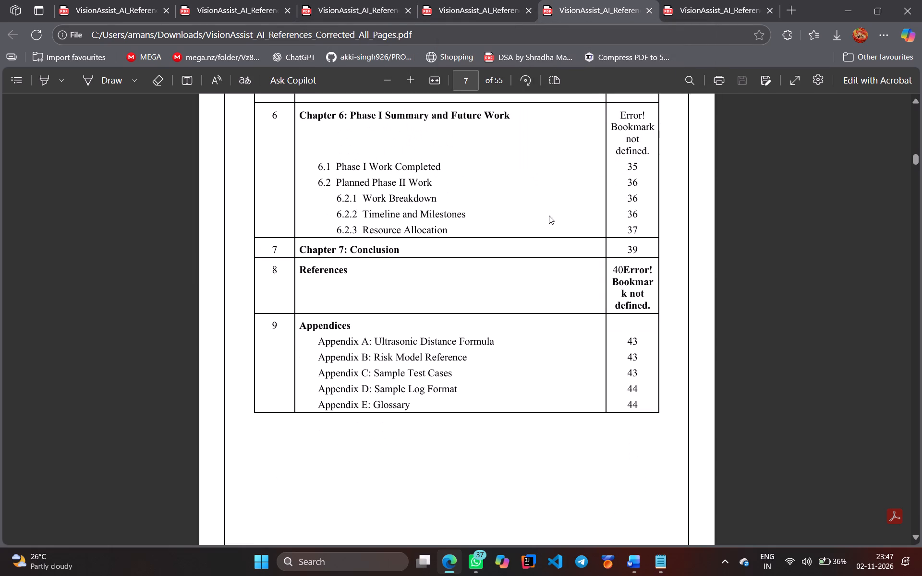
scroll(547, 226, down, 4)
scroll(547, 226, up, 12)
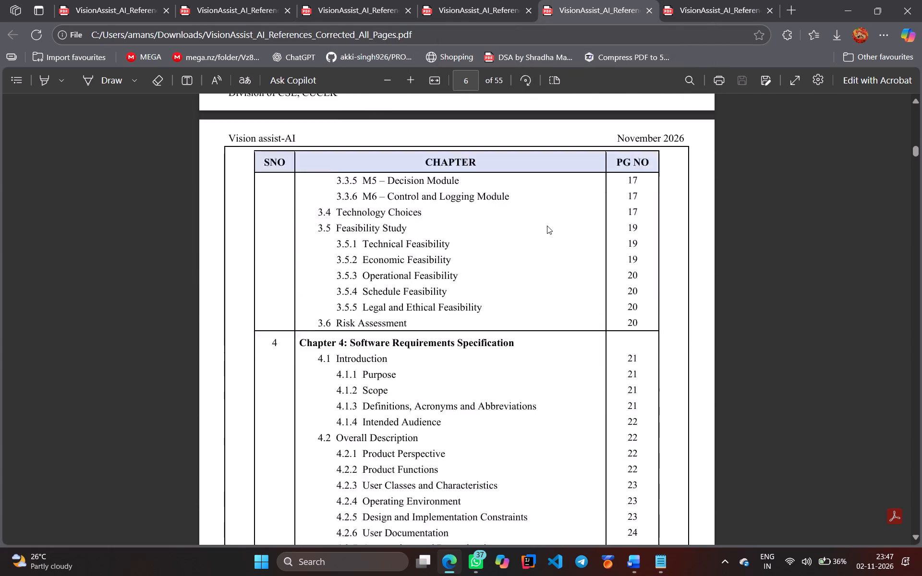
scroll(547, 226, up, 9)
click(479, 0)
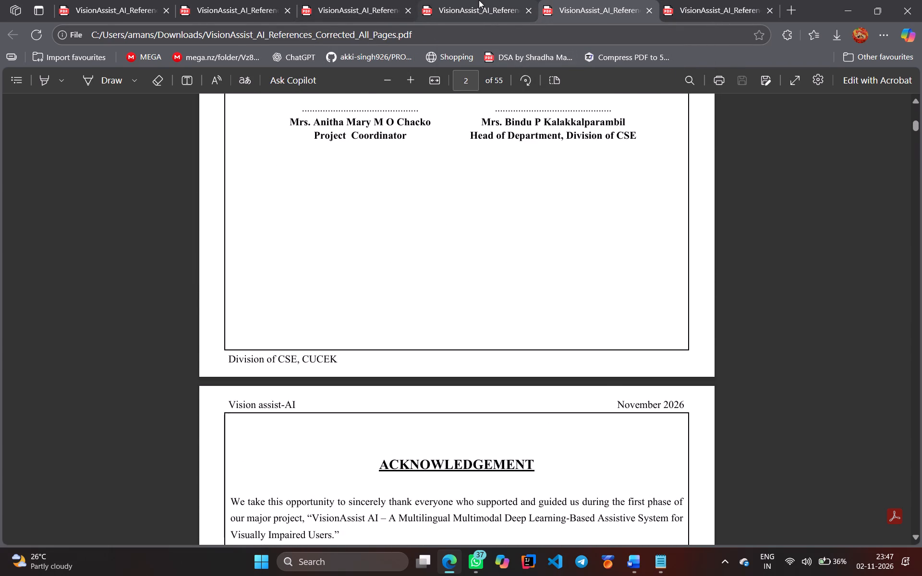
Compare the table of contents pages across the other open Downloads and Desktop PDF versions of the VisionAssist report.
scroll(467, 320, up, 6)
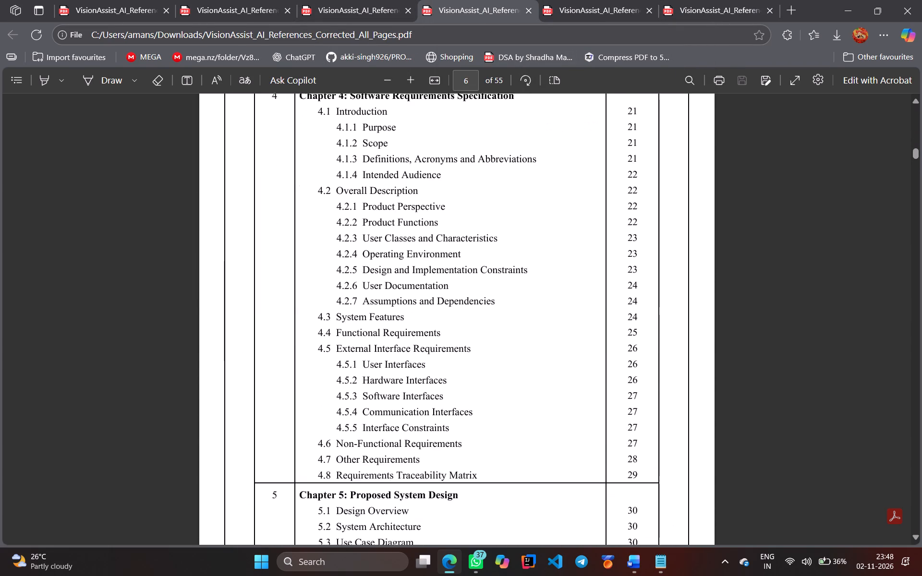
scroll(467, 320, up, 8)
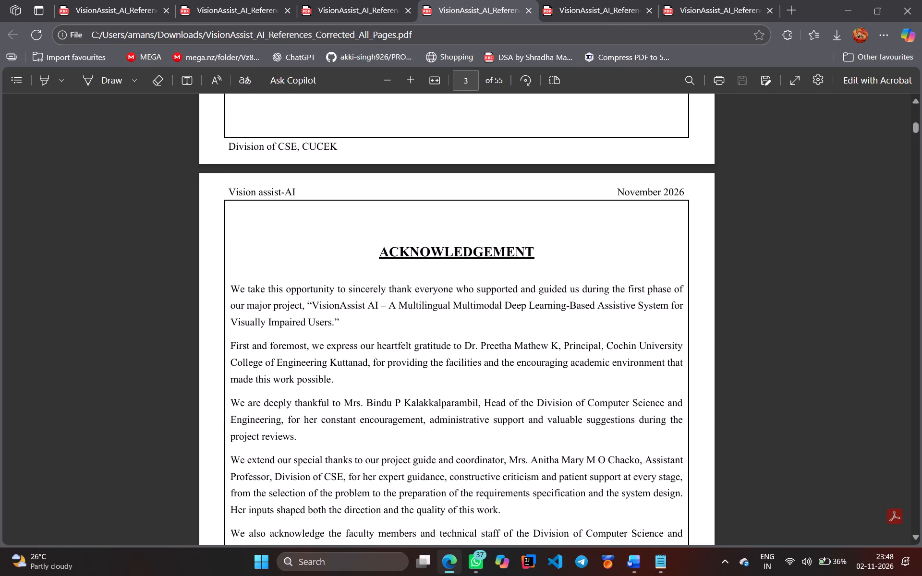
scroll(467, 320, up, 7)
click(352, 0)
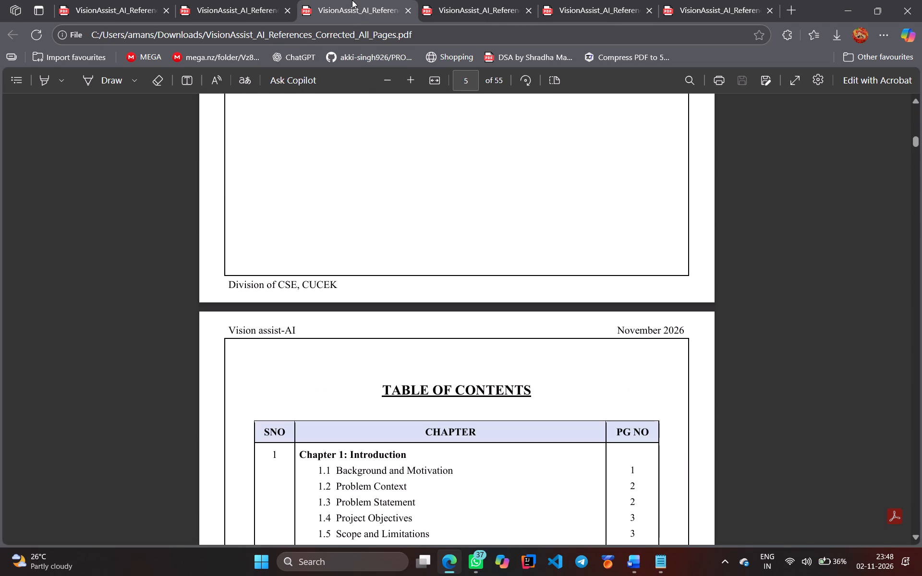
scroll(421, 395, up, 8)
click(266, 7)
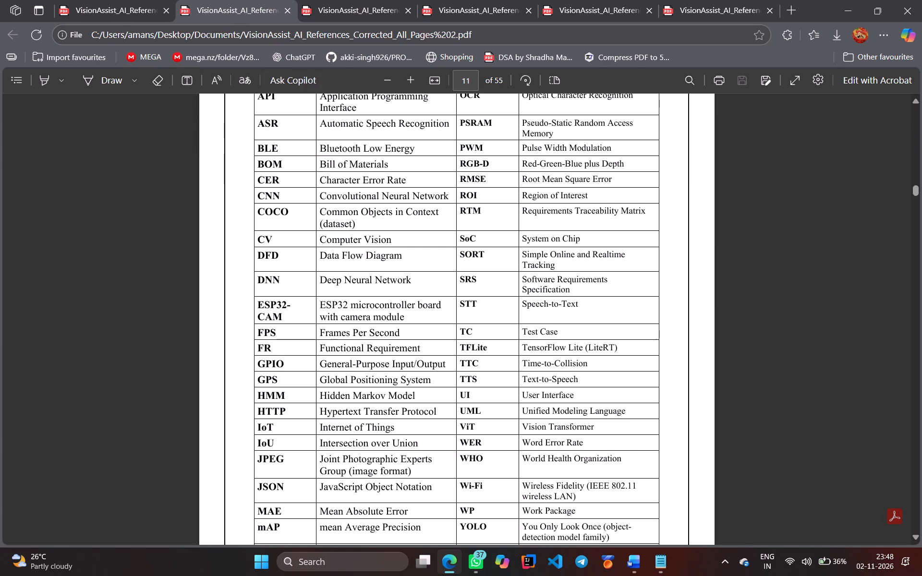
click(141, 0)
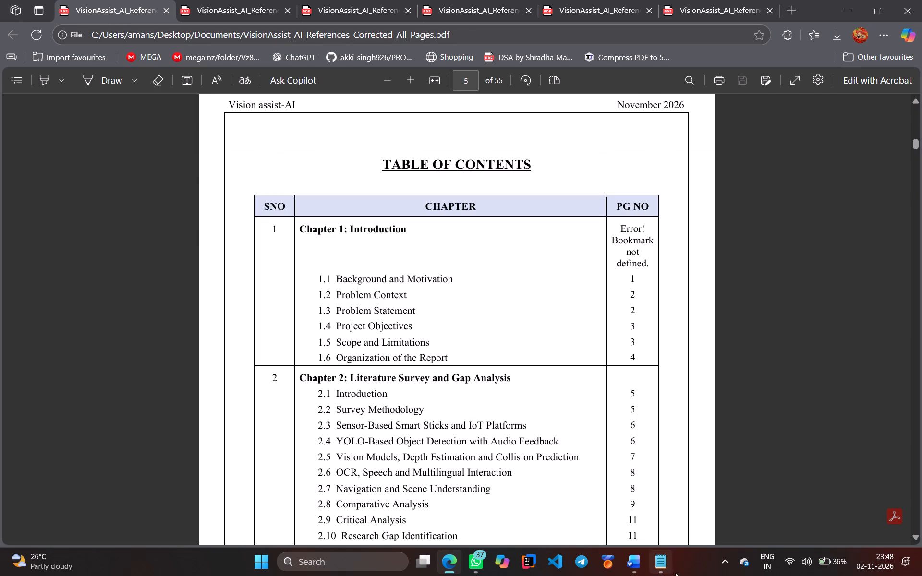
Minimize the browser window with the PDFs and the Word window with the report.
click(849, 0)
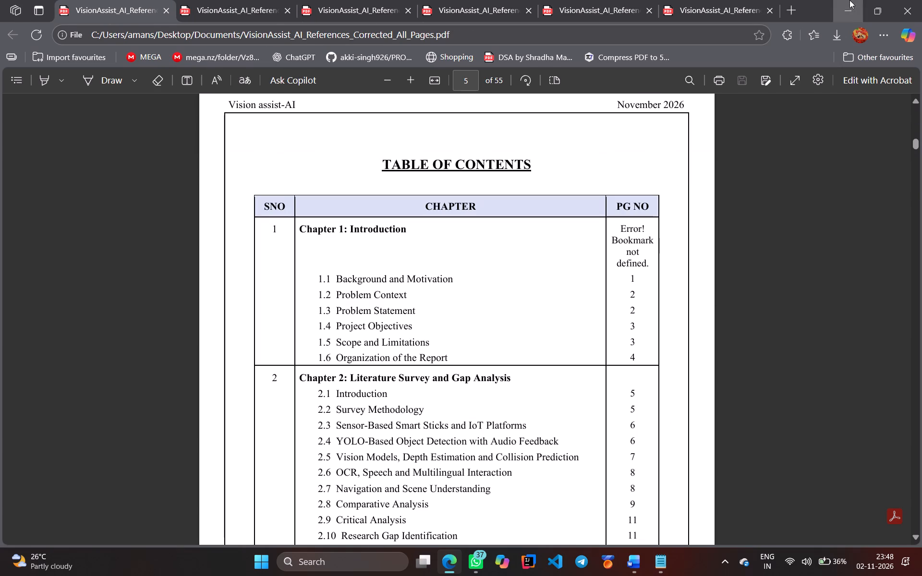
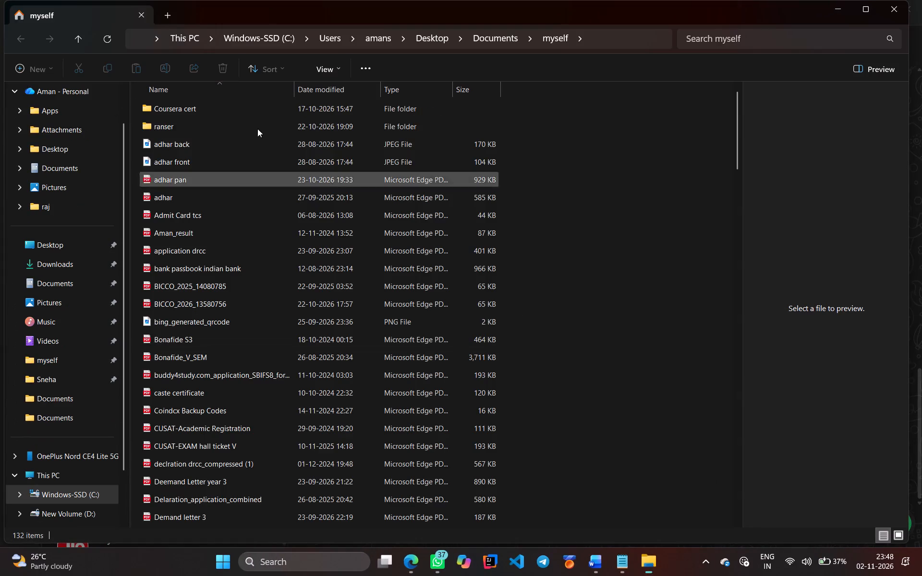
click(495, 38)
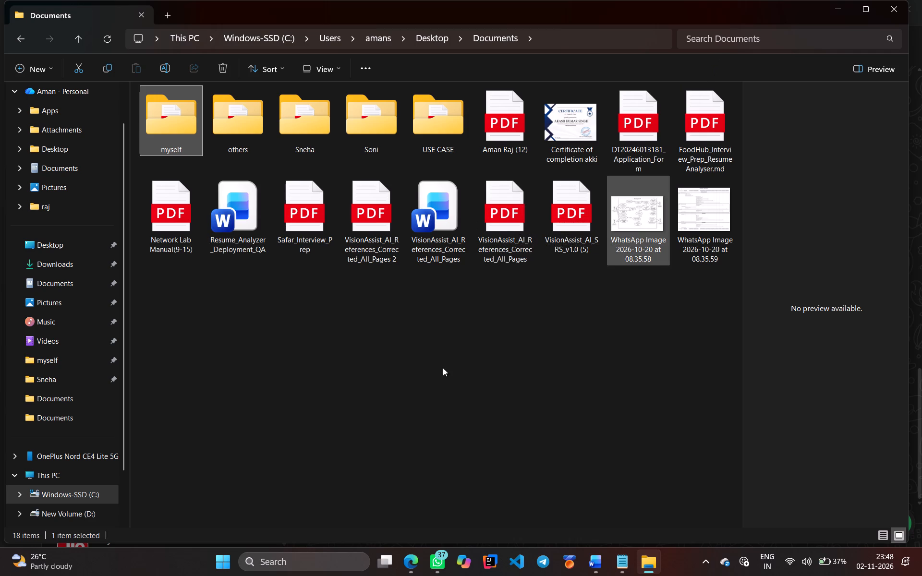
Search the computer for "table" to locate the table PDF.
click(300, 565)
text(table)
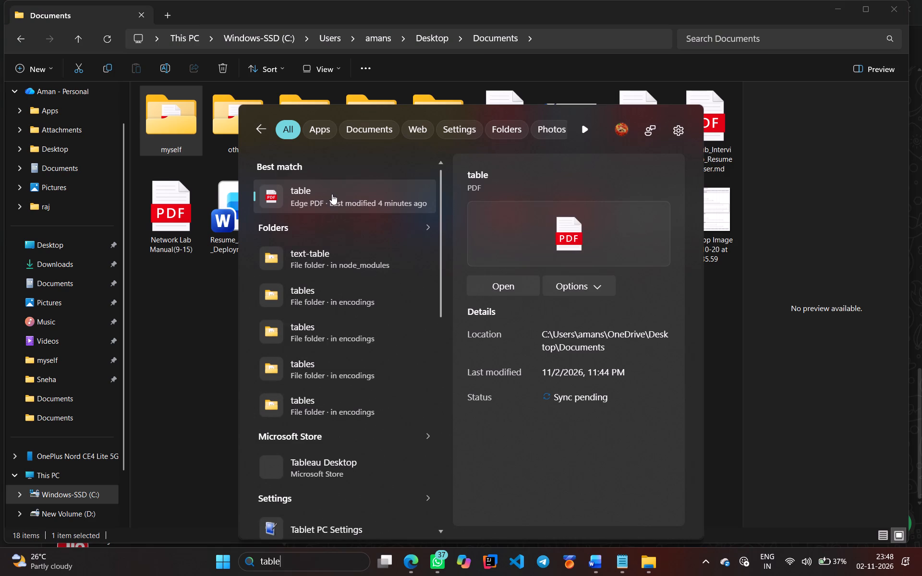
Open table.pdf from the search results and review its contents table and List of Figures, checking chapter entries and page numbers.
double_click(332, 194)
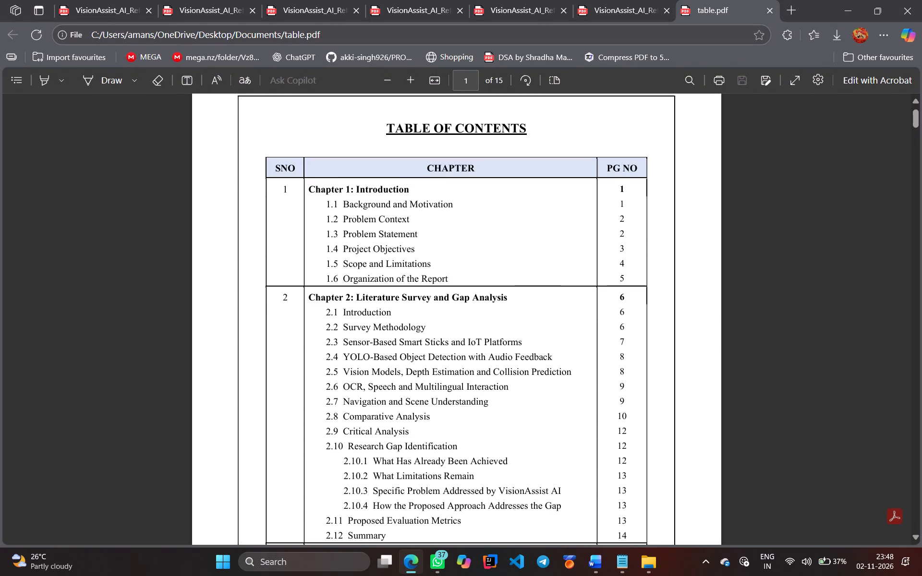
scroll(444, 360, down, 6)
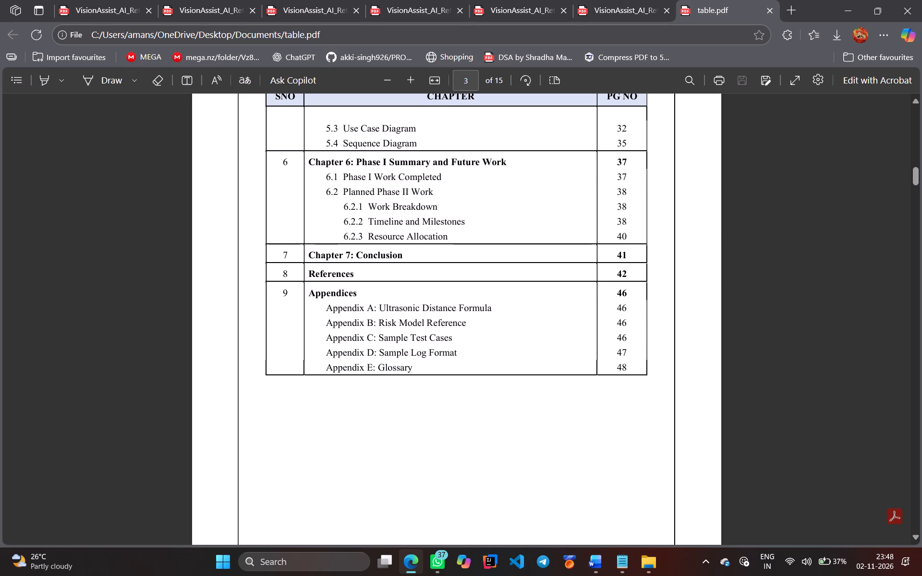
scroll(454, 322, up, 4)
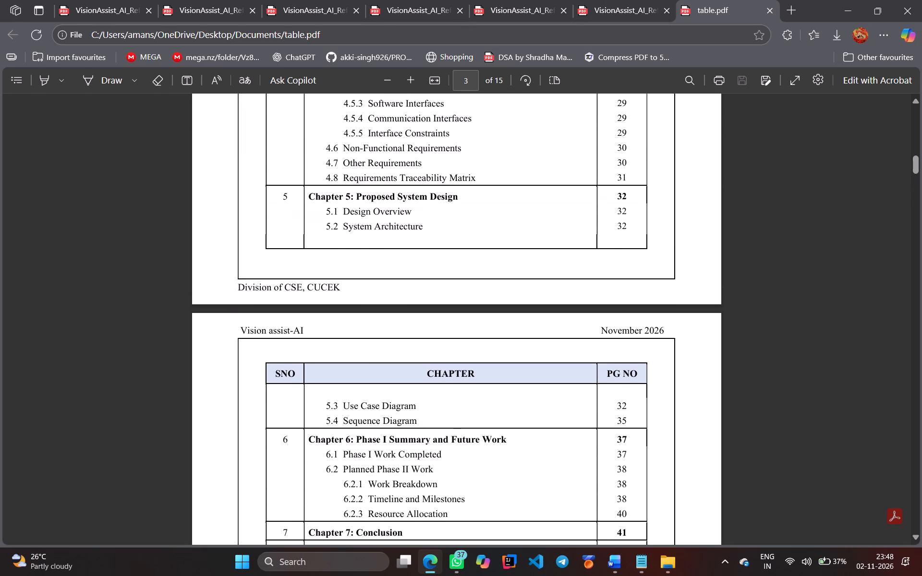
scroll(454, 322, up, 3)
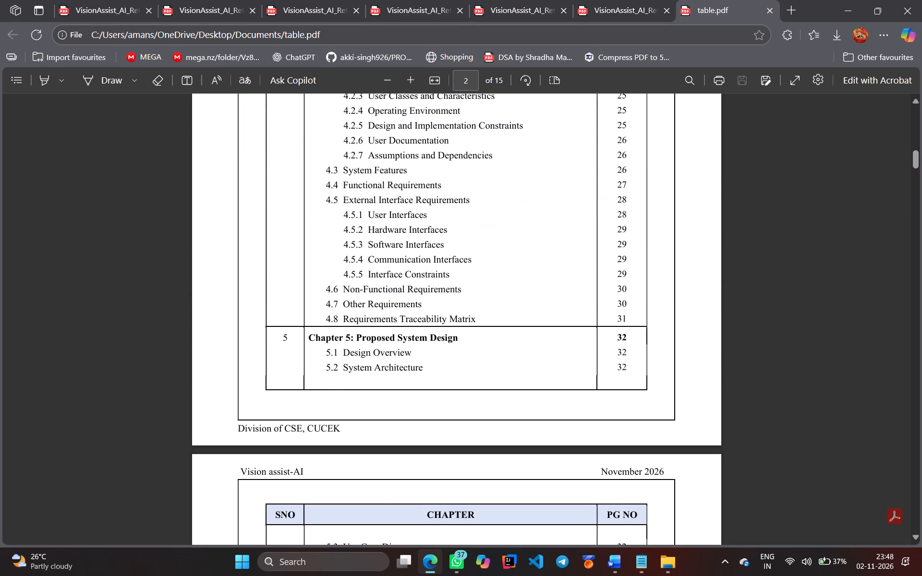
scroll(454, 322, up, 2)
scroll(454, 322, right, 1)
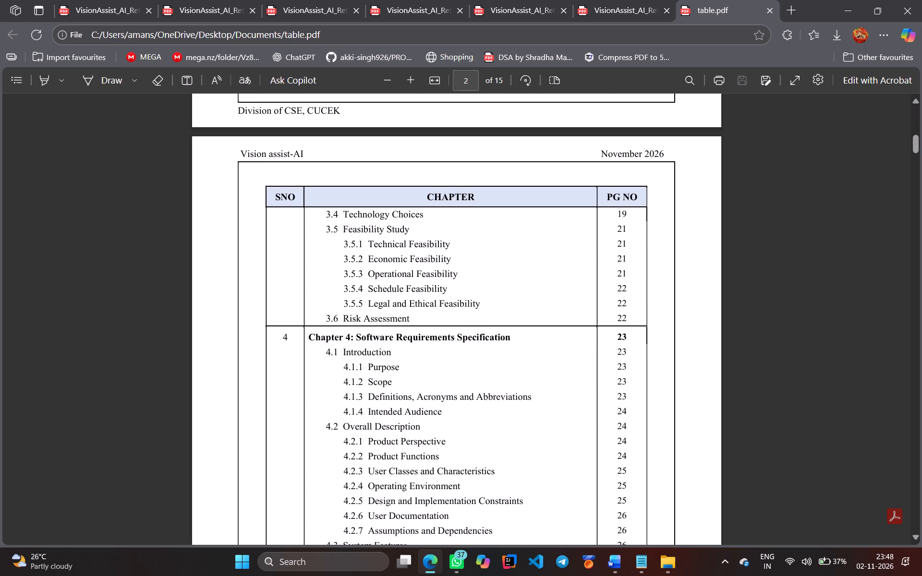
scroll(454, 322, down, 3)
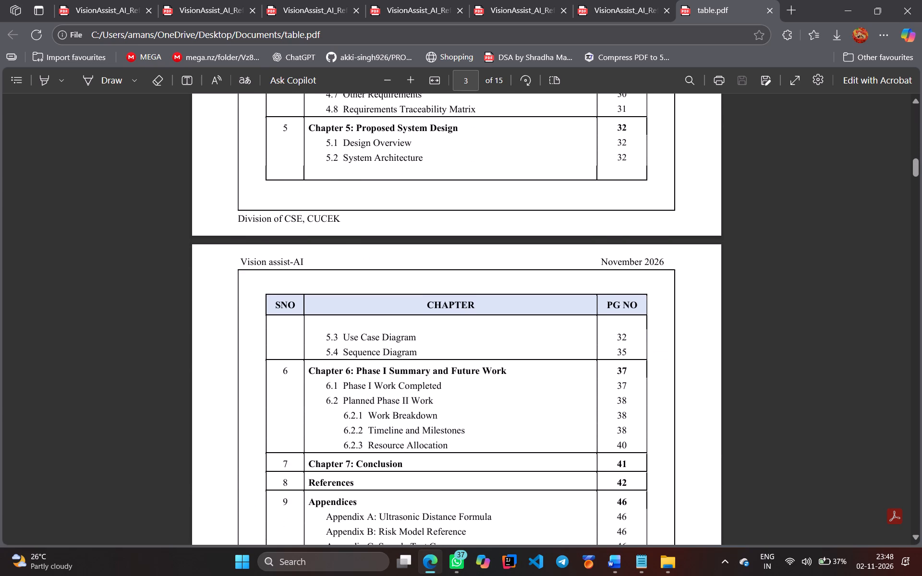
scroll(454, 322, down, 5)
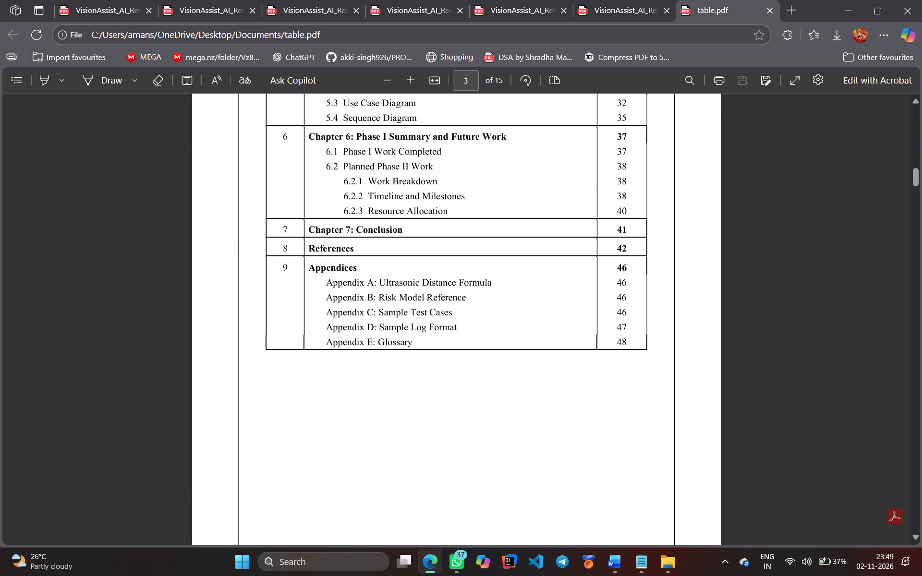
scroll(454, 322, down, 2)
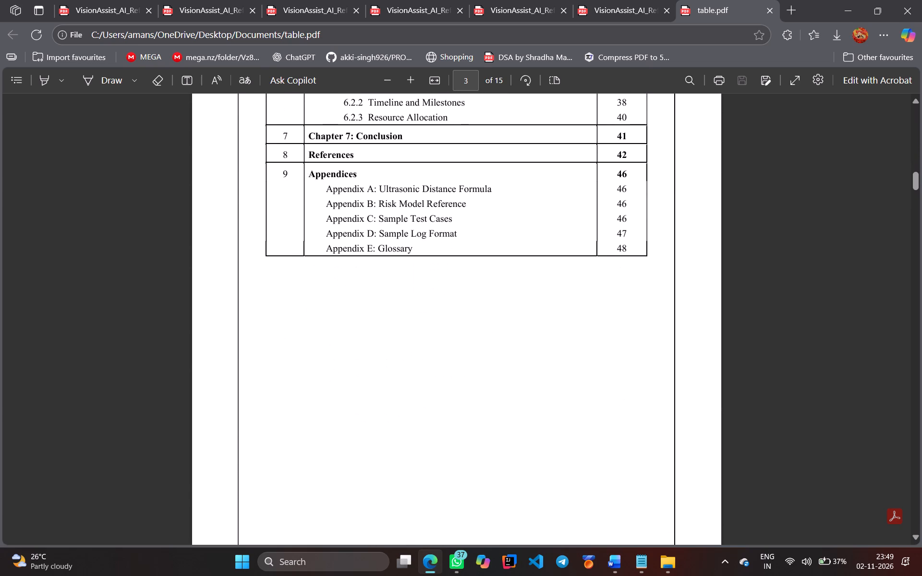
scroll(454, 322, down, 2)
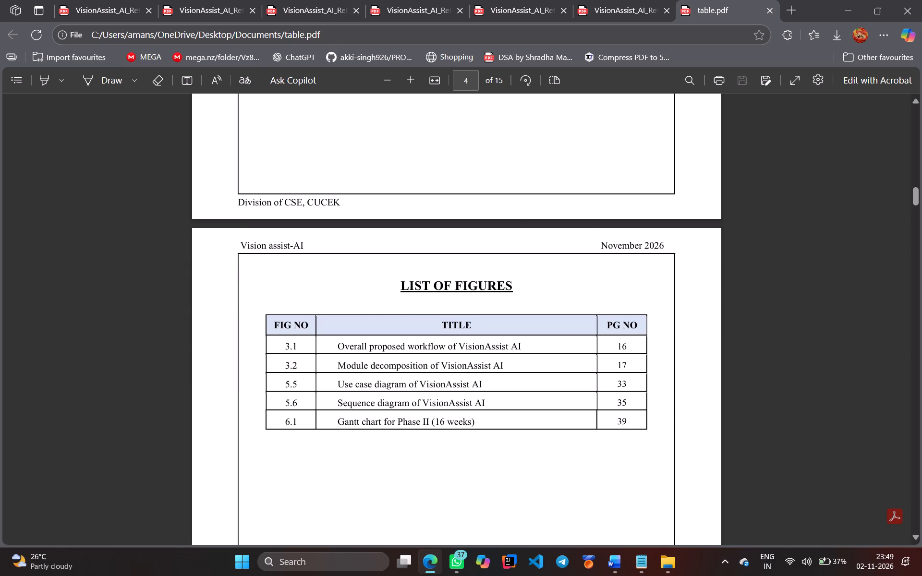
Examine the contents table from Chapter 5 to the Appendices in the Desktop PDF of the report for comparison.
click(613, 559)
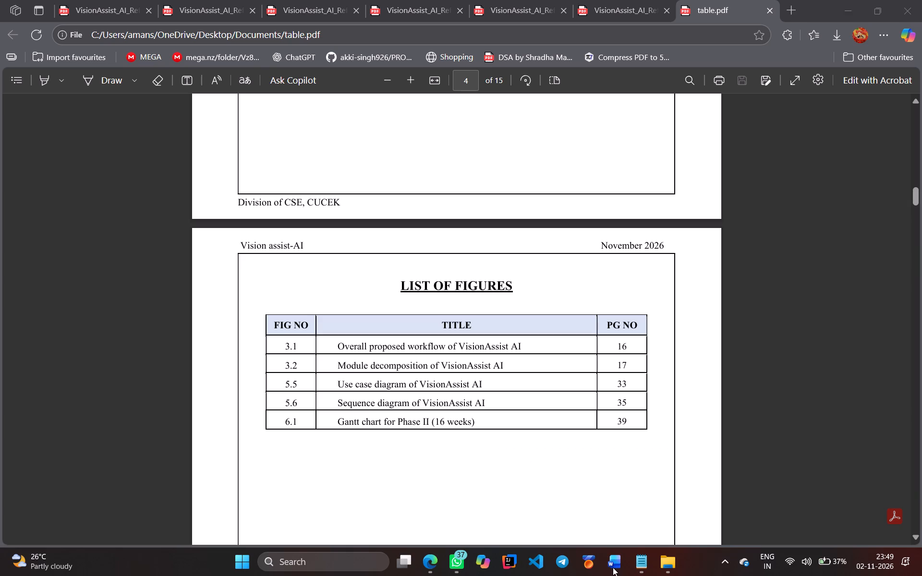
click(643, 0)
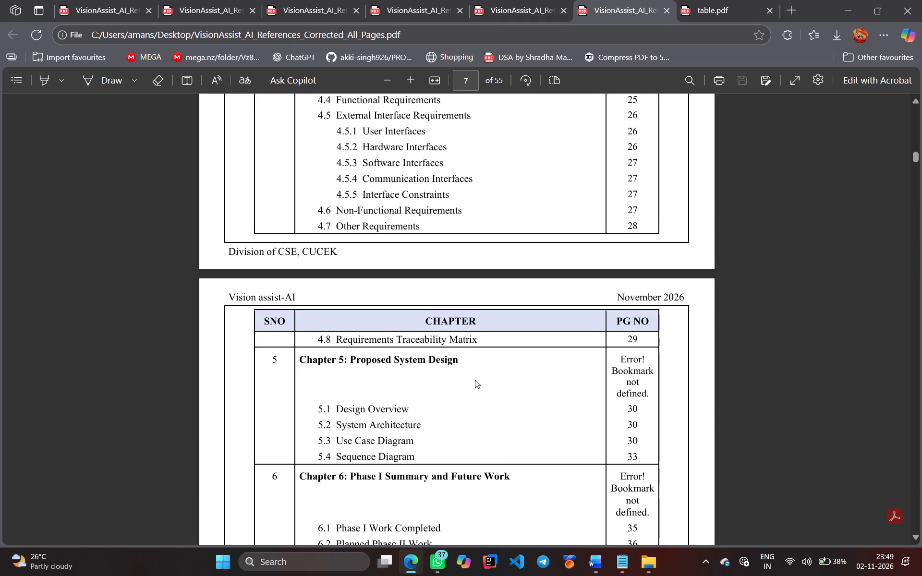
scroll(475, 380, down, 4)
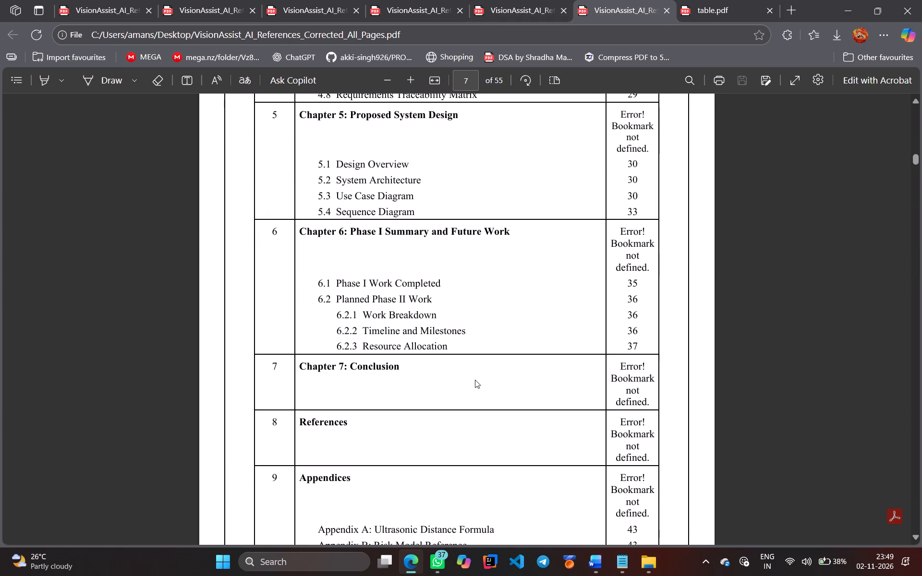
scroll(475, 380, down, 3)
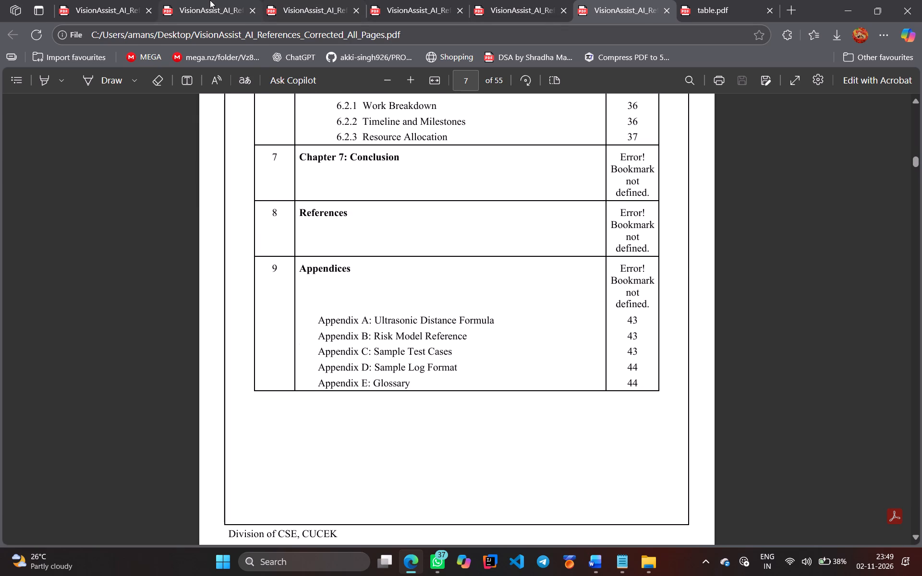
Go back to table.pdf and recheck its contents table from the Appendices up to Chapter 2.
click(703, 0)
scroll(646, 345, up, 7)
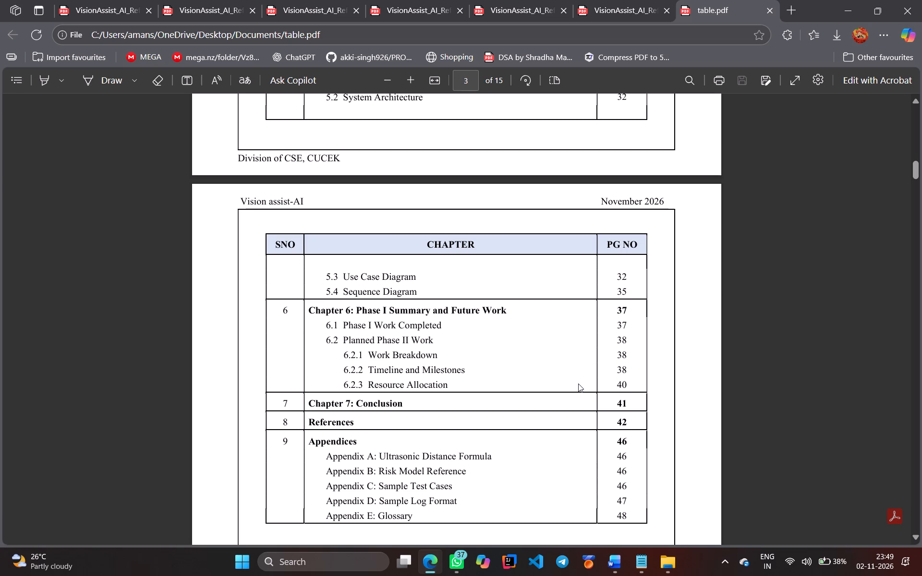
scroll(578, 384, up, 1)
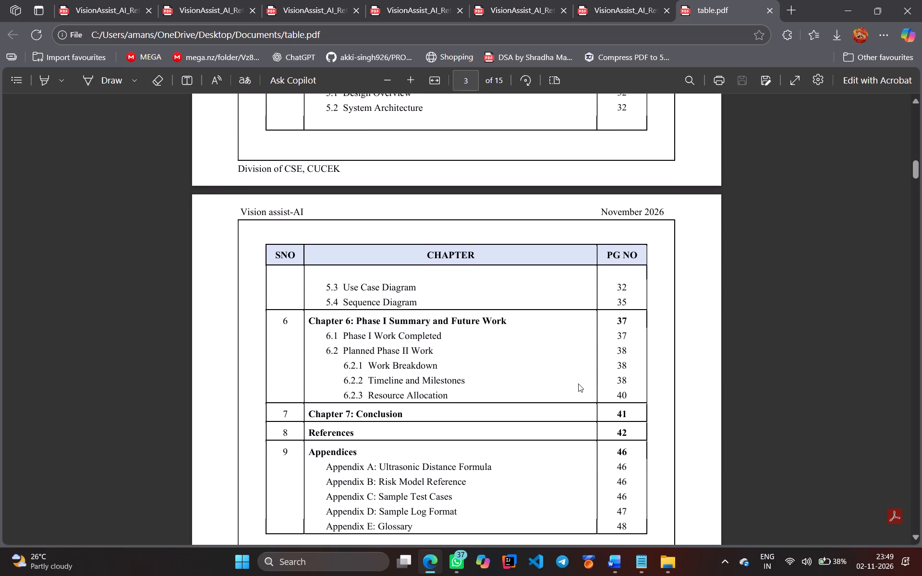
scroll(578, 384, up, 2)
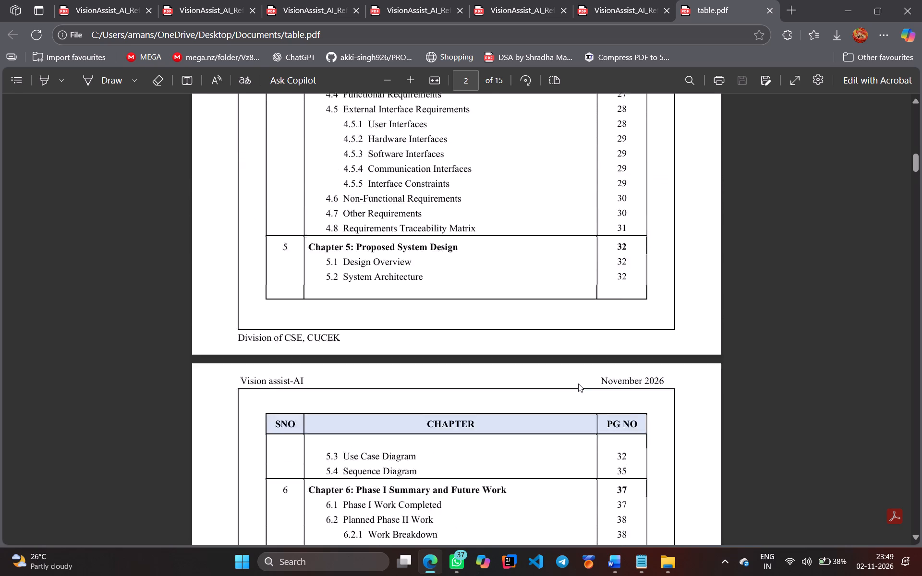
scroll(578, 384, up, 5)
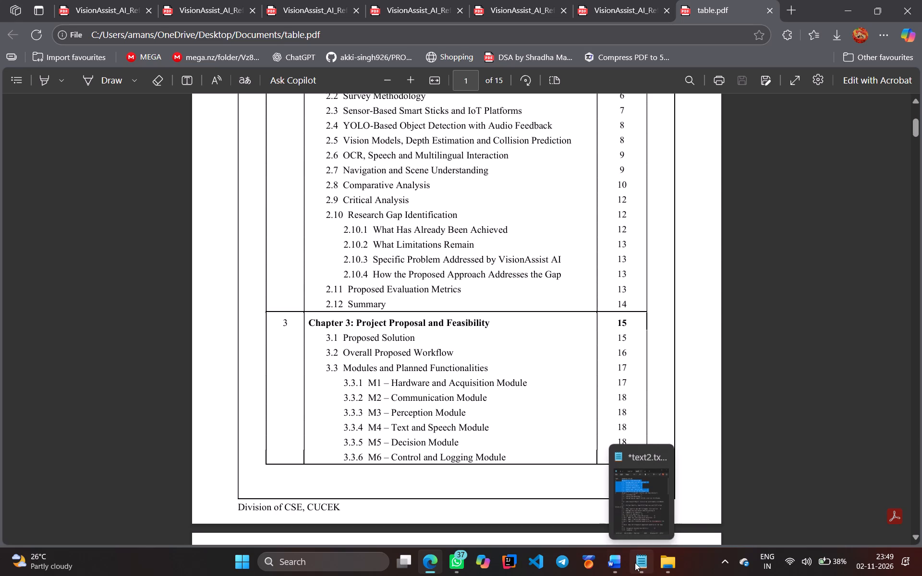
Switch to the report in Word, deselect the contents table, inspect its page numbers, and place the cursor after Chapter 7's page number.
click(658, 517)
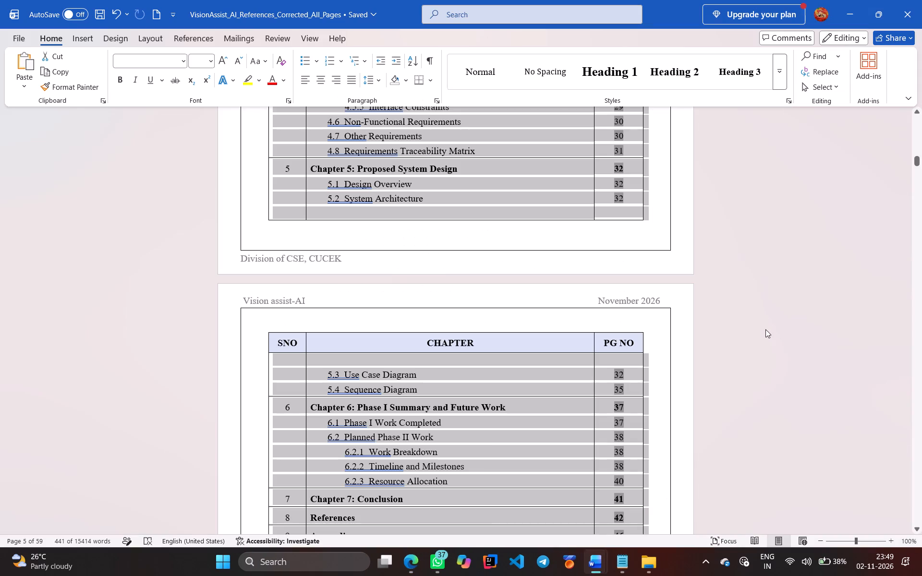
click(766, 329)
scroll(594, 266, up, 3)
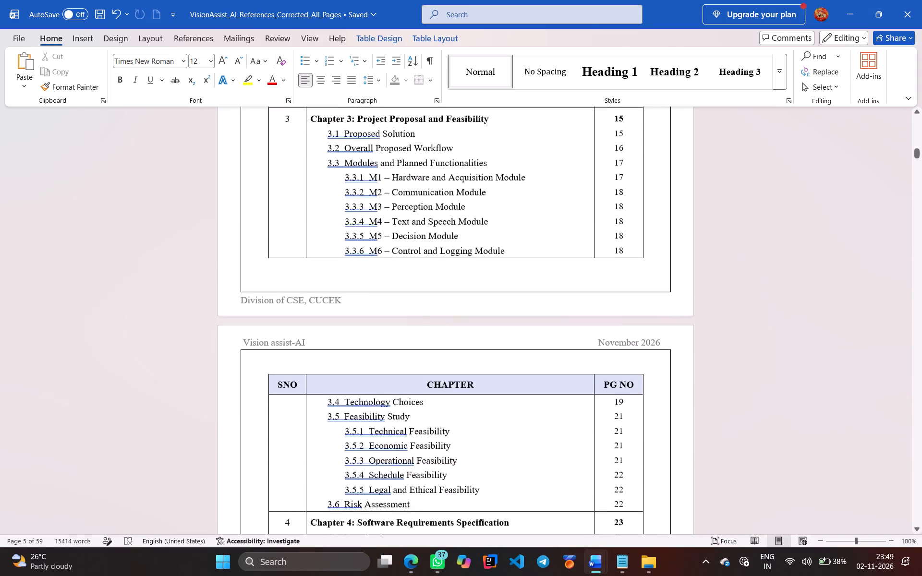
scroll(594, 266, down, 3)
scroll(594, 266, right, 1)
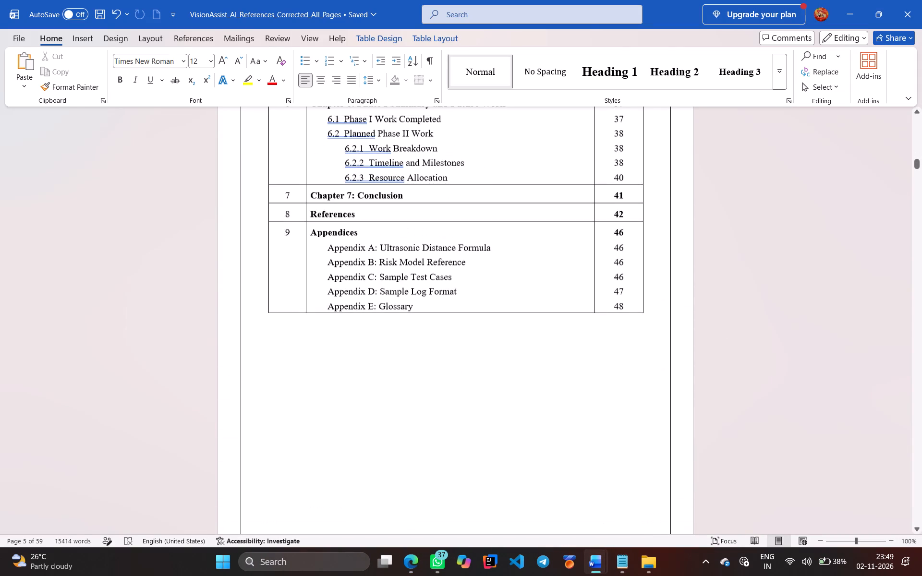
scroll(594, 266, right, 1)
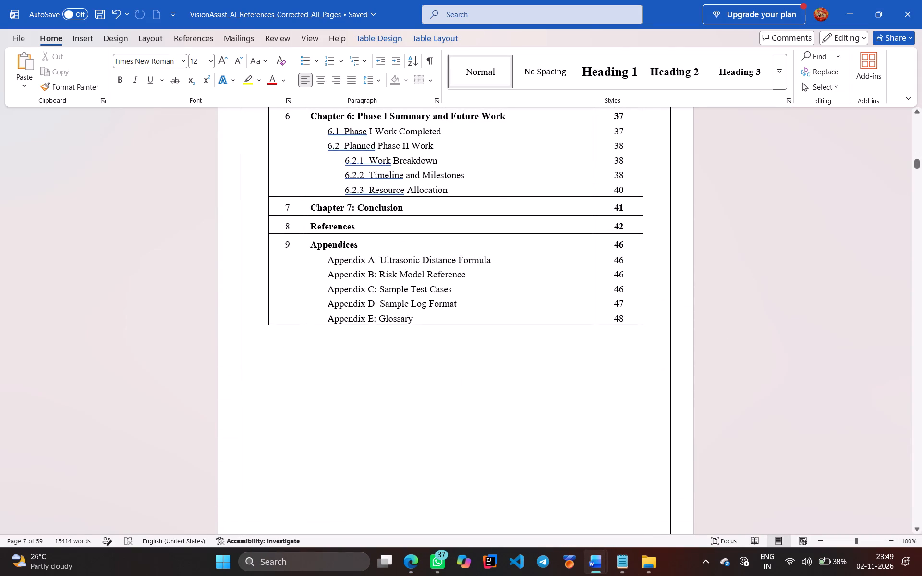
click(628, 205)
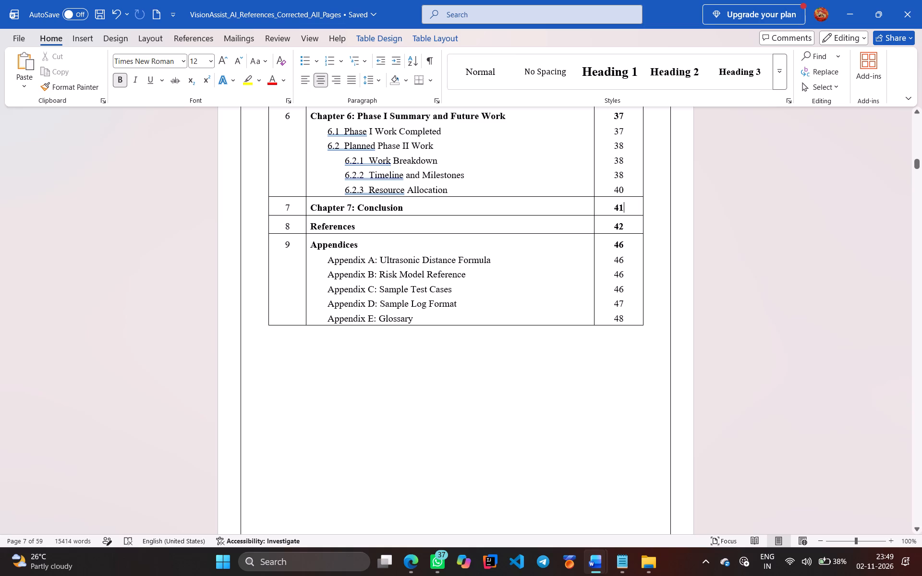
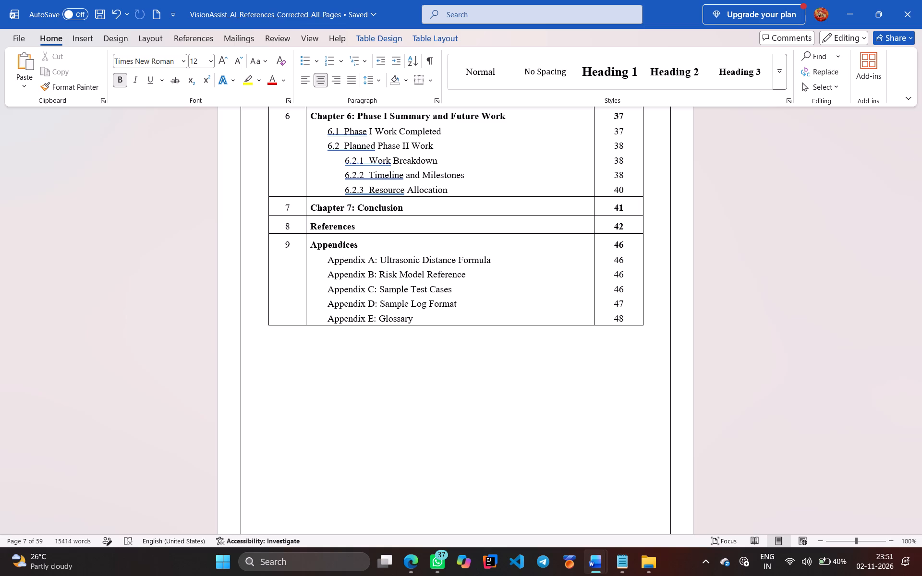
In the Table of Contents, set the page number of 1.5 Scope and Limitations to 3 and of 1.6 Organization of the Report to 4.
scroll(557, 159, up, 1)
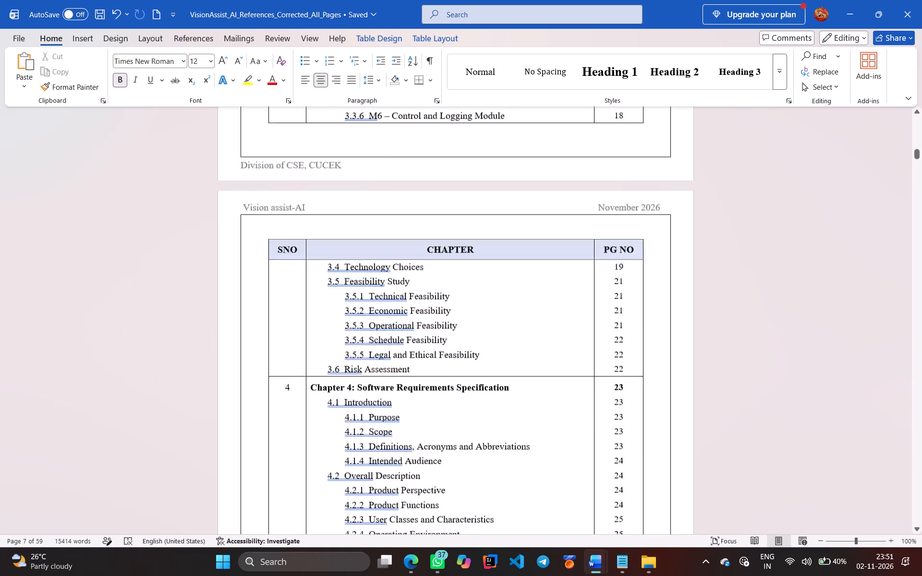
scroll(557, 159, up, 3)
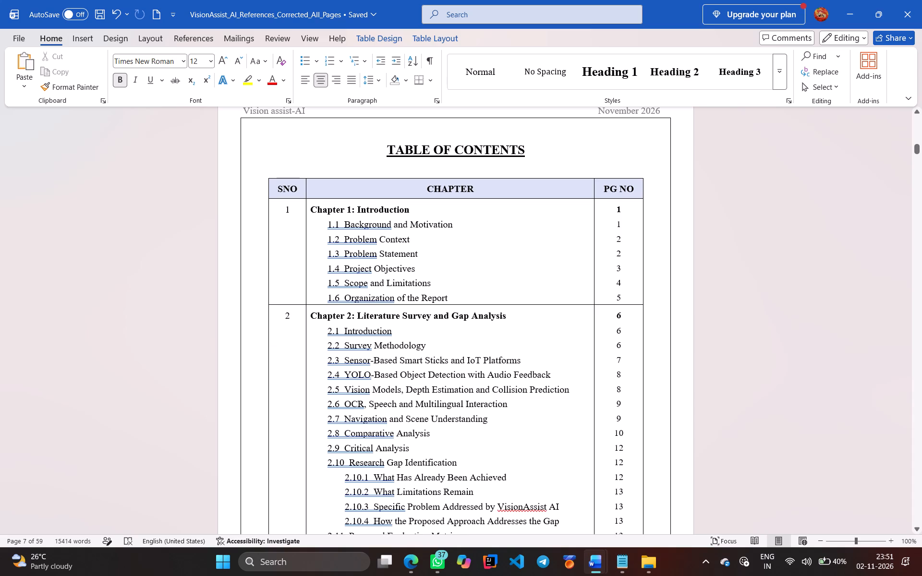
scroll(557, 159, up, 1)
click(621, 281)
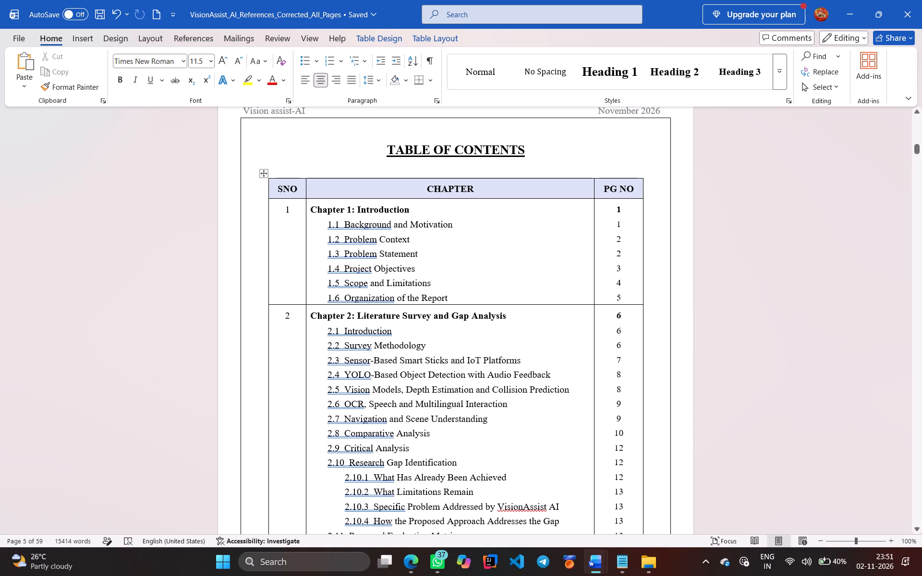
key(BackSpace)
key(BackSpace)
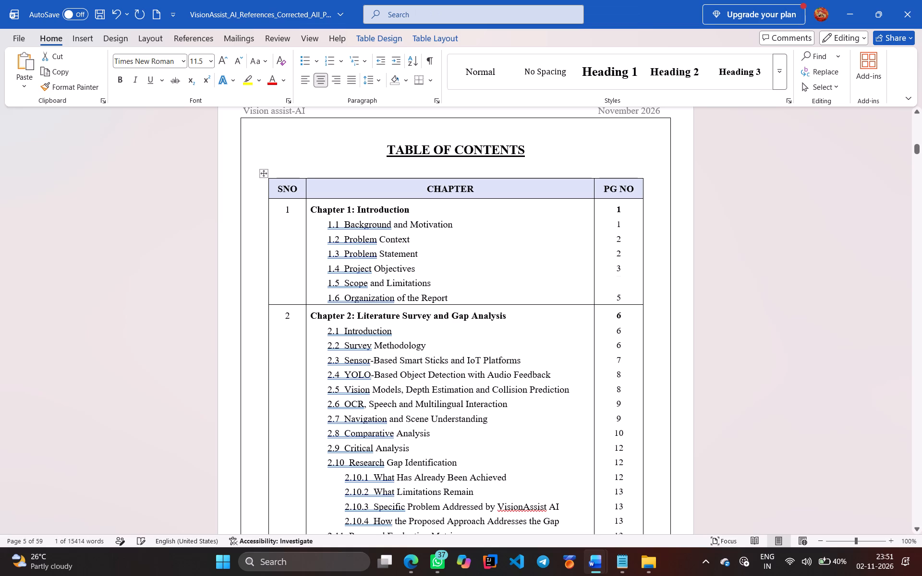
key(3)
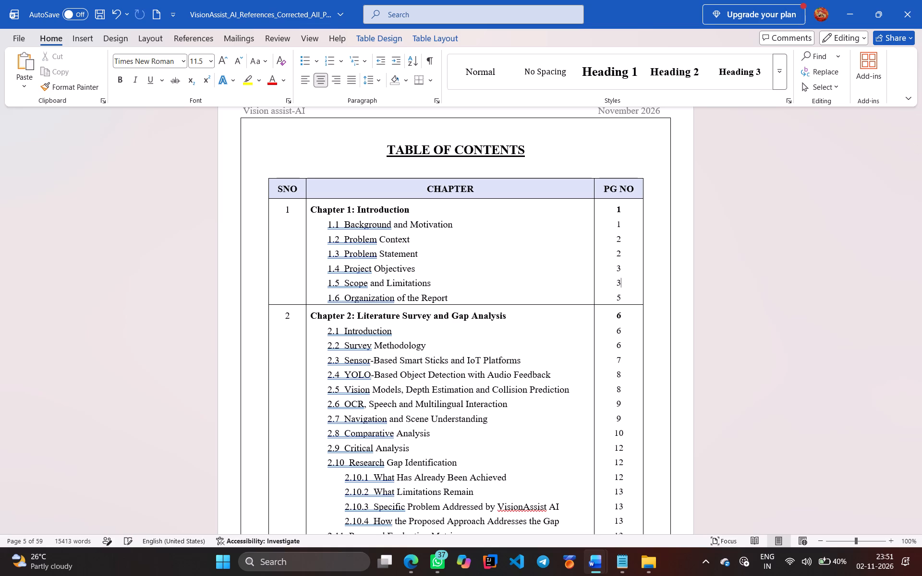
click(621, 294)
key(BackSpace)
key(4)
Set the page numbers of the Chapter 2 heading and 2.1 Introduction in the contents table to 5.
click(621, 317)
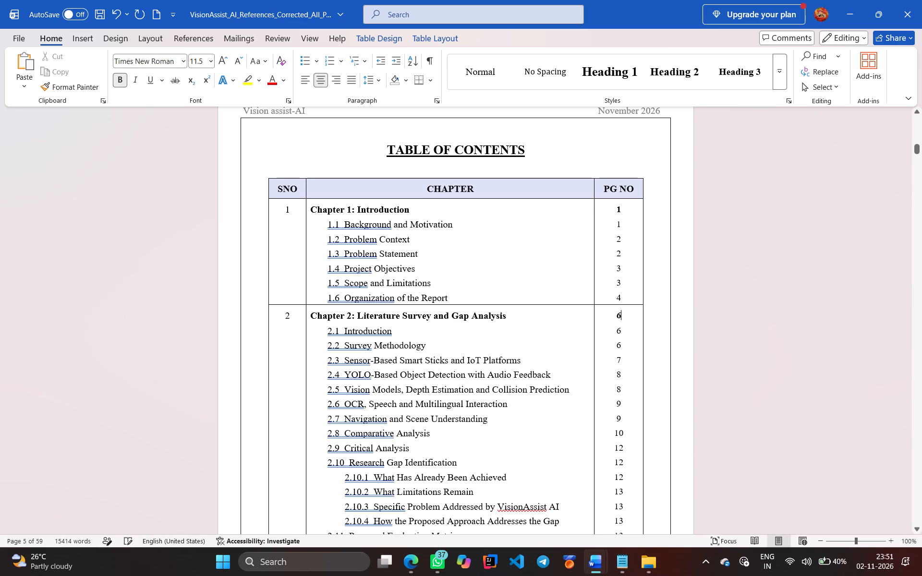
key(BackSpace)
key(5)
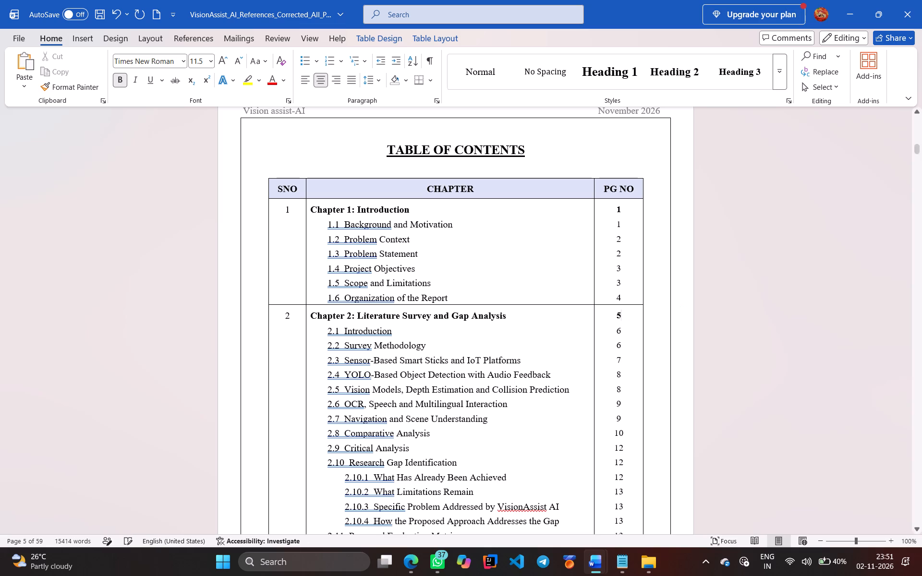
click(620, 330)
key(BackSpace)
key(5)
Set the page number of 2.3 Sensor-Based Smart Sticks to 6 and of 2.4 YOLO-Based Object Detection to 7.
click(620, 363)
key(BackSpace)
key(6)
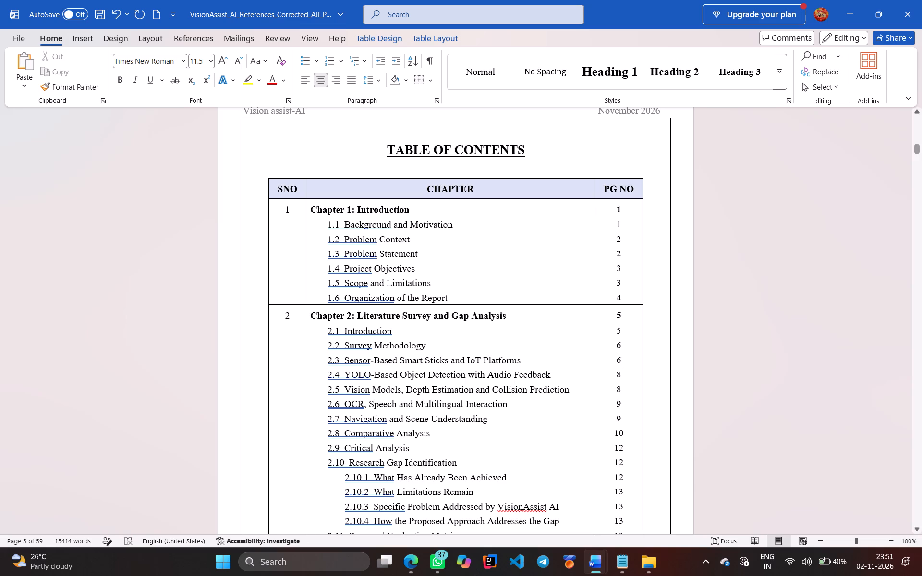
click(620, 375)
key(BackSpace)
key(4)
key(BackSpace)
key(7)
Set the page number of 2.6 OCR, Speech and Multilingual Interaction to 8 and of 2.8 Comparative Analysis to 11.
click(621, 401)
key(BackSpace)
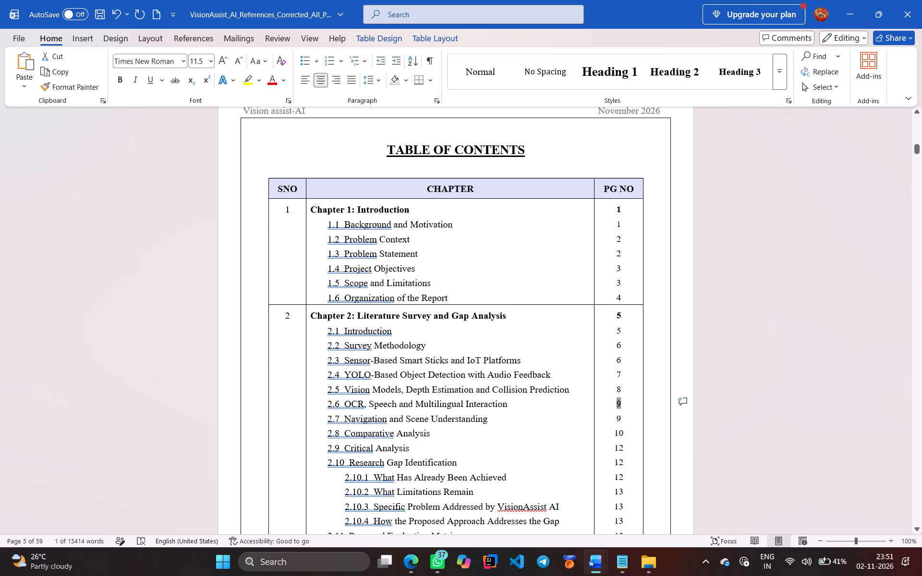
key(8)
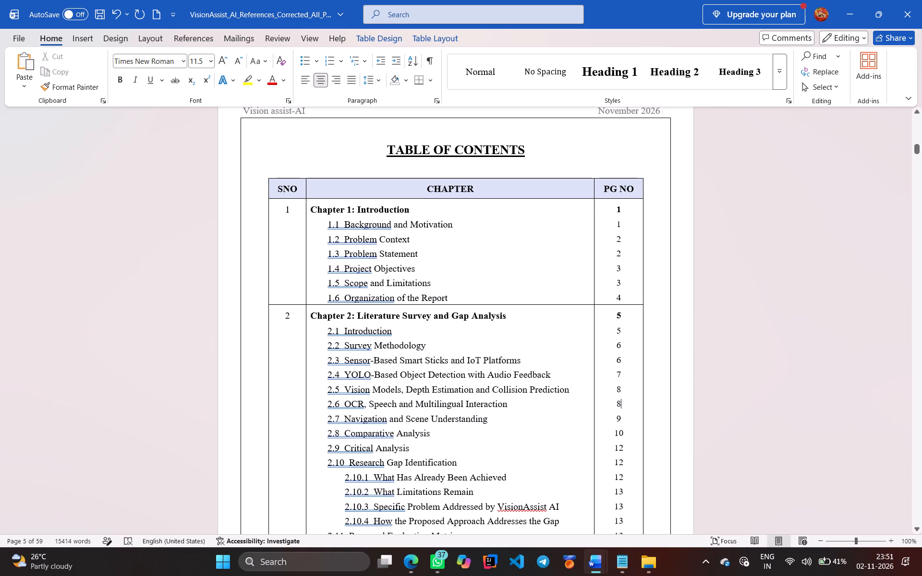
click(625, 431)
key(BackSpace)
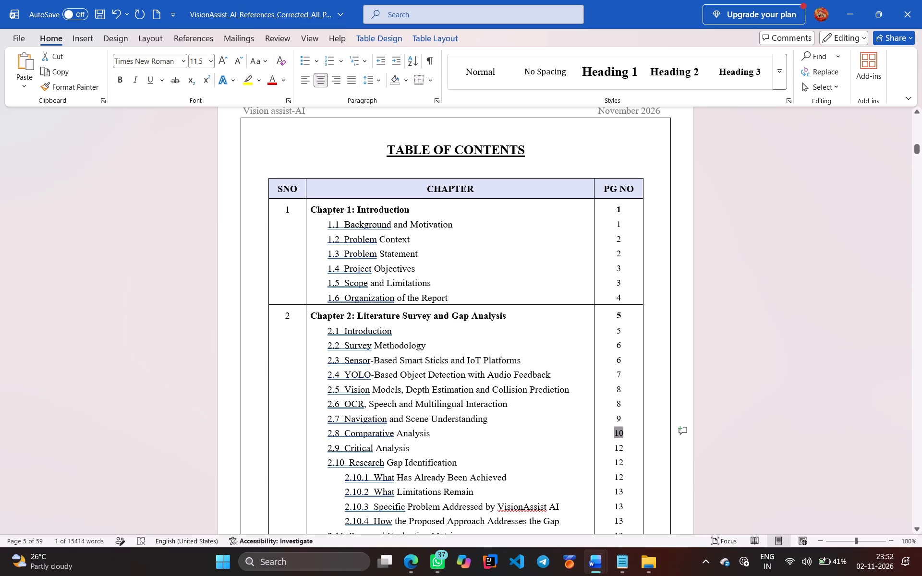
key(1)
key(1)
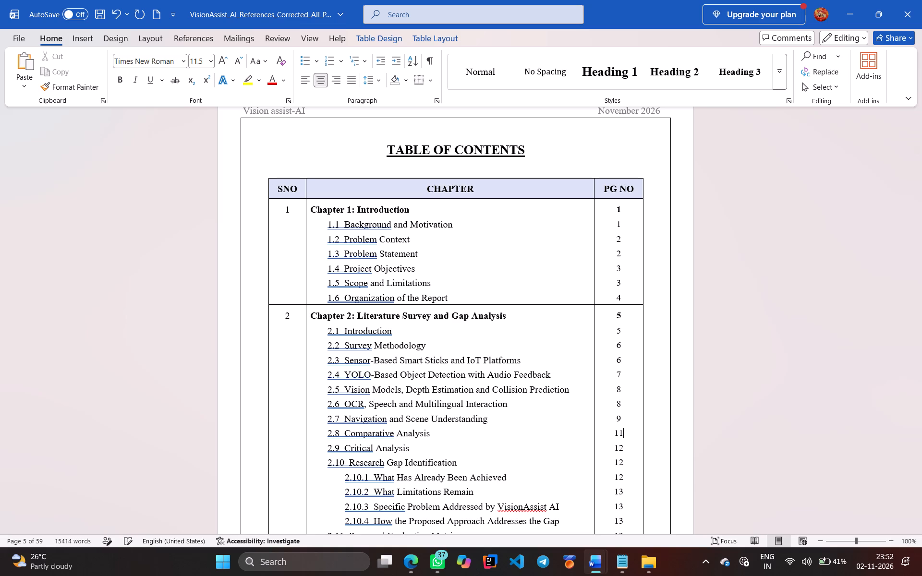
Set the page numbers of 2.9 Critical Analysis and 2.10 Research Gap Identification to 11.
click(621, 449)
key(BackSpace)
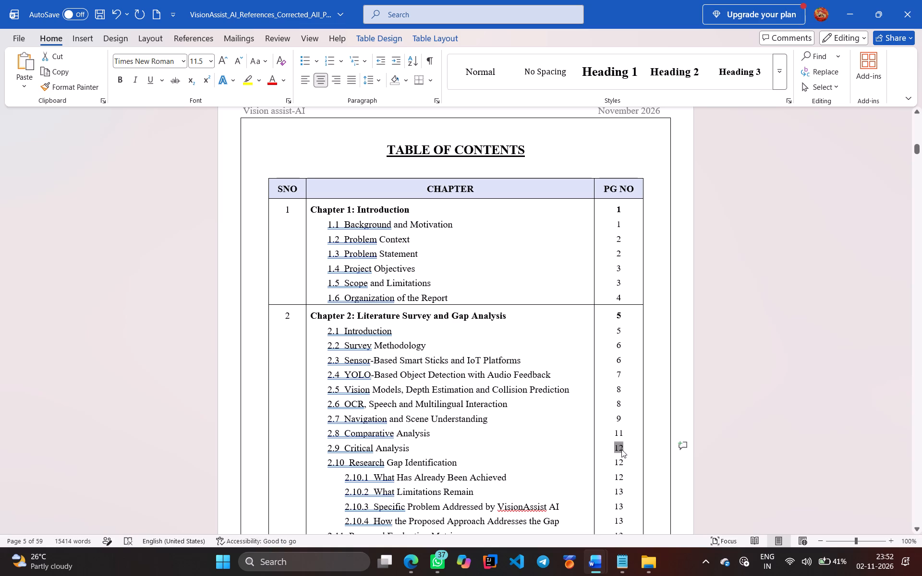
key(1)
key(1)
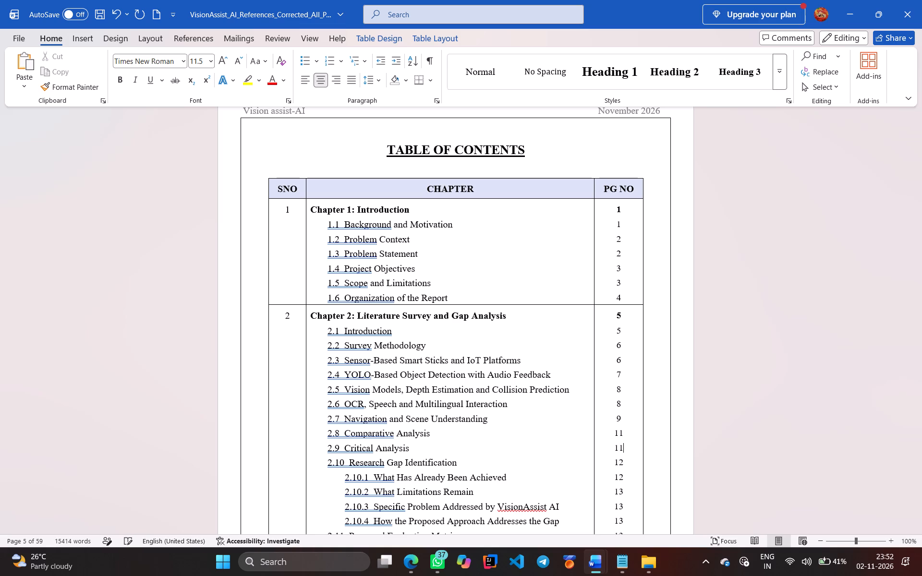
key(Down)
key(BackSpace)
key(1)
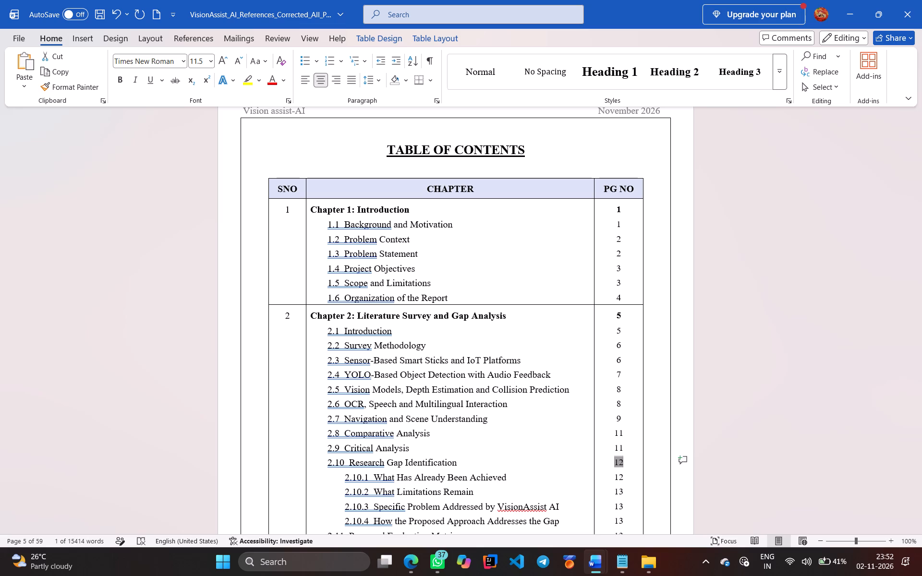
key(1)
Set the page numbers of subsections 2.10.1 What Has Already Been Achieved and 2.10.2 What Limitations Remain to 11.
key(Down)
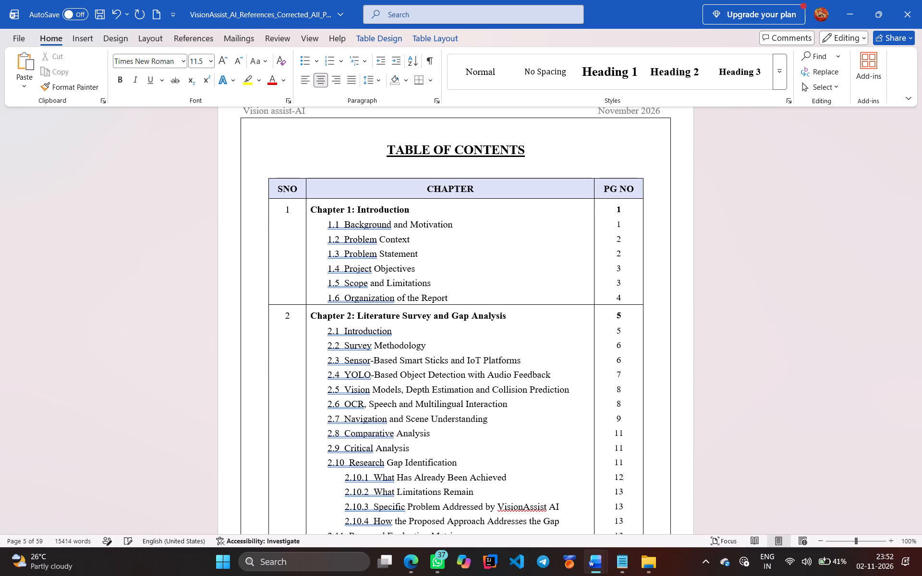
key(BackSpace)
text(11)
key(Down)
key(BackSpace)
text(11)
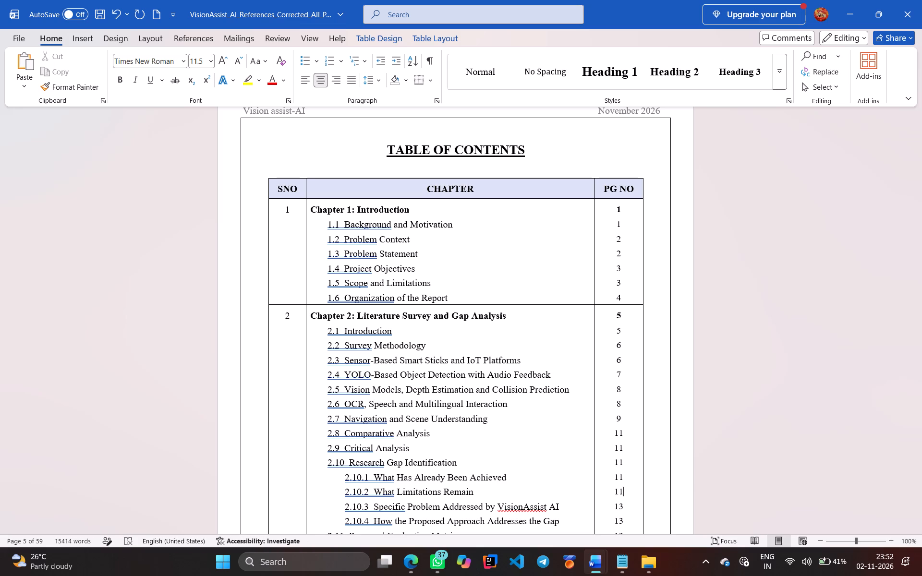
Set the page numbers of 2.10.3 Specific Problem Addressed and 2.10.4 How the Proposed Approach Addresses the Gap to 12.
key(Down)
key(BackSpace)
text(12)
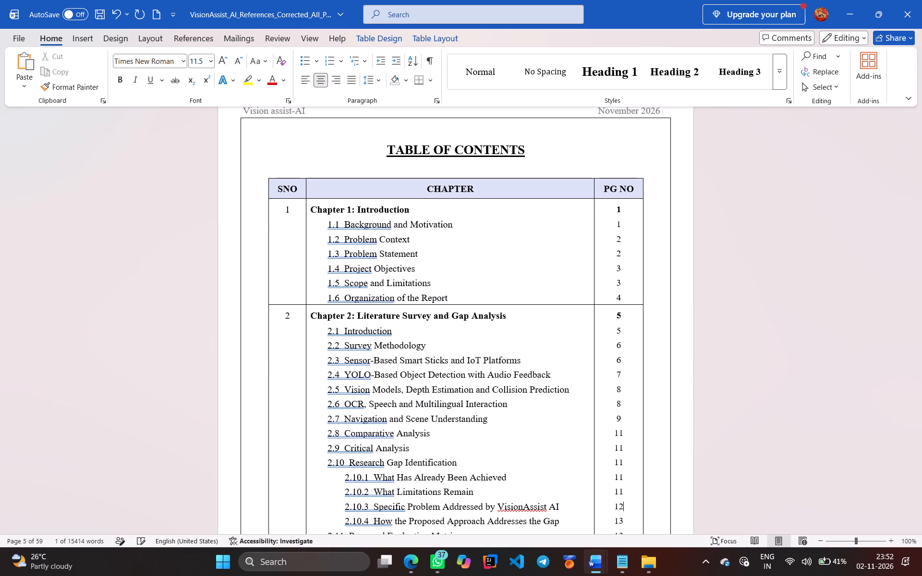
key(Down)
key(BackSpace)
text(12)
key(Down)
key(Down)
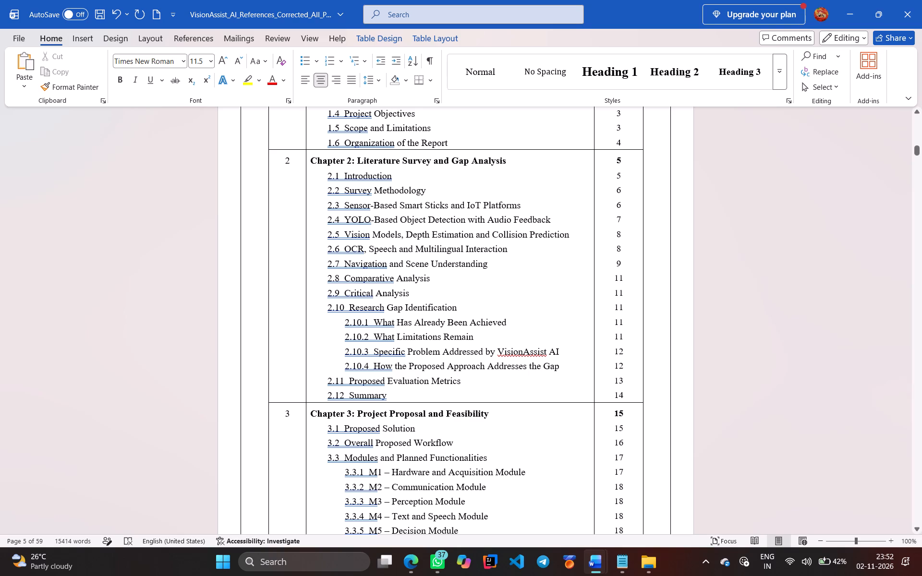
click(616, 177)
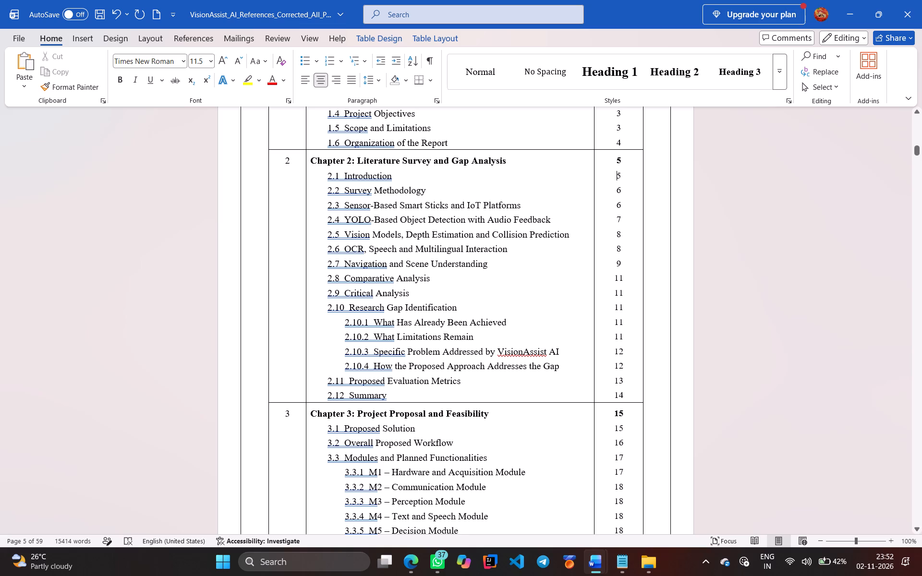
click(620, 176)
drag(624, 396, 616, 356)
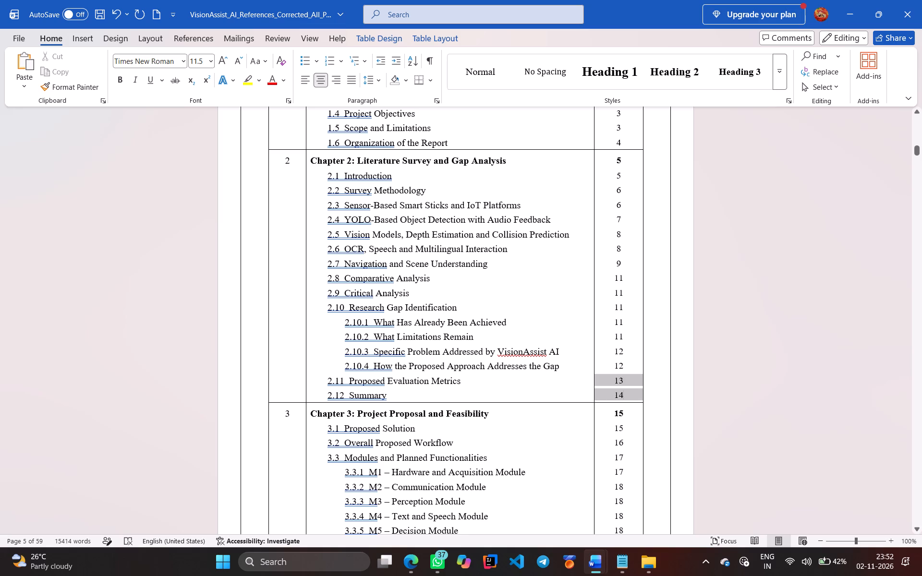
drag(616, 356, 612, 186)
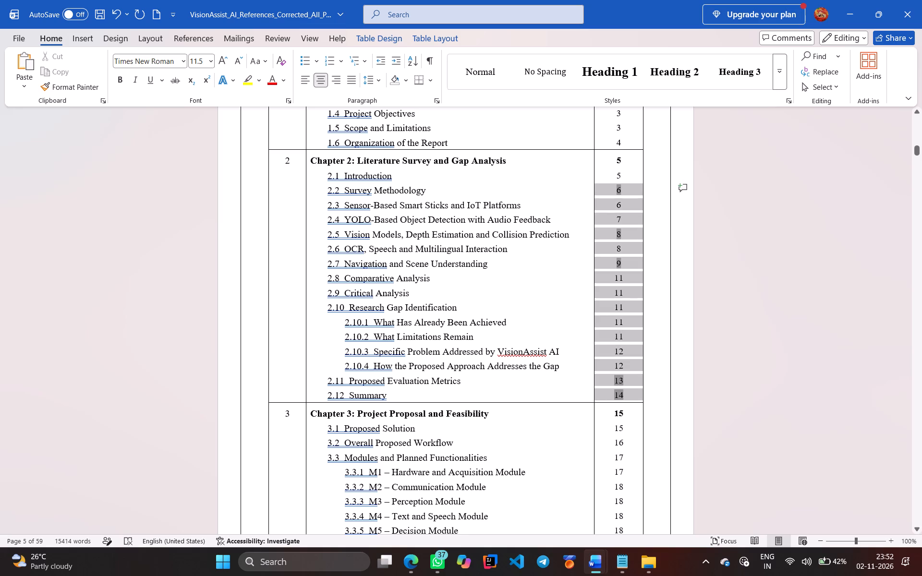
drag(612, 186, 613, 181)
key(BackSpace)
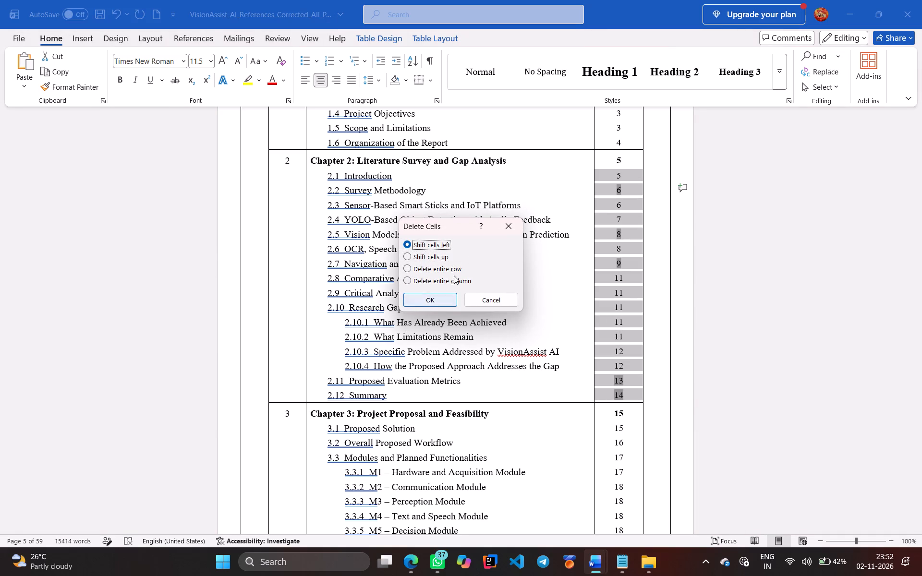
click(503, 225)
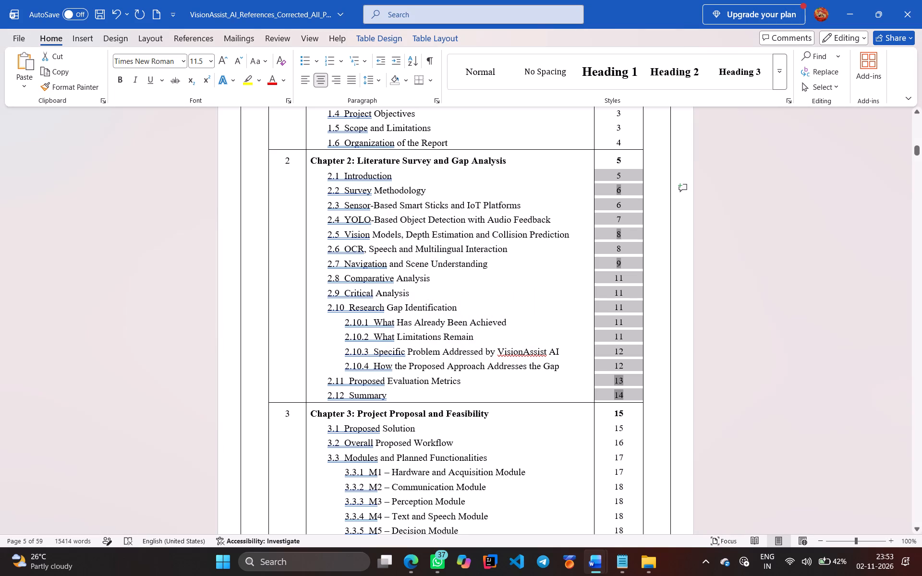
Clear the page numbers of 2.1 through 2.12, entering 5 for both 2.1 Introduction and 2.2 Survey Methodology.
key(Delete)
key(5)
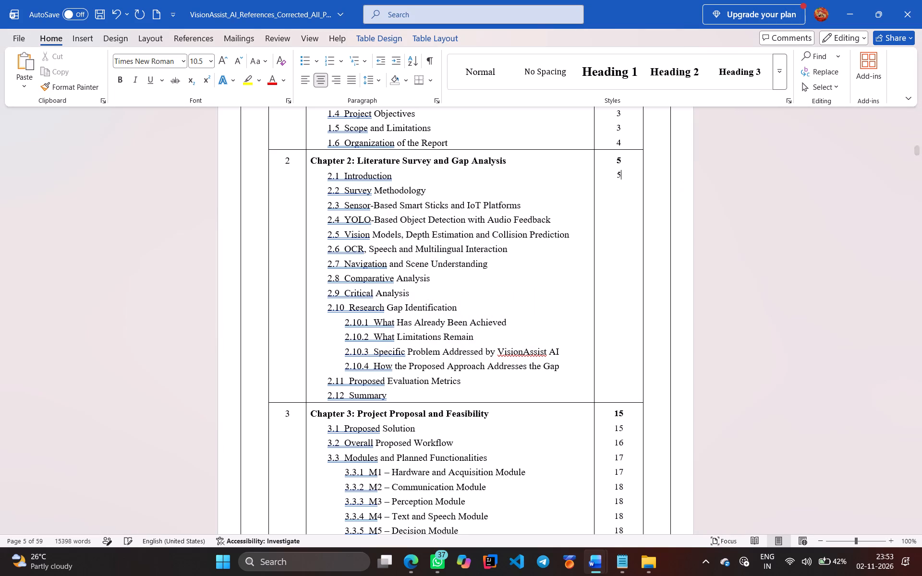
key(Down)
key(5)
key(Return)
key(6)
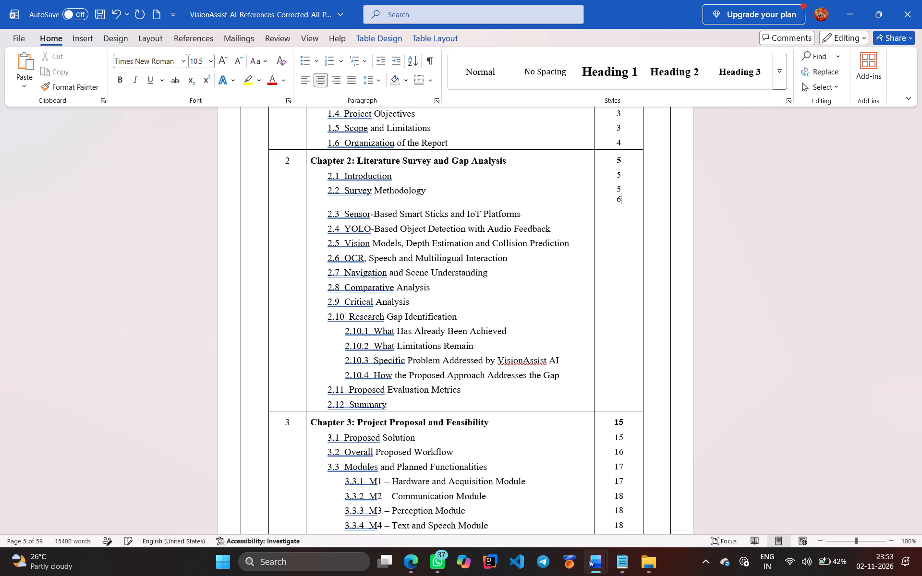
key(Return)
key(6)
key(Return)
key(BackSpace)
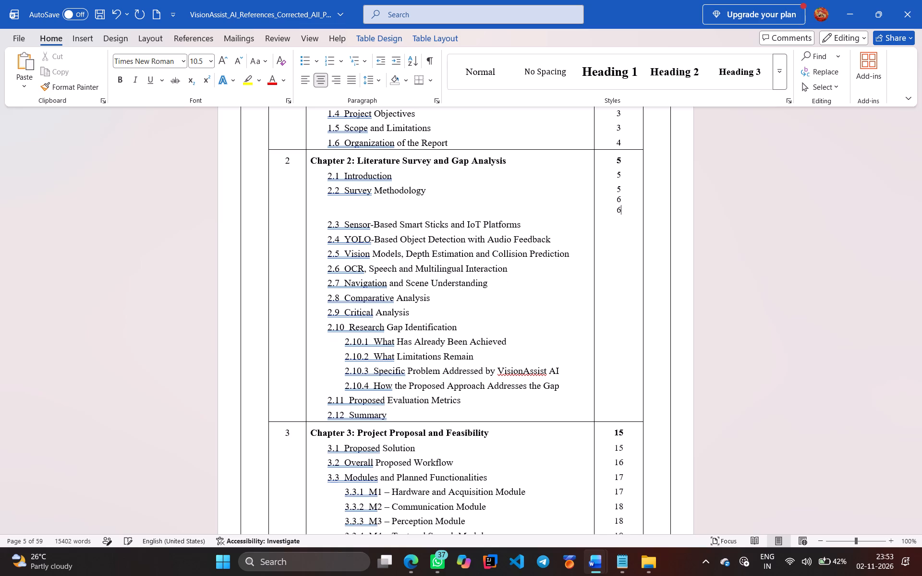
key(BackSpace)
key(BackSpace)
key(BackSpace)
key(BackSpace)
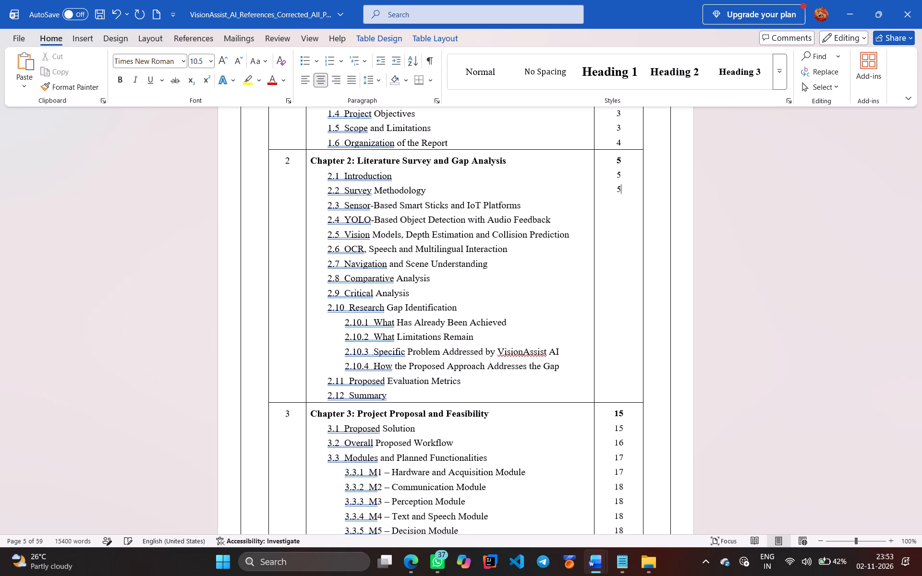
Enter page number 6 for 2.3 Sensor-Based Smart Sticks and 2.4 YOLO-Based Object Detection.
key(Down)
key(6)
key(Down)
key(Up)
key(Down)
key(6)
Enter page numbers 7 for 2.5 Vision Models, 8 for 2.6 OCR and 2.7 Navigation, and 9 for 2.8 Comparative Analysis.
key(Down)
key(7)
key(Down)
key(8)
key(Down)
key(8)
key(Down)
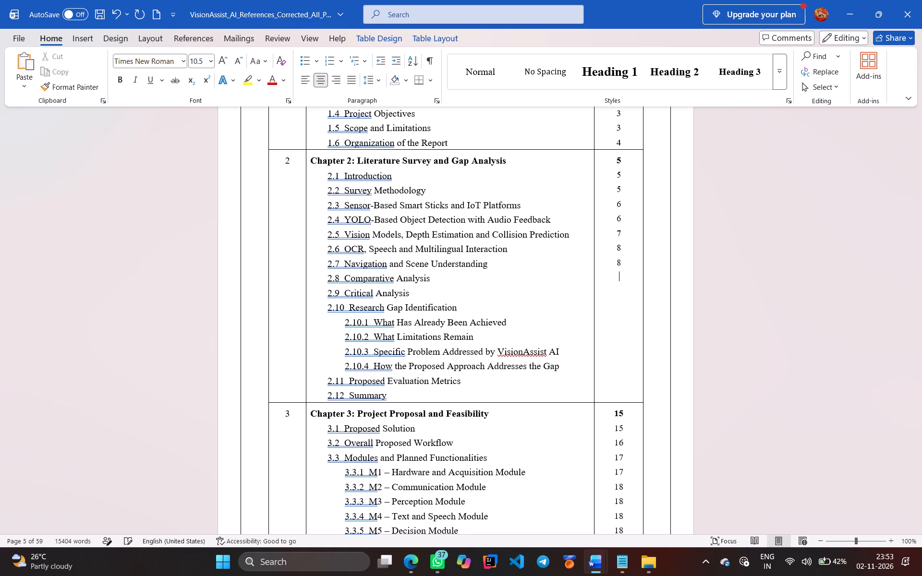
key(9)
Enter page number 11 for 2.9 Critical Analysis, 2.10 Research Gap Identification, and subsections 2.10.1, 2.10.2 and 2.10.3.
key(Down)
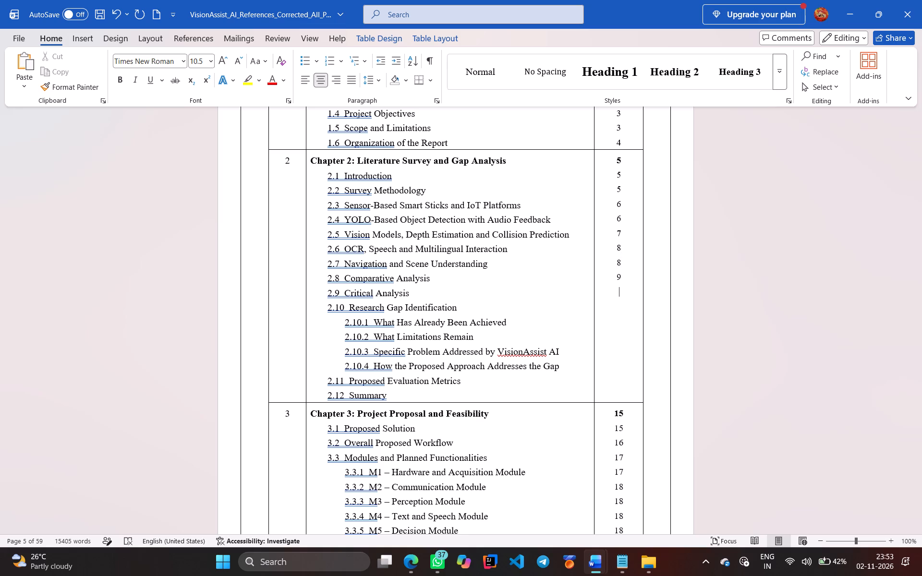
key(1)
key(Down)
key(1)
key(BackSpace)
key(BackSpace)
key(BackSpace)
key(BackSpace)
key(Up)
key(1)
key(Down)
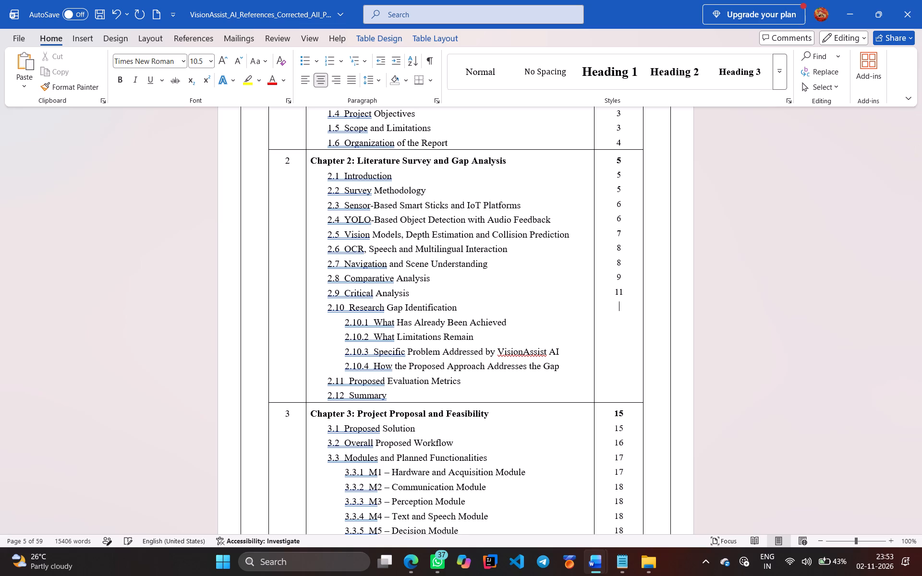
text(11)
key(Down)
text(11)
key(Down)
text(11)
key(Down)
text(11)
Enter page number 12 for 2.10.4 and 2.11 Proposed Evaluation Metrics, and 13 for 2.12 Summary.
key(Down)
text(12)
key(Down)
text(12)
key(Down)
text(12)
key(BackSpace)
key(3)
Clear the Chapter 3 page numbers from 3.1 Proposed Solution through 3.3.6 M6 – Control and Logging Module.
scroll(619, 293, down, 1)
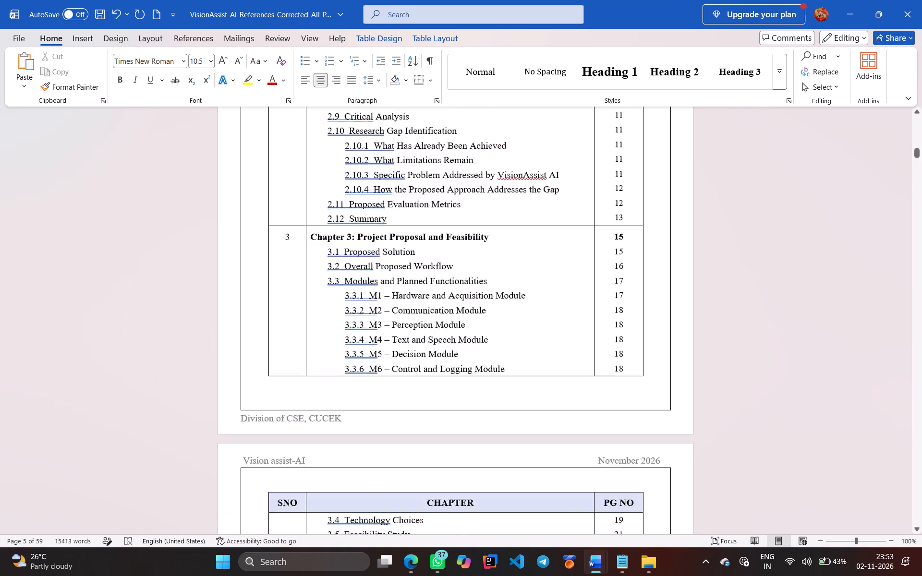
scroll(619, 293, down, 1)
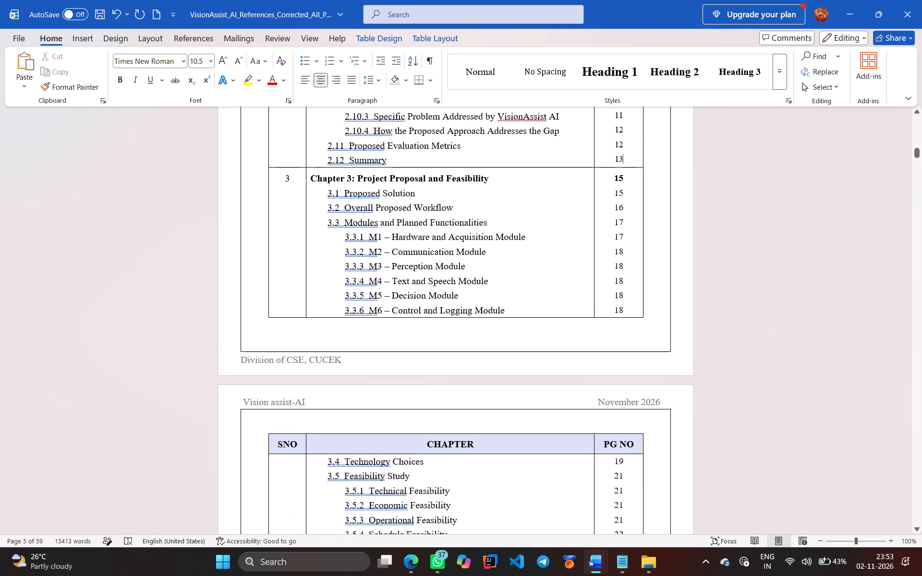
drag(627, 310, 607, 234)
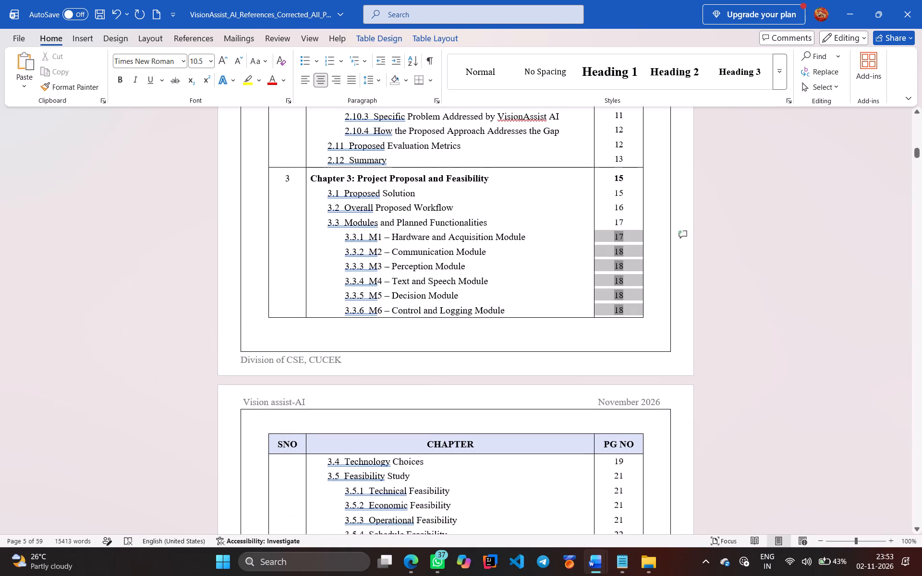
drag(607, 234, 611, 193)
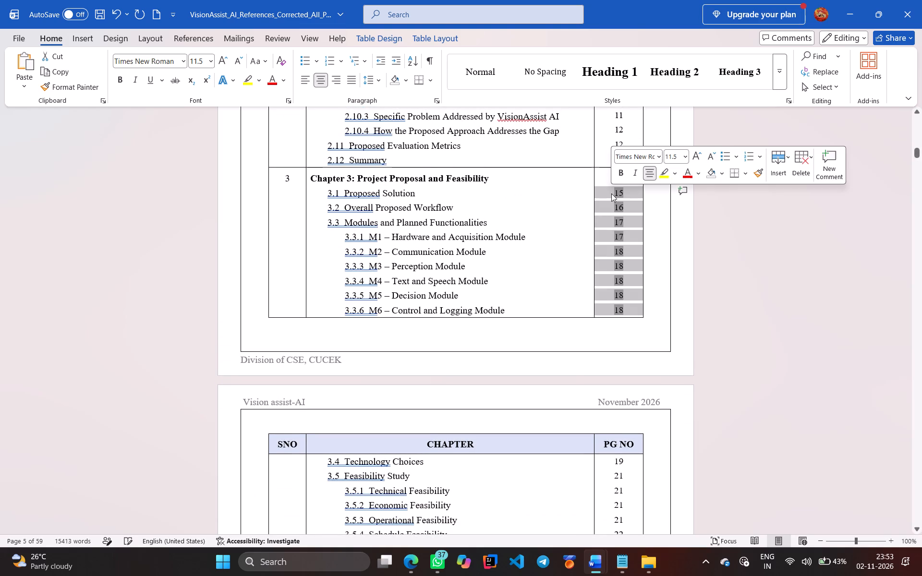
key(Delete)
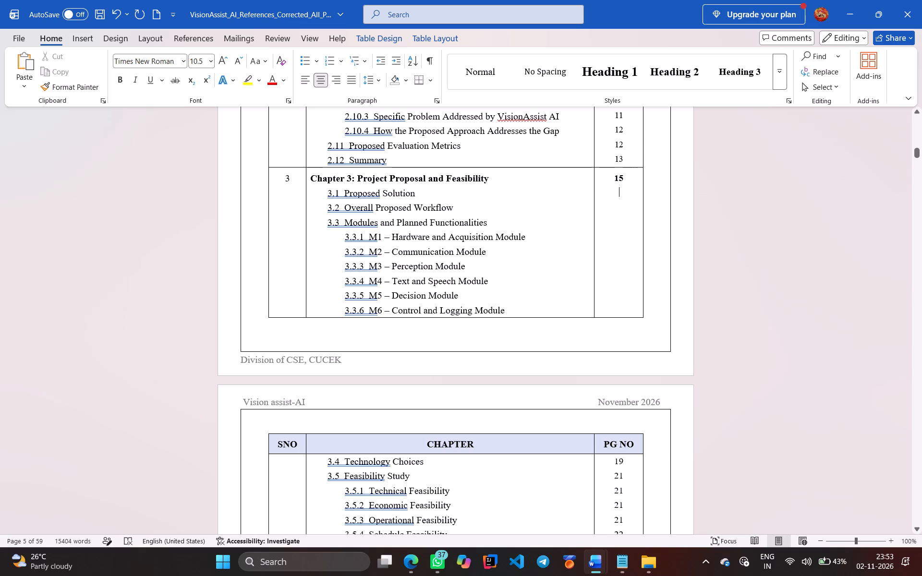
Set the page numbers of the Chapter 3 heading and 3.1 Proposed Solution to 14, and 3.2 Overall Proposed Workflow to 15.
click(625, 177)
key(BackSpace)
key(4)
key(BackSpace)
text(14)
key(Down)
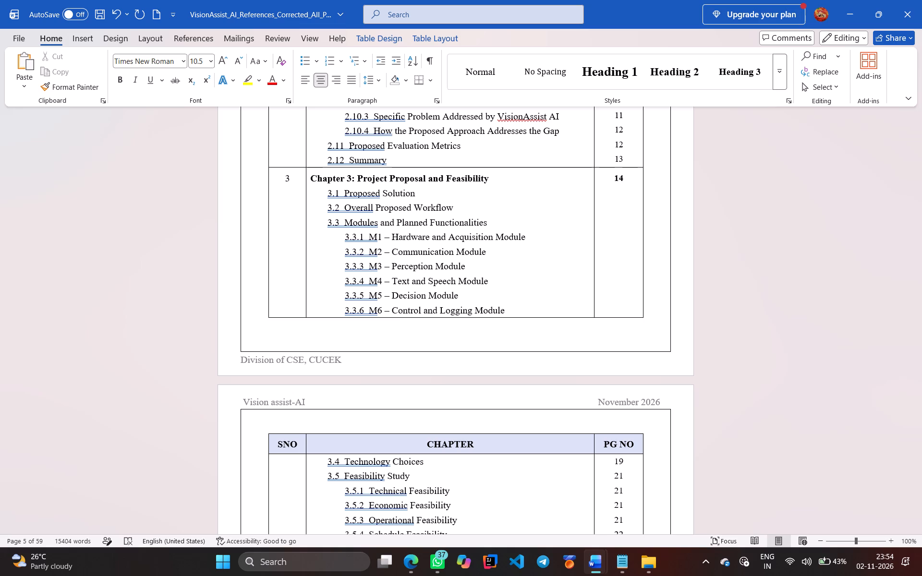
text(14)
key(Down)
text(15)
Enter page number 16 for 3.3 Modules and Planned Functionalities and 3.3.1 M1 – Hardware and Acquisition Module.
key(Down)
key(1)
key(Down)
key(6)
key(BackSpace)
key(BackSpace)
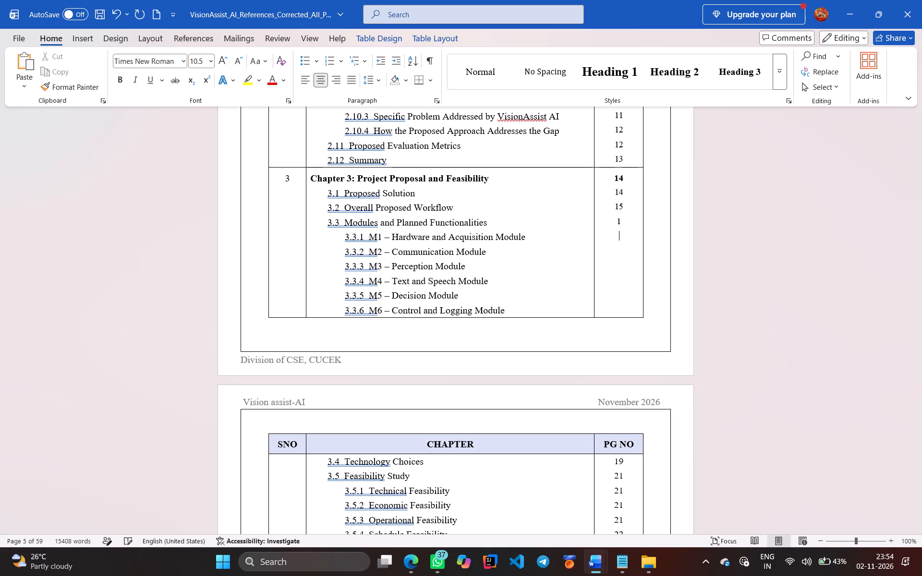
key(BackSpace)
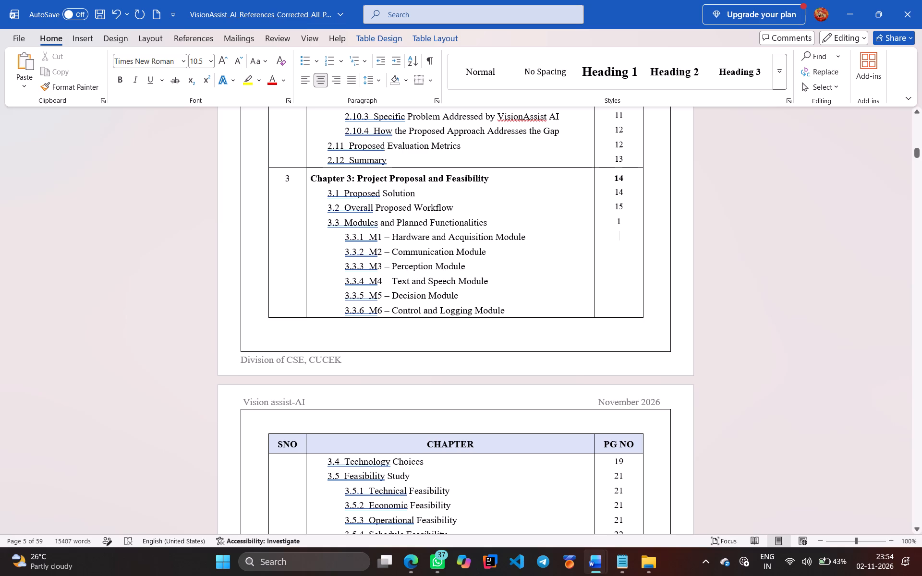
click(621, 219)
click(621, 219)
key(6)
key(Down)
text(15)
key(BackSpace)
key(6)
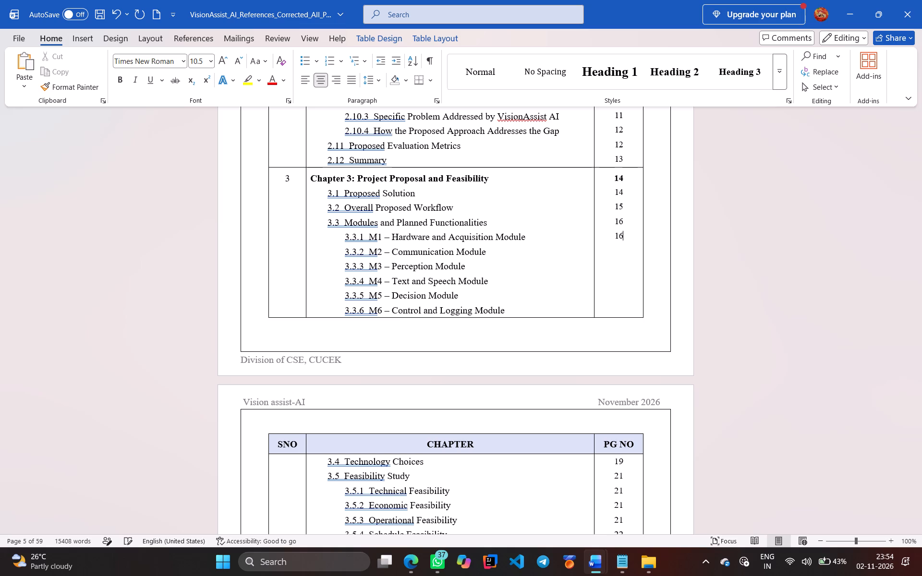
Enter page number 16 for 3.3.2 M2 – Communication Module, removing the duplicated digits.
key(Down)
text(16)
key(Down)
key(Up)
text(16)
key(Down)
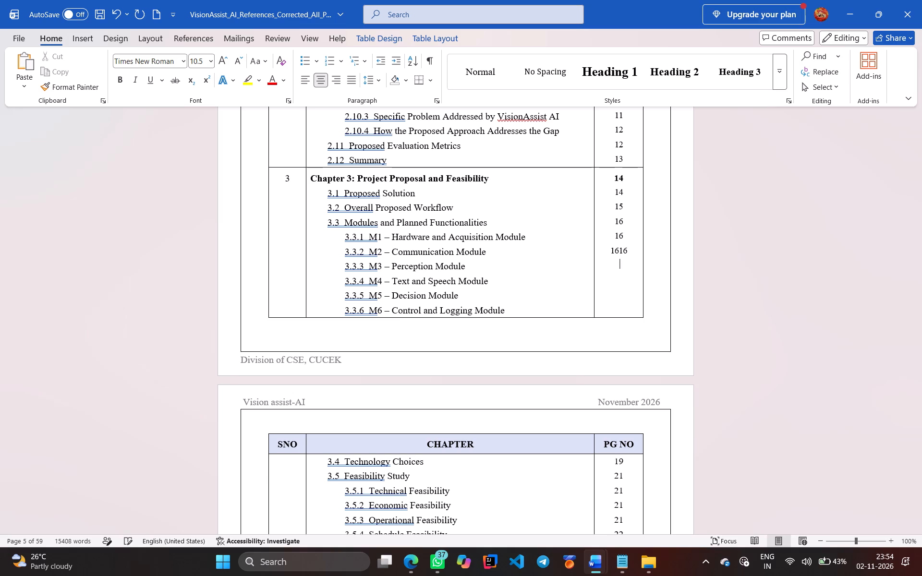
key(BackSpace)
key(BackSpace)
key(BackSpace)
key(BackSpace)
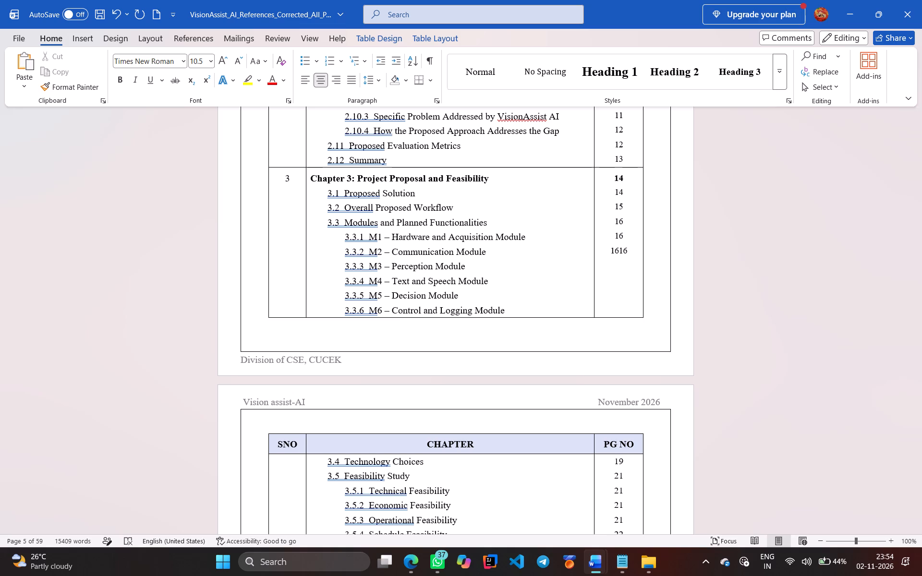
click(628, 252)
key(BackSpace)
key(BackSpace)
Enter page number 16 for 3.3.3 M3 and 3.3.4 M4, and 17 for 3.3.5 M5 and 3.3.6 M6.
key(Down)
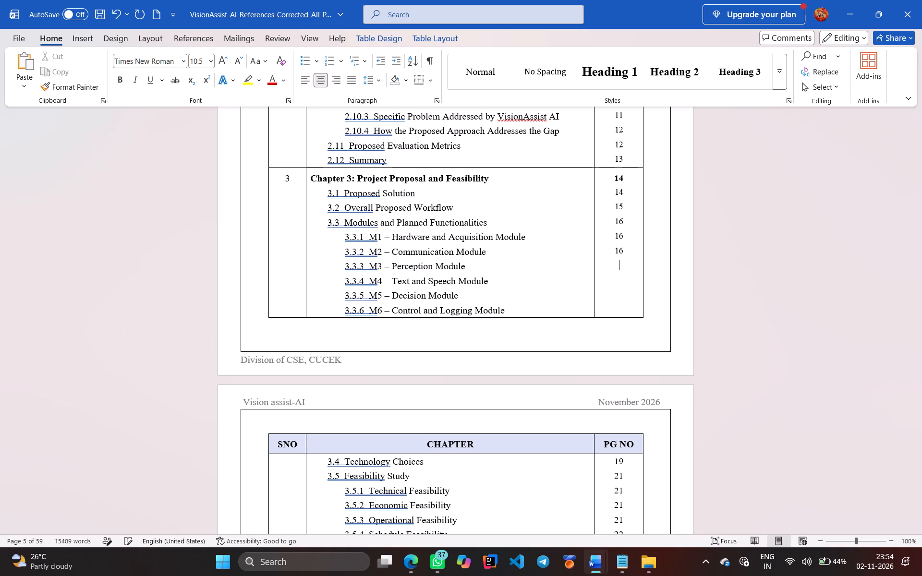
text(16)
key(Down)
text(16)
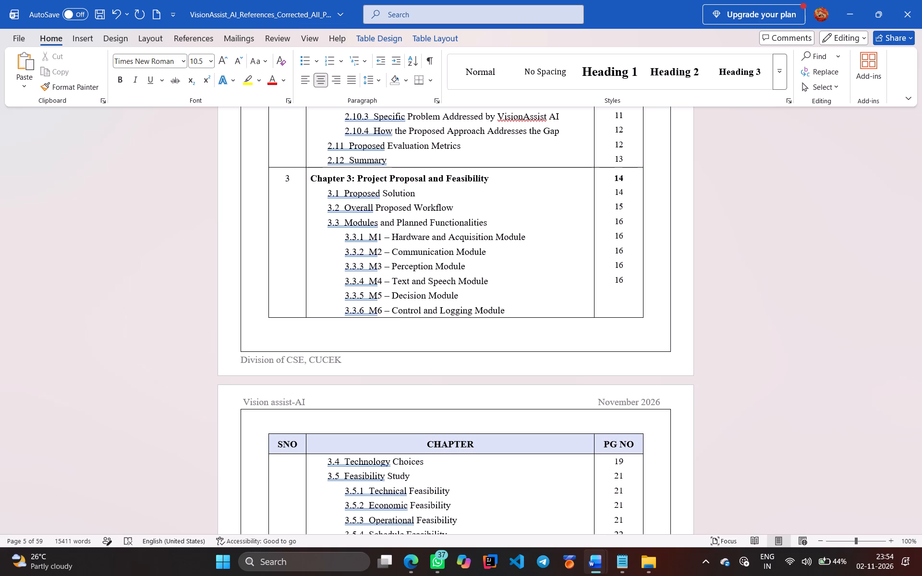
key(Down)
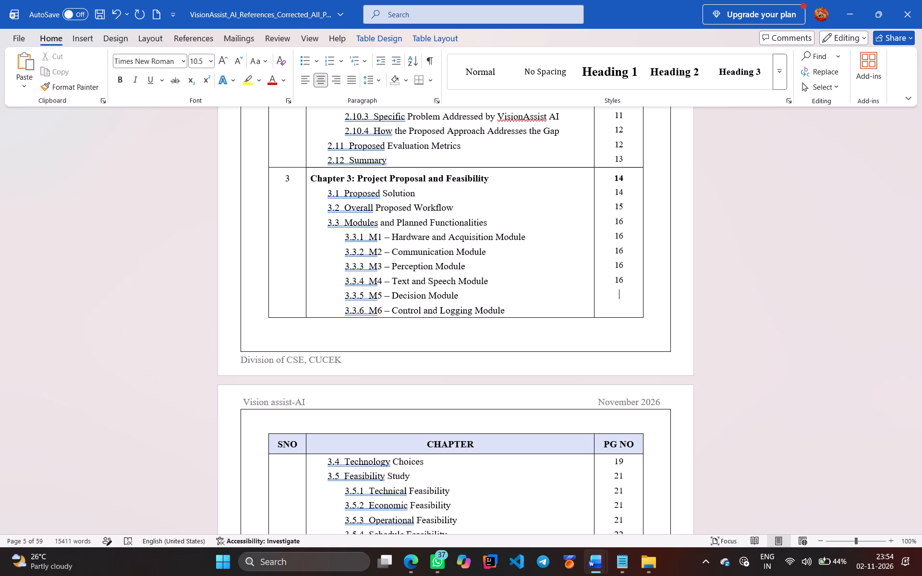
text(17)
key(Down)
text(17)
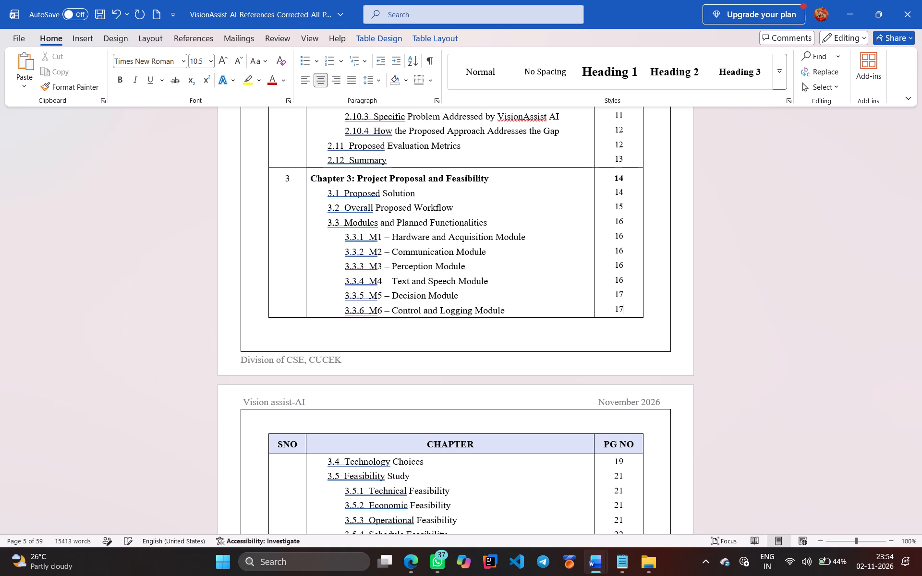
Clear the Chapter 3 page numbers from 3.4 Technology Choices through 3.6 Risk Assessment.
scroll(628, 252, down, 1)
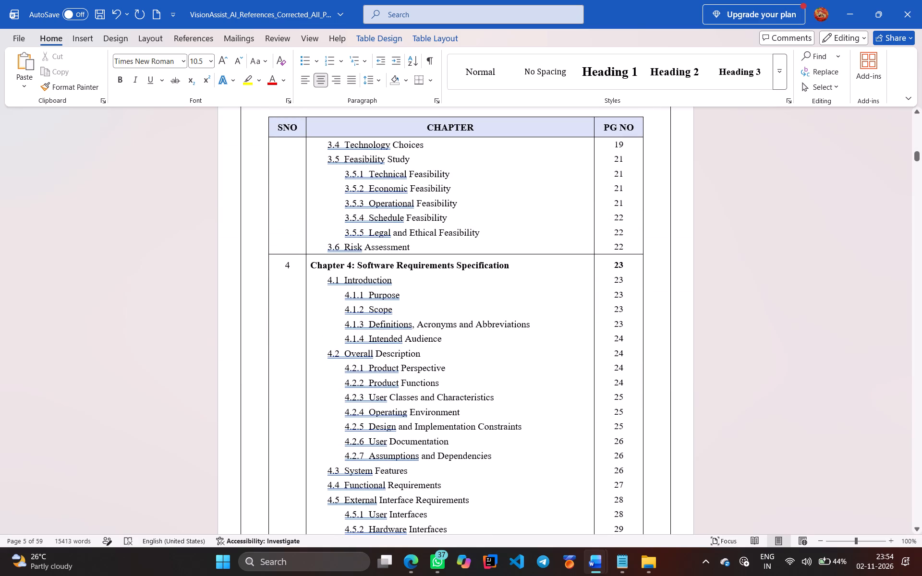
drag(624, 243, 606, 151)
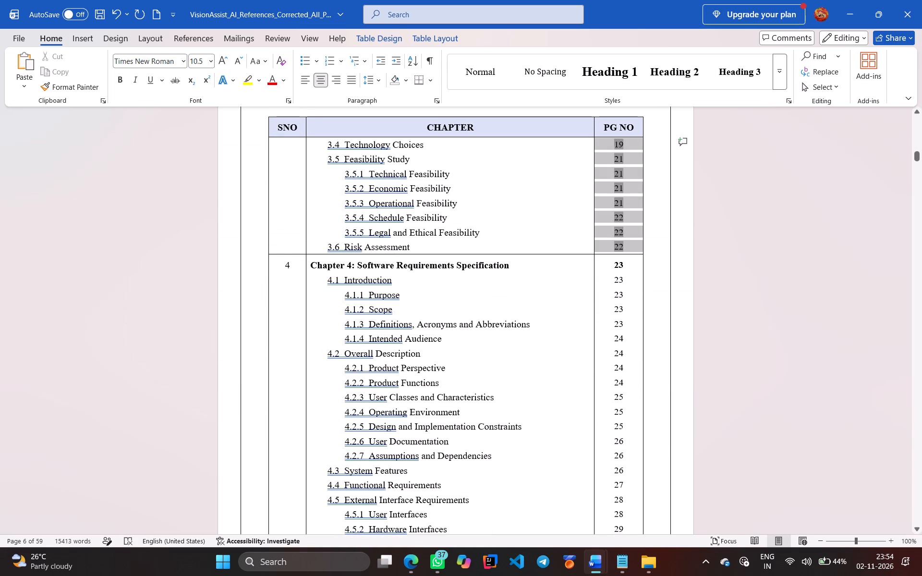
drag(606, 151, 607, 148)
key(Delete)
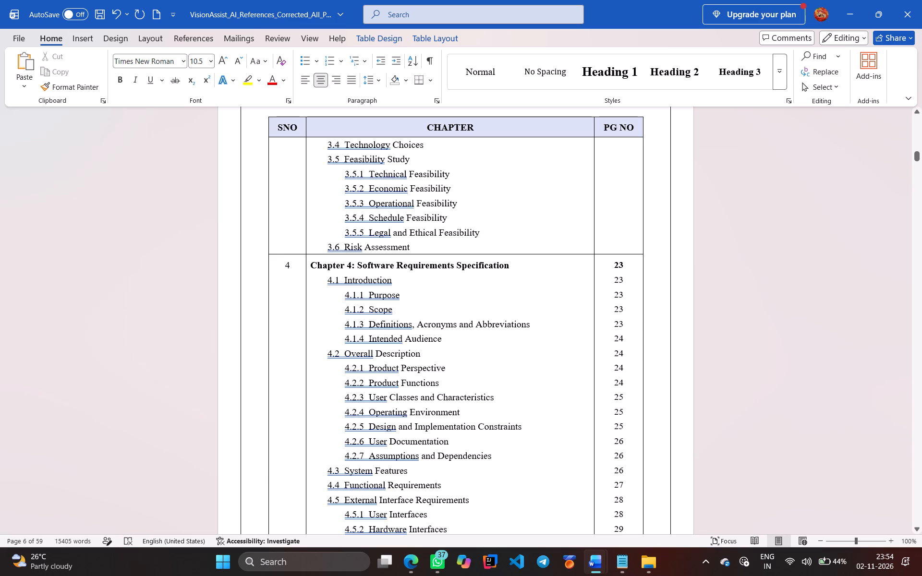
Enter page number 17 for 3.4 Technology Choices, and 19 for 3.5 Feasibility Study, 3.5.1 and 3.5.2.
text(17)
key(Down)
text(19)
key(Down)
text(19)
key(Down)
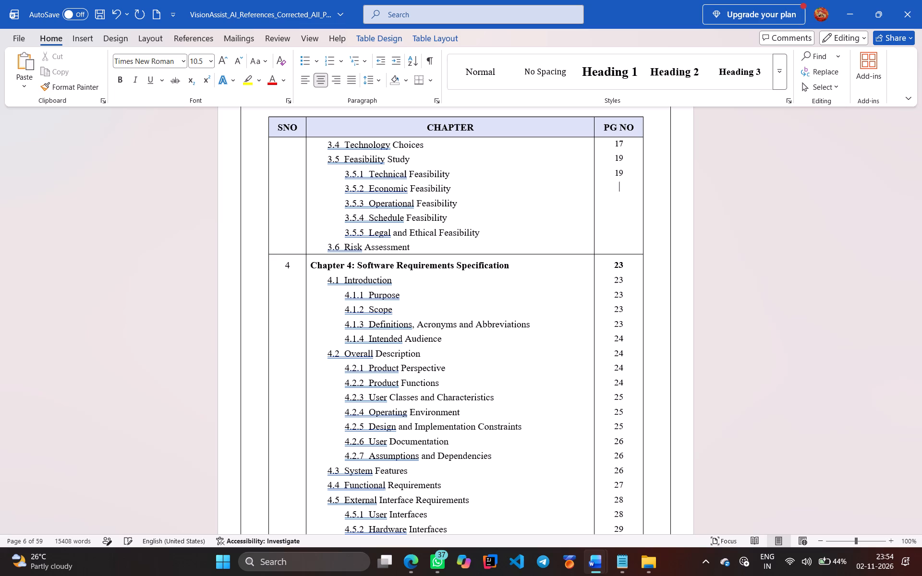
text(19)
Enter page number 20 for 3.5.3 Operational Feasibility through 3.6 Risk Assessment.
key(Down)
text(20)
key(Down)
text(20)
key(Down)
text(20)
key(Down)
text(20)
Clear all Chapter 4 page numbers from the chapter heading through 4.8 Requirements Traceability Matrix.
scroll(635, 382, down, 1)
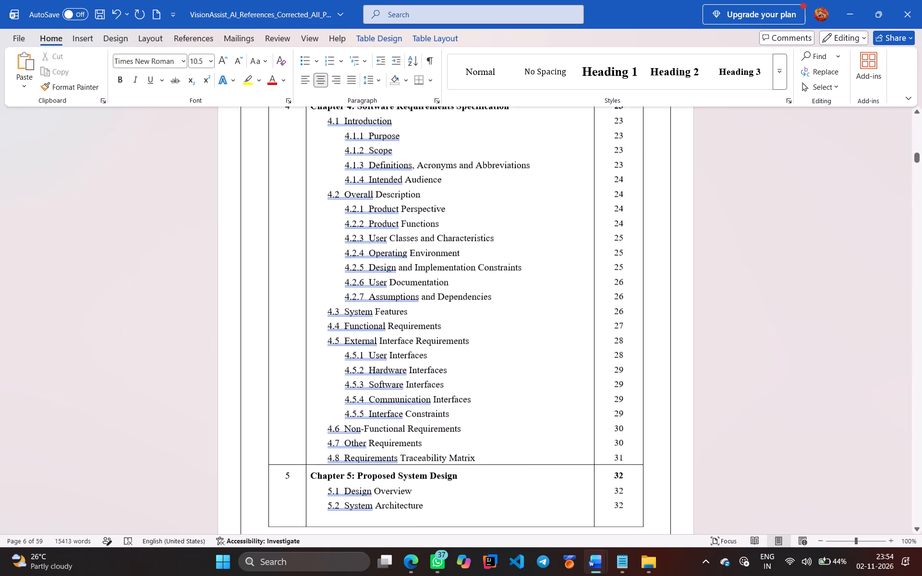
scroll(635, 382, down, 1)
drag(625, 450, 609, 431)
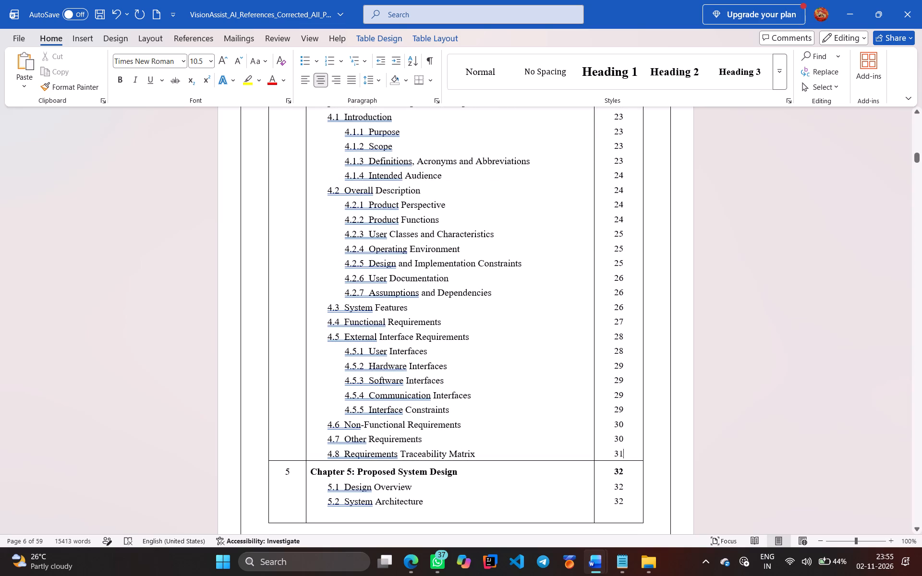
drag(609, 431, 606, 163)
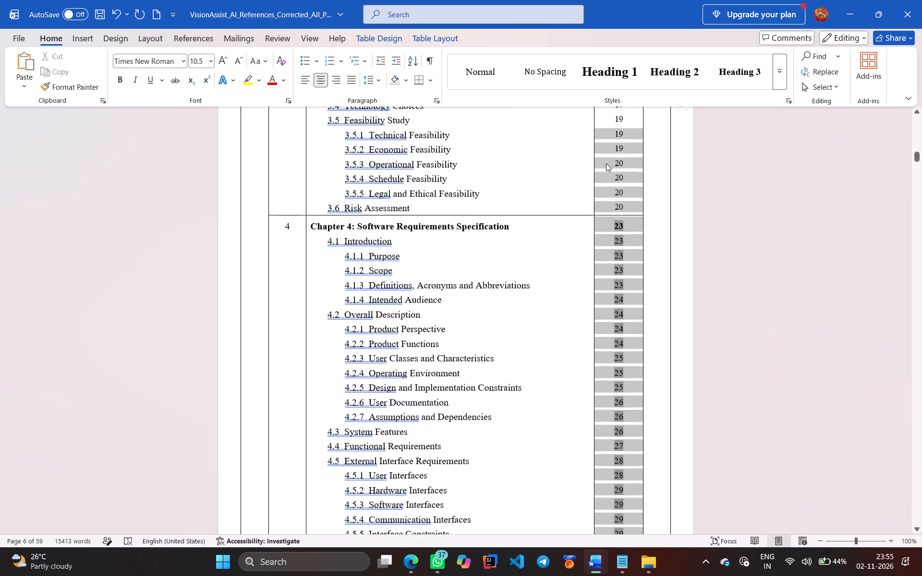
drag(606, 163, 611, 226)
key(Delete)
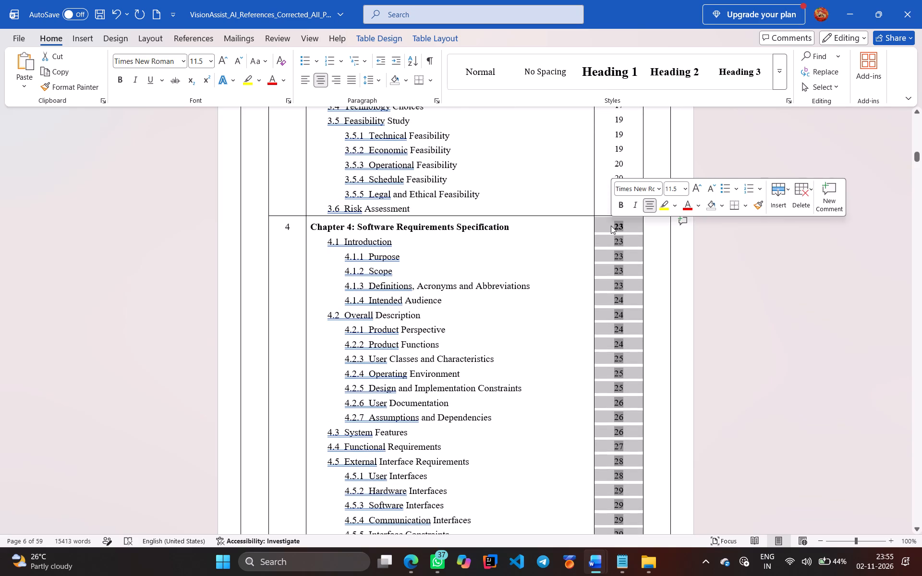
Enter page number 21 for the Chapter 4 heading through 4.1.3 Definitions, Acronyms and Abbreviations.
text(21)
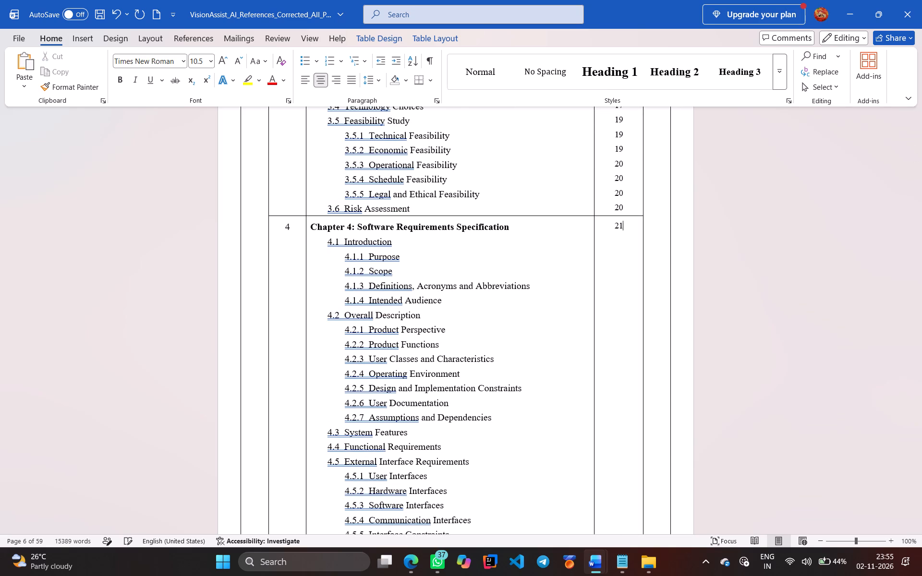
key(Down)
text(21)
key(Down)
text(21)
key(Down)
text(21)
key(Down)
text(21)
Enter page number 22 for 4.1.4 Intended Audience through 4.2.2 Product Functions.
key(Down)
text(22)
key(Down)
text(22)
key(Down)
text(22)
key(Down)
text(22)
Enter page number 23 for 4.2.3 User Classes and Characteristics through 4.2.5 Design and Implementation Constraints.
key(Down)
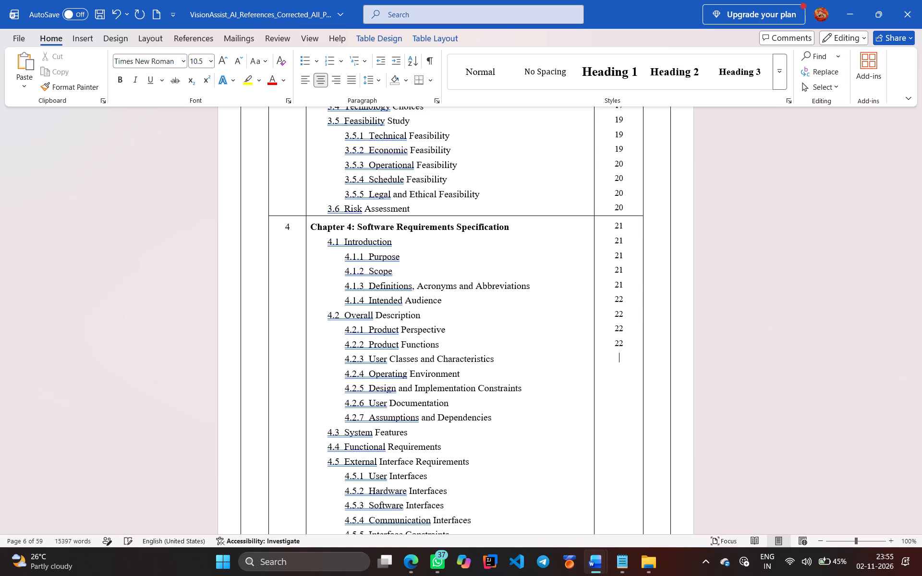
text(23)
key(Down)
text(23)
key(Down)
text(23)
Enter page number 24 for 4.2.6 User Documentation, 4.2.7 Assumptions and Dependencies, and 4.3 System Features.
key(Down)
text(24)
key(Down)
text(24)
key(Down)
text(24)
Enter page number 25 for 4.4 Functional Requirements, and 26 for 4.5 External Interface Requirements, 4.5.1 and 4.5.2.
key(Down)
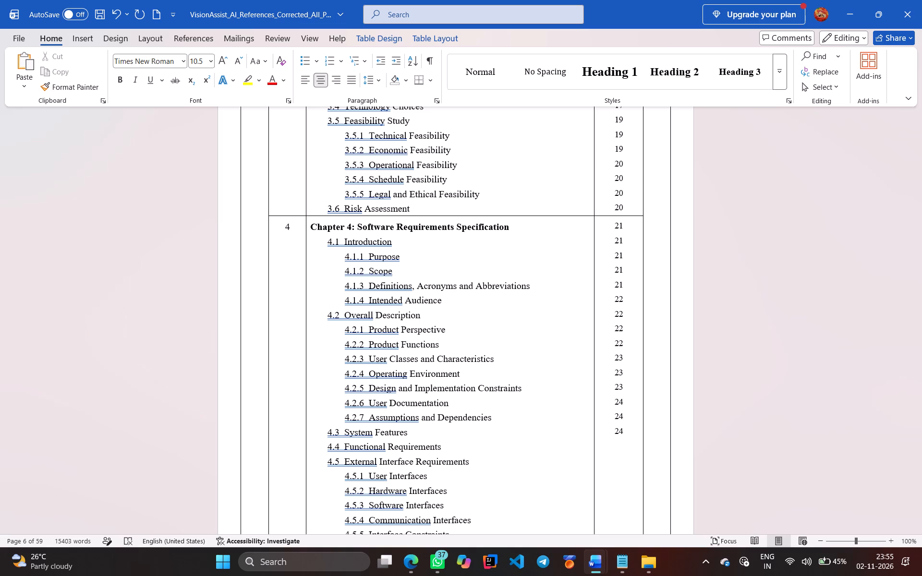
text(25)
key(Down)
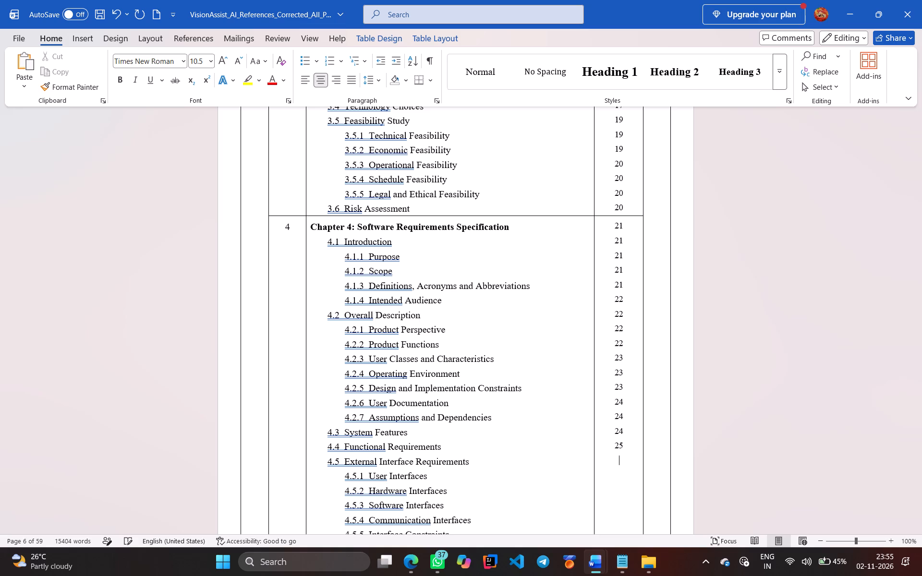
text(26)
key(Down)
text(26)
key(Down)
text(26)
Enter page number 27 for 4.5.3 Software Interfaces through 4.6 Non-Functional Requirements.
key(Down)
text(27)
key(Down)
text(27)
key(Down)
text(27)
key(Down)
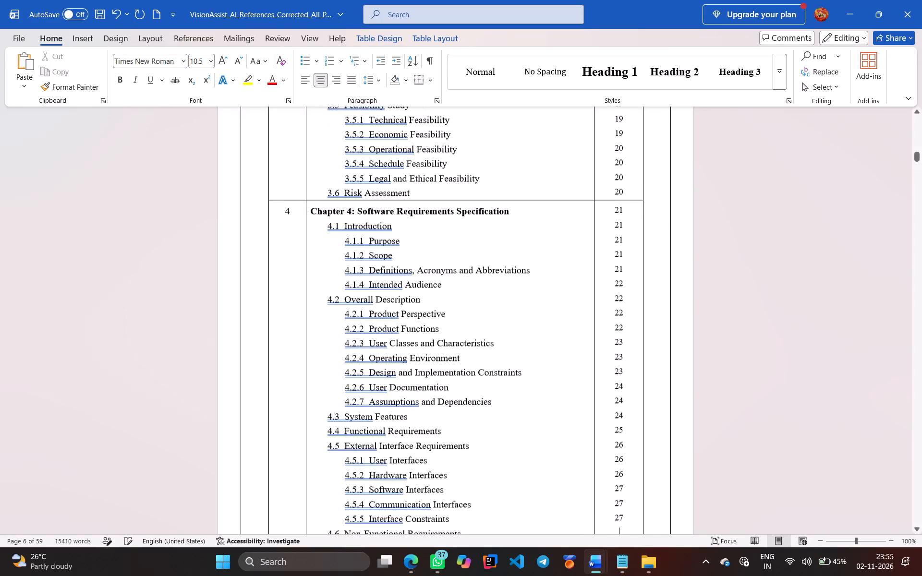
text(27)
Enter page number 28 for 4.7 Other Requirements and 29 for 4.8 Requirements Traceability Matrix.
key(Down)
text(28)
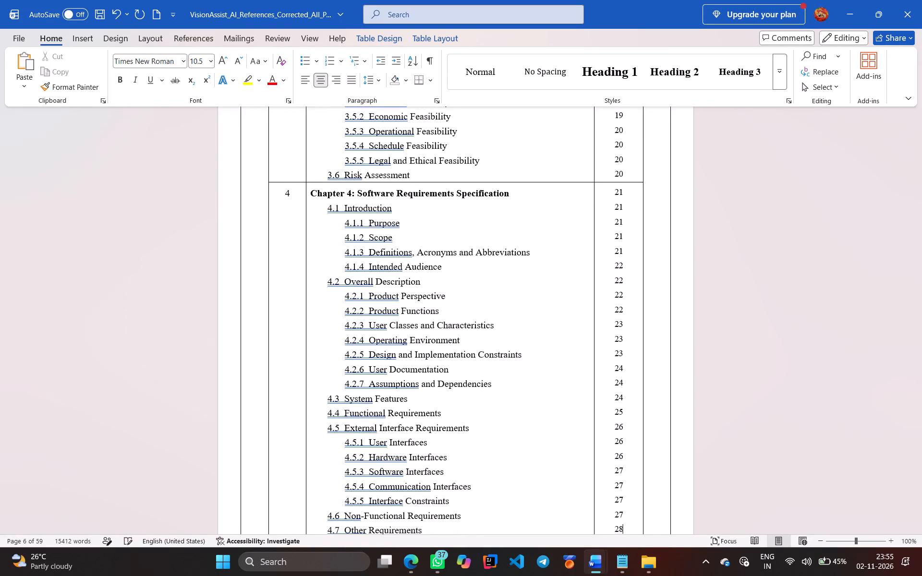
key(Down)
text(29)
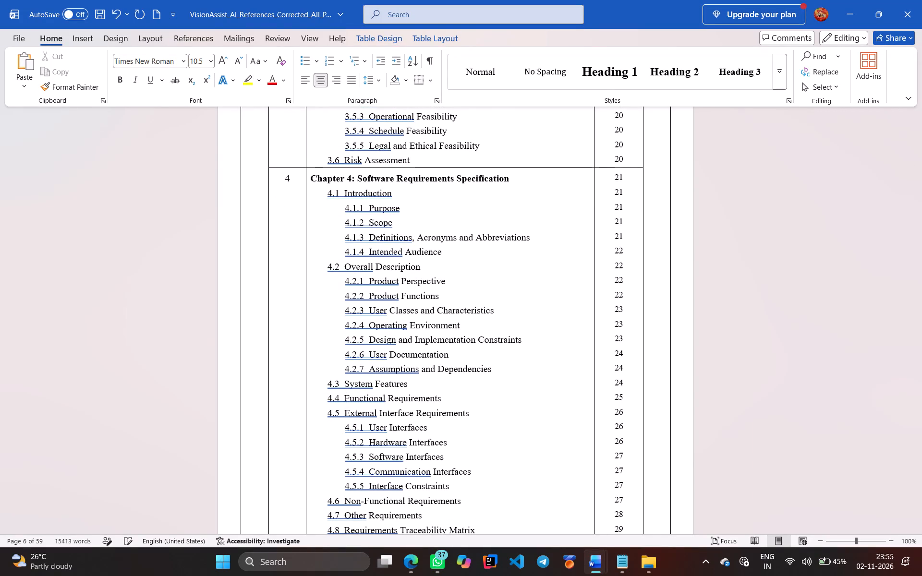
Clear the page numbers of the Chapter 5 heading, 5.1 Design Overview and 5.2 System Architecture.
scroll(611, 226, down, 1)
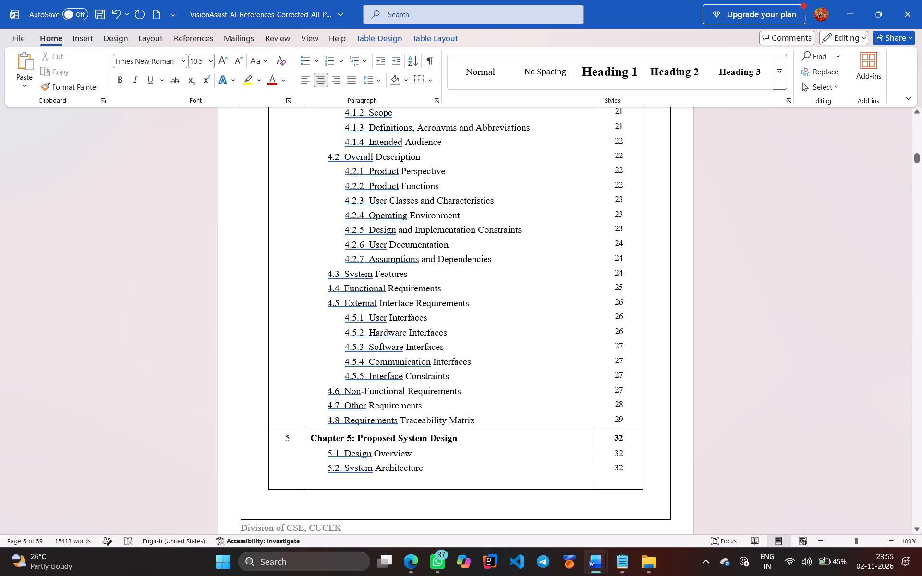
drag(623, 467, 610, 438)
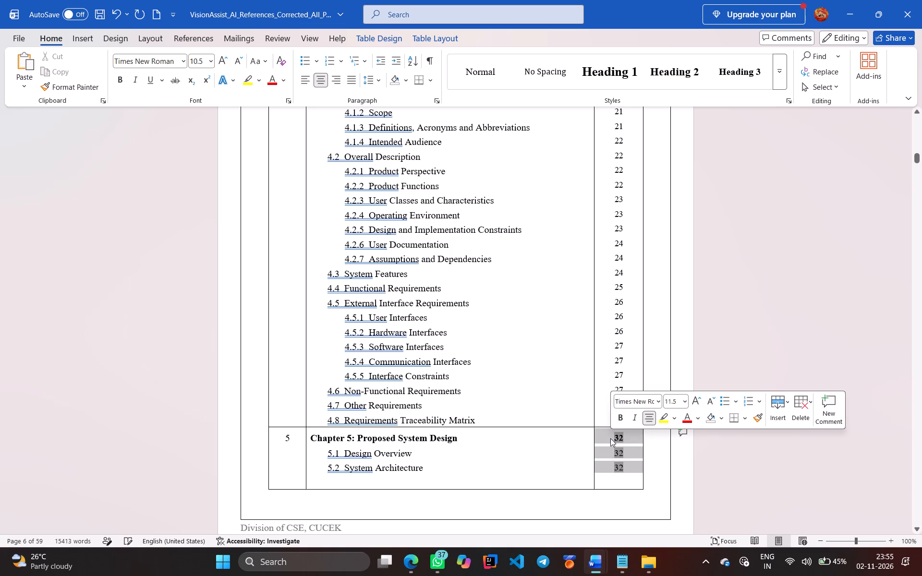
key(Delete)
Enter page number 30 for the Chapter 5 heading, 5.1 Design Overview and 5.2 System Architecture.
text(30)
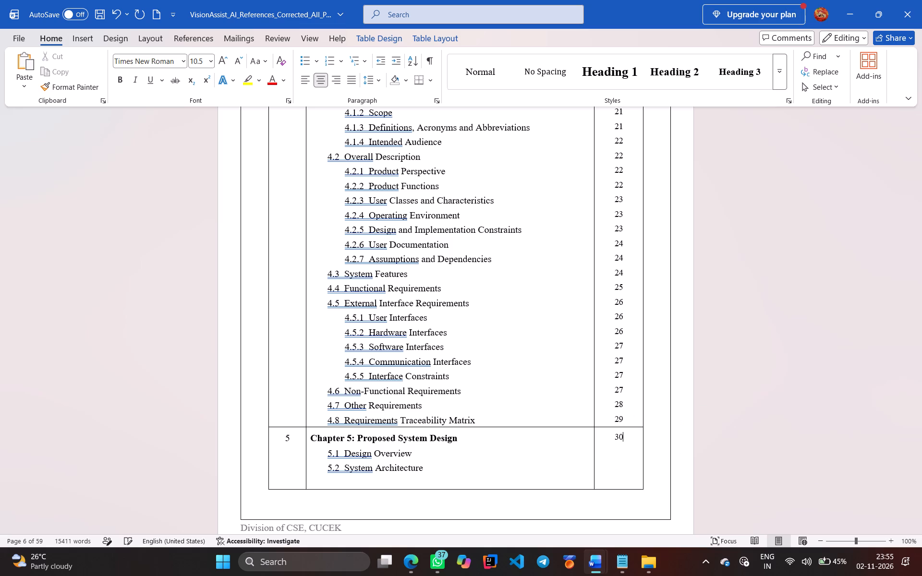
key(Down)
key(3)
key(0)
scroll(610, 438, down, 1)
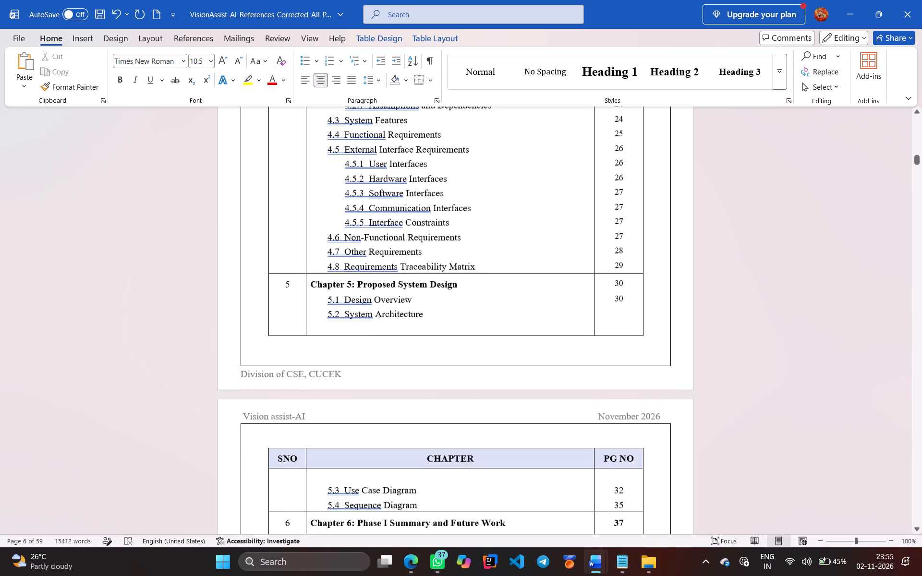
scroll(610, 438, down, 1)
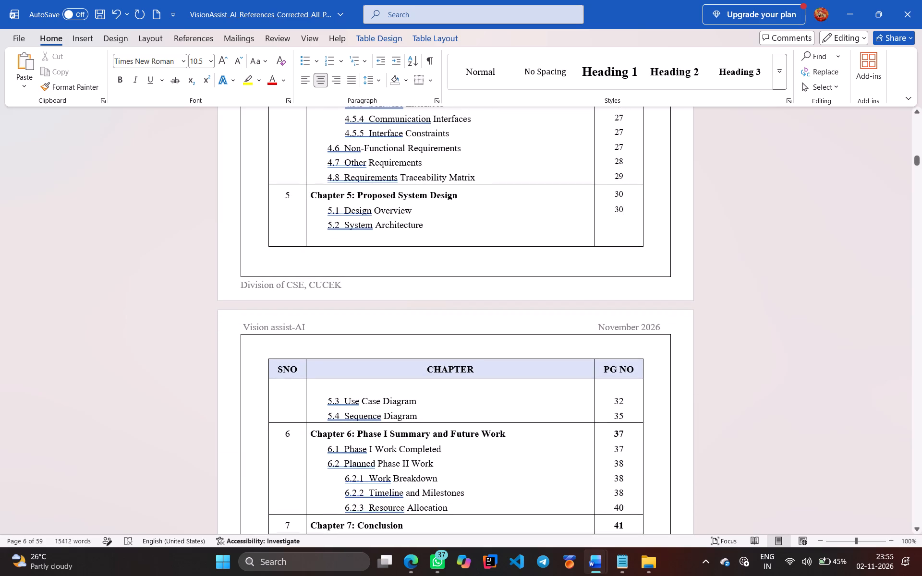
key(Down)
text(30)
Replace the page numbers of 5.3 Use Case Diagram with 30 and 5.4 Sequence Diagram with 33.
drag(628, 414, 602, 406)
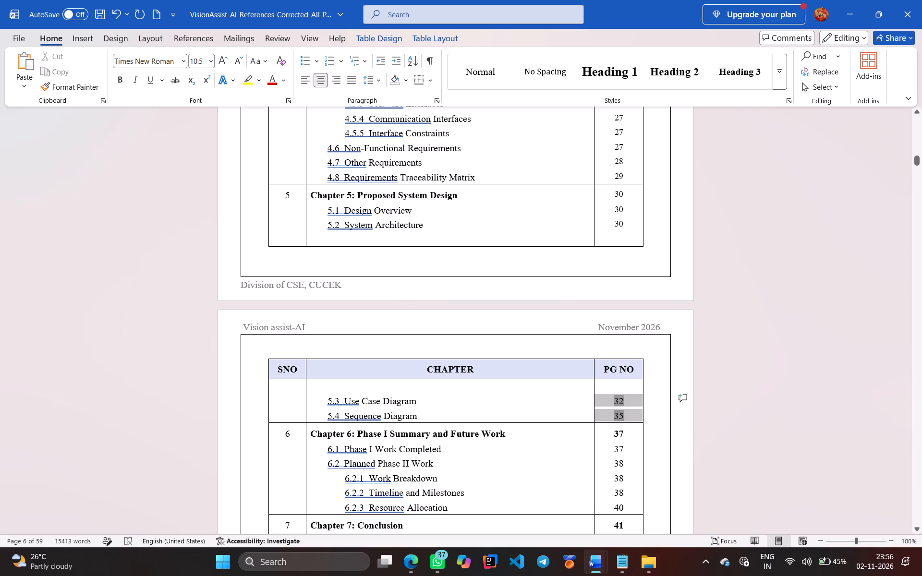
drag(602, 406, 607, 398)
key(Delete)
text(30)
key(Down)
text(33)
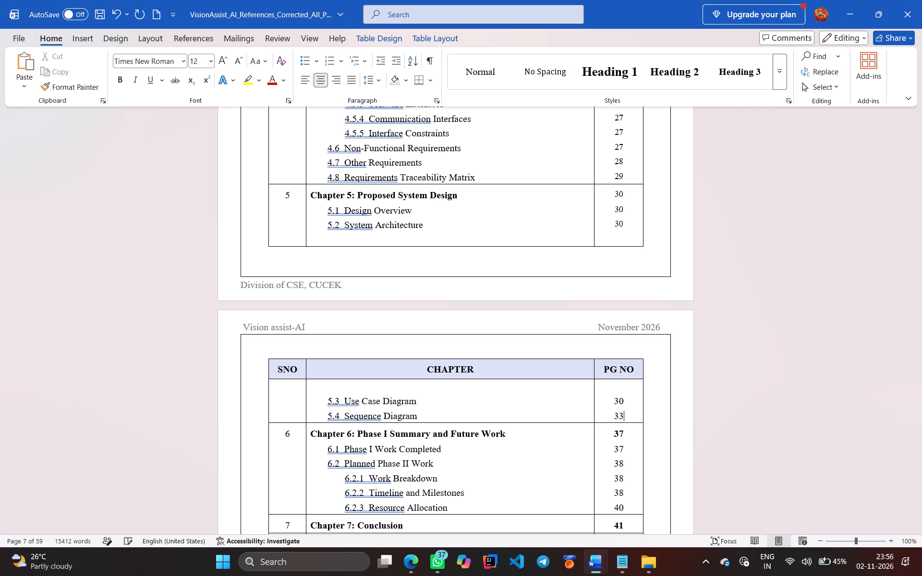
Clear all Chapter 6 page numbers and enter 34 for the chapter heading and 6.1 Phase I Work Completed.
scroll(610, 406, down, 1)
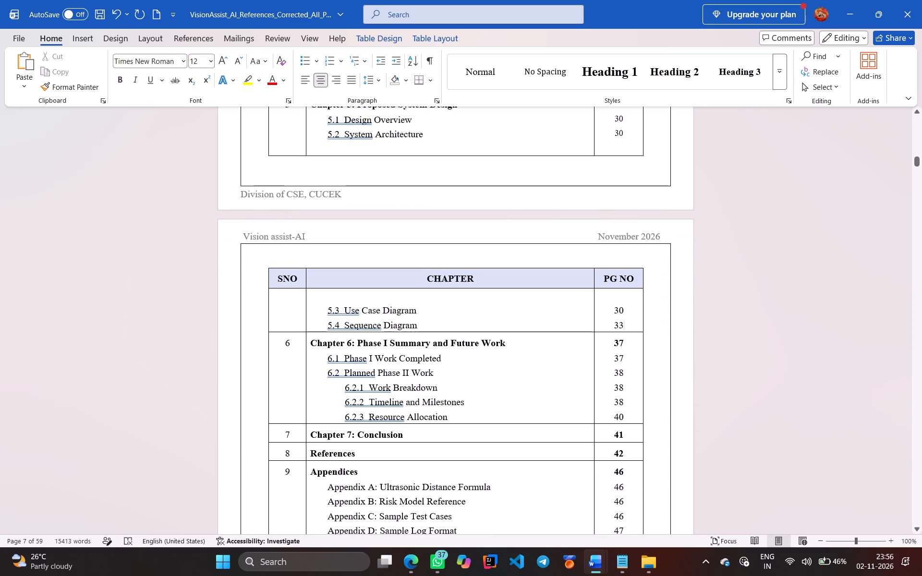
drag(623, 418, 607, 347)
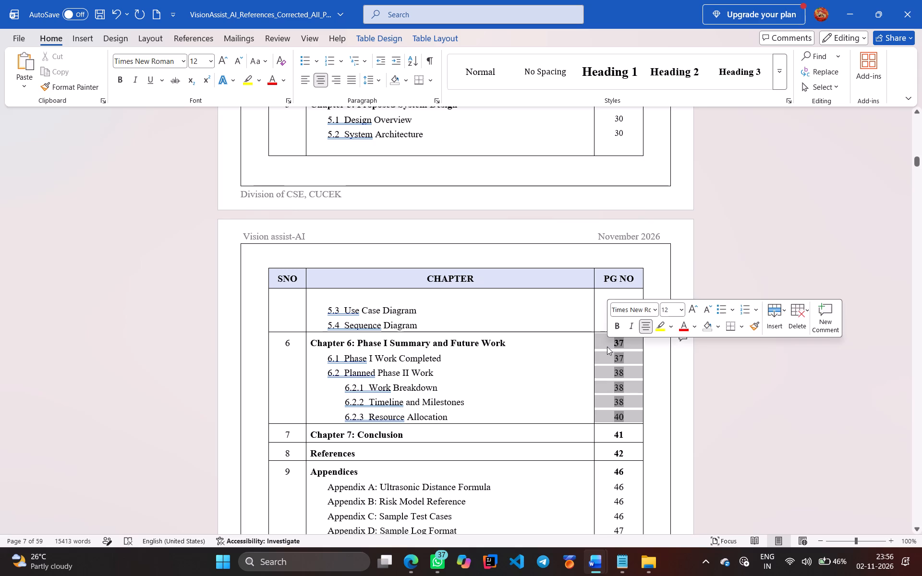
key(Delete)
text(34)
key(Down)
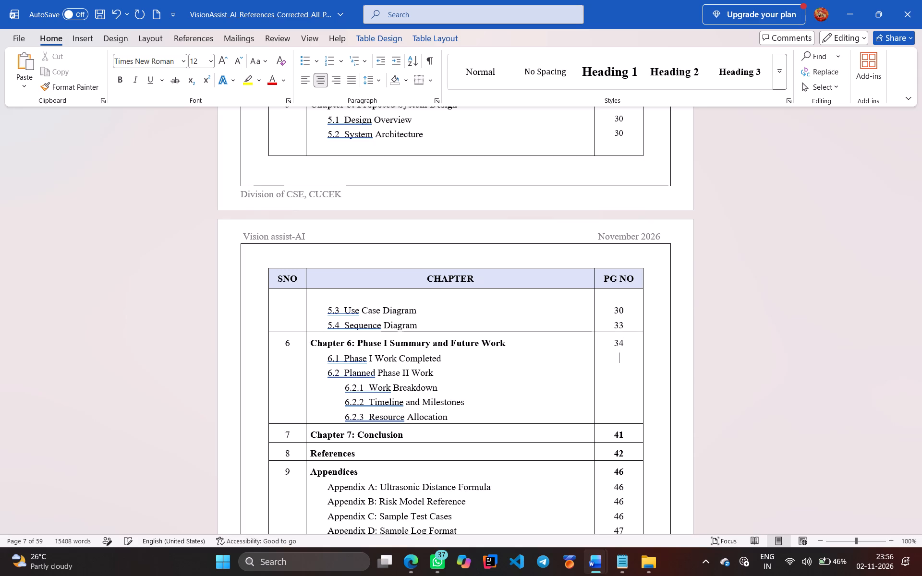
text(34)
key(Down)
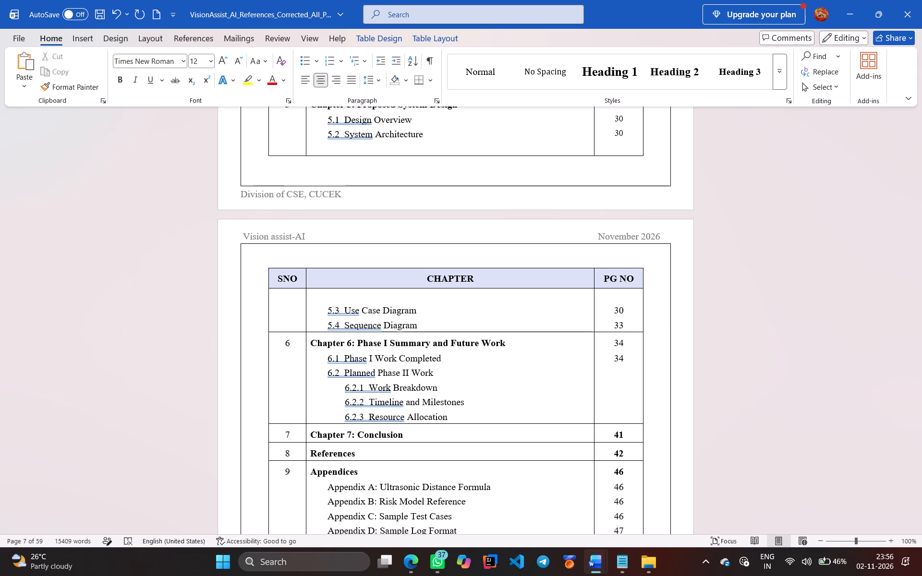
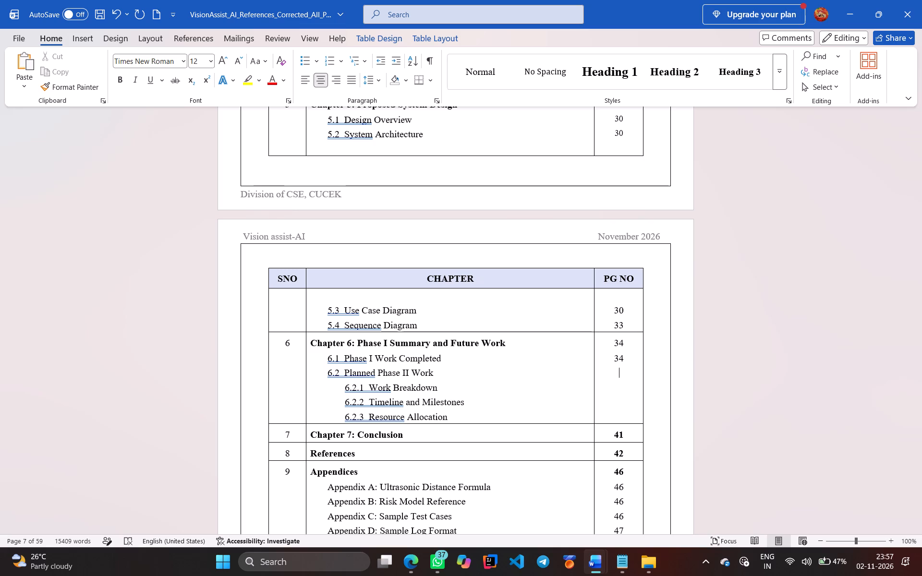
Change the page numbers of the Chapter 6 heading and 6.1 Phase I Work Completed to 35.
click(624, 345)
key(BackSpace)
key(5)
key(Down)
key(BackSpace)
key(5)
Enter page number 36 for 6.2 Planned Phase II Work, 6.2.1 and 6.2.2, and 37 for 6.2.3 Resource Allocation.
key(Down)
scroll(624, 345, down, 1)
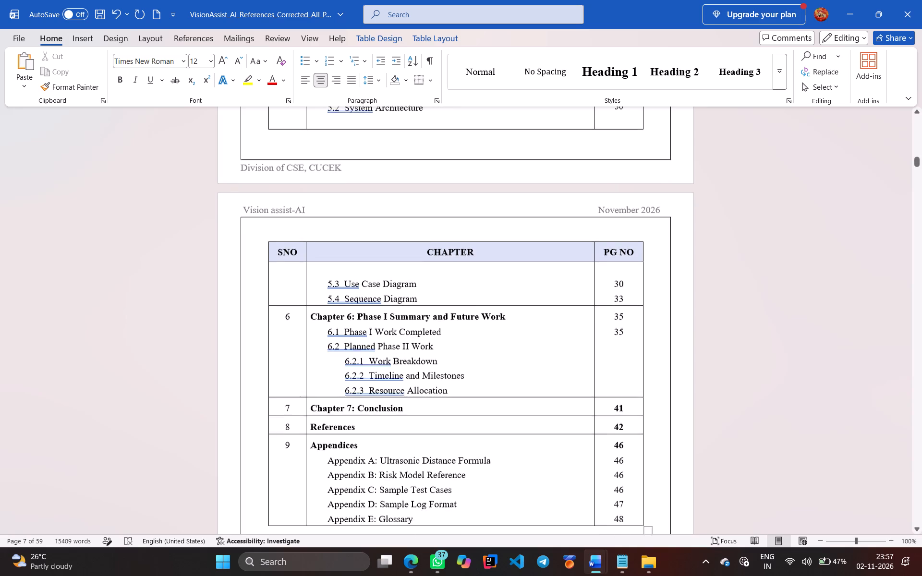
scroll(624, 345, down, 1)
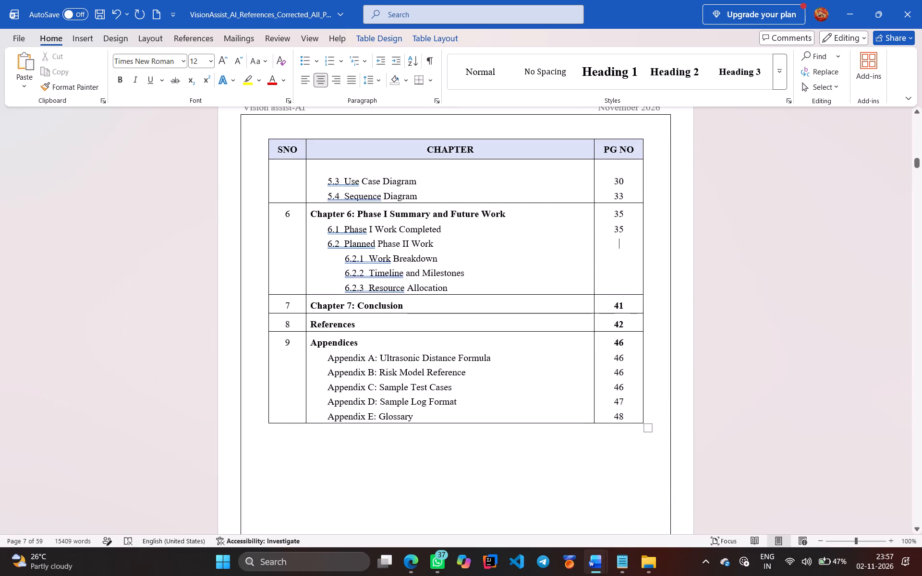
key(3)
key(BackSpace)
text(36)
key(Down)
text(36)
key(Down)
text(36)
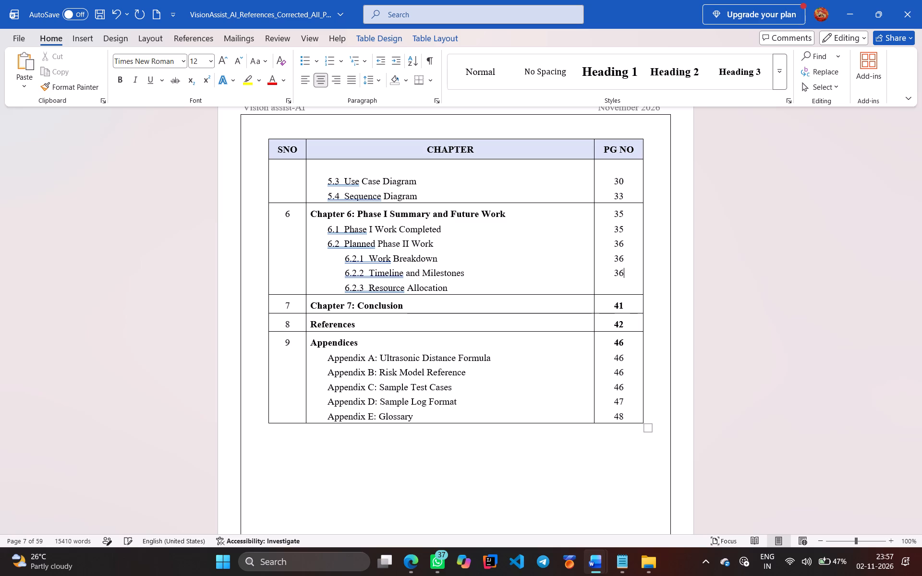
key(Down)
text(37)
Replace the page numbers of References with 40 and Chapter 7: Conclusion with 39.
click(625, 305)
key(BackSpace)
key(BackSpace)
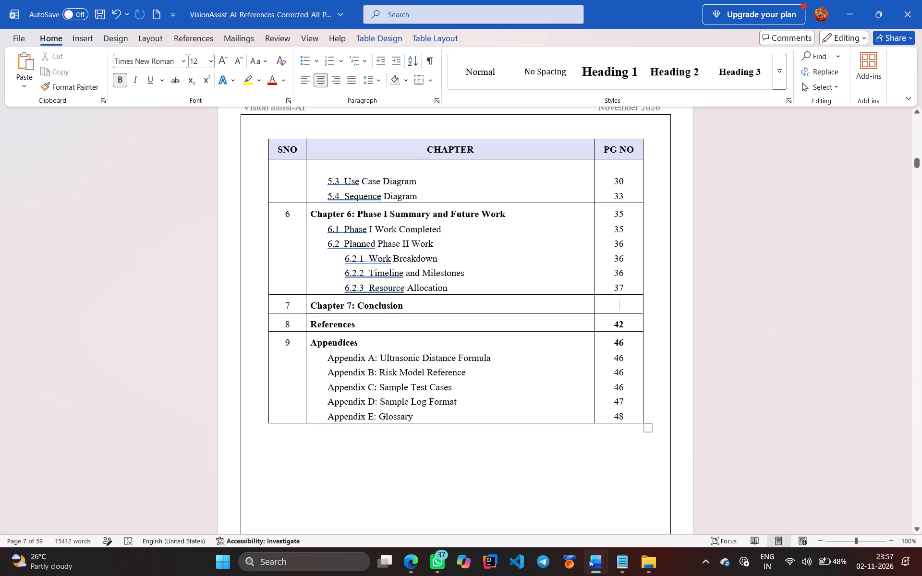
click(622, 325)
key(BackSpace)
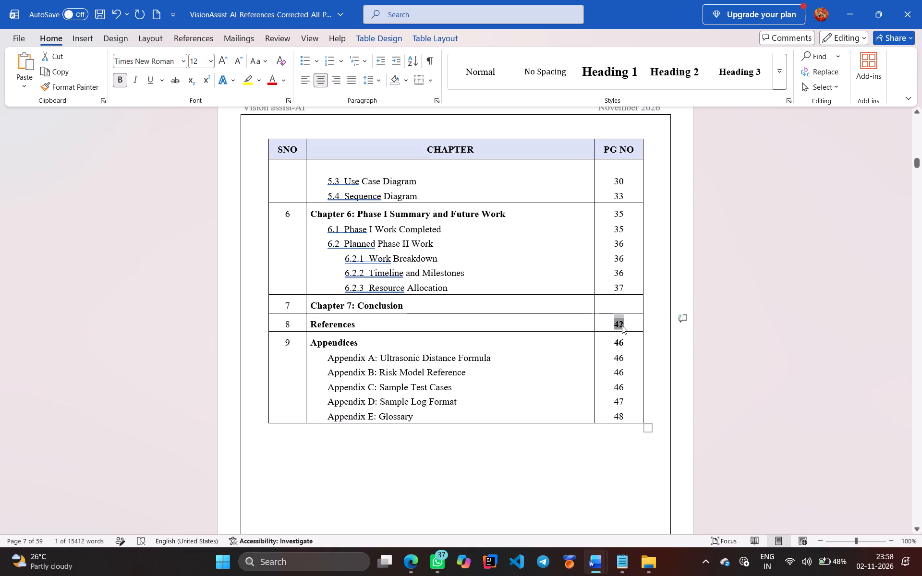
key(BackSpace)
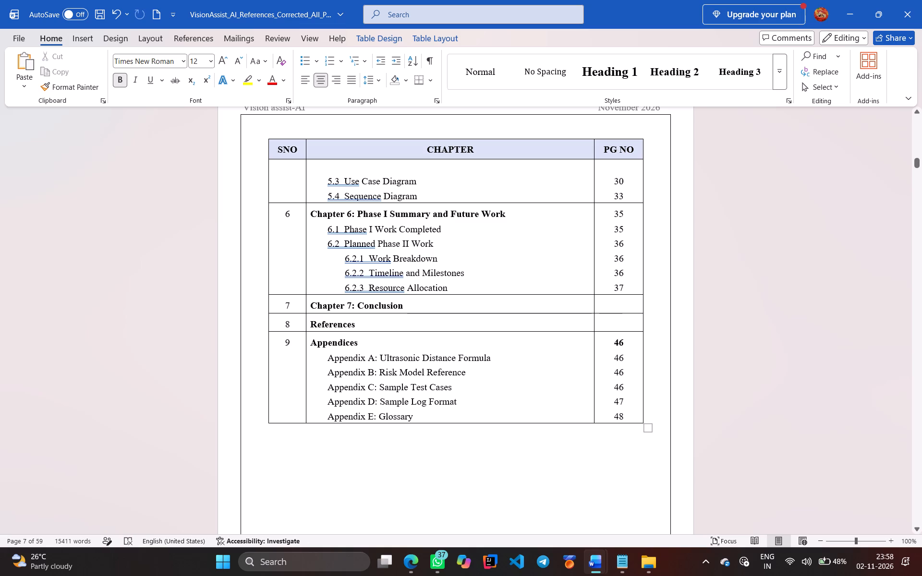
text(40)
click(619, 306)
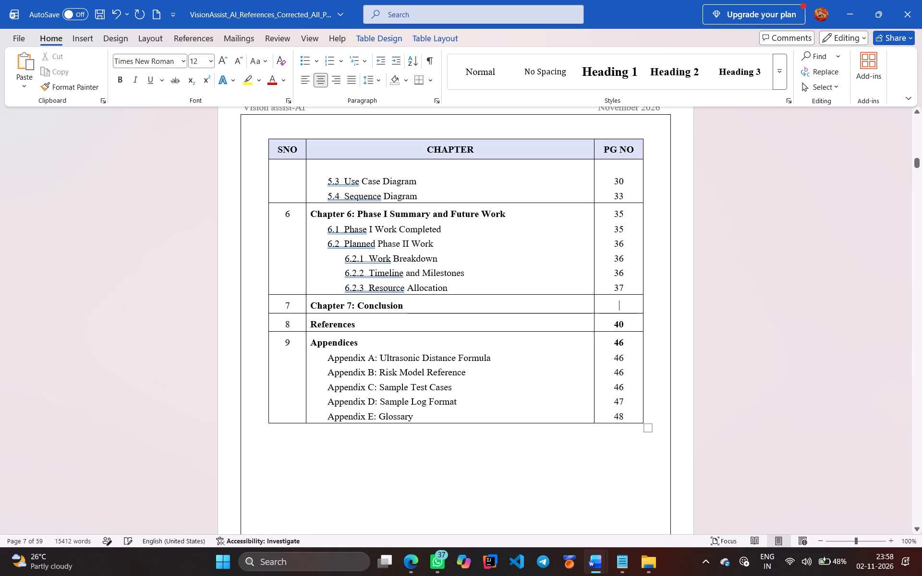
text(39)
Replace the page number of the Appendices heading with 43.
click(623, 340)
key(BackSpace)
key(3)
key(BackSpace)
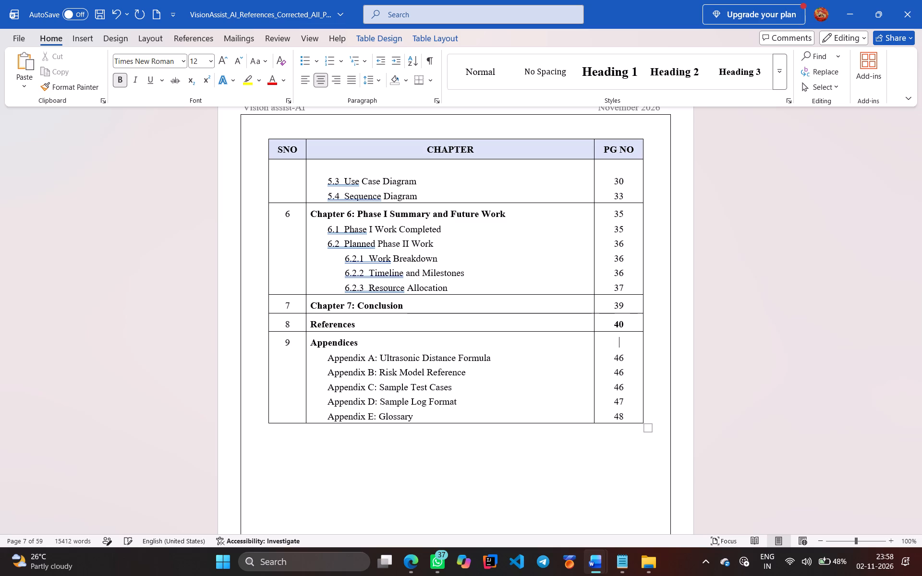
text(43)
Replace the page numbers of Appendices A, B and C with 43, Appendix D with 44 and Appendix E with 45.
key(Down)
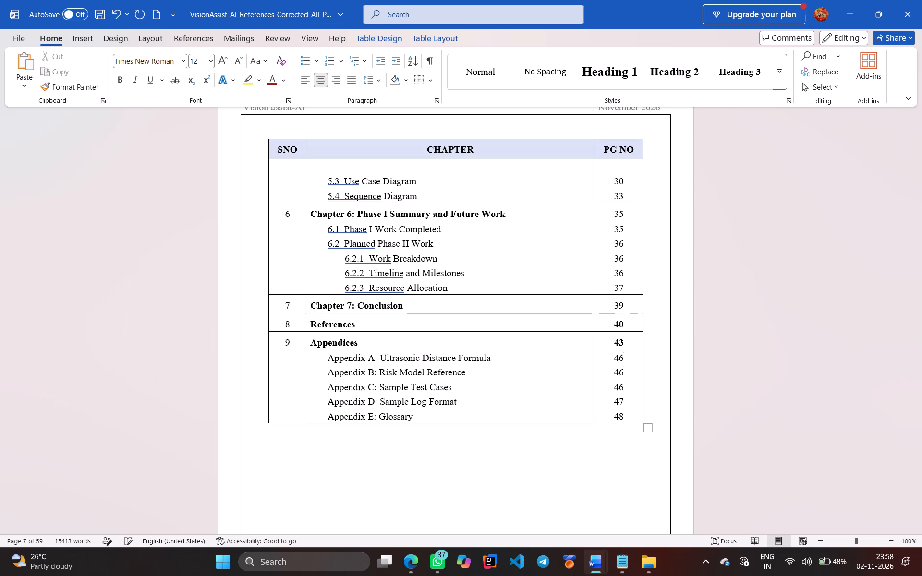
key(BackSpace)
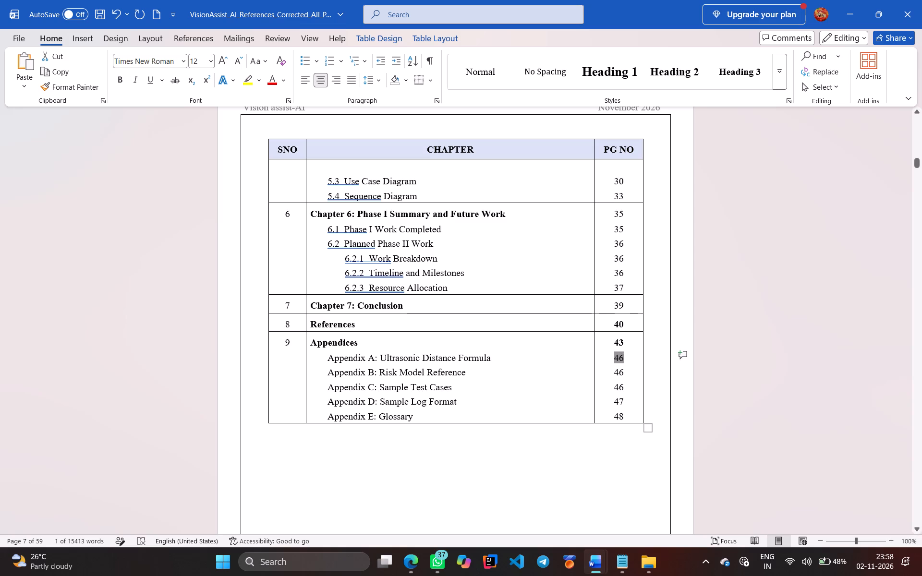
drag(627, 412, 614, 368)
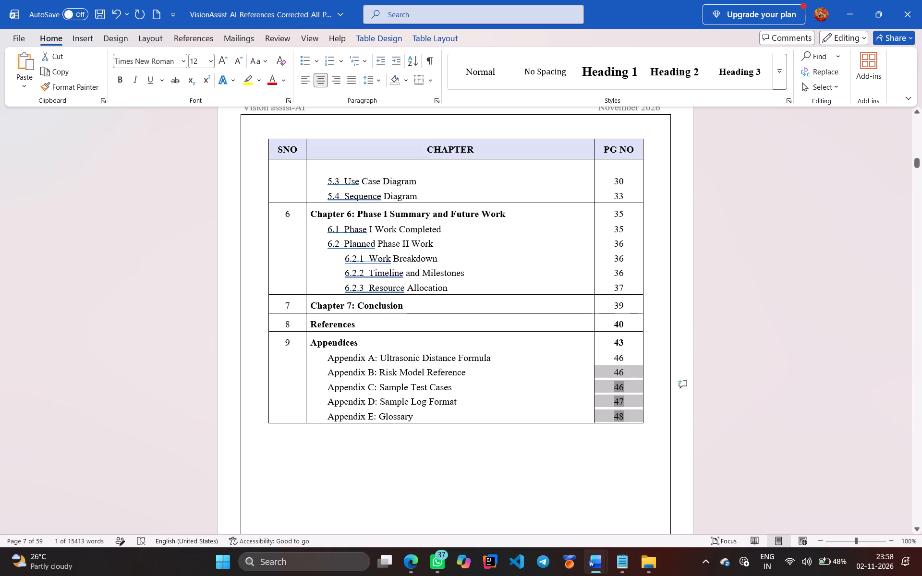
drag(614, 368, 614, 362)
key(Delete)
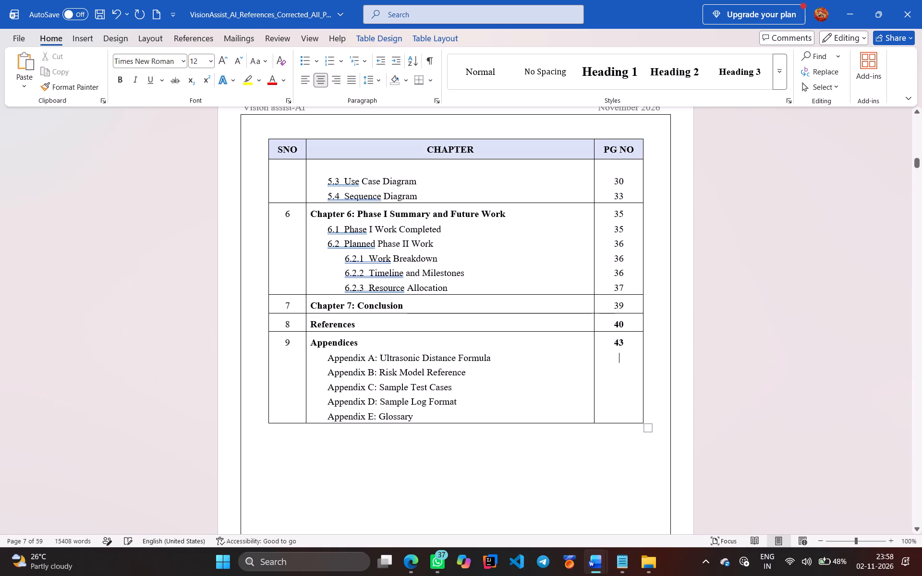
text(43)
key(Down)
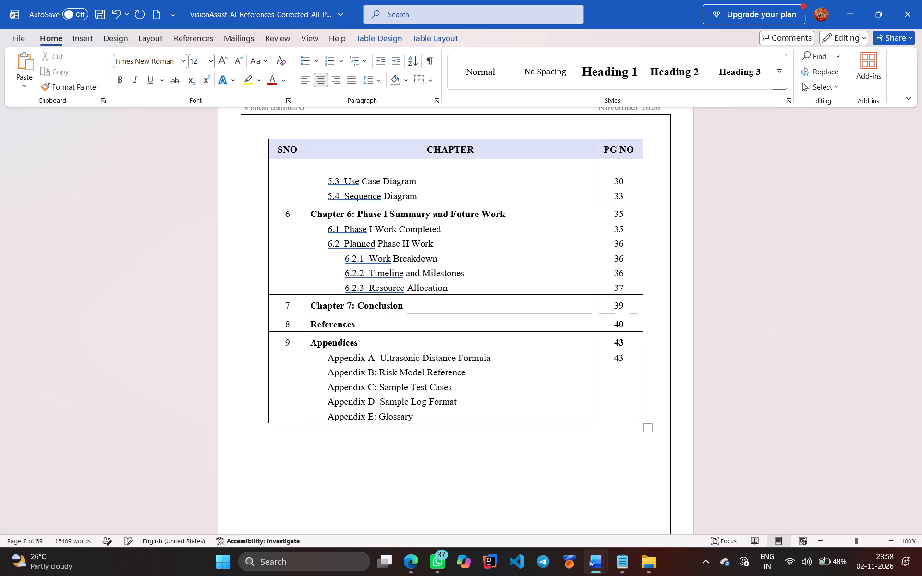
text(43)
key(Down)
text(43)
key(Down)
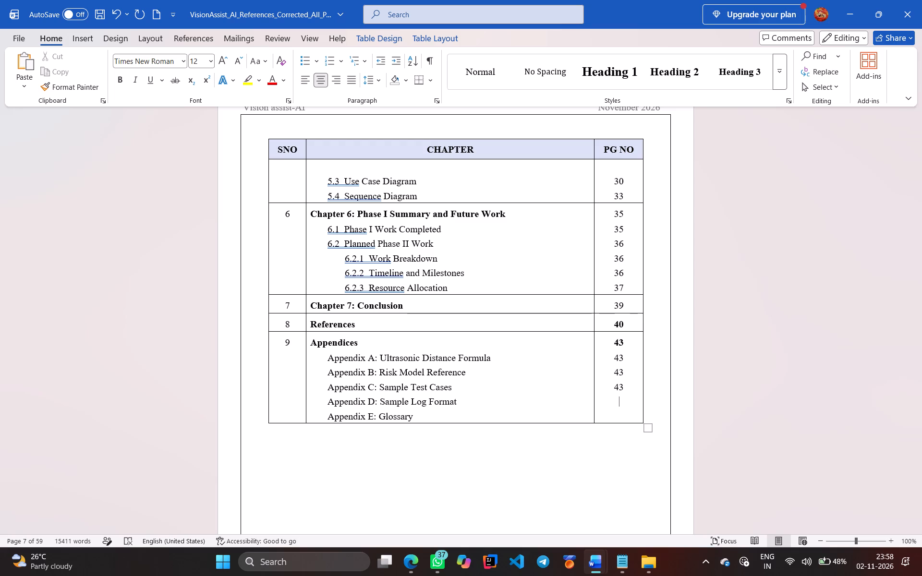
text(44)
key(Down)
text(45)
Make the page numbers of the Chapter 7, Chapter 6 and Chapter 5 headings bold.
double_click(623, 304)
drag(623, 304, 612, 305)
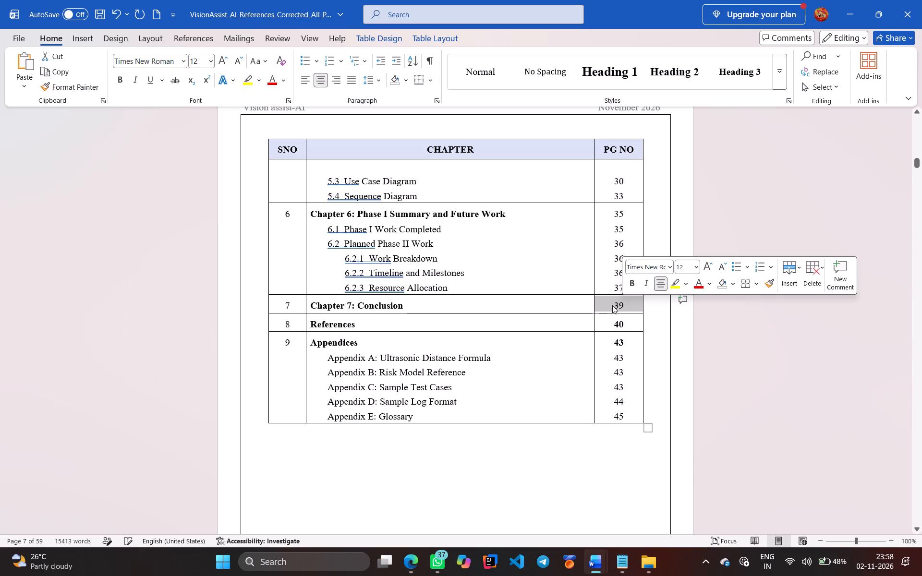
drag(612, 305, 613, 305)
click(631, 283)
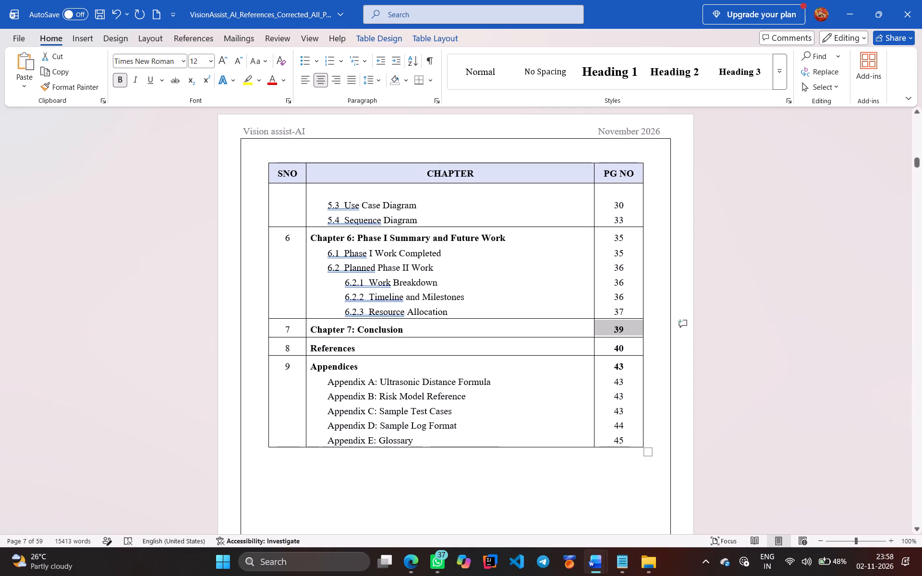
drag(626, 240, 609, 240)
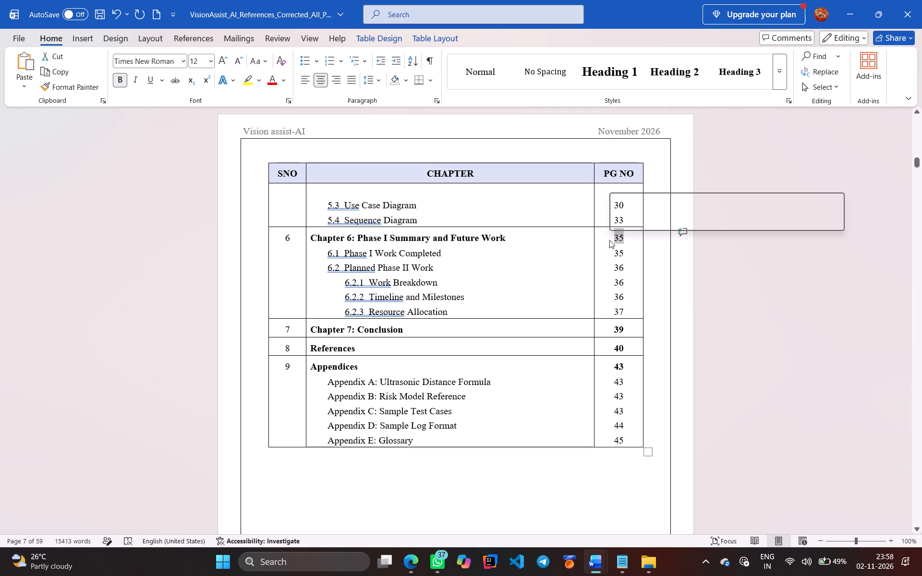
click(619, 222)
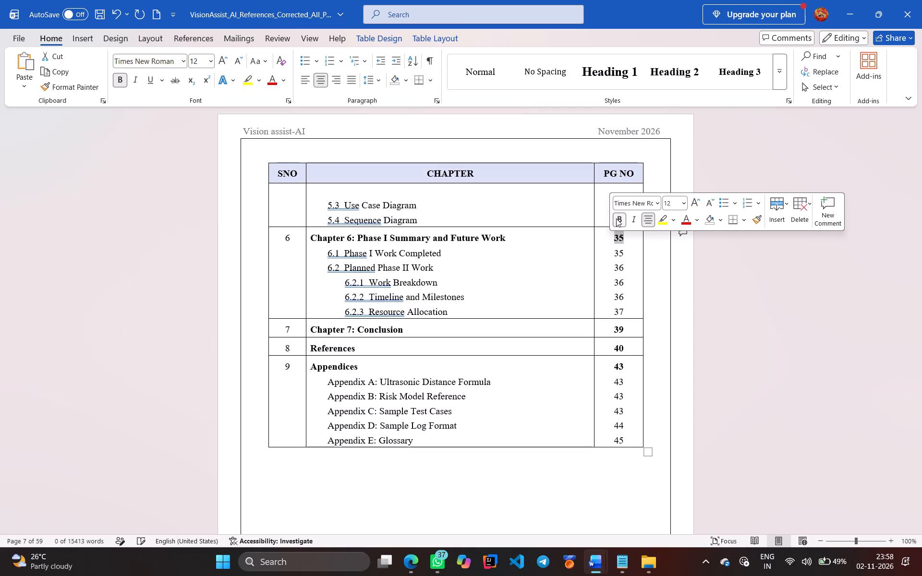
click(599, 223)
scroll(599, 223, up, 1)
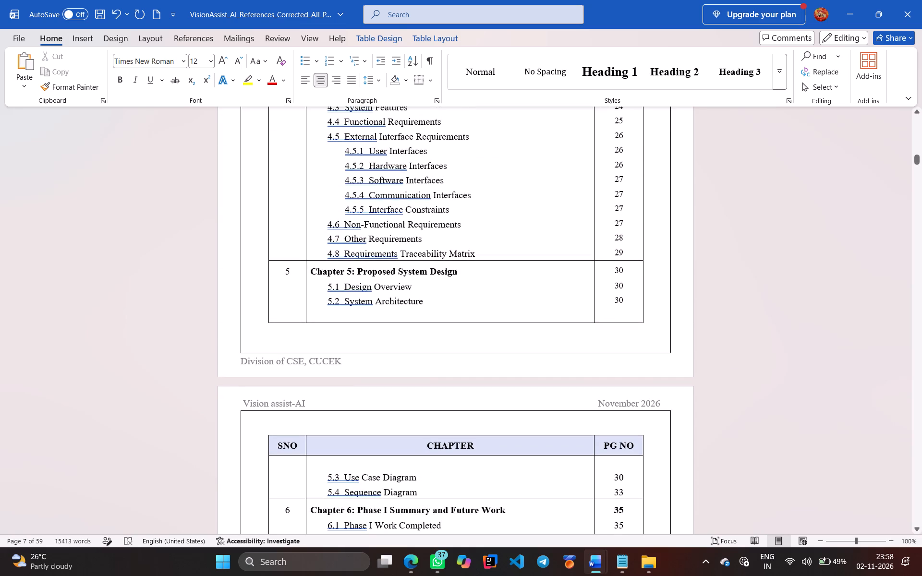
drag(625, 270, 614, 270)
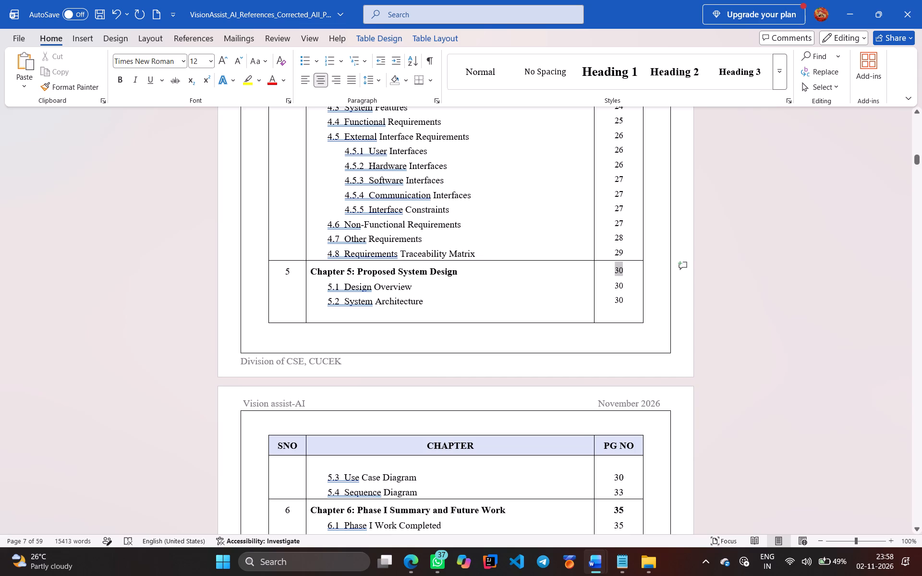
drag(614, 270, 615, 270)
click(627, 244)
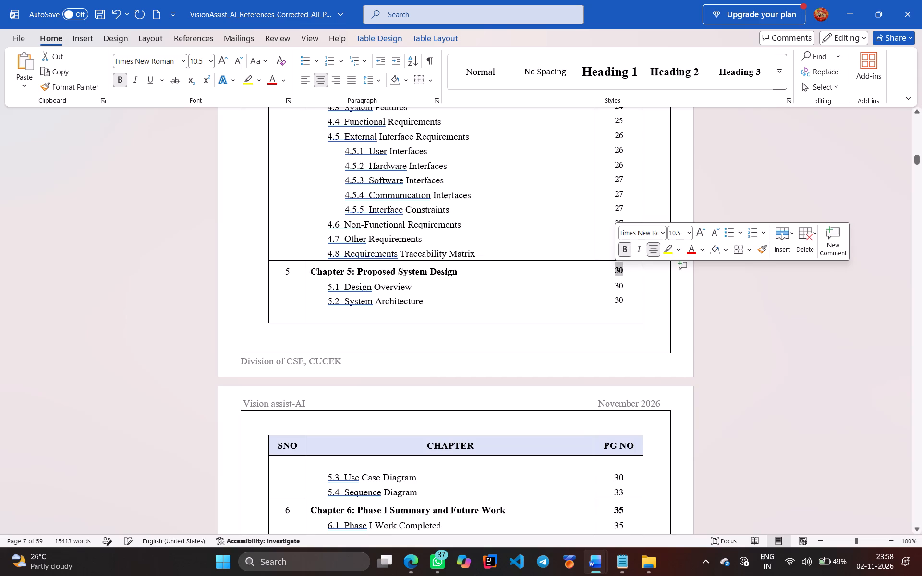
Make the page number of the Chapter 4: Software Requirements Specification heading bold in the contents table.
scroll(606, 256, up, 2)
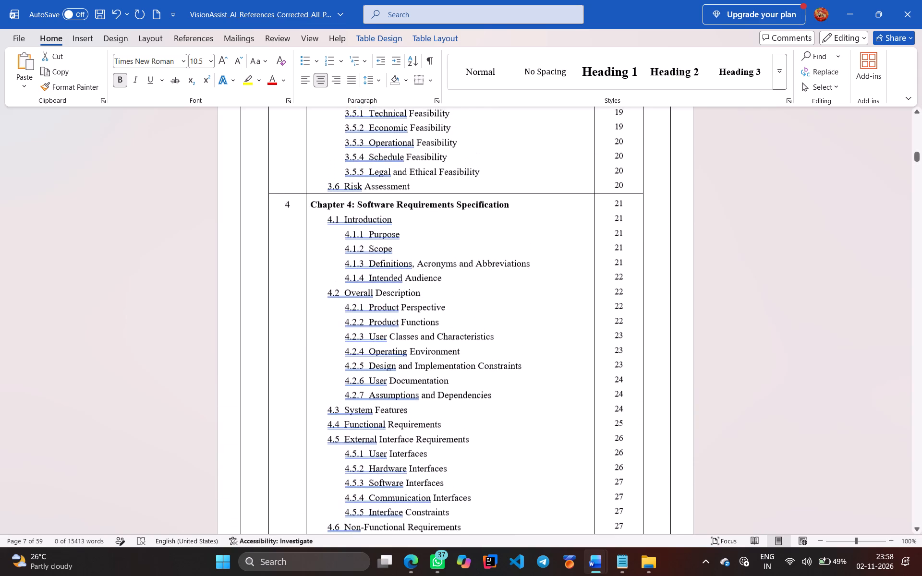
drag(623, 207, 621, 207)
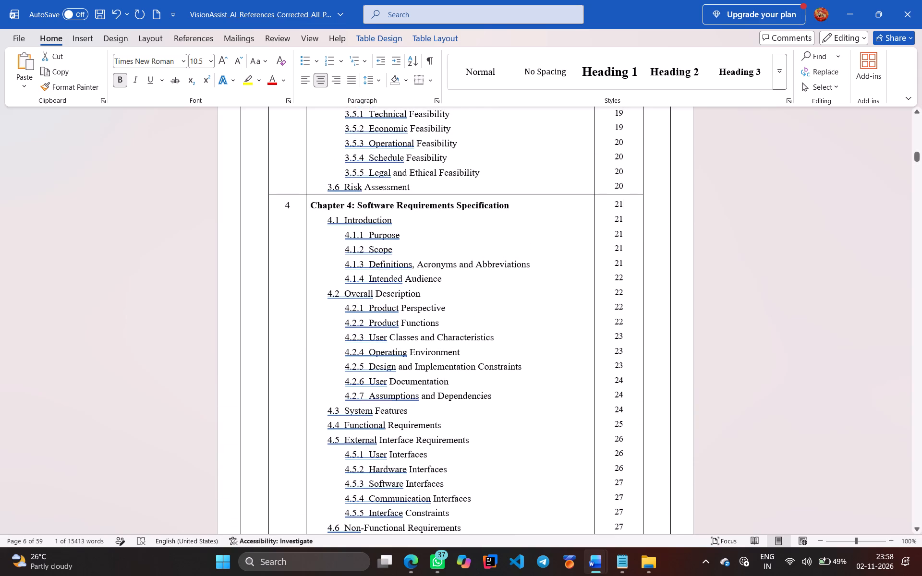
drag(621, 207, 615, 206)
click(623, 187)
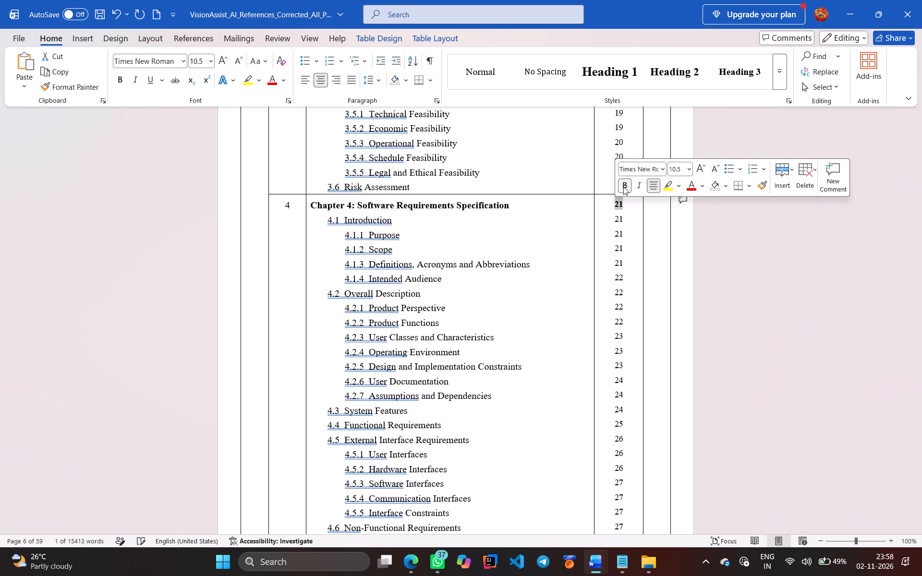
Replace the page number of Appendix E: Glossary in the contents table with 44.
scroll(623, 187, up, 1)
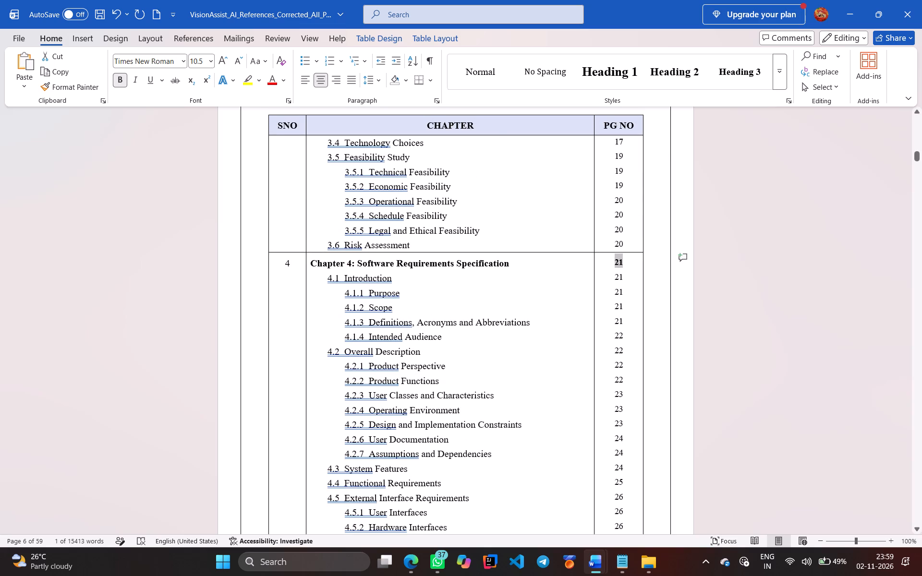
scroll(622, 141, up, 1)
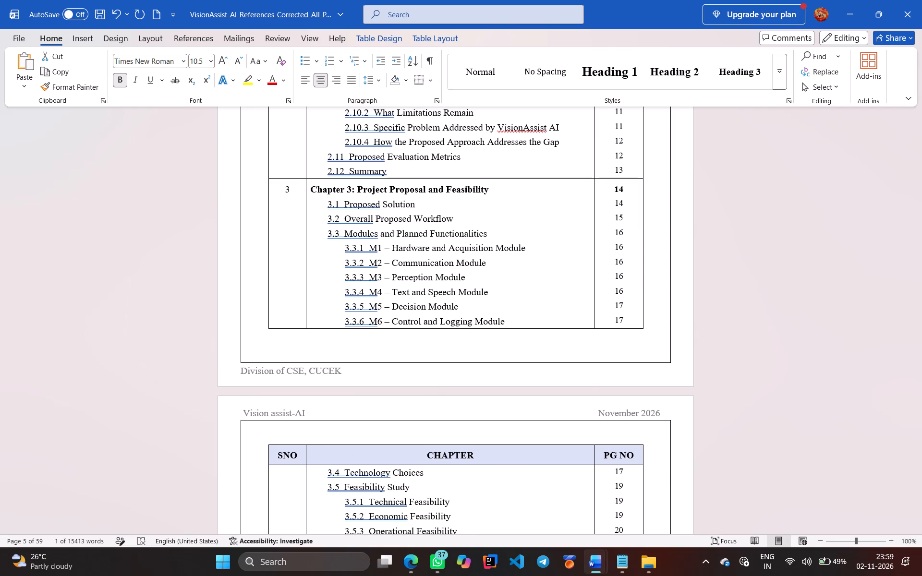
scroll(622, 141, up, 2)
scroll(622, 141, down, 1)
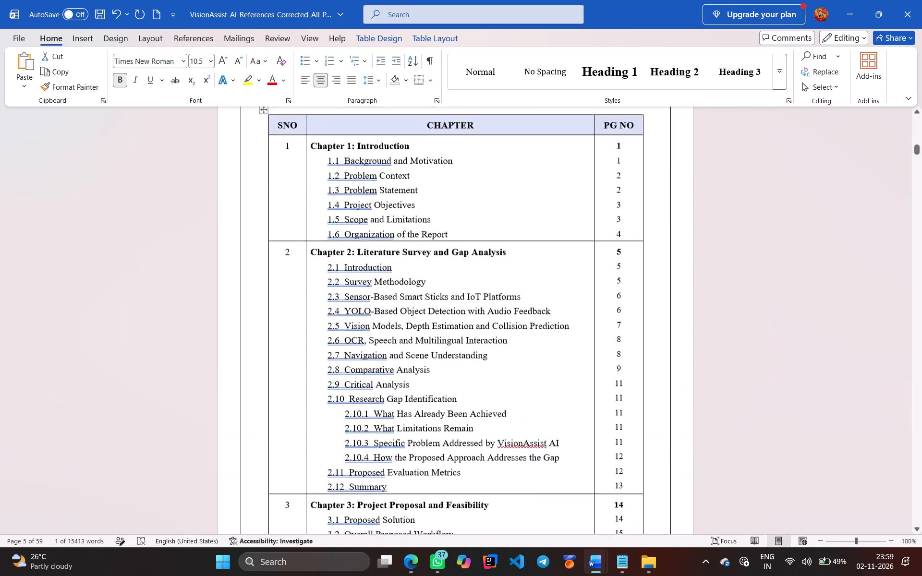
scroll(622, 141, down, 2)
scroll(622, 141, up, 3)
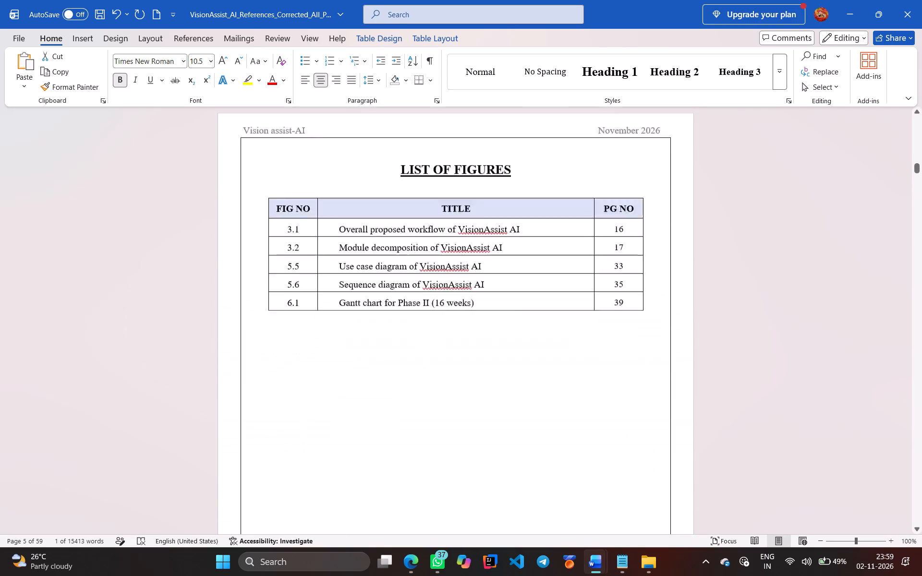
scroll(622, 141, up, 2)
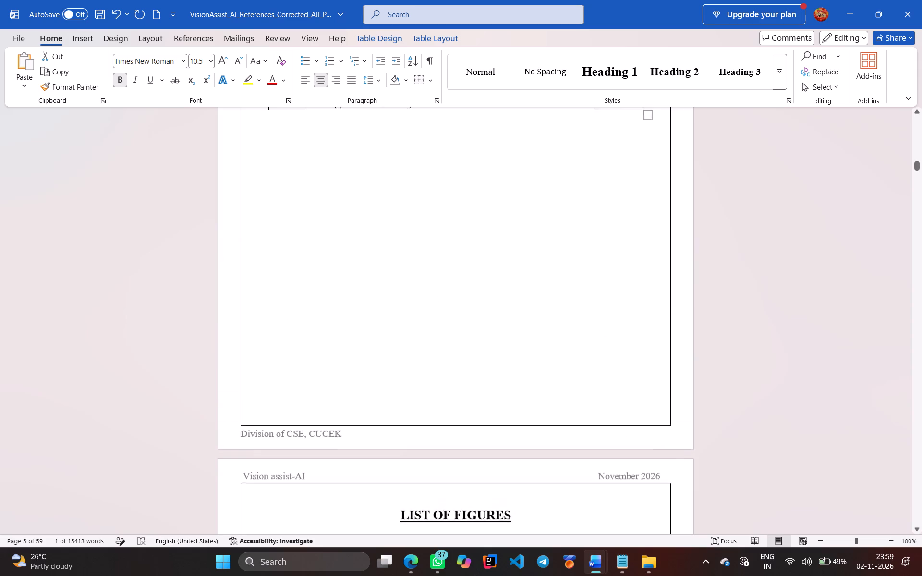
scroll(622, 141, up, 1)
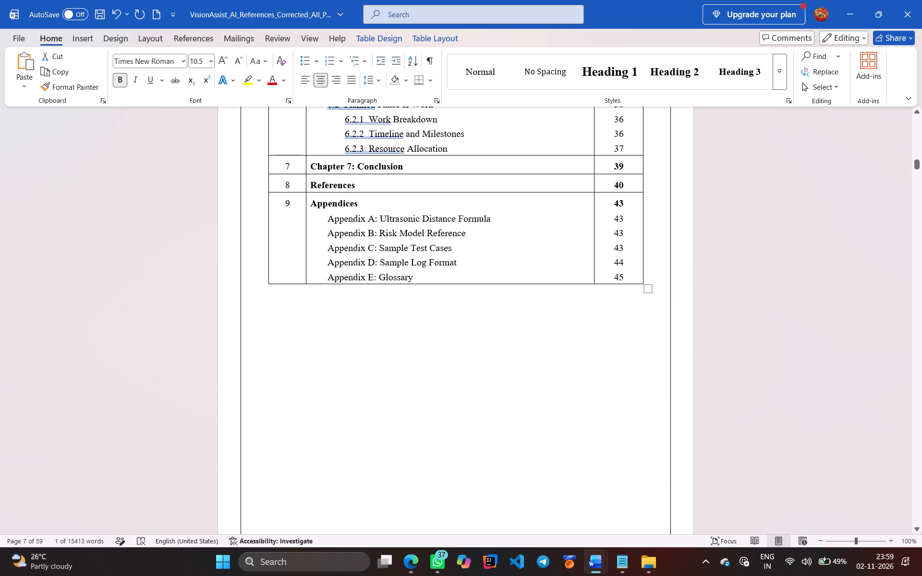
click(623, 277)
key(BackSpace)
key(4)
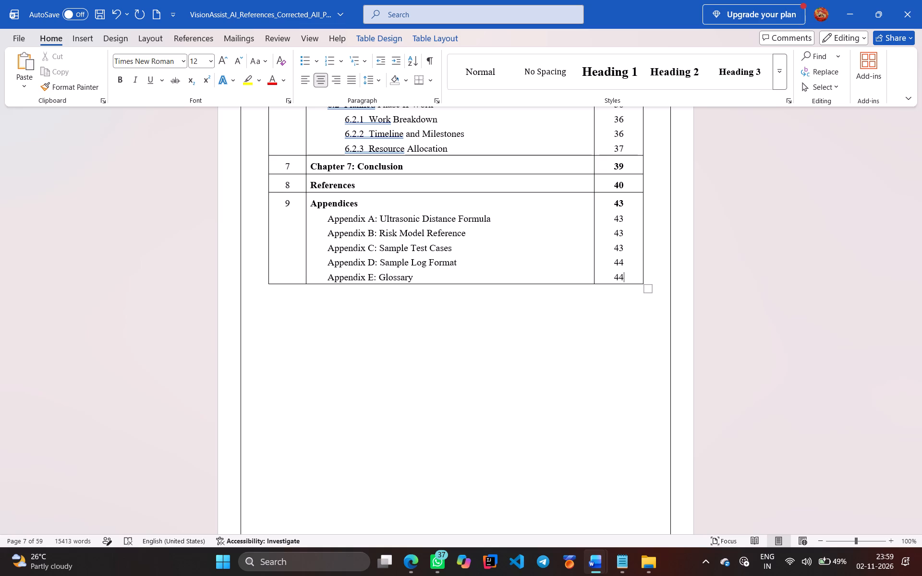
Look back through the contents table and the report's front pages up to the bonafide certificate.
scroll(623, 277, up, 3)
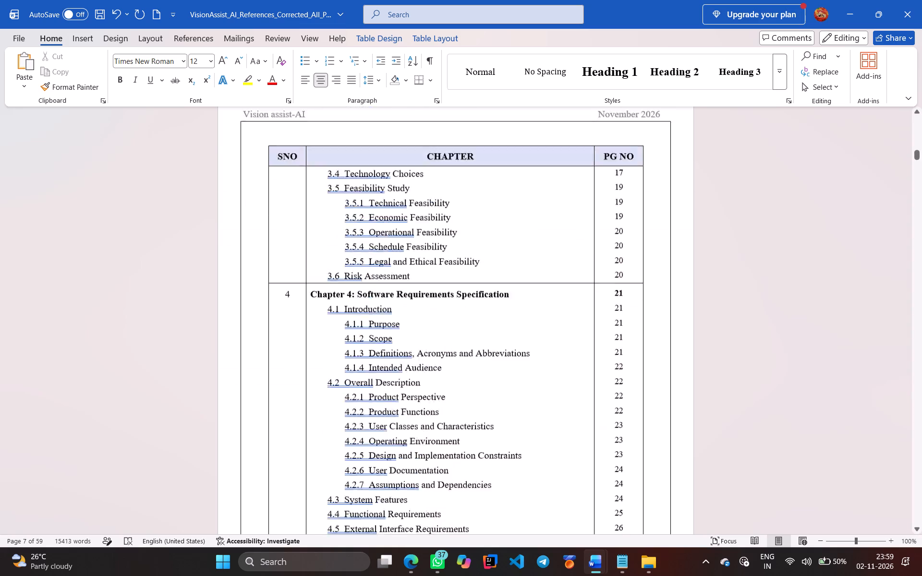
scroll(623, 277, up, 6)
scroll(623, 277, down, 2)
scroll(623, 277, right, 1)
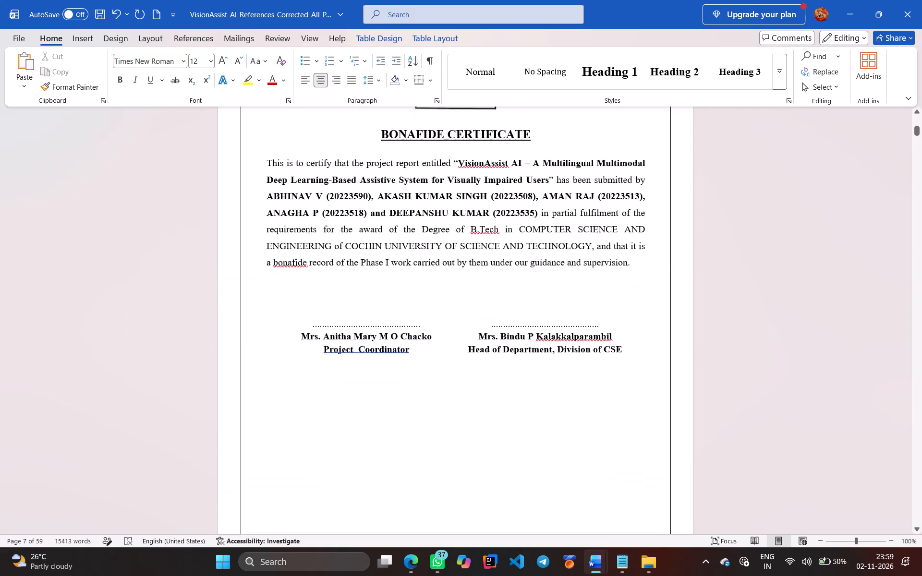
scroll(623, 277, right, 2)
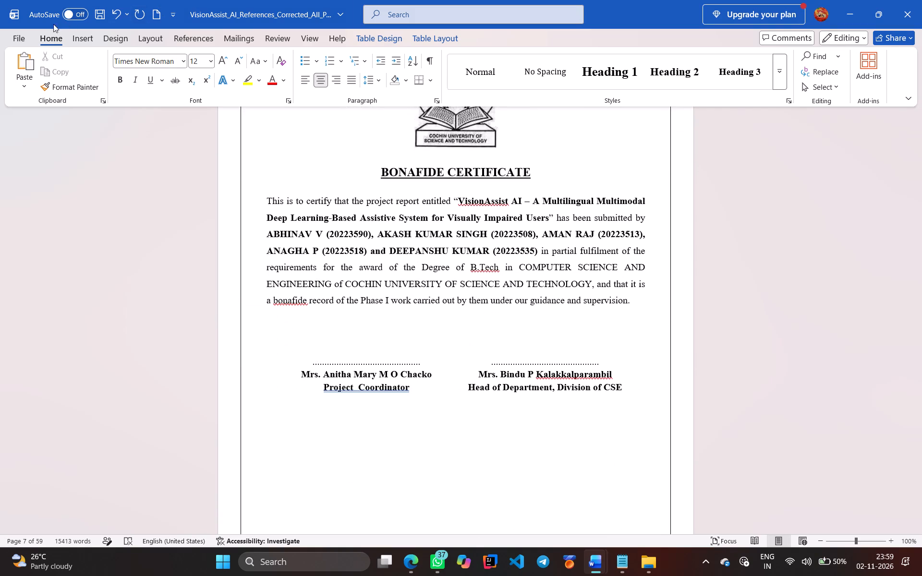
Save the report under its current name.
click(17, 40)
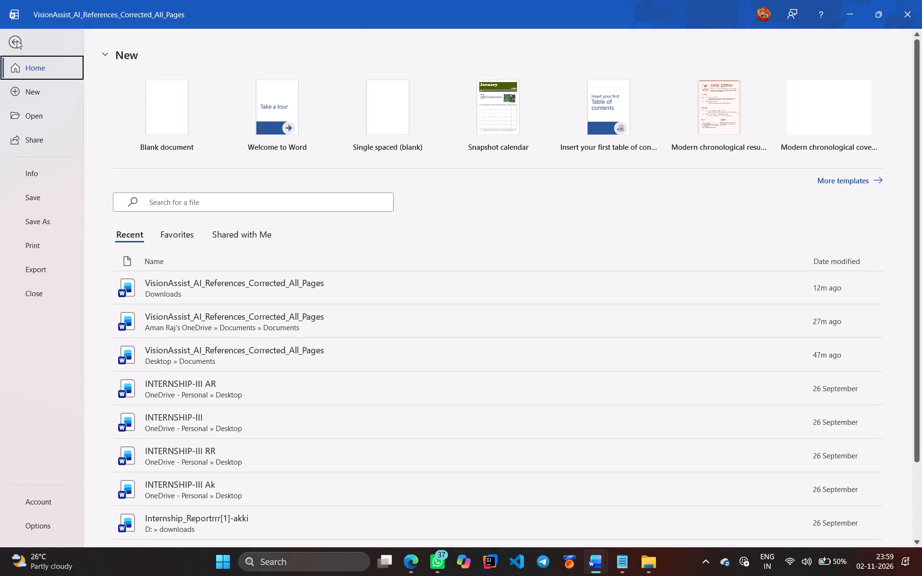
click(40, 201)
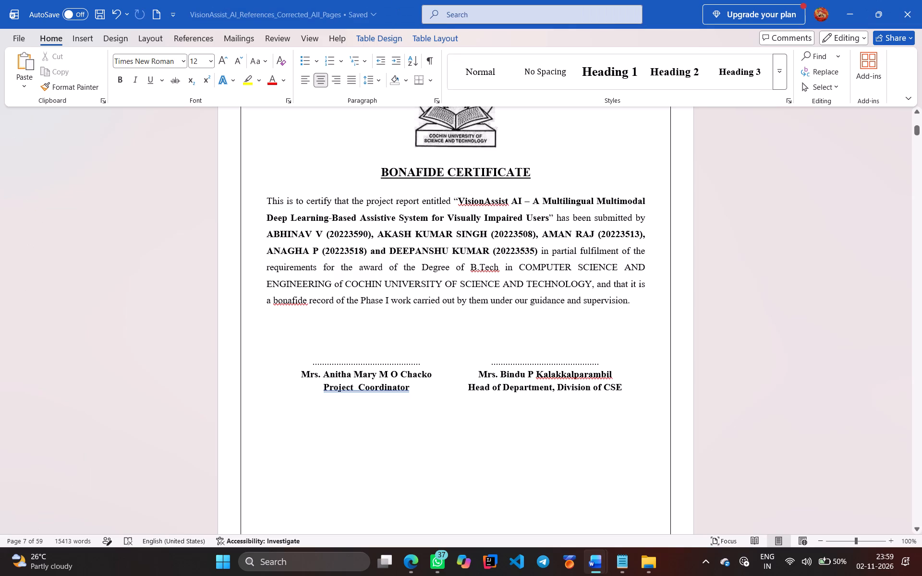
Review the front pages, the table of contents and the lists of figures and tables for page-number errors.
scroll(318, 295, down, 5)
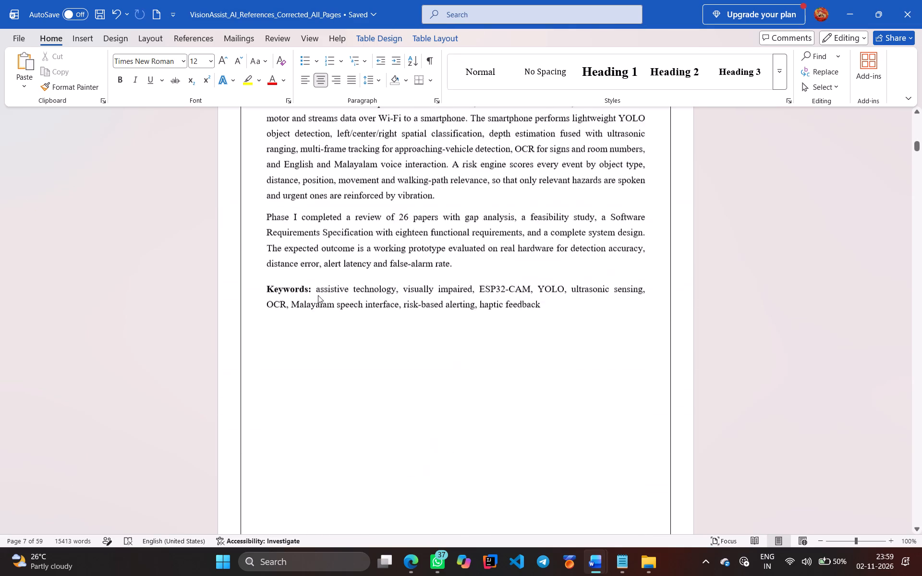
scroll(318, 295, down, 6)
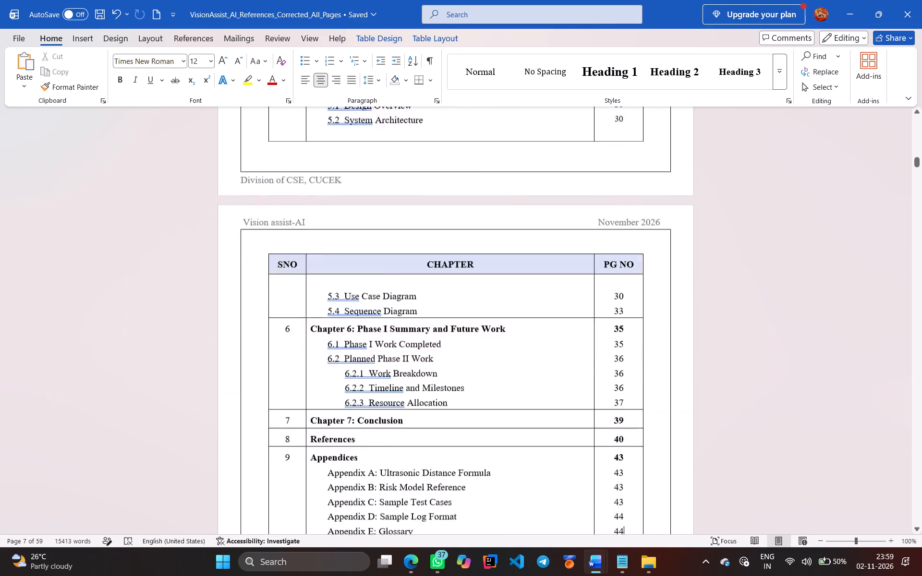
scroll(318, 295, down, 2)
scroll(318, 295, up, 1)
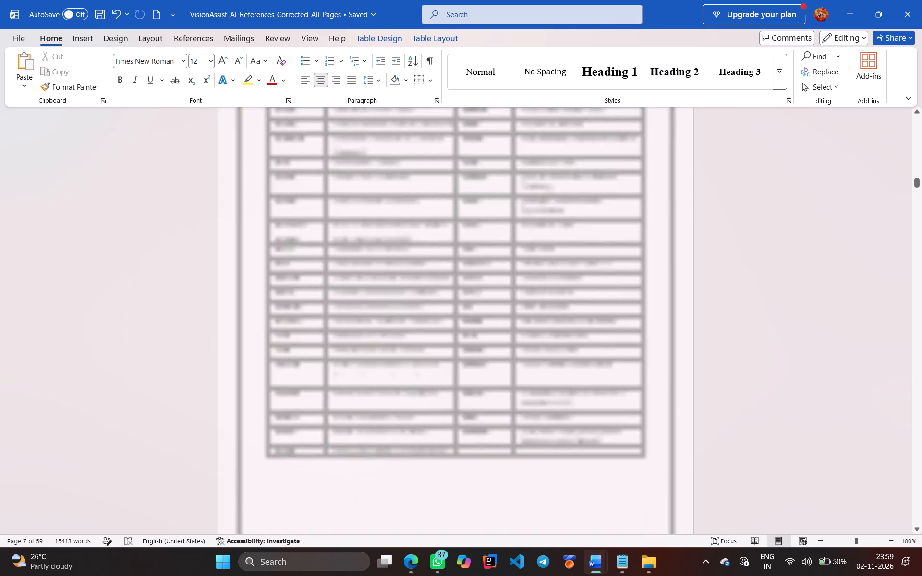
scroll(318, 295, up, 1)
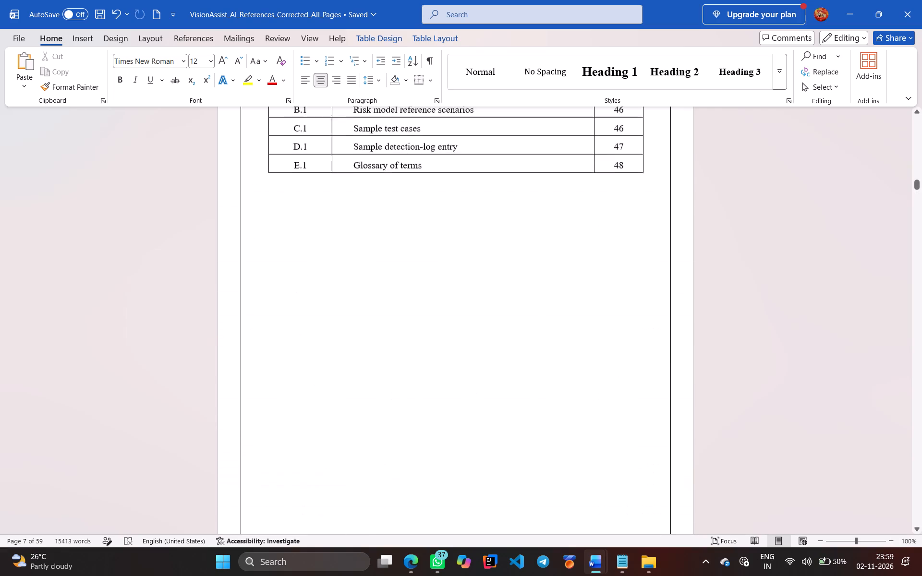
scroll(318, 295, up, 2)
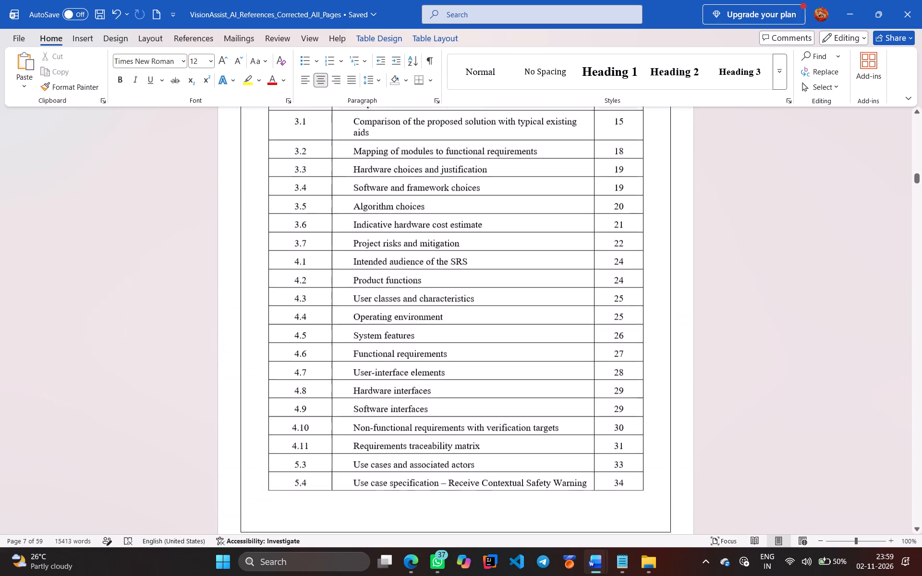
scroll(318, 295, up, 1)
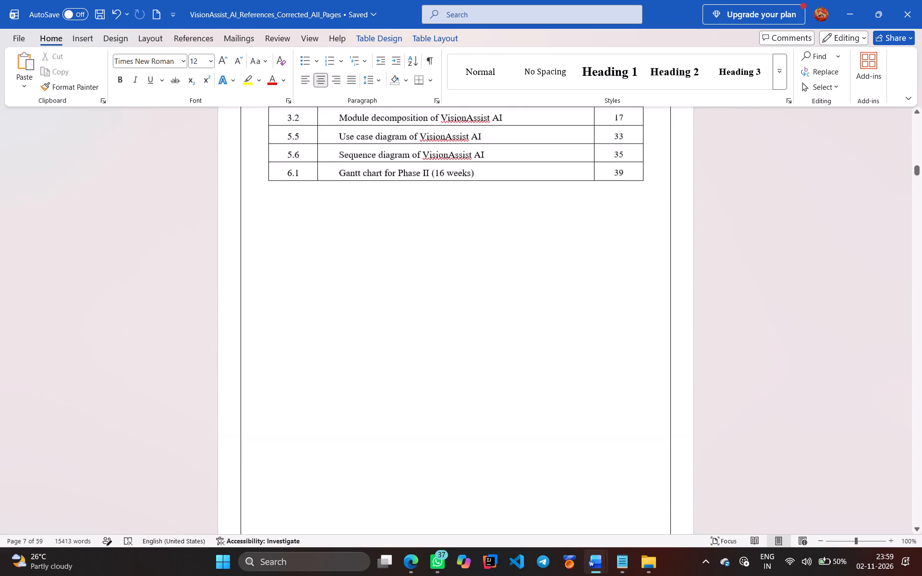
scroll(318, 295, up, 2)
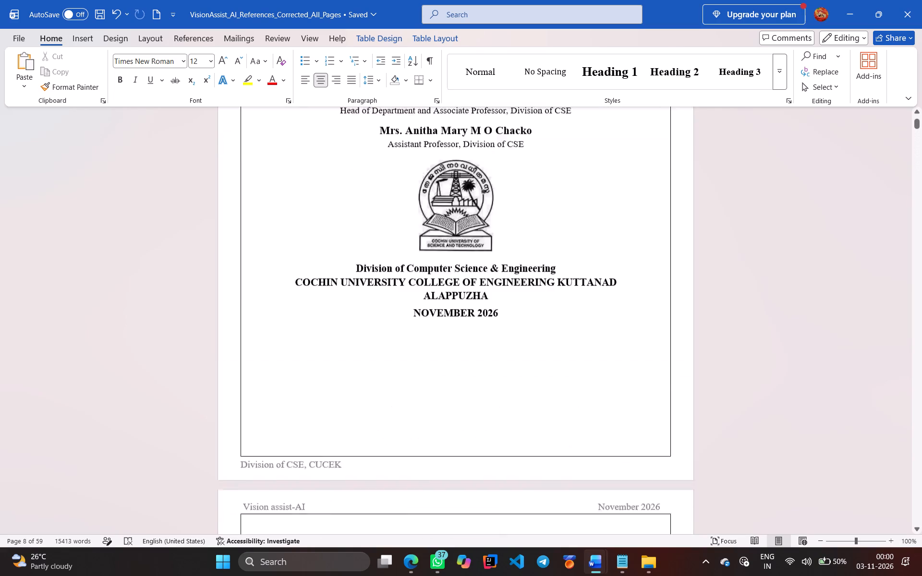
scroll(318, 295, up, 1)
scroll(318, 295, down, 2)
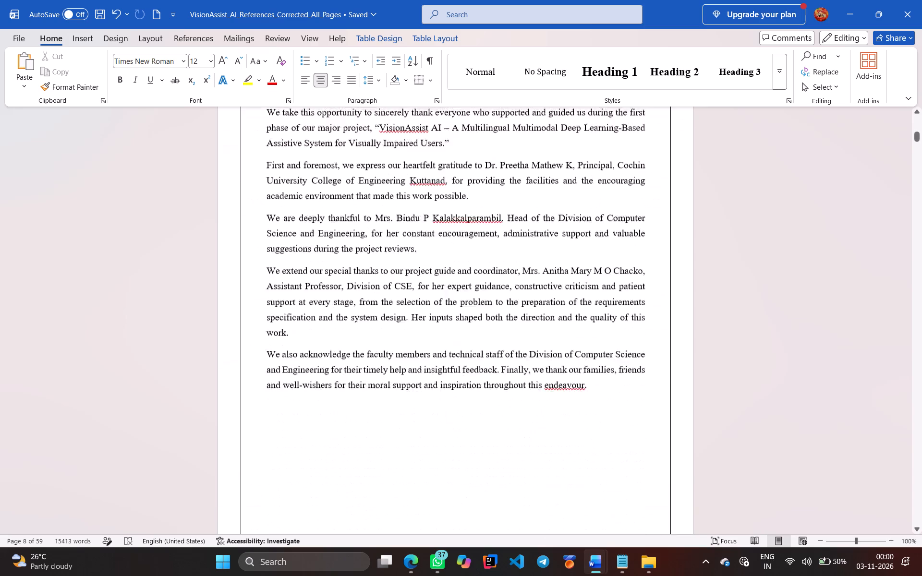
scroll(318, 295, down, 2)
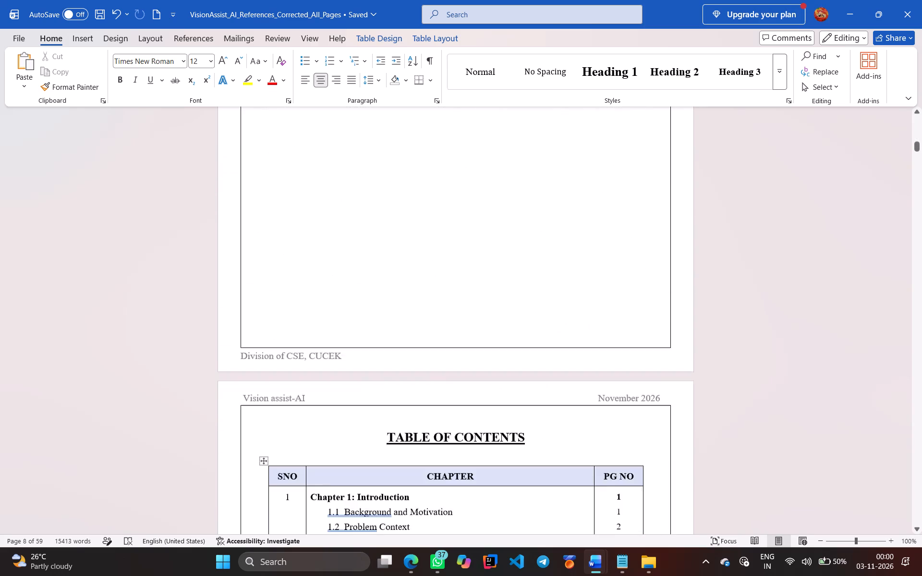
scroll(318, 295, down, 3)
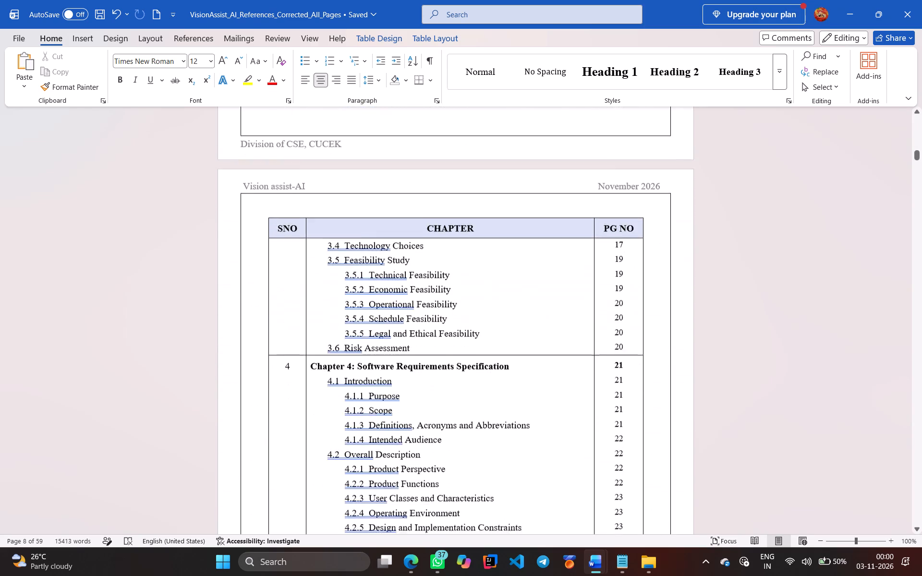
scroll(318, 295, down, 2)
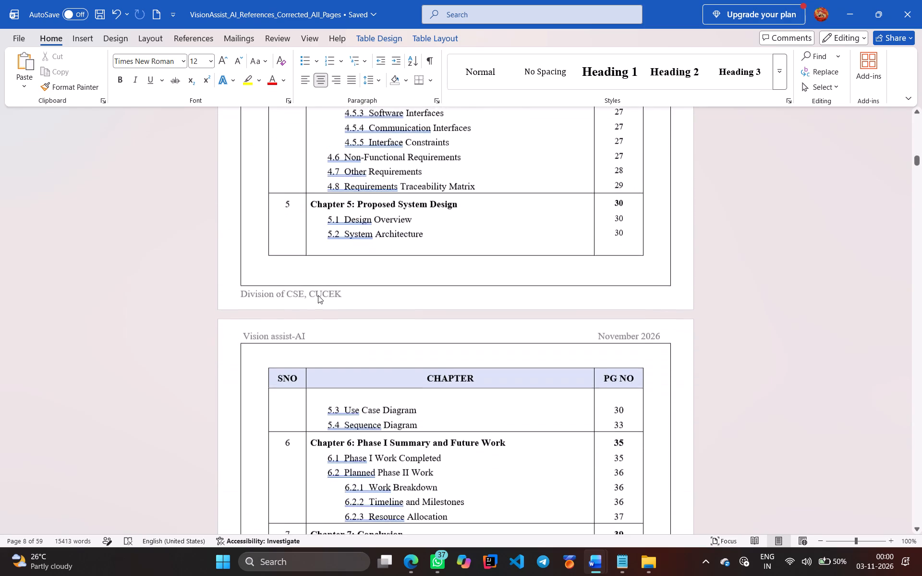
scroll(318, 295, down, 1)
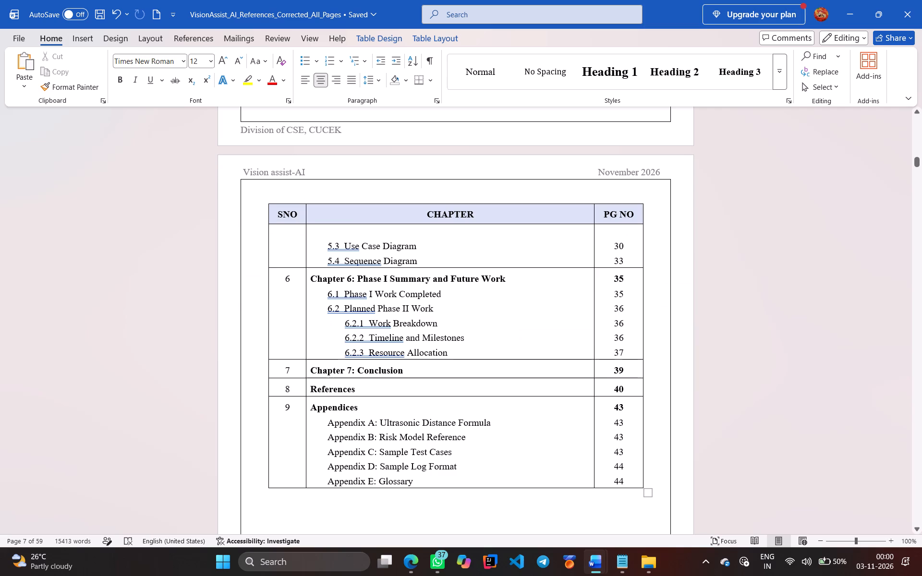
scroll(539, 268, down, 3)
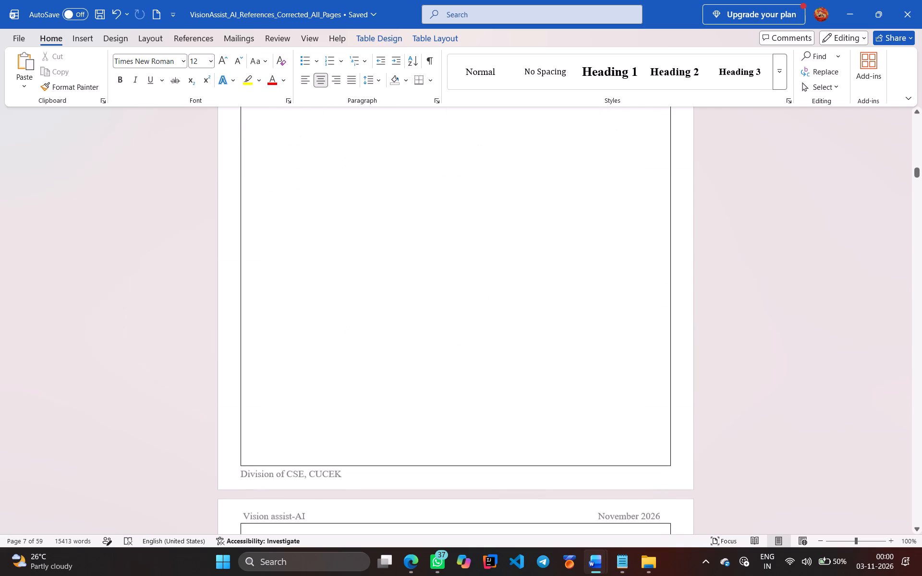
Replace the page number of the sequence diagram, figure 5.6, with 34 in the List of Figures.
scroll(539, 268, up, 1)
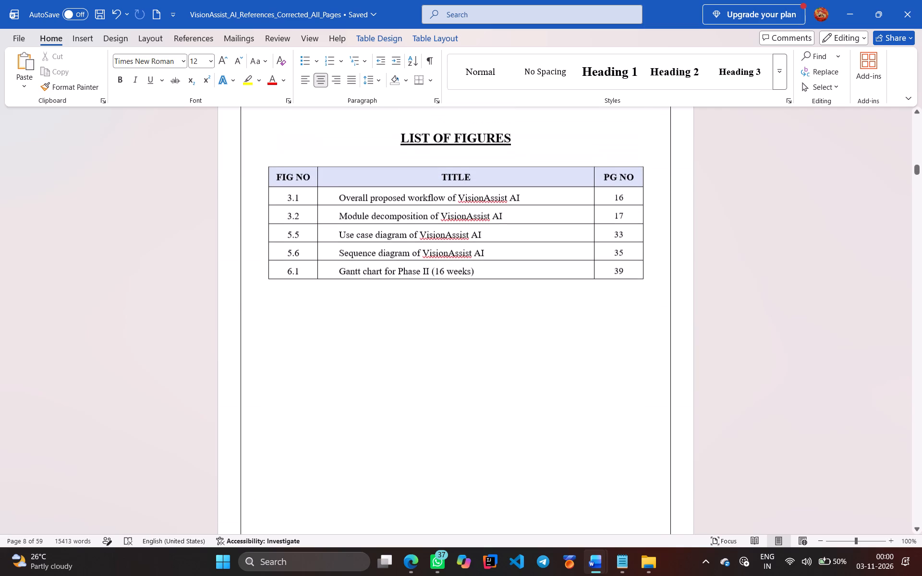
click(623, 251)
key(BackSpace)
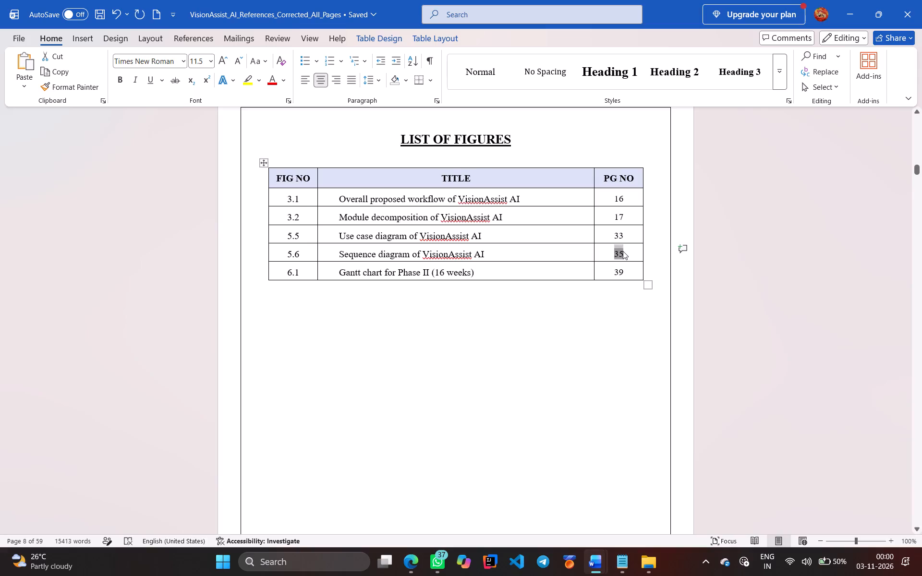
key(4)
key(BackSpace)
text(34)
Save the report as a PDF named VisionAssist_AI_References_Corrected_All_Pages in the D: drive's downloads folder.
scroll(623, 251, up, 1)
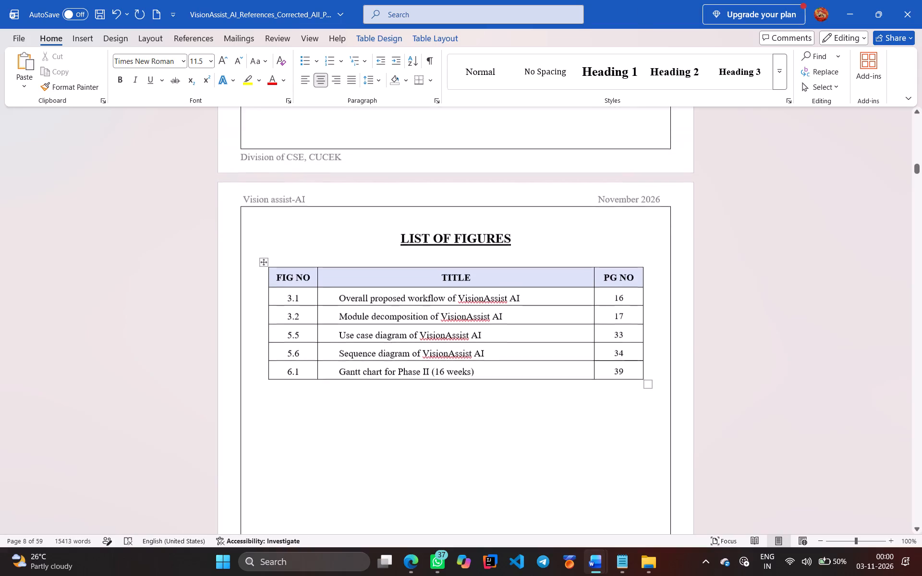
click(20, 36)
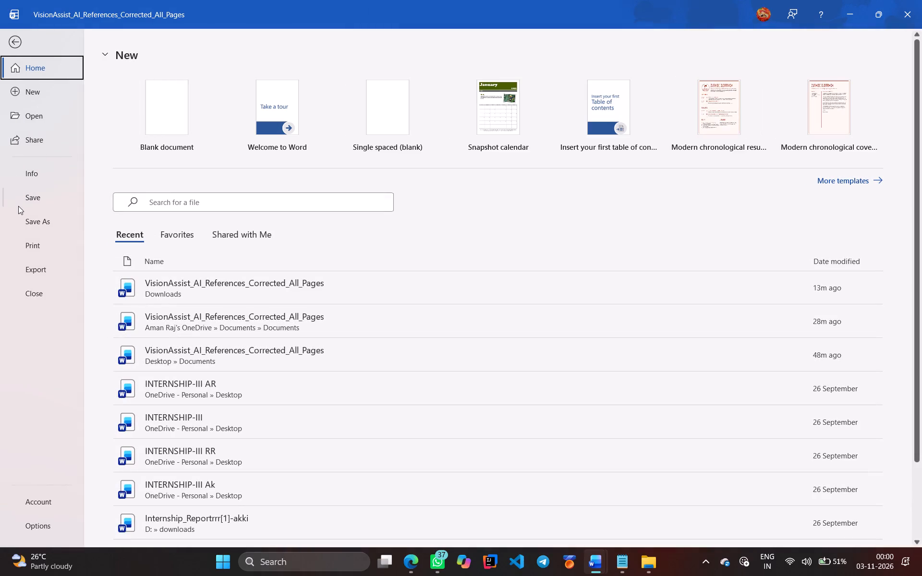
click(37, 224)
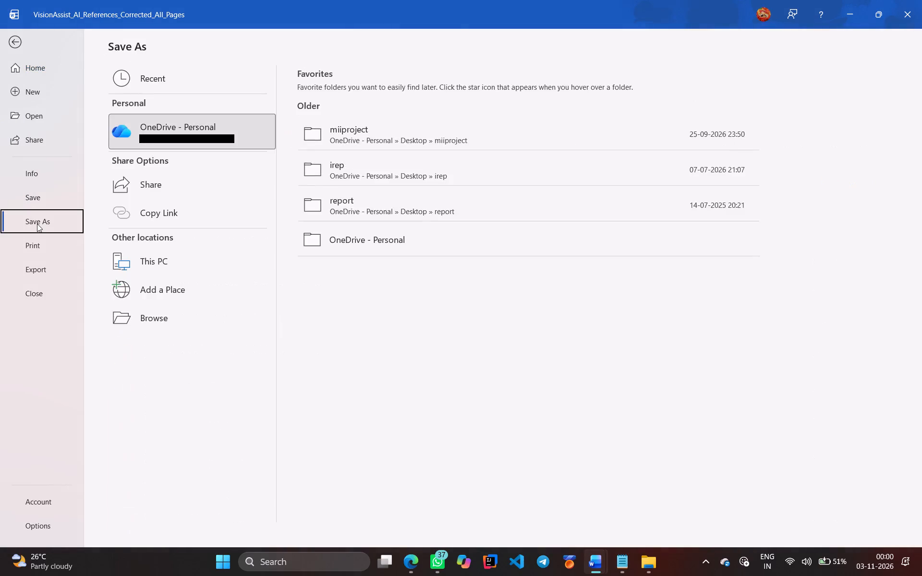
click(172, 261)
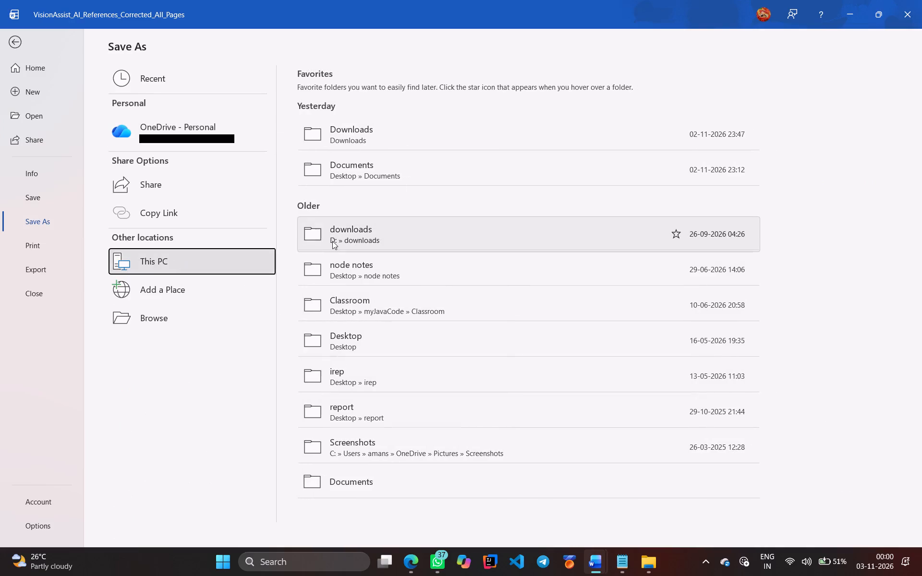
click(343, 237)
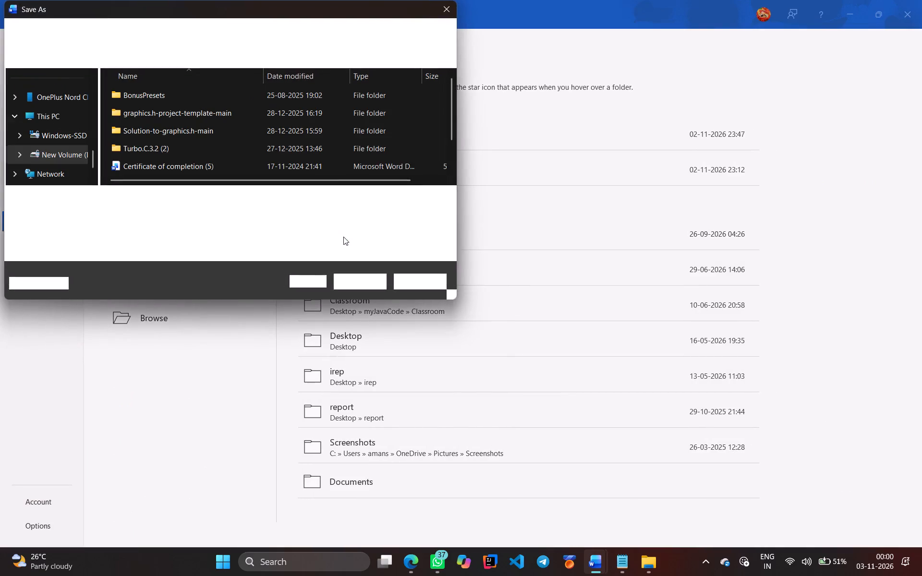
click(232, 208)
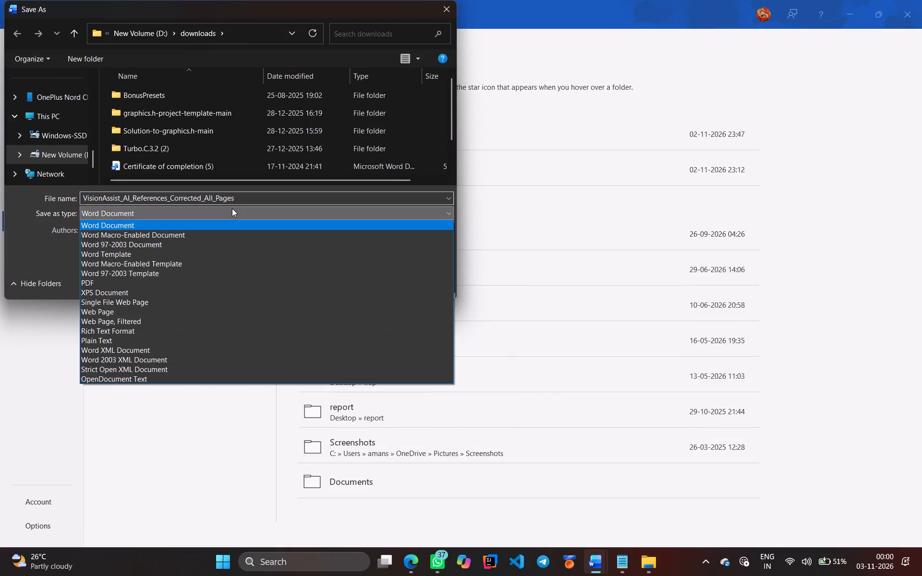
click(110, 282)
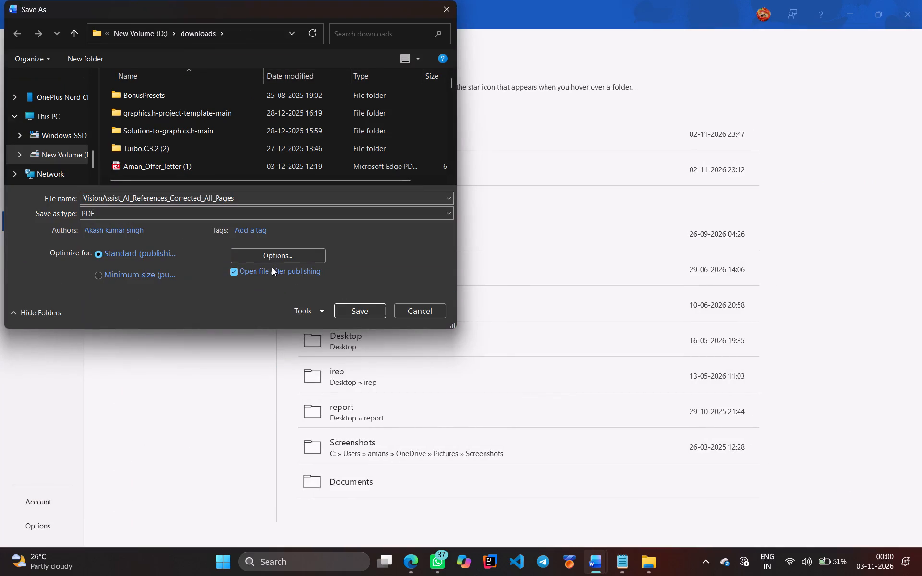
click(363, 308)
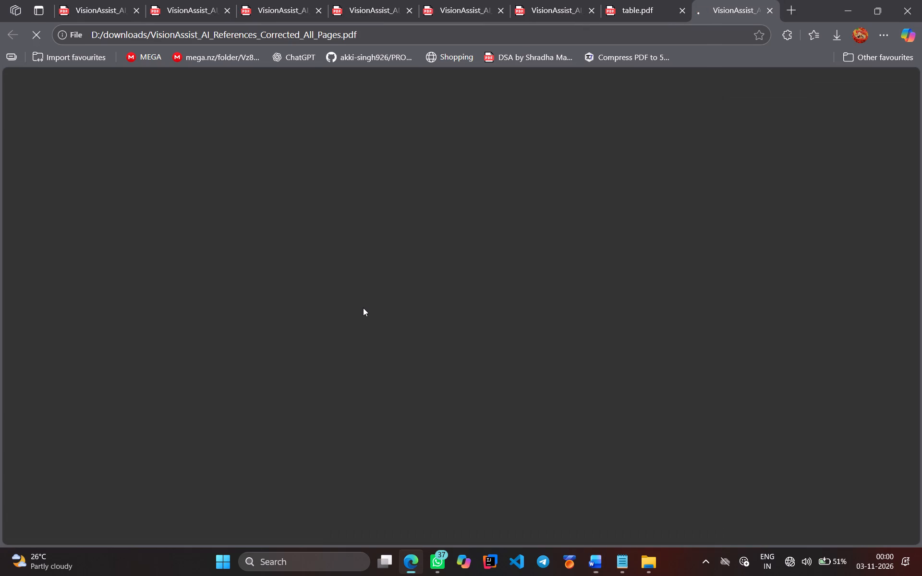
Review the exported PDF's front pages and table of contents through the appendices entries.
scroll(363, 308, down, 8)
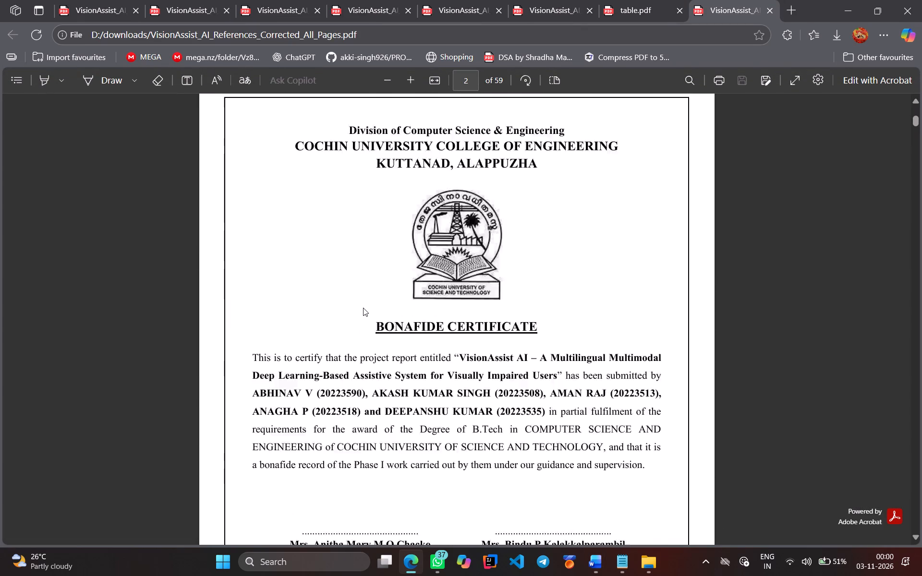
scroll(363, 308, down, 7)
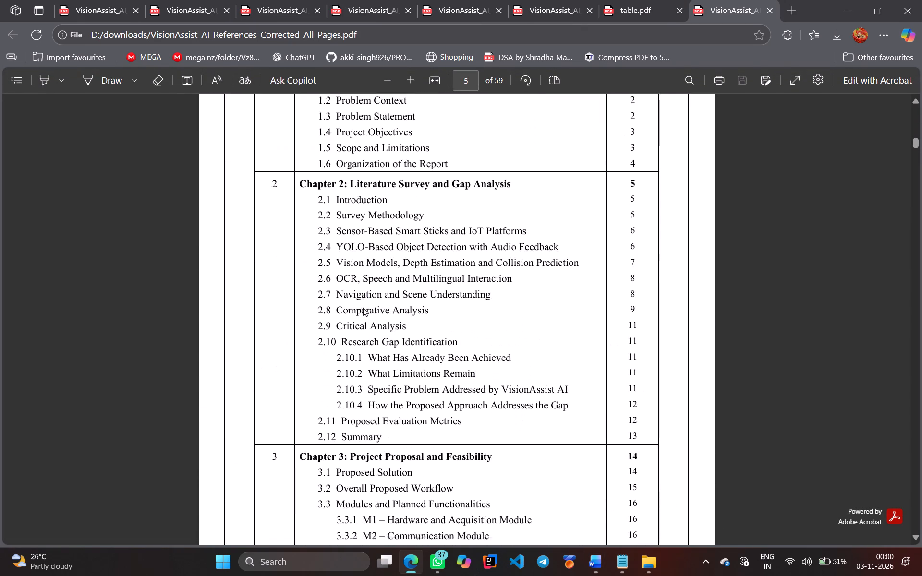
scroll(363, 308, down, 4)
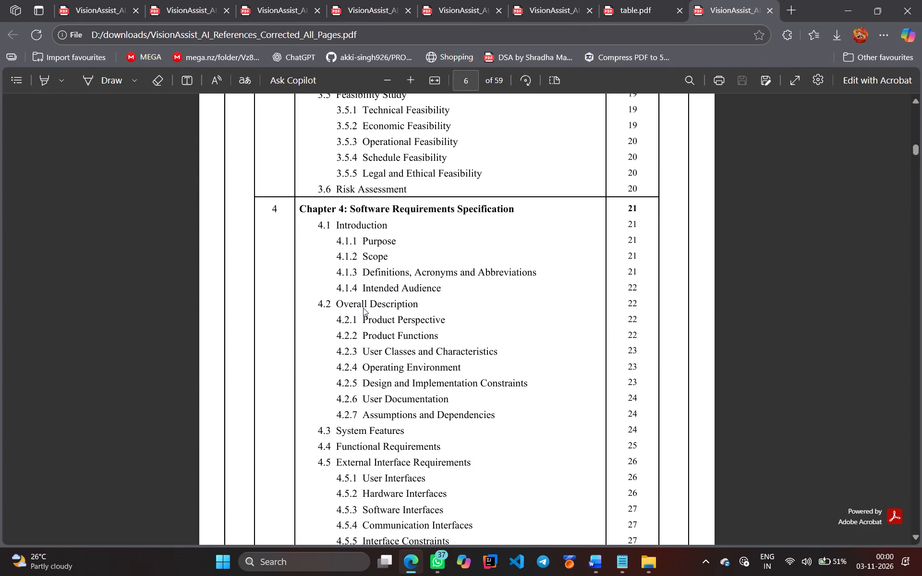
scroll(363, 308, down, 4)
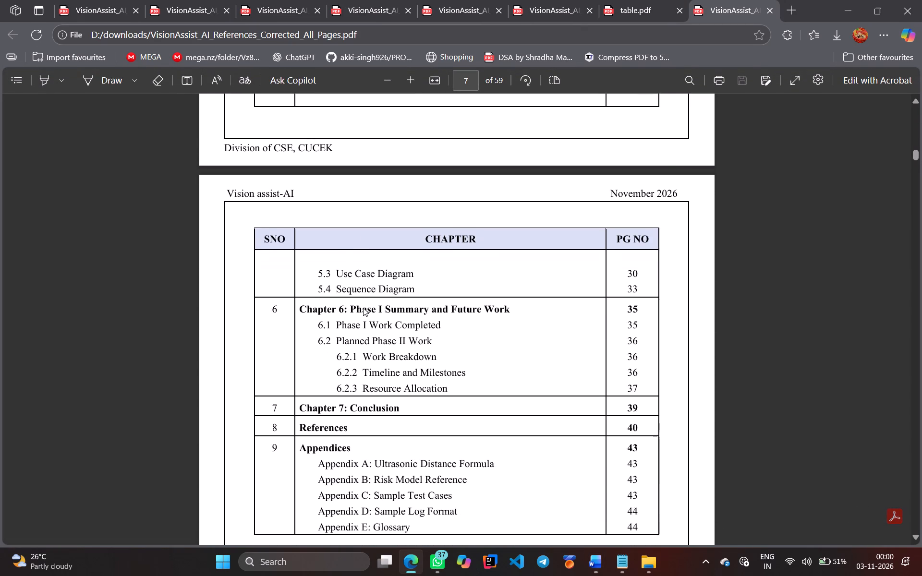
scroll(363, 308, down, 1)
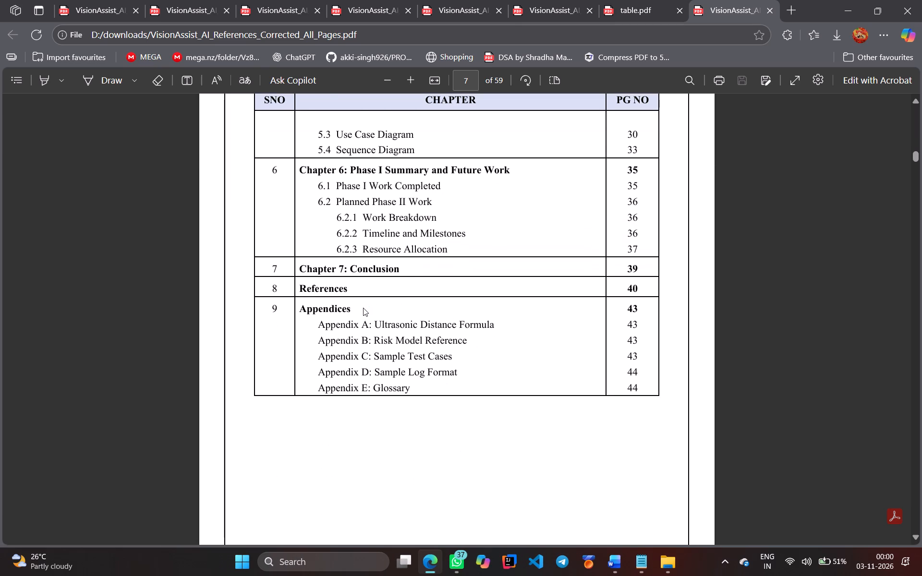
scroll(363, 308, down, 2)
scroll(363, 308, up, 1)
scroll(363, 308, right, 2)
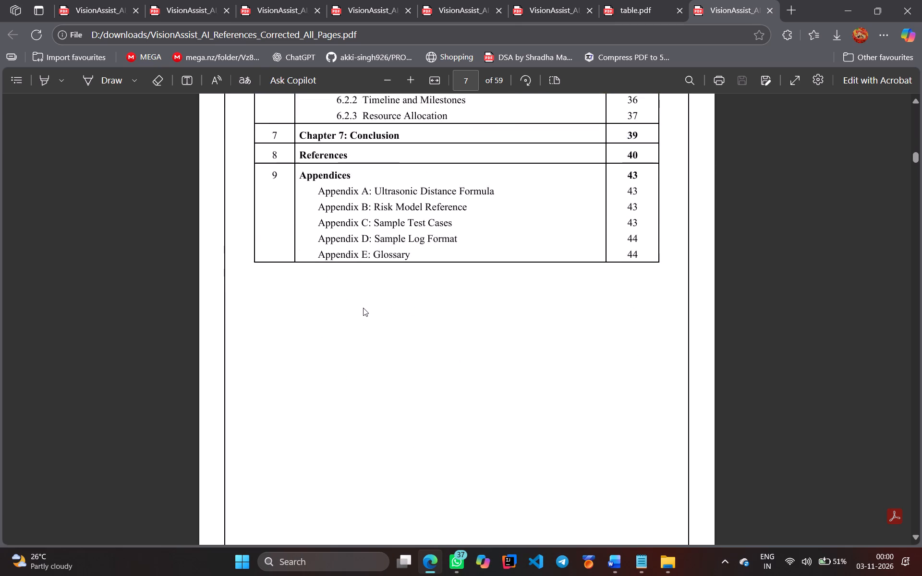
Examine the end of the PDF, from the Appendix E glossary back through the references to section 6.2.3.
drag(918, 157, 921, 575)
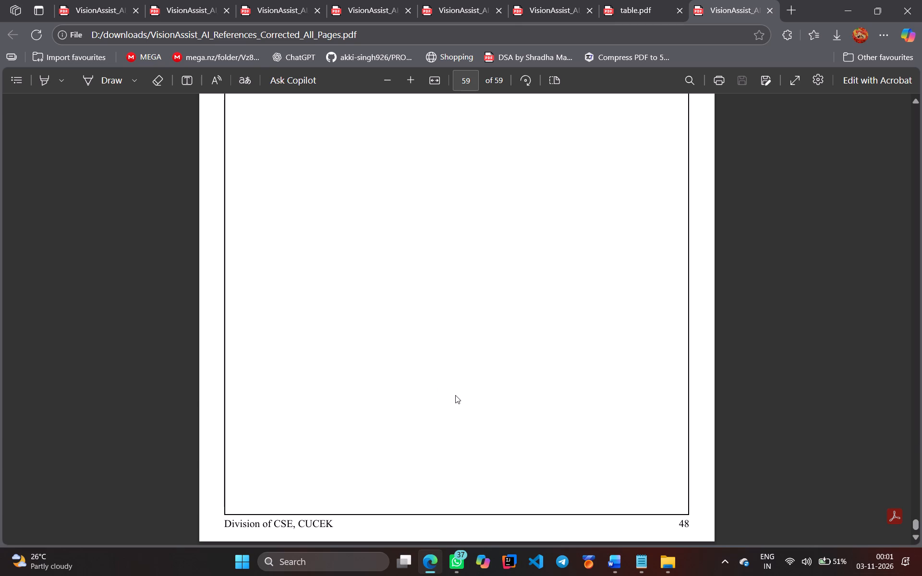
scroll(455, 395, up, 4)
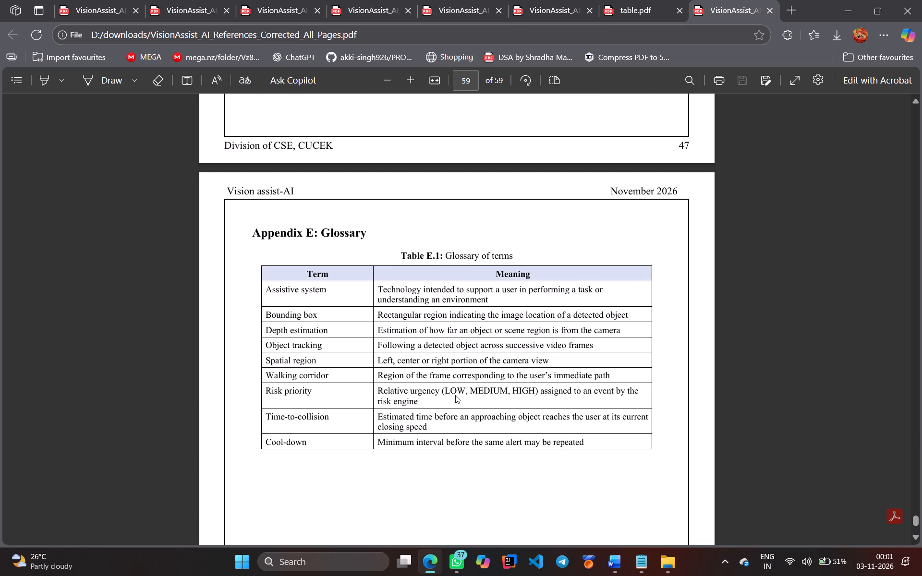
scroll(455, 395, up, 2)
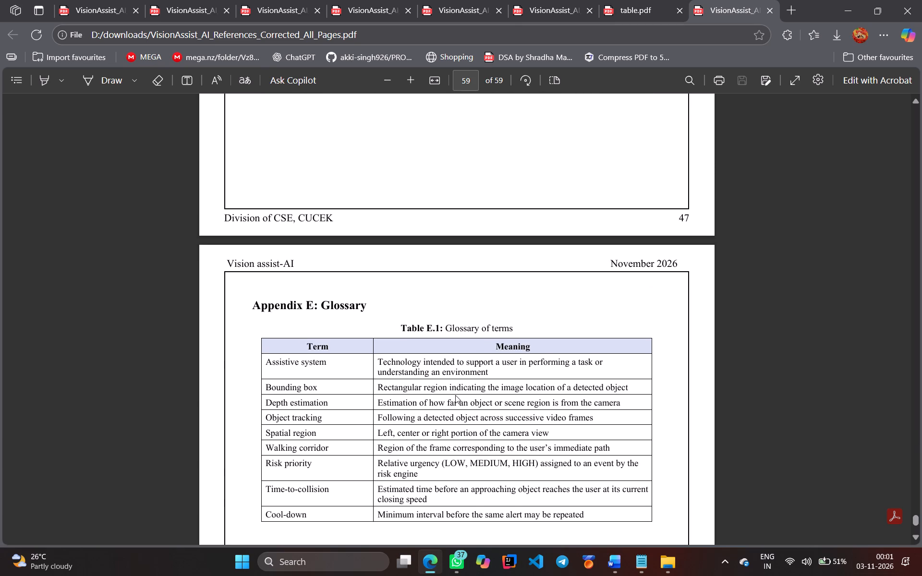
scroll(686, 228, up, 2)
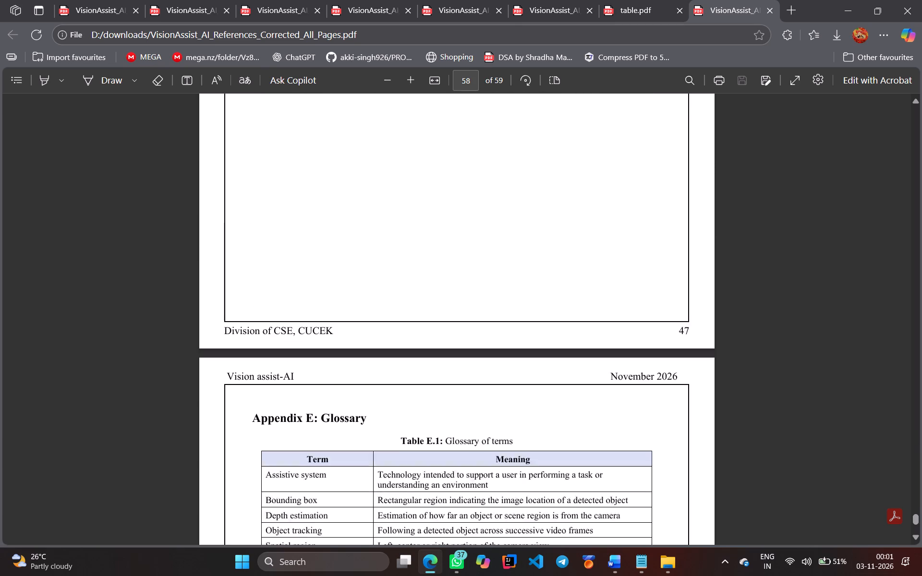
scroll(686, 228, up, 9)
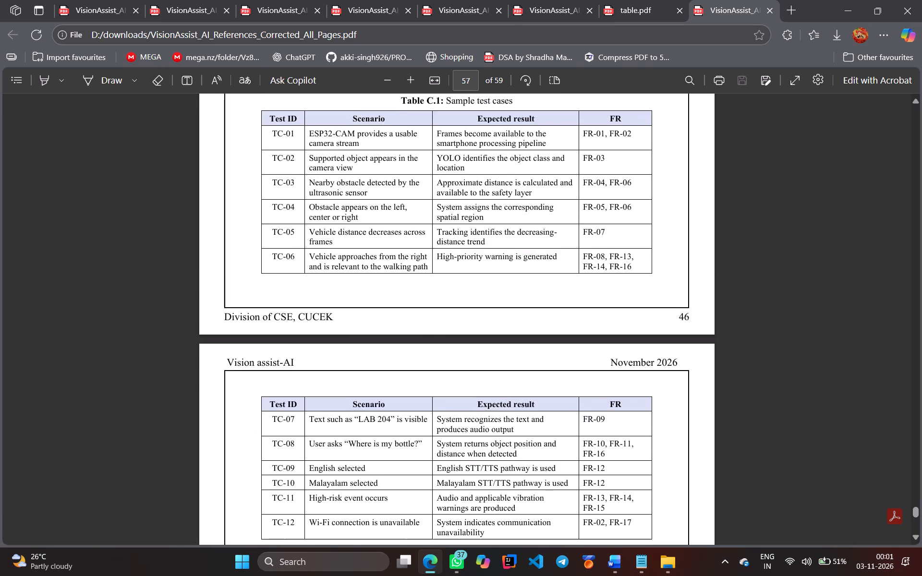
scroll(686, 228, up, 9)
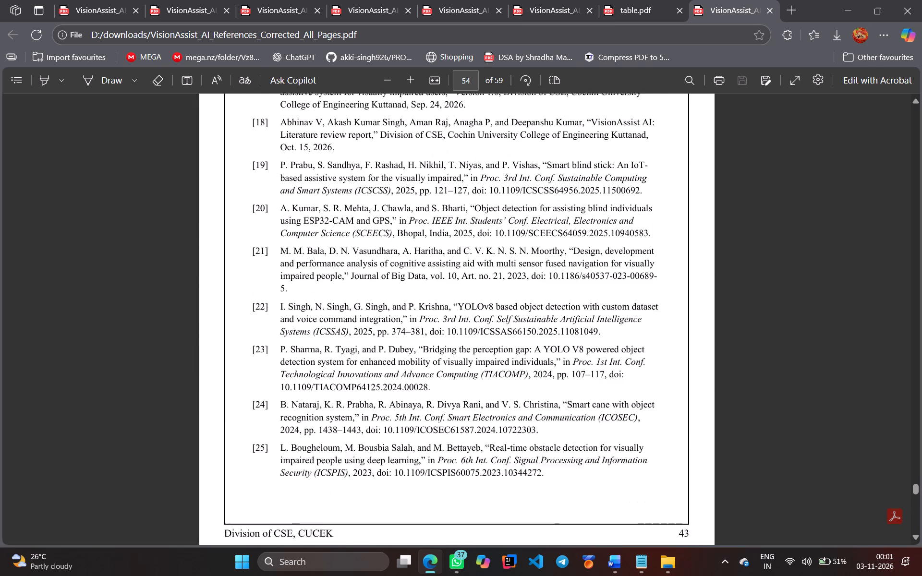
scroll(686, 228, up, 12)
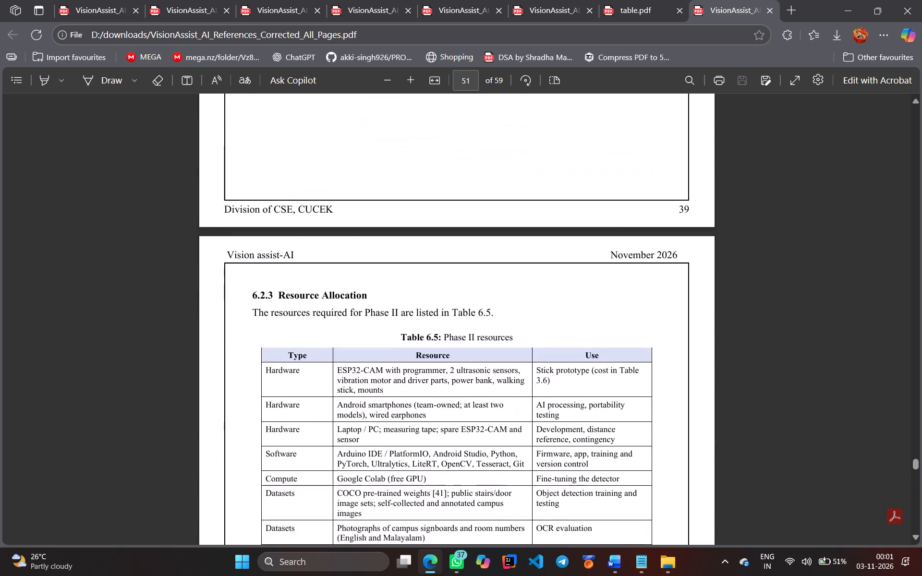
Look back through the PDF's remaining chapters and the table of contents up to the bonafide certificate.
scroll(686, 228, up, 11)
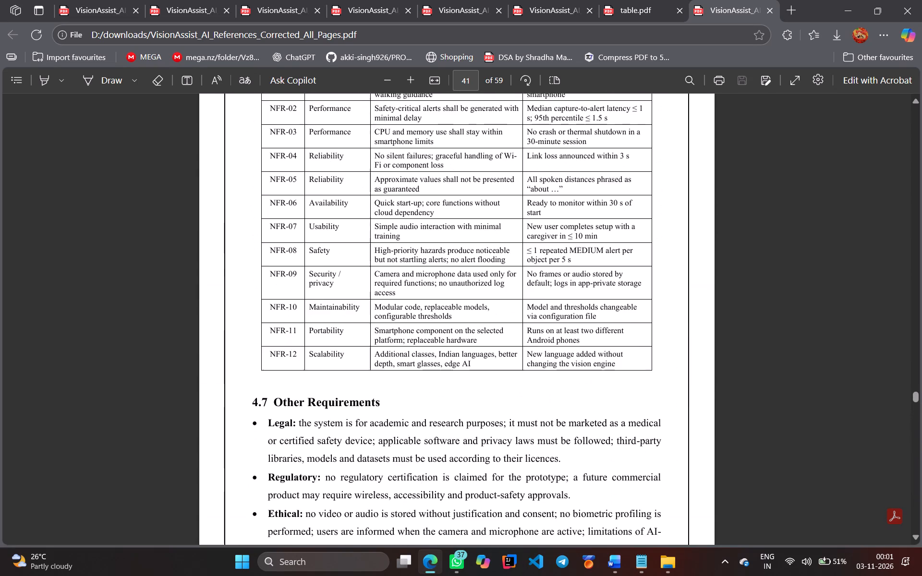
scroll(376, 303, up, 7)
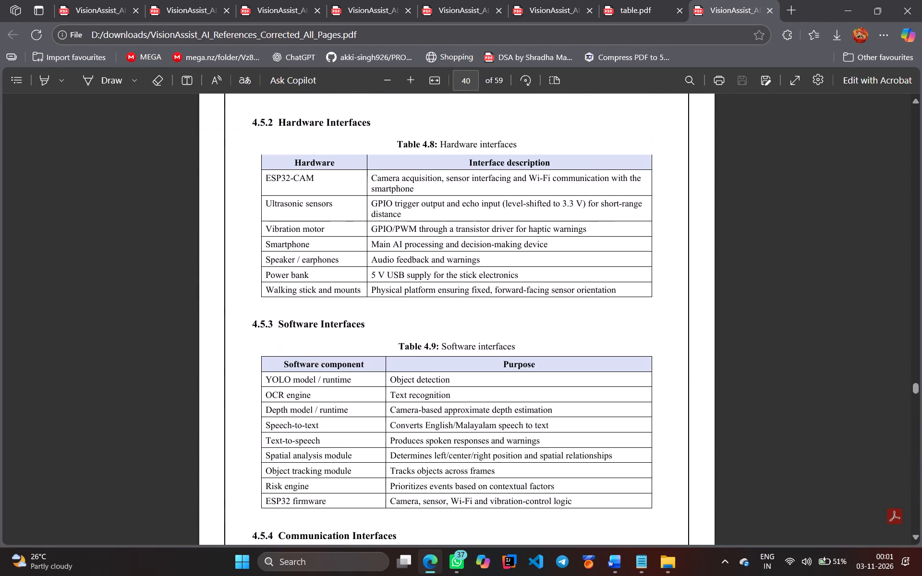
scroll(376, 303, up, 17)
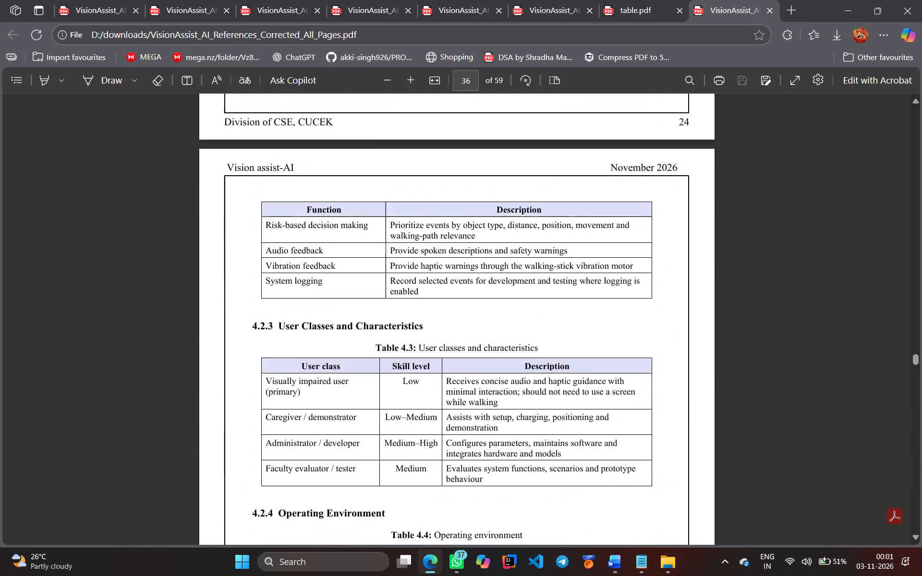
scroll(376, 303, up, 17)
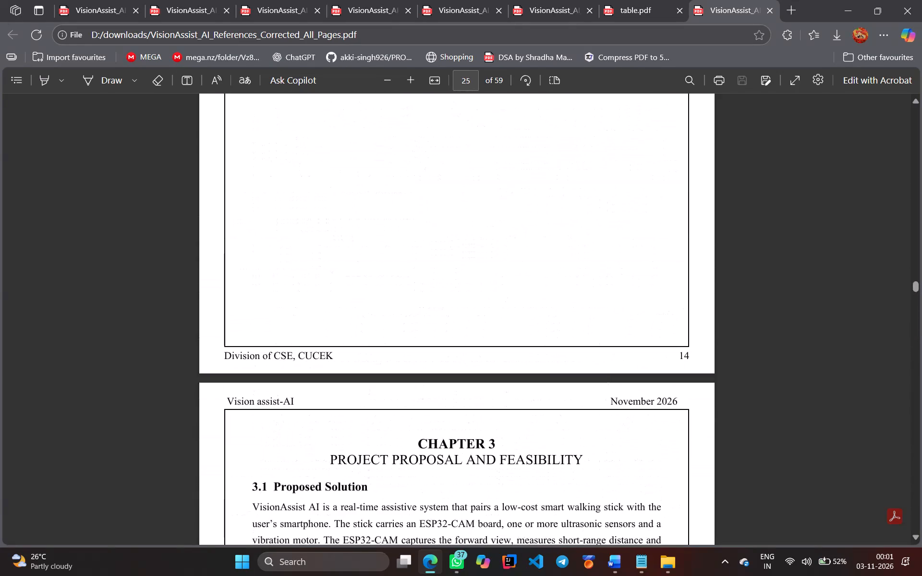
scroll(376, 303, up, 1)
scroll(376, 303, down, 3)
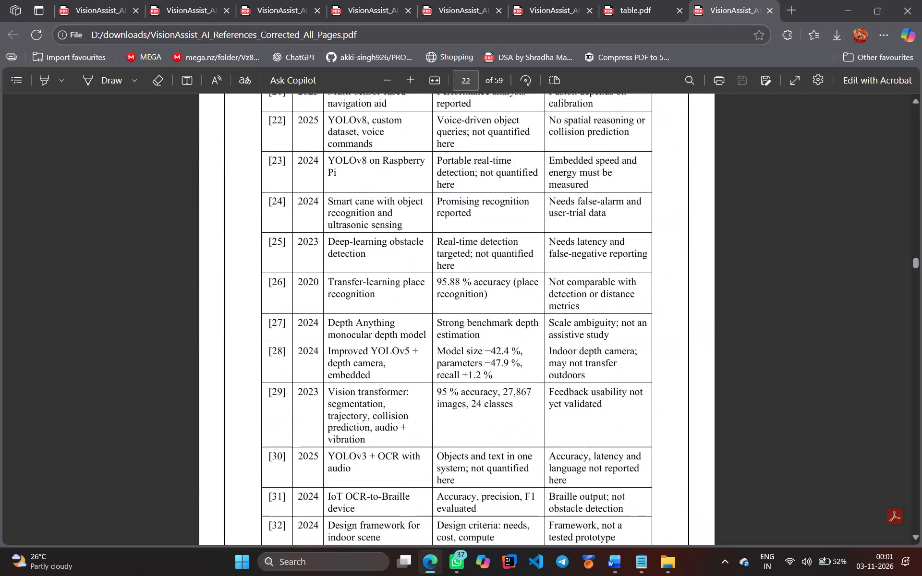
scroll(376, 303, down, 2)
scroll(376, 303, up, 7)
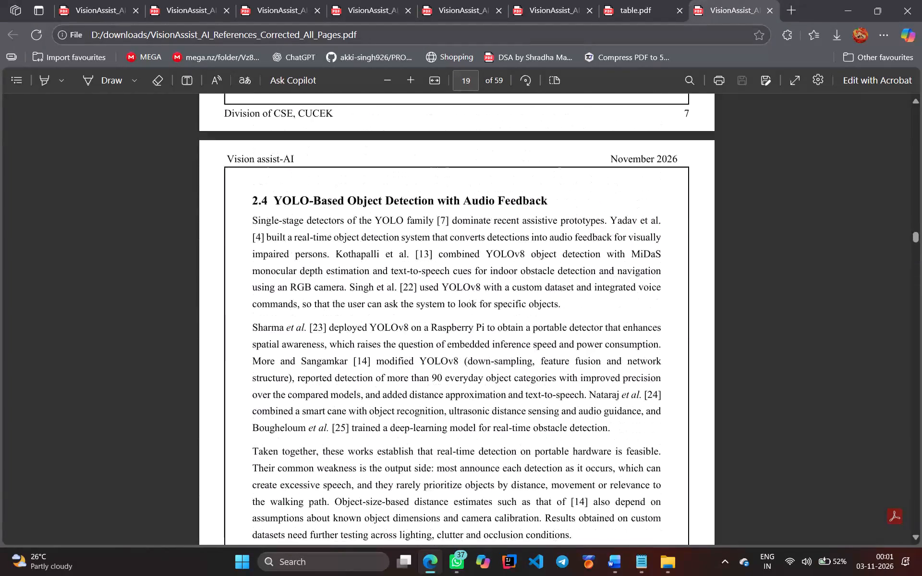
scroll(376, 303, up, 18)
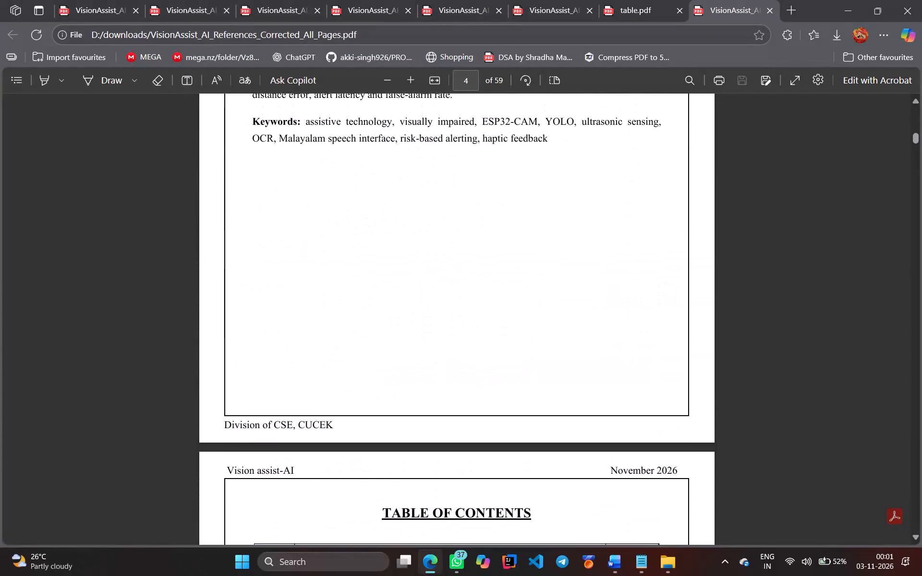
scroll(376, 303, up, 7)
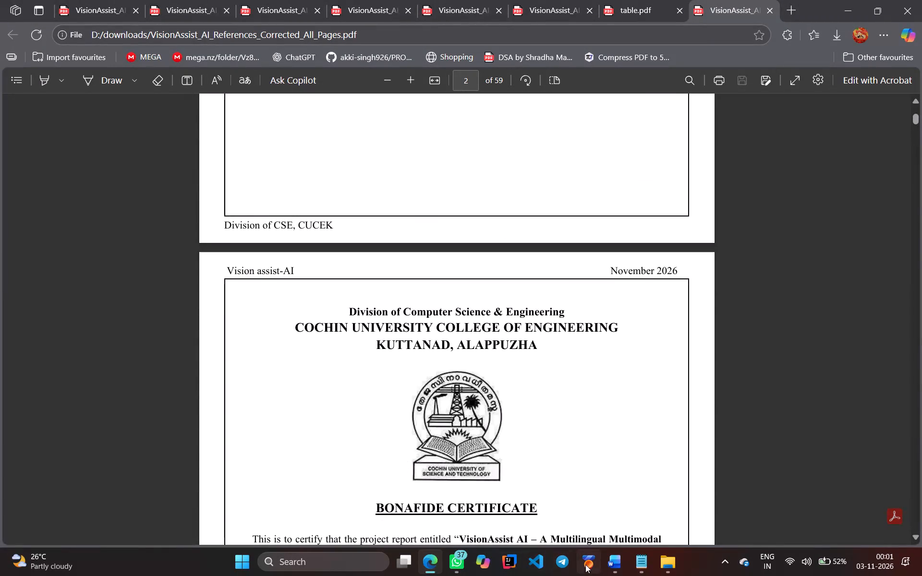
Switch to the 55-page Word copy and review it from the list of figures to the Appendix E glossary and back to the abstract.
click(611, 564)
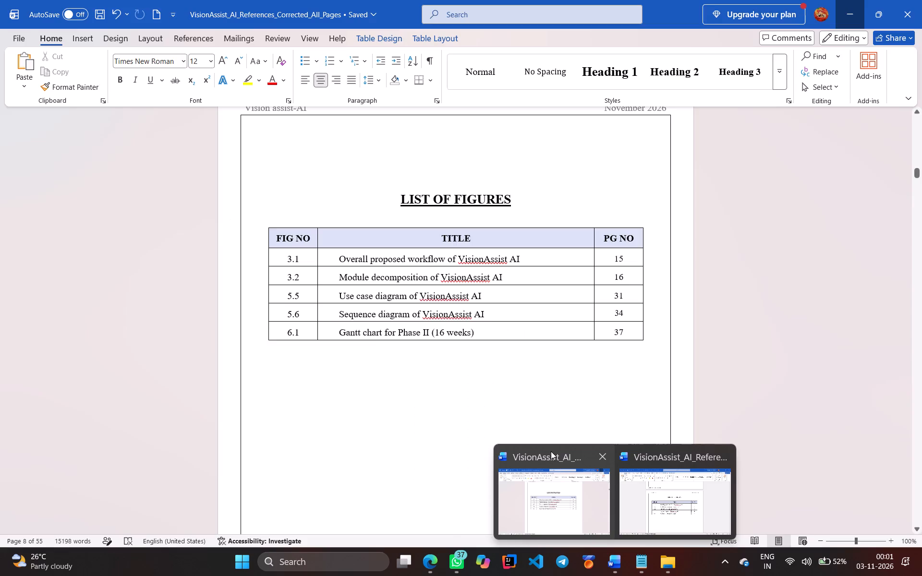
click(551, 451)
scroll(446, 368, down, 8)
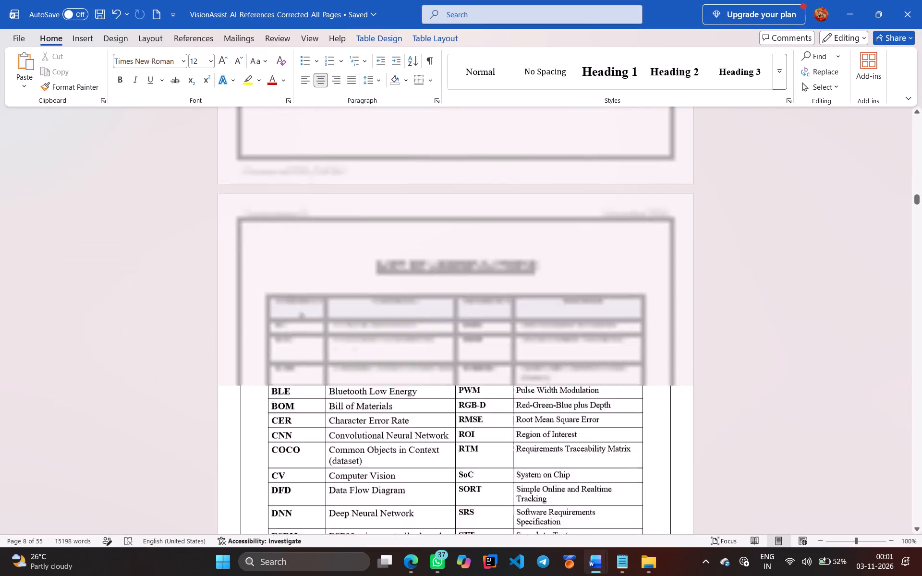
scroll(446, 368, down, 4)
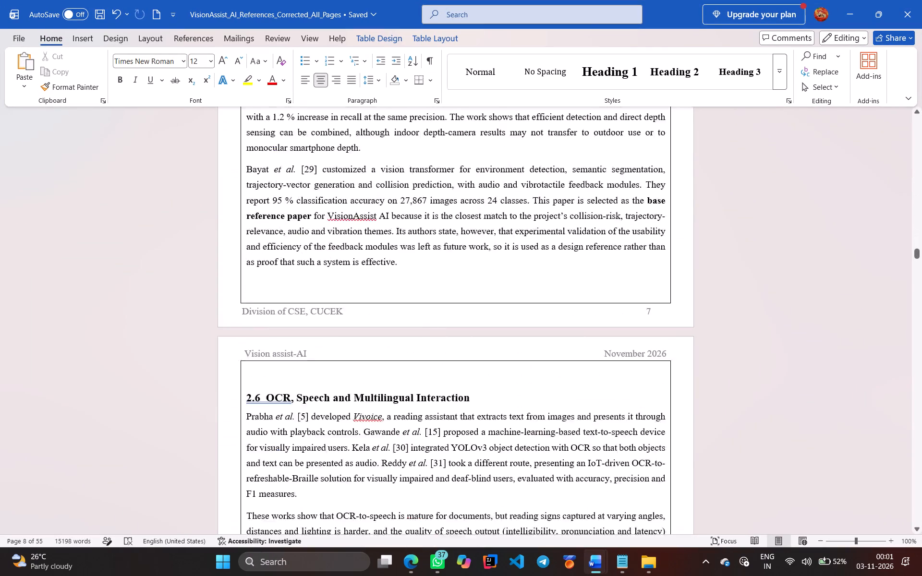
scroll(446, 368, down, 1)
scroll(446, 368, down, 20)
scroll(446, 368, down, 20)
scroll(446, 368, down, 20)
scroll(446, 368, down, 4)
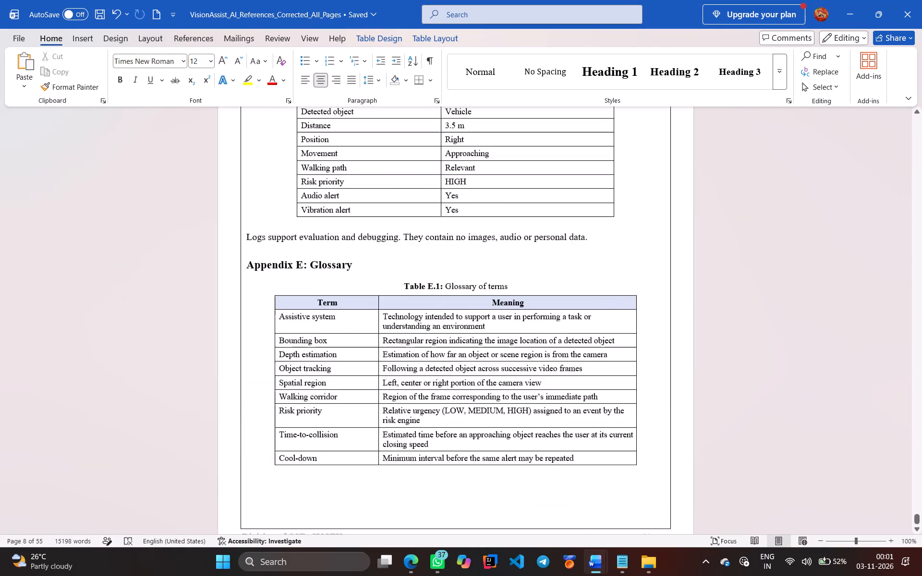
scroll(446, 368, down, 17)
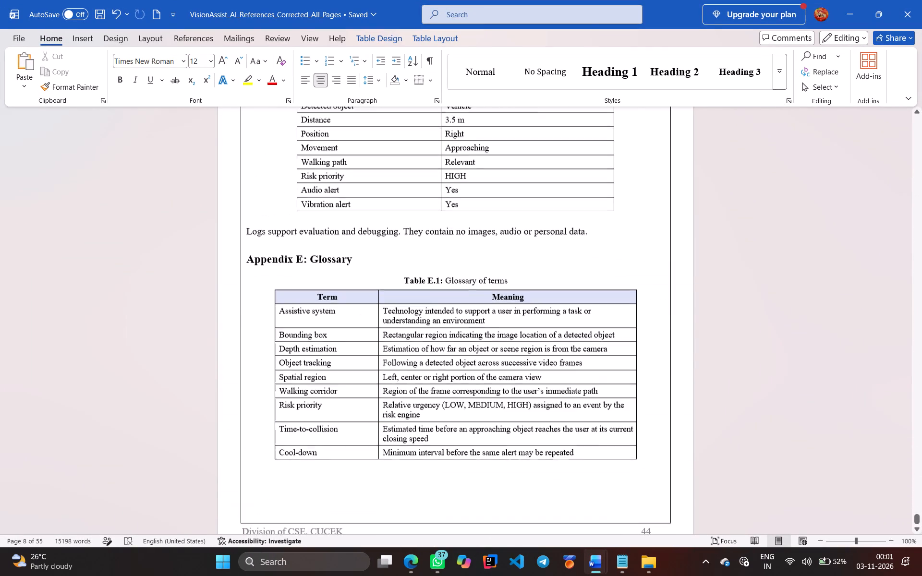
scroll(446, 368, down, 7)
scroll(446, 368, up, 20)
scroll(446, 368, up, 20)
scroll(446, 368, up, 20)
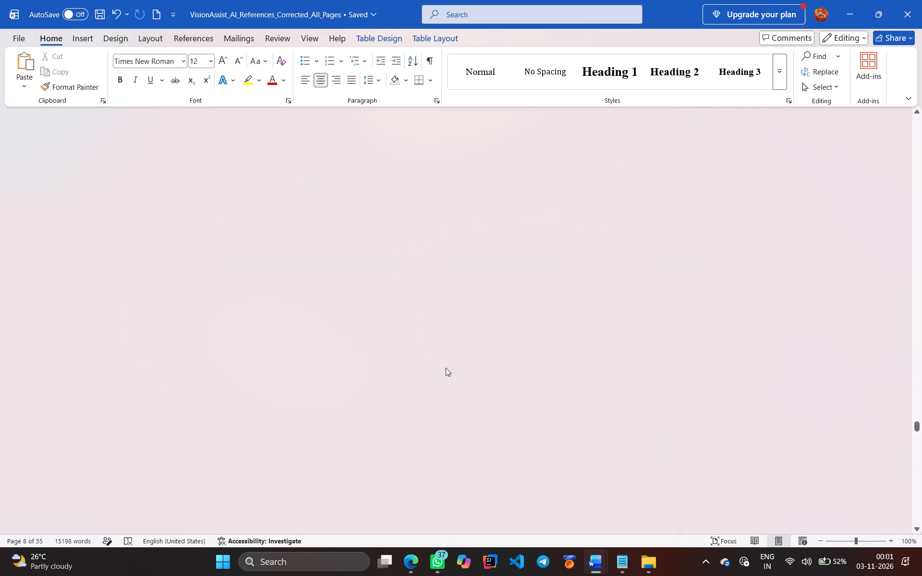
scroll(446, 368, up, 16)
scroll(446, 368, down, 5)
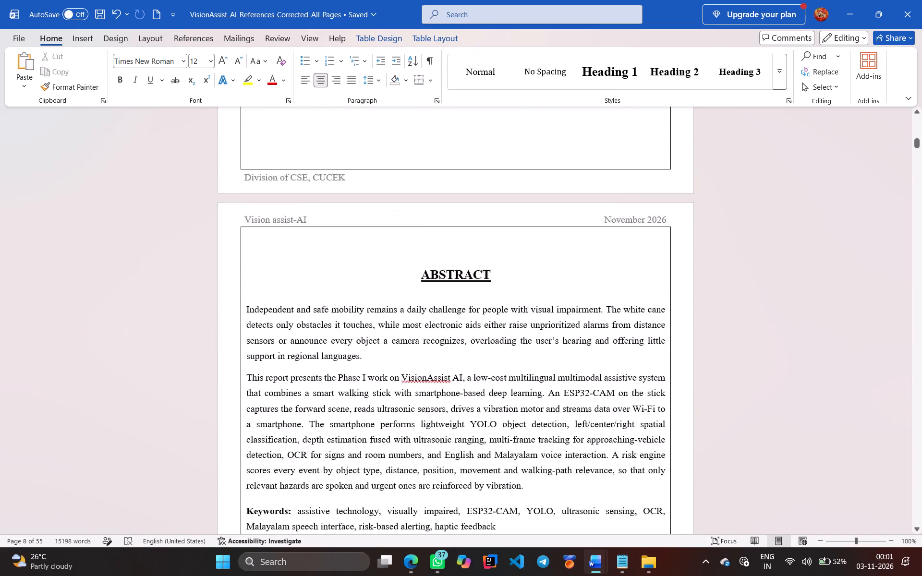
scroll(446, 368, down, 1)
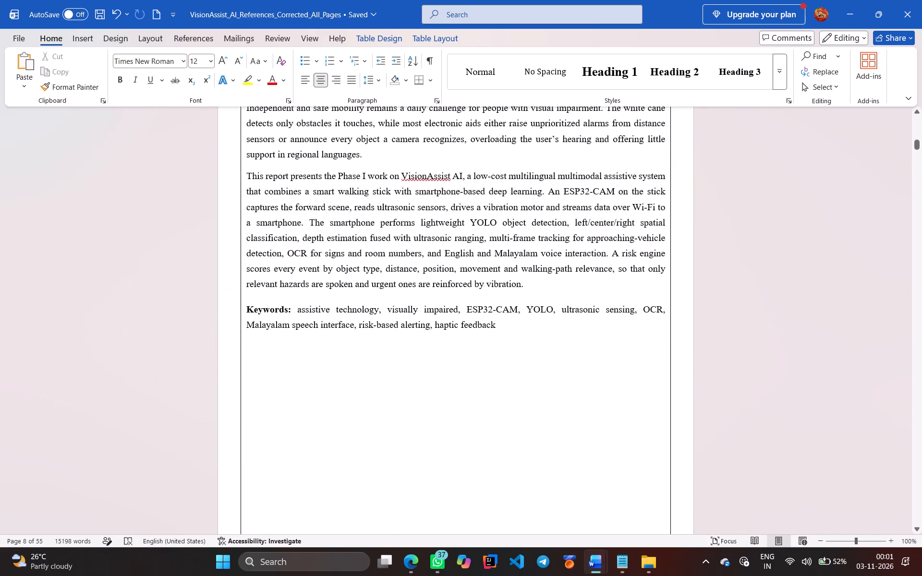
Save the 55-page Word copy of the report under its existing name.
click(20, 36)
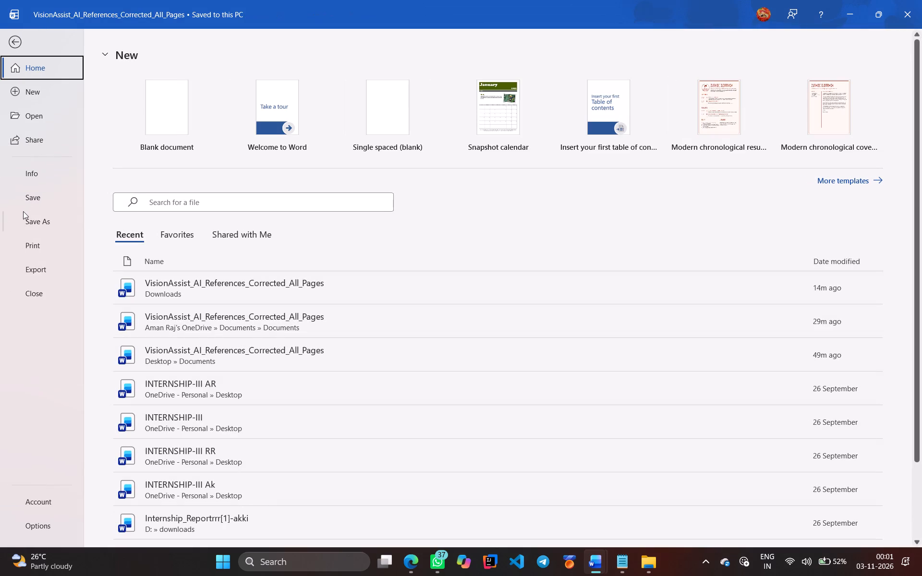
click(28, 200)
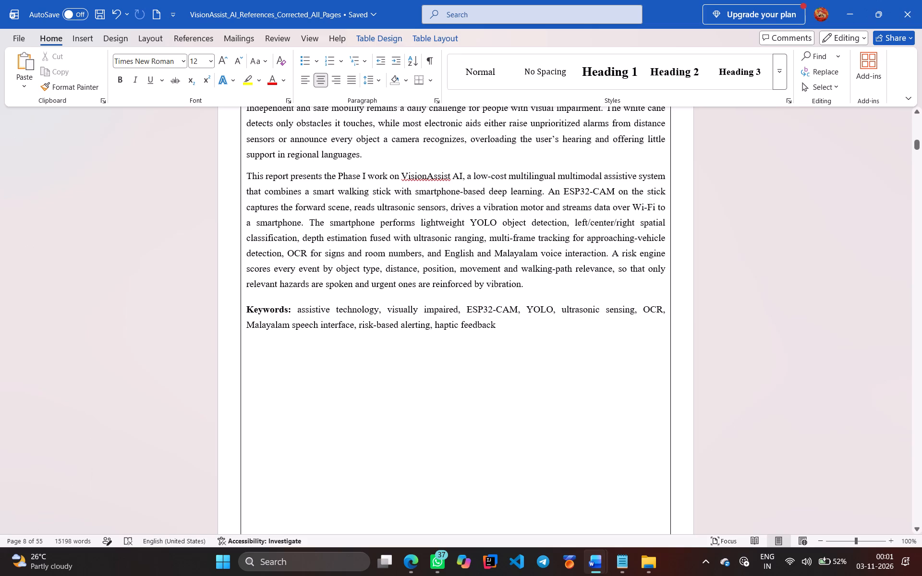
click(26, 35)
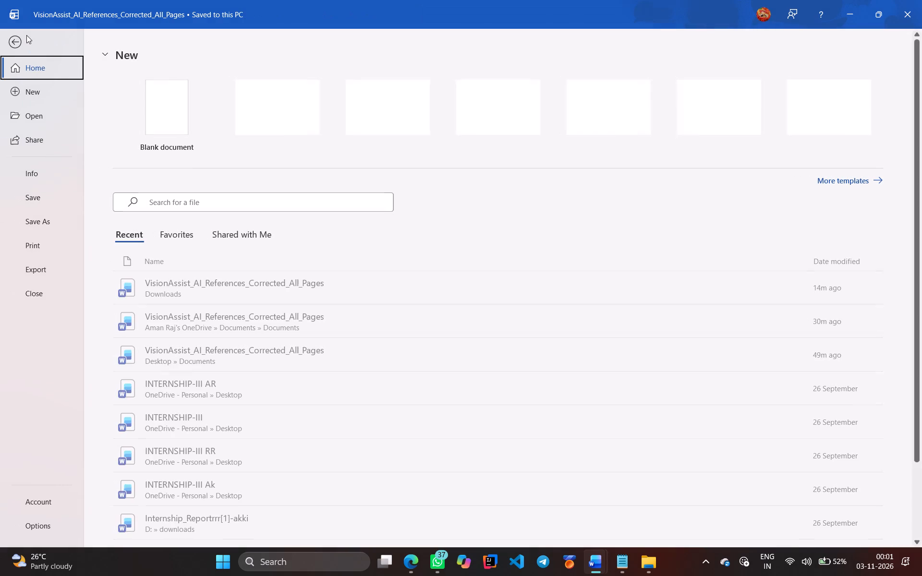
click(13, 36)
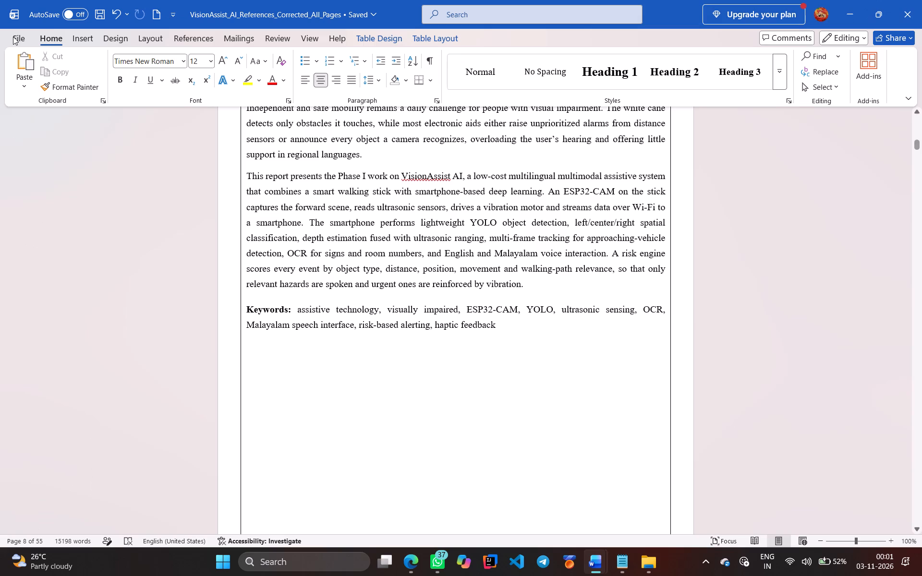
click(100, 12)
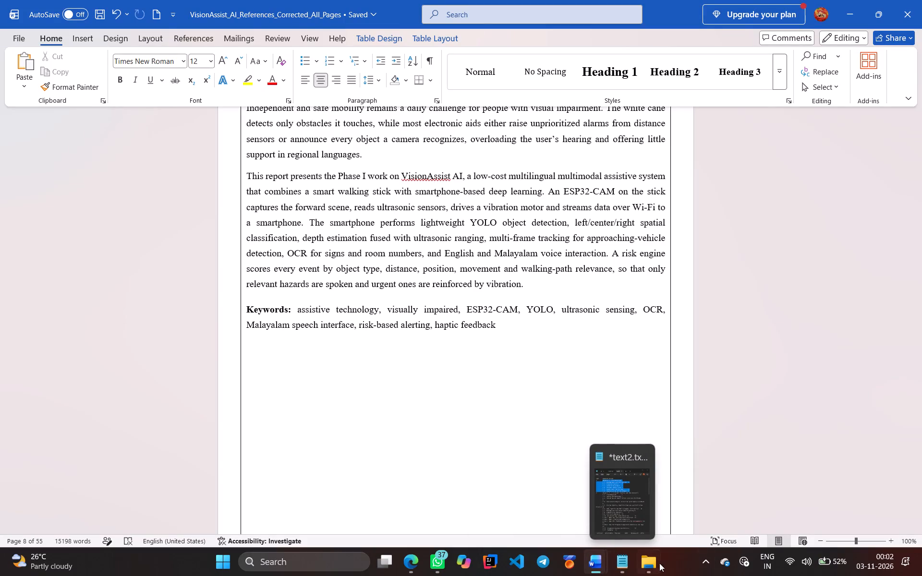
Switch to the exported PDF in Edge and examine its front pages, then its final pages back to section 5.2 System Architecture.
click(414, 559)
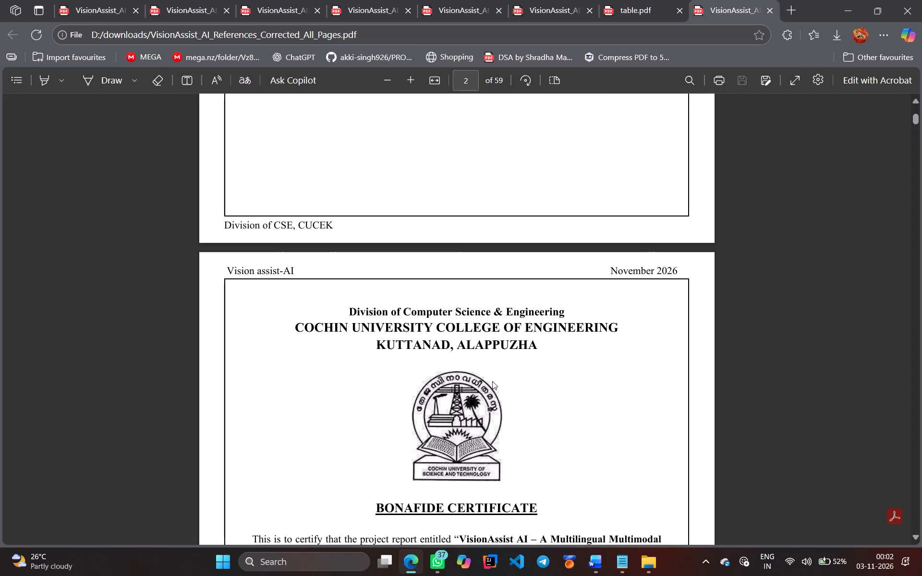
scroll(491, 388, down, 9)
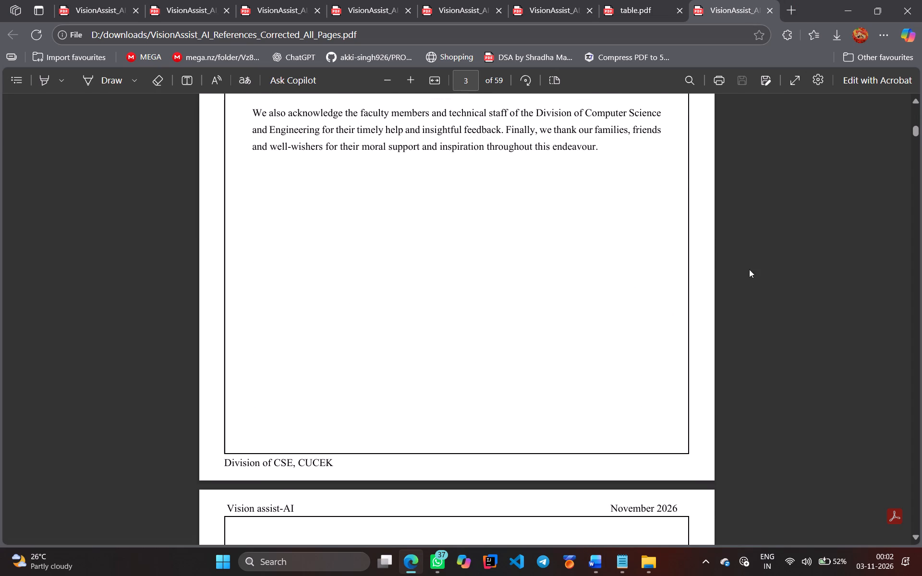
drag(918, 129, 921, 501)
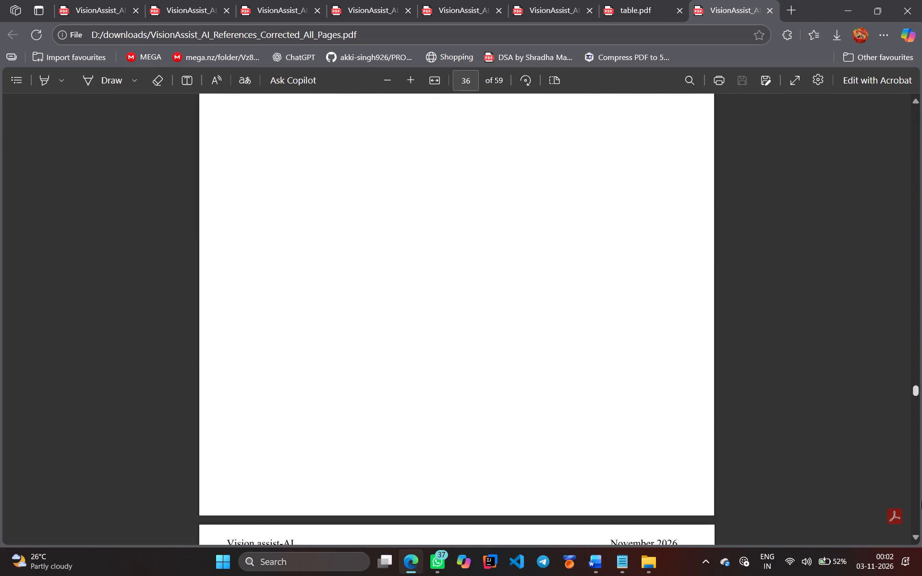
drag(921, 501, 921, 575)
scroll(644, 457, up, 6)
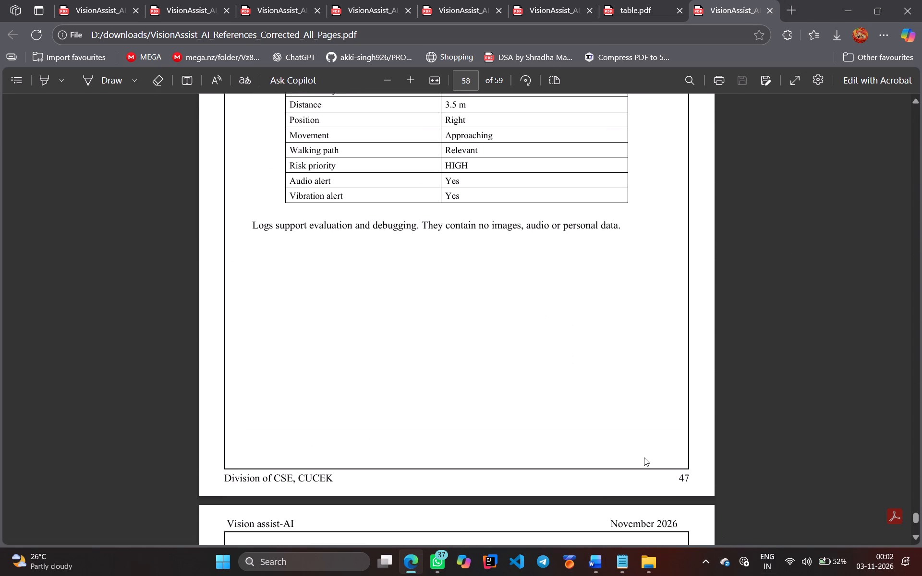
scroll(644, 457, up, 13)
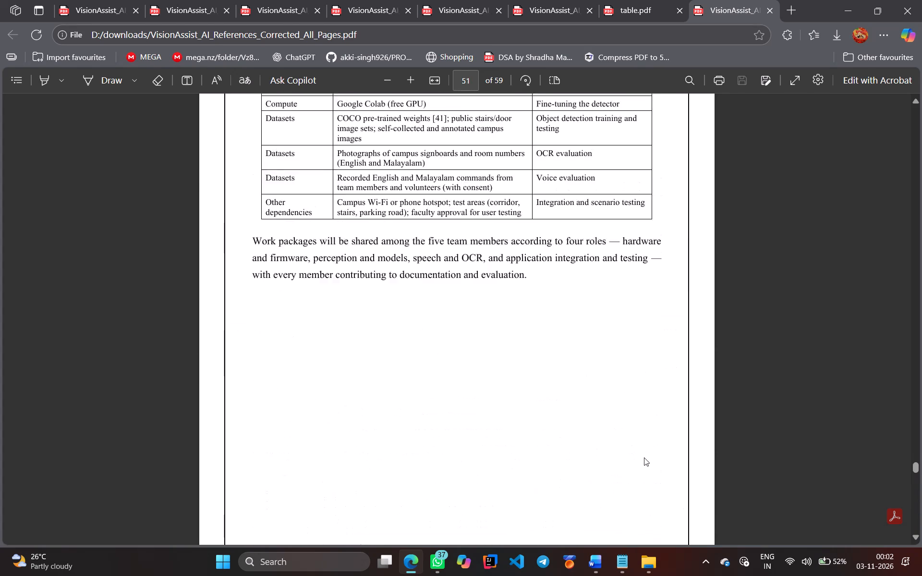
scroll(644, 457, up, 8)
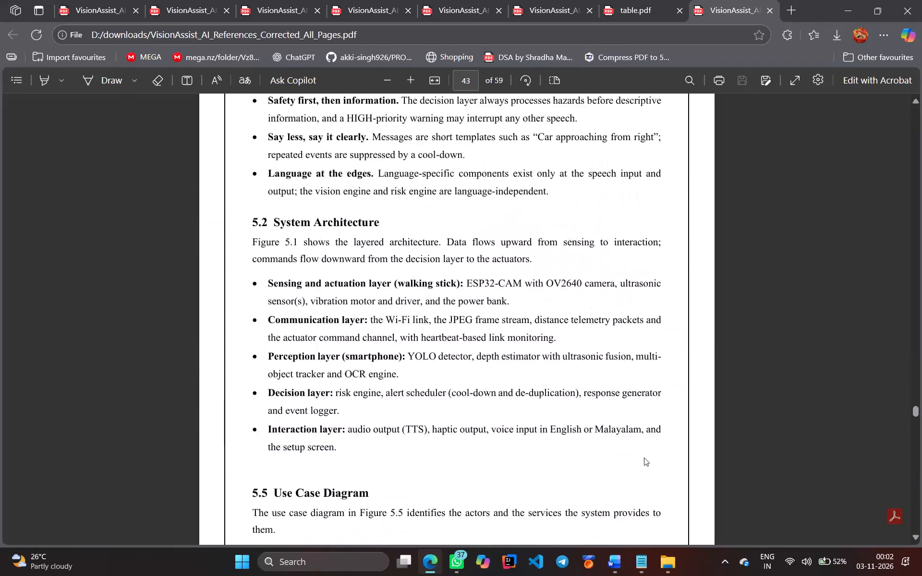
scroll(644, 457, up, 6)
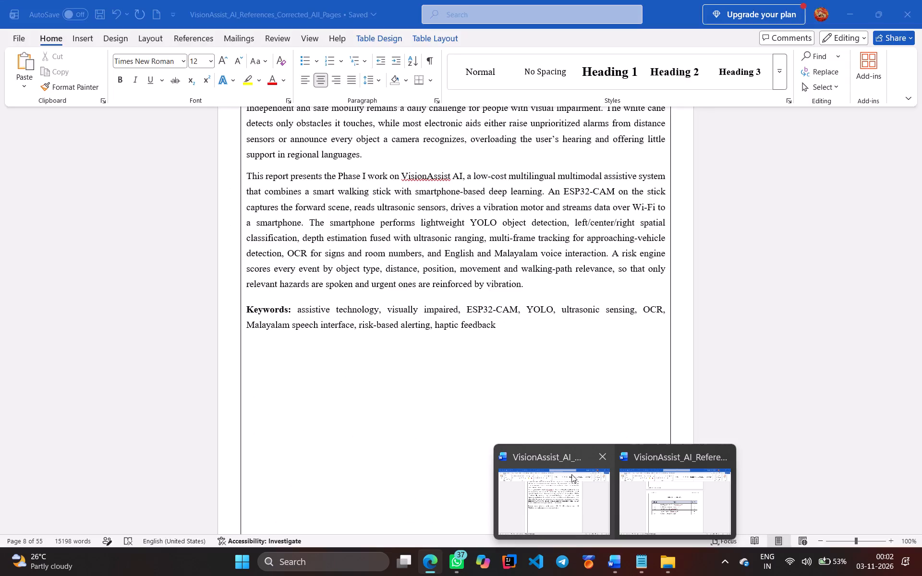
Return to the 55-page Word copy and check its title page and table of contents, including the page numbers for Chapters 4 to 6 and the appendices.
click(563, 456)
scroll(437, 331, up, 1)
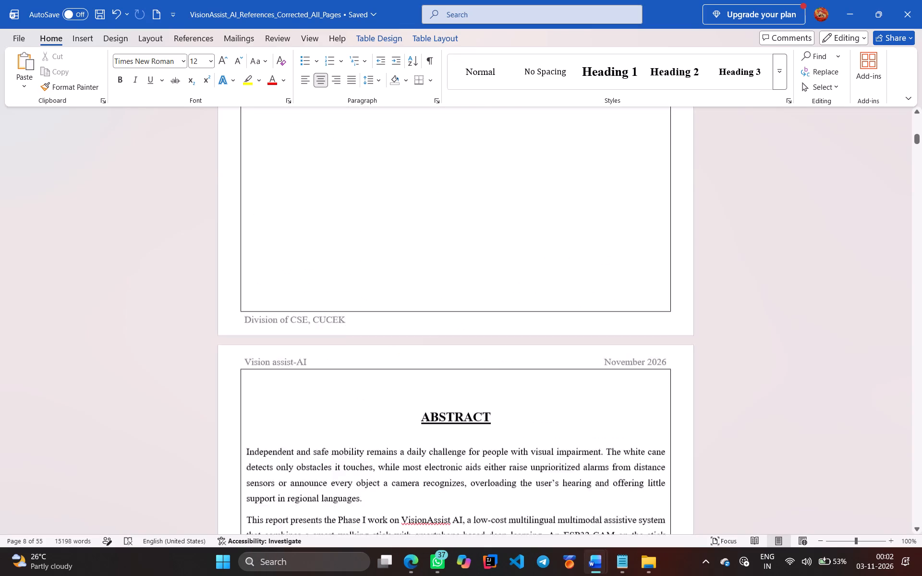
scroll(437, 331, up, 12)
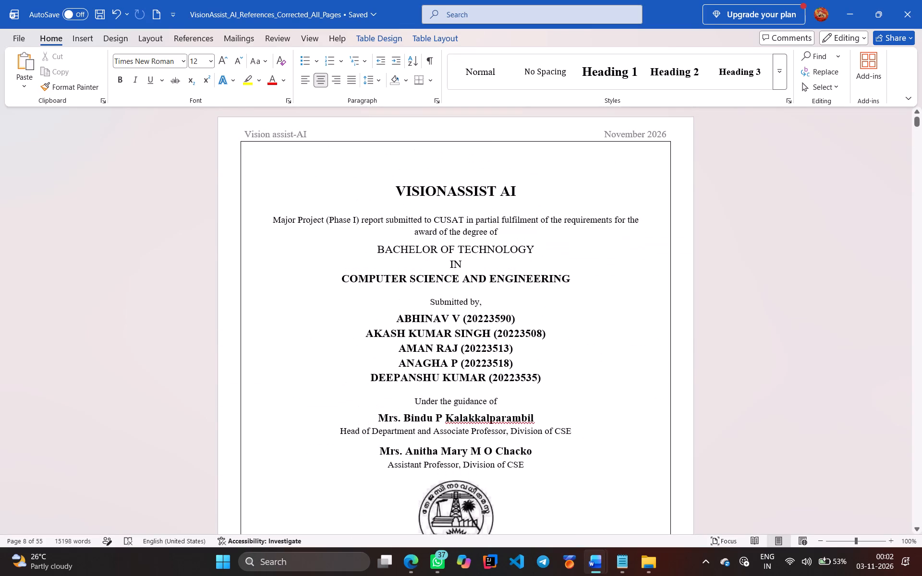
scroll(437, 331, down, 5)
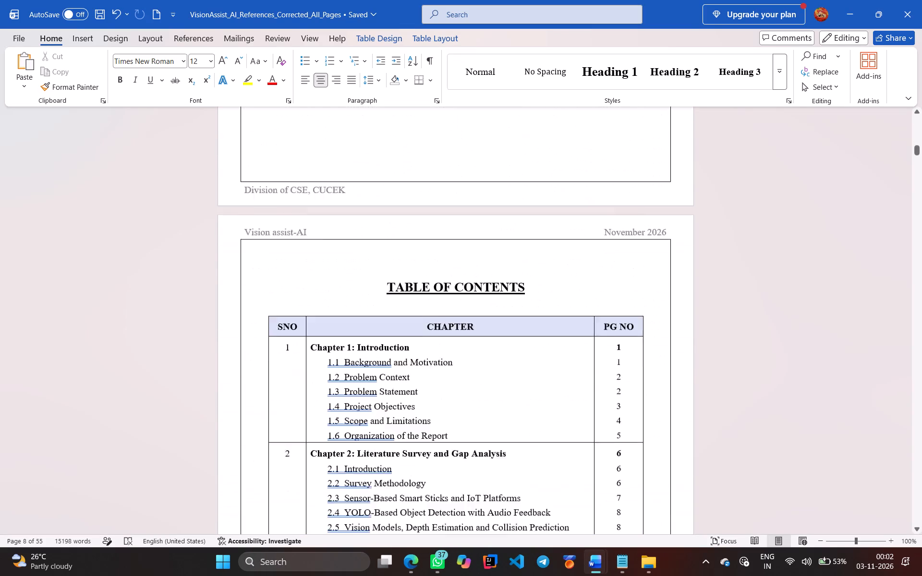
scroll(437, 331, down, 4)
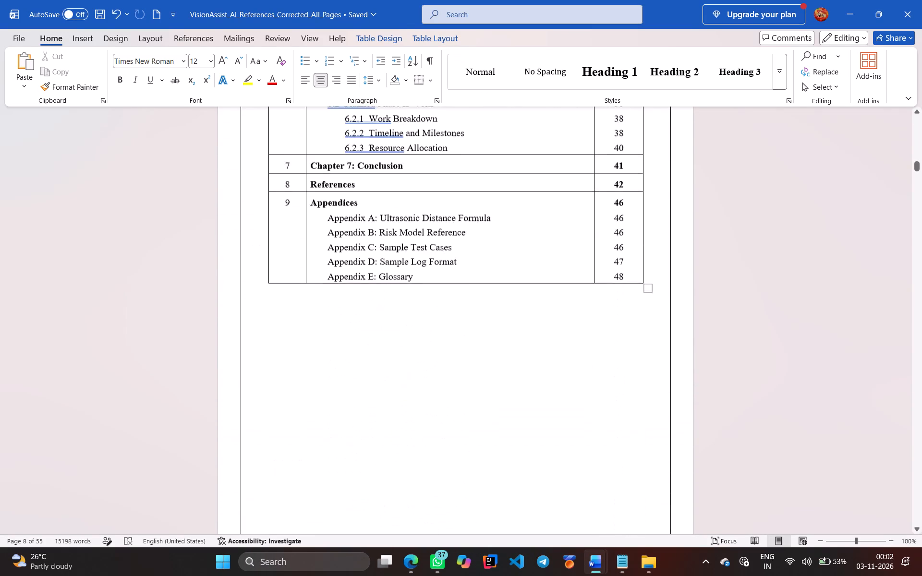
scroll(437, 331, up, 1)
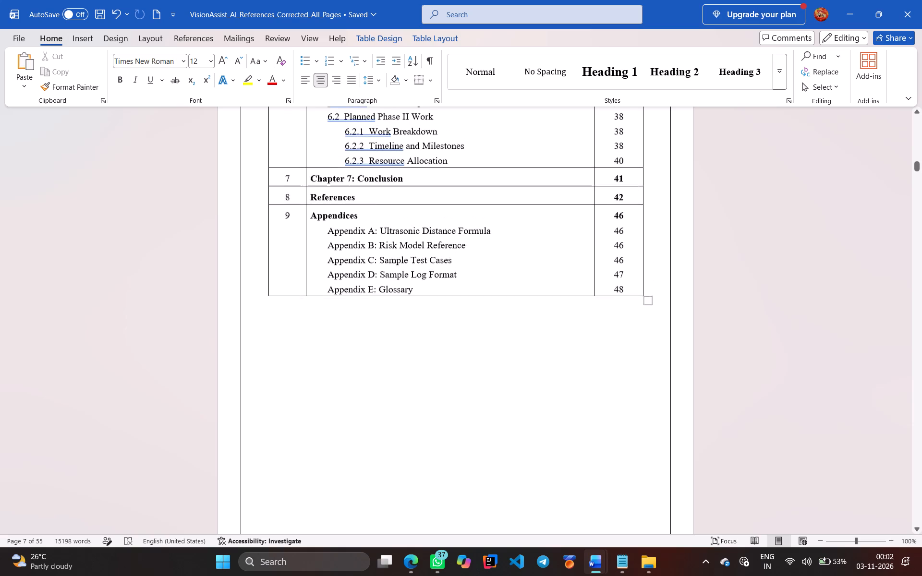
scroll(437, 331, up, 1)
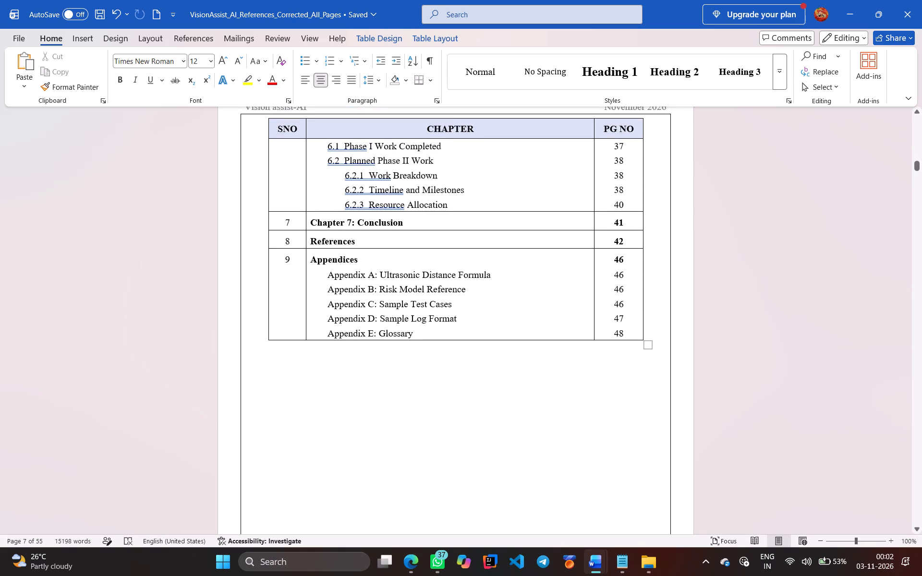
scroll(437, 331, up, 1)
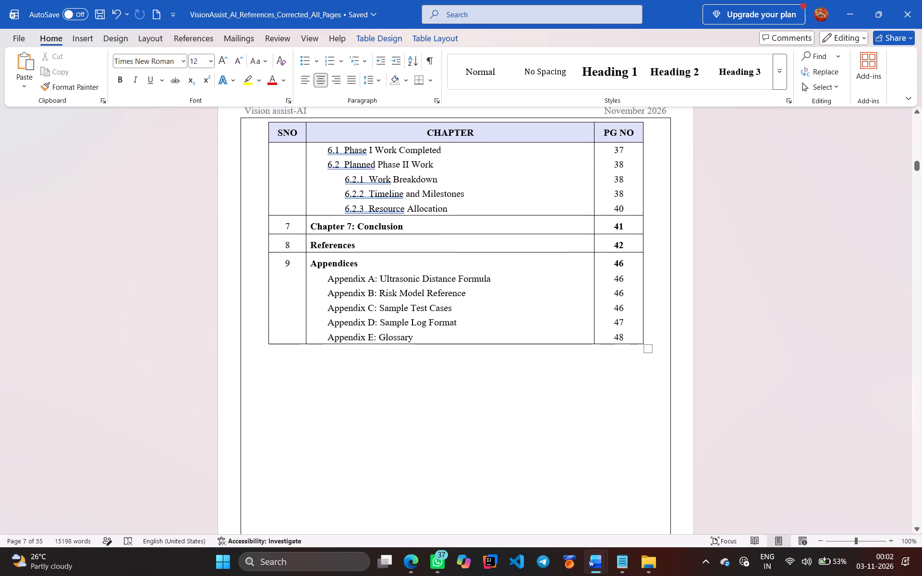
scroll(437, 331, up, 2)
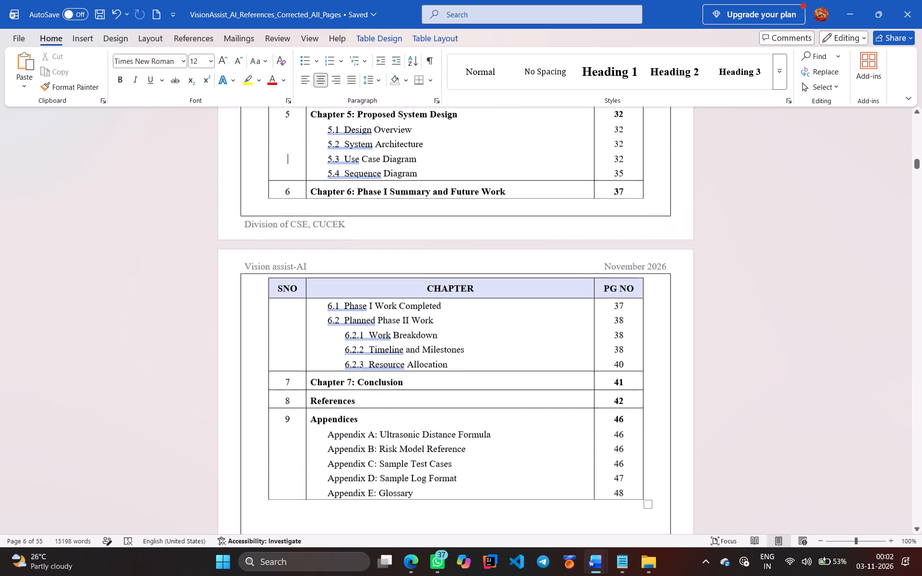
scroll(437, 331, up, 1)
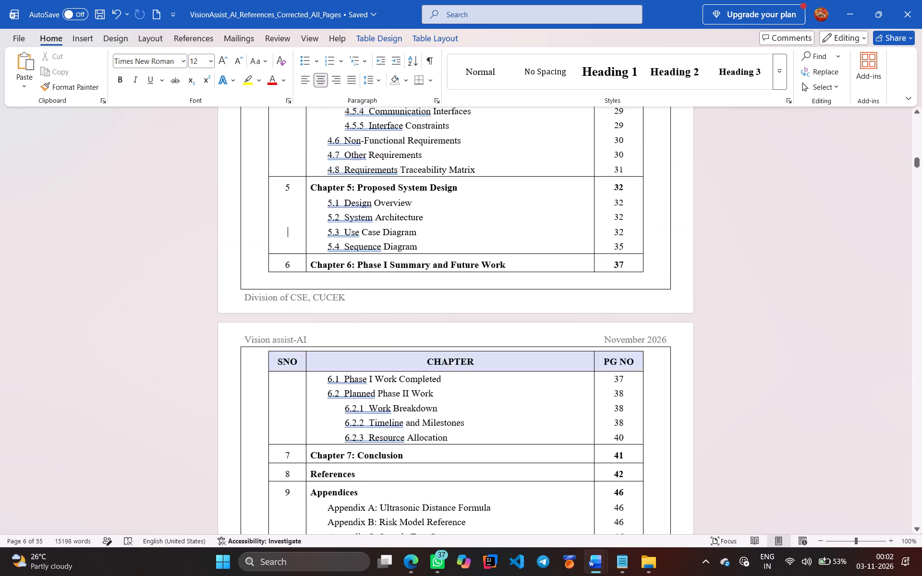
scroll(437, 331, up, 1)
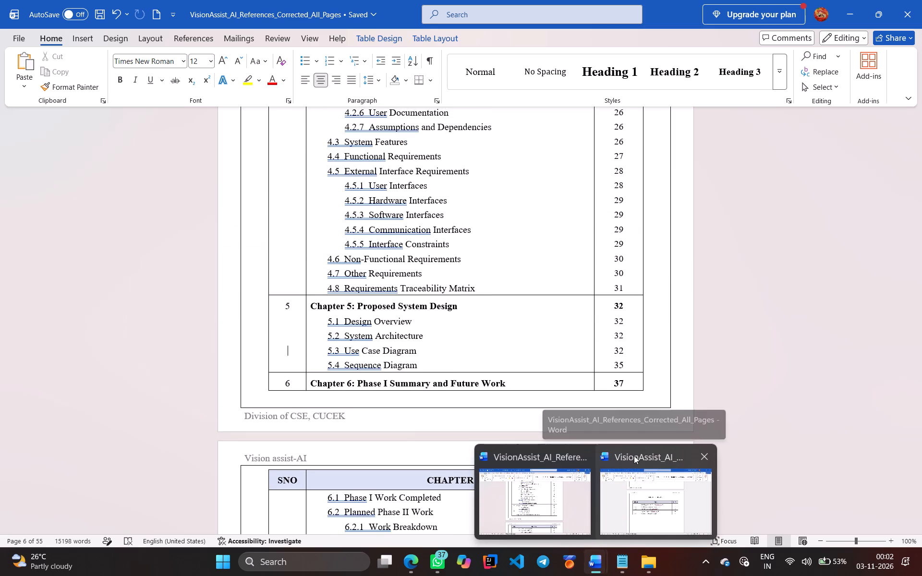
Switch to the 59-page Word copy and review its table of contents, abstract and acknowledgement for comparison.
click(634, 456)
scroll(434, 339, up, 3)
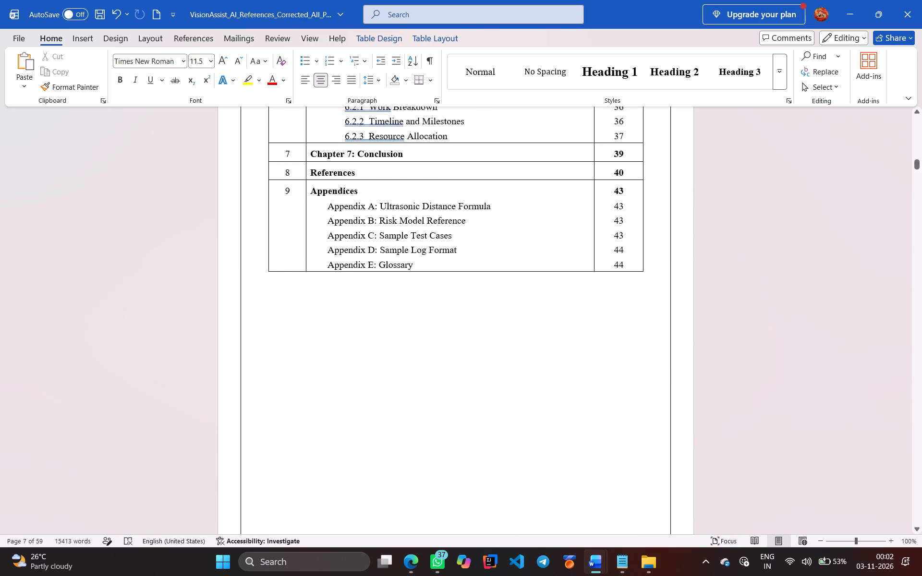
scroll(434, 339, up, 3)
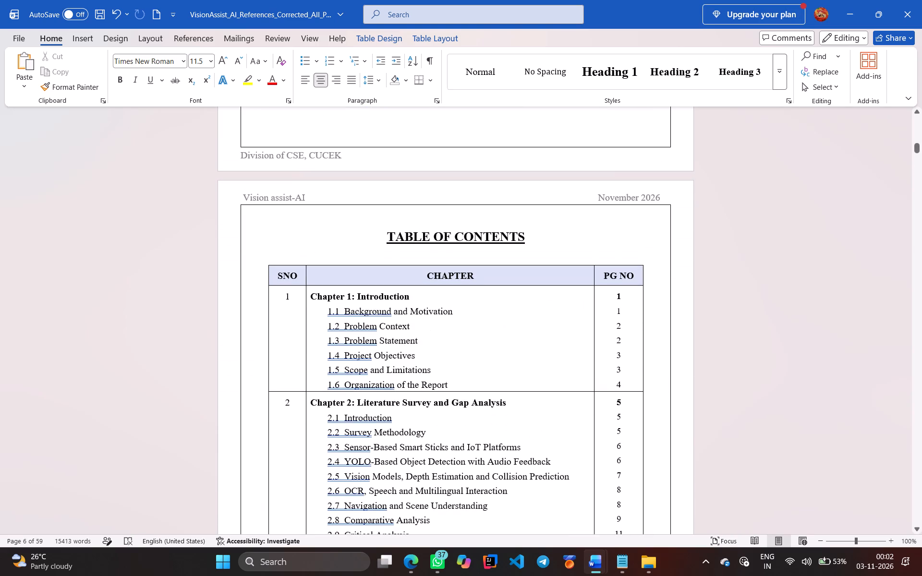
scroll(434, 339, up, 2)
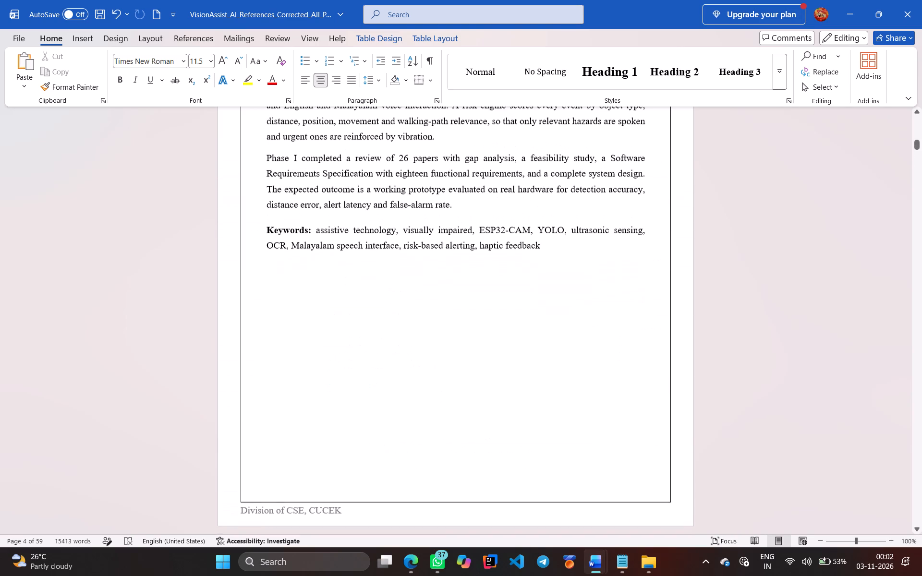
scroll(434, 339, up, 3)
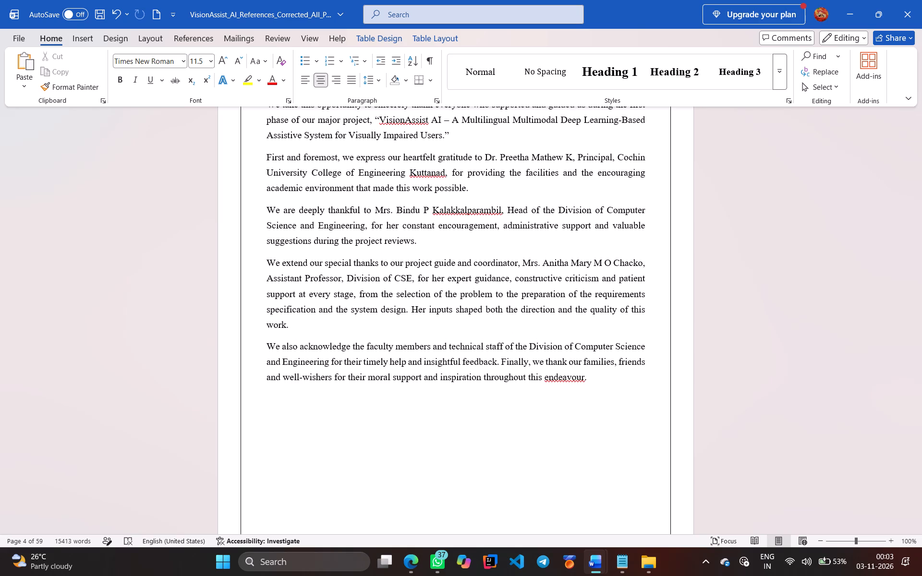
scroll(434, 339, up, 1)
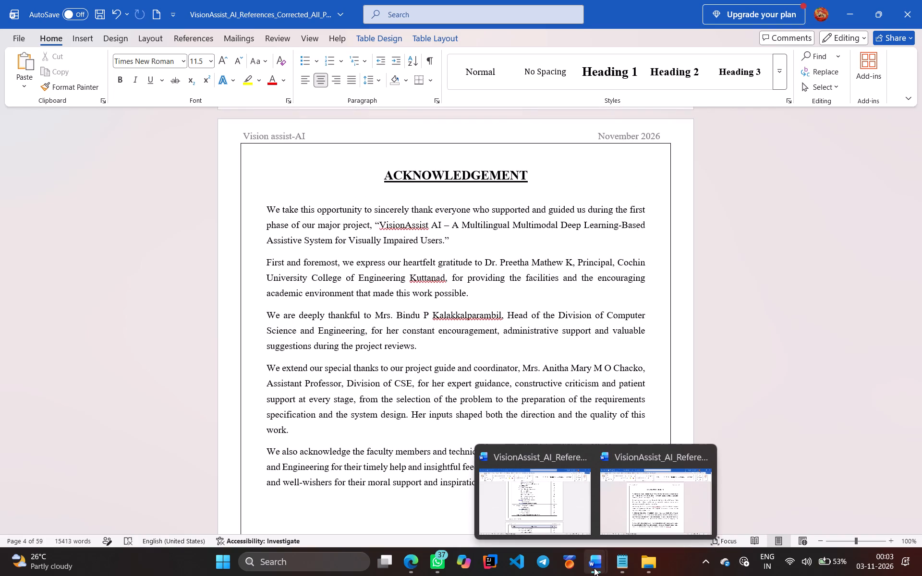
Copy the whole table of contents, with its heading, from the 59-page Word copy, down to Appendix E: Glossary.
click(560, 328)
scroll(525, 338, right, 1)
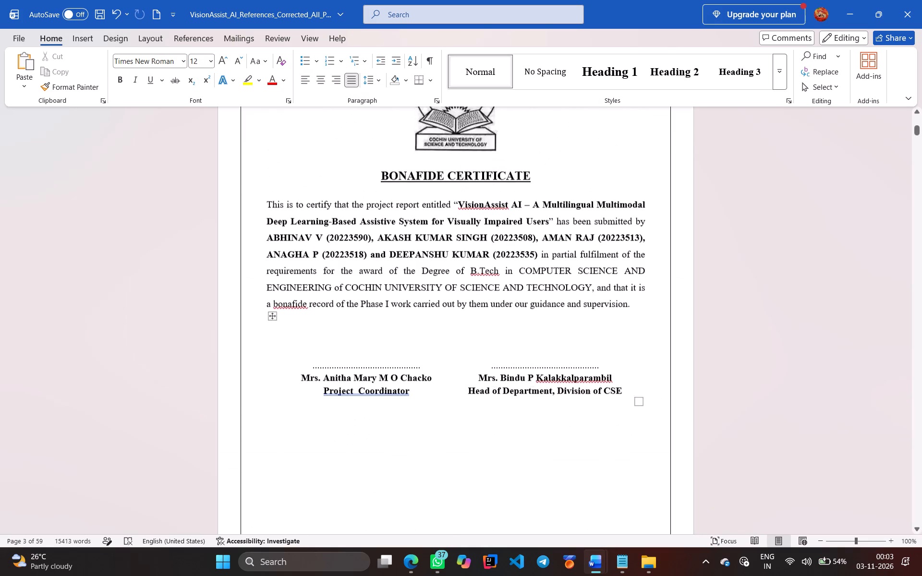
scroll(525, 338, right, 1)
scroll(525, 338, down, 2)
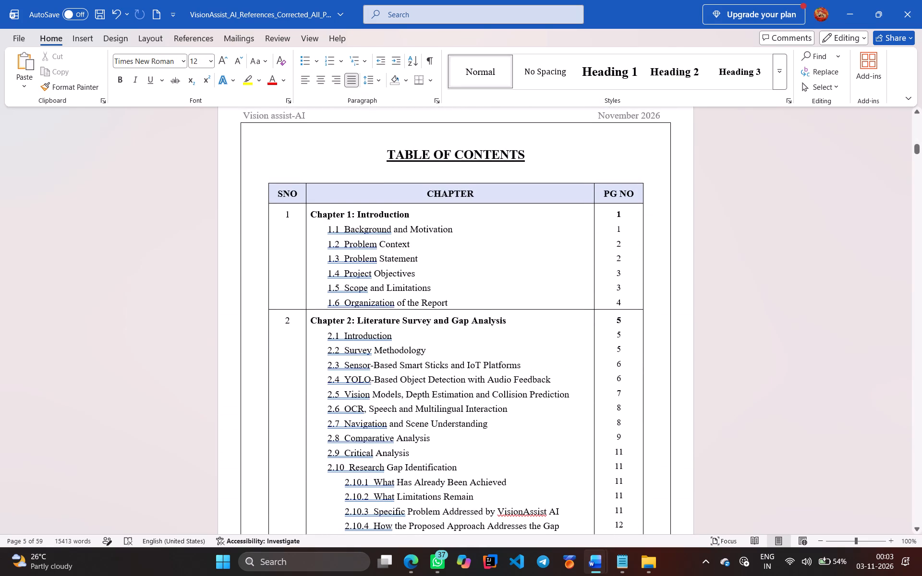
drag(264, 178, 407, 490)
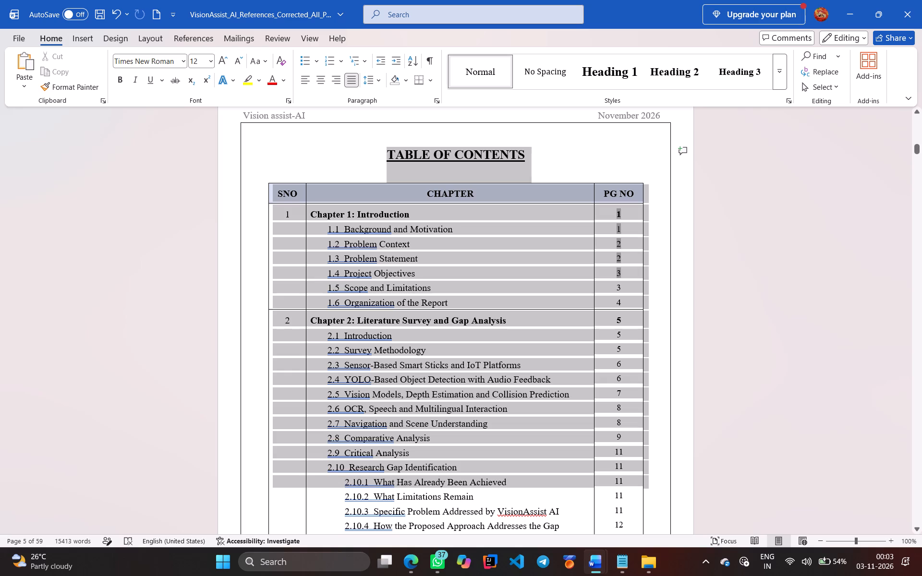
drag(407, 490, 439, 569)
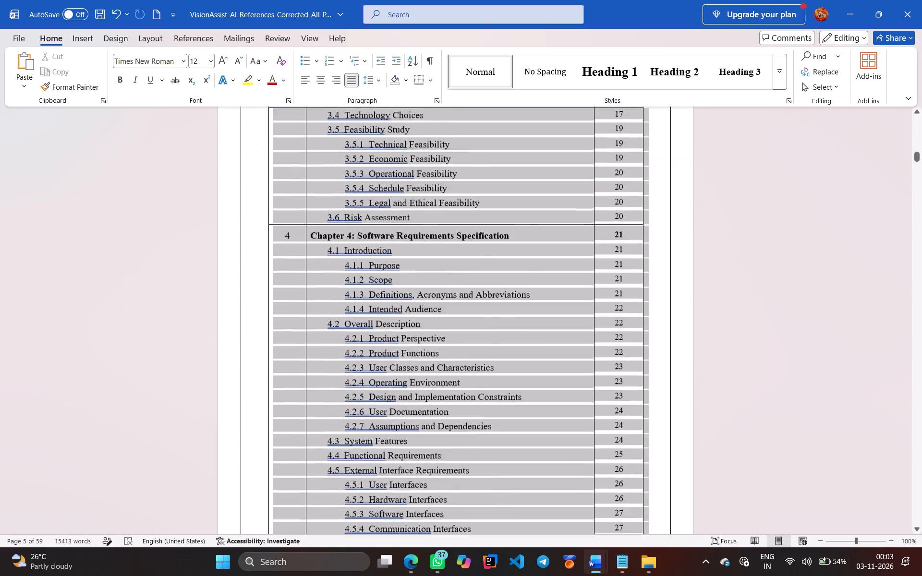
drag(439, 569, 608, 538)
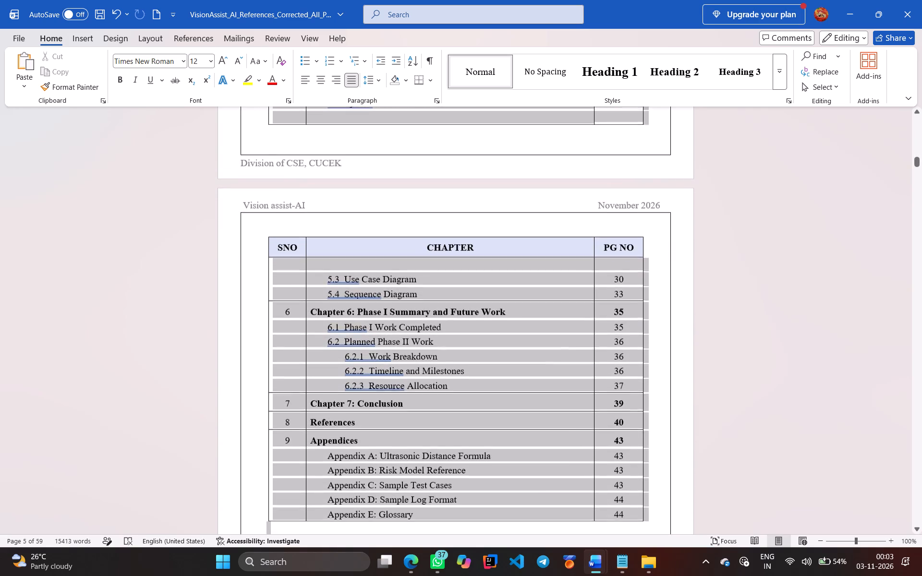
drag(608, 538, 632, 479)
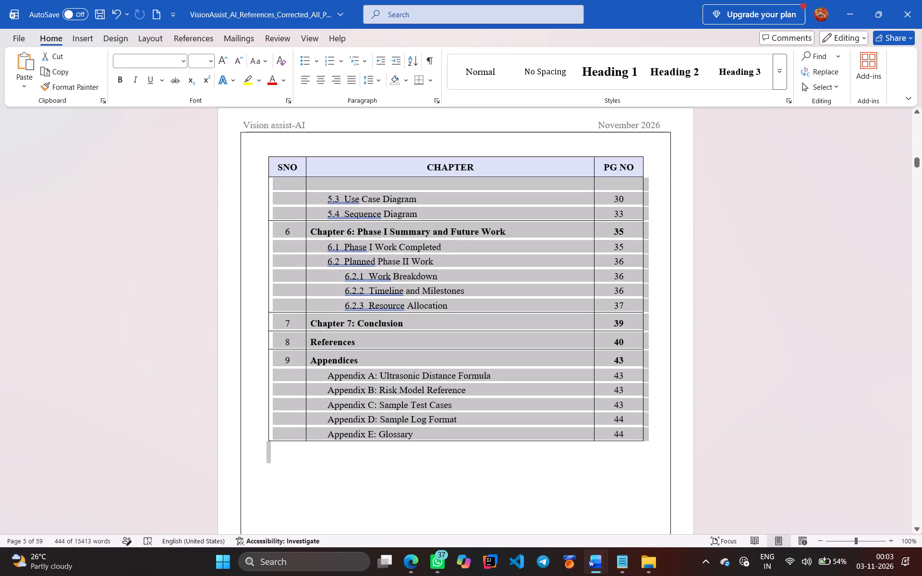
key(ctrl+c)
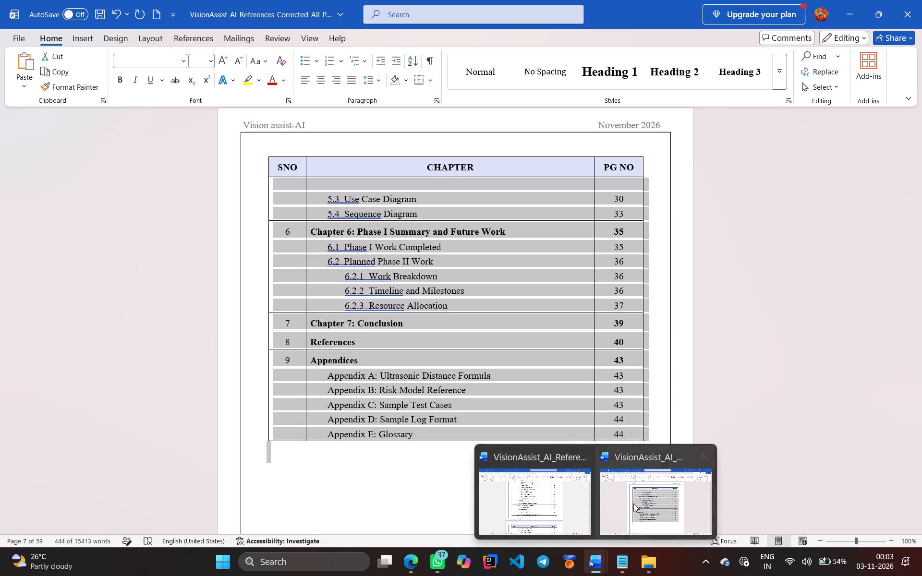
Switch to the 55-page Word copy and delete its entire table of contents table, from the header row to Appendix E.
click(532, 453)
scroll(491, 346, up, 2)
scroll(491, 346, right, 2)
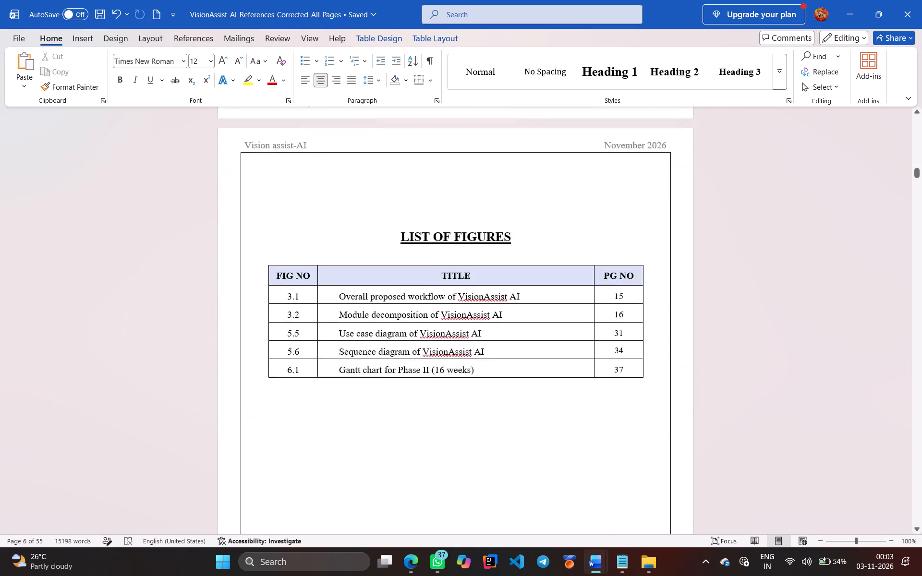
scroll(491, 346, down, 1)
scroll(491, 346, up, 1)
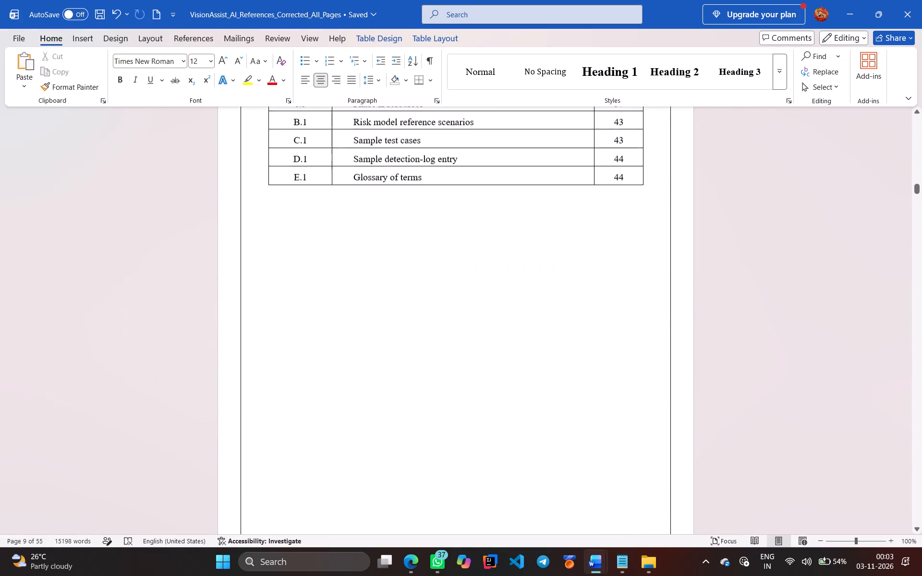
scroll(491, 346, up, 3)
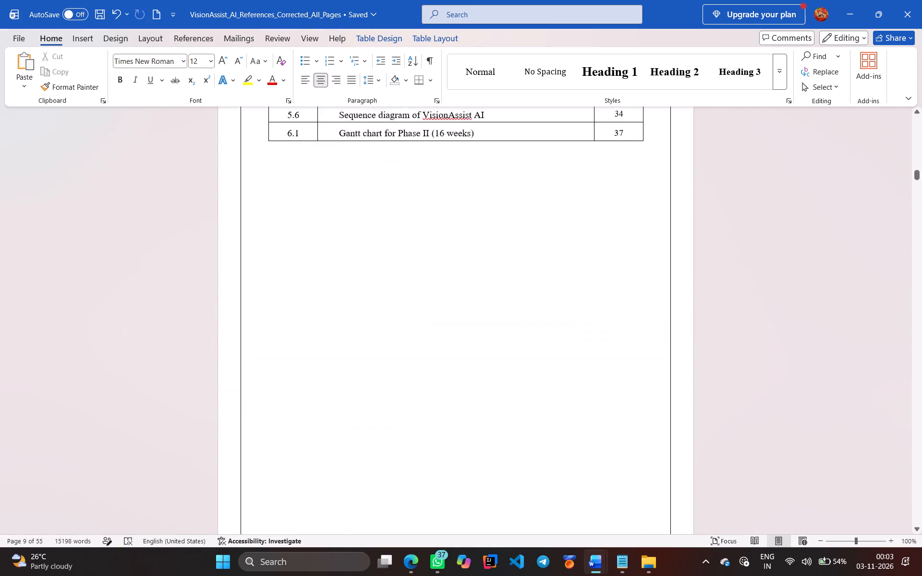
scroll(491, 346, up, 2)
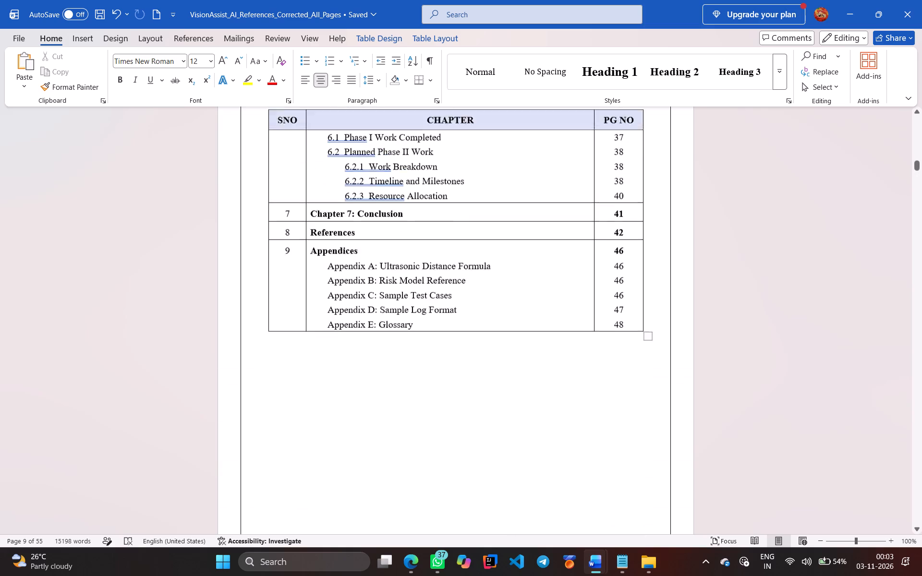
scroll(491, 346, up, 4)
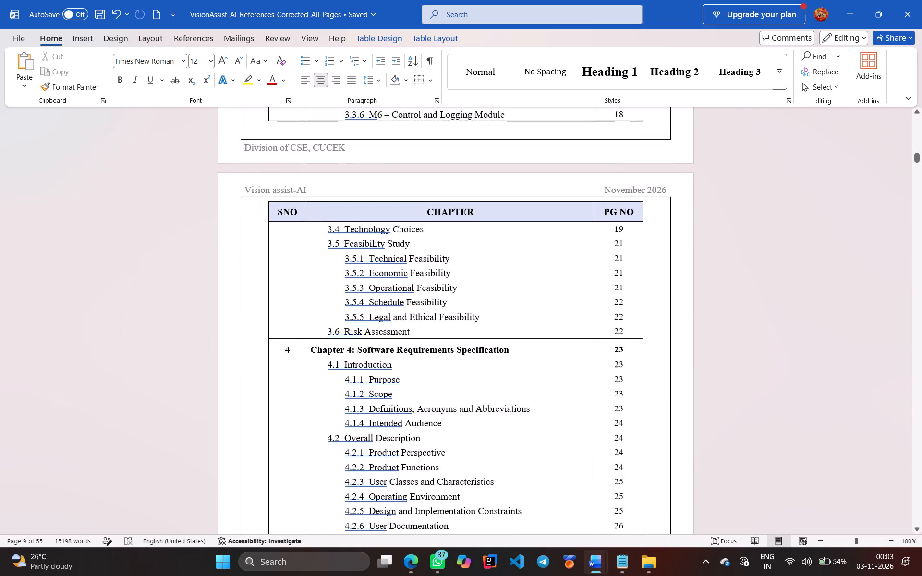
scroll(382, 297, up, 2)
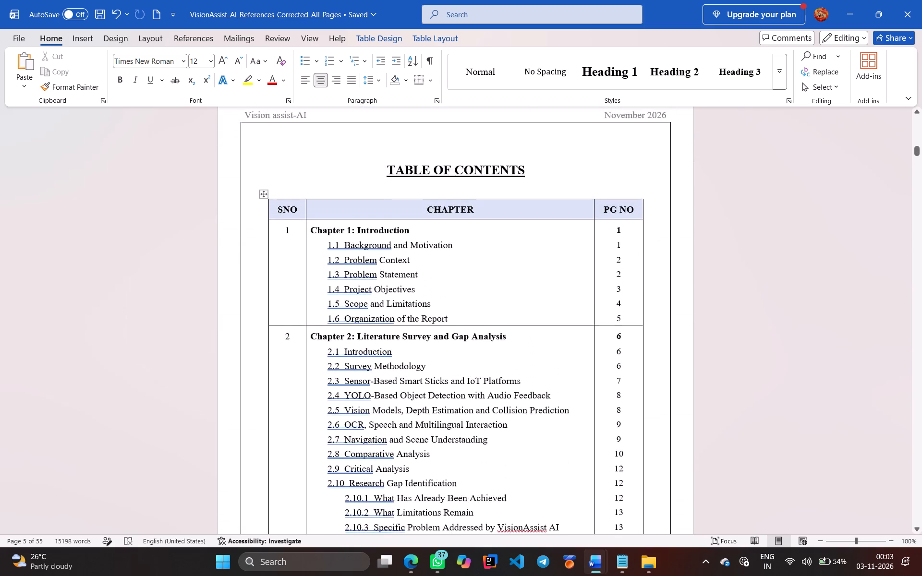
right_click(435, 254)
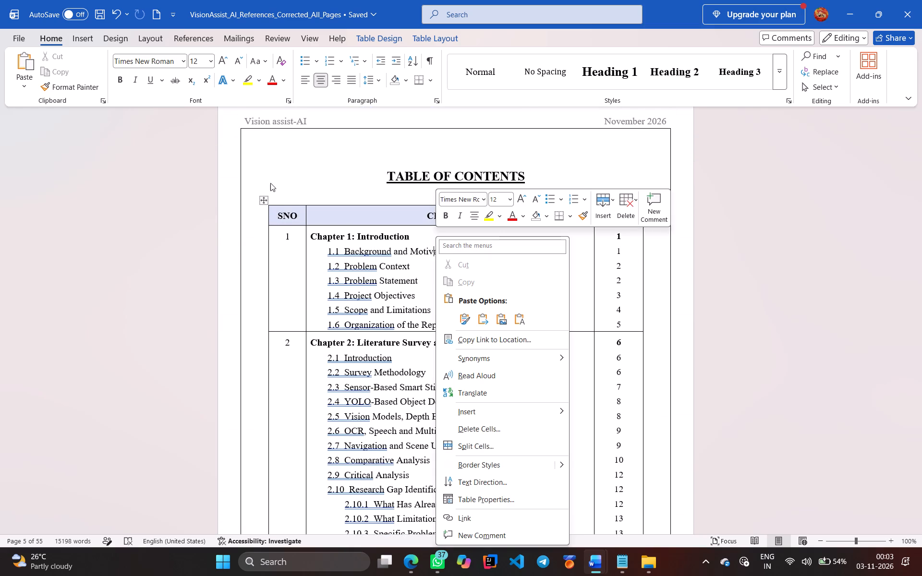
drag(270, 183, 275, 218)
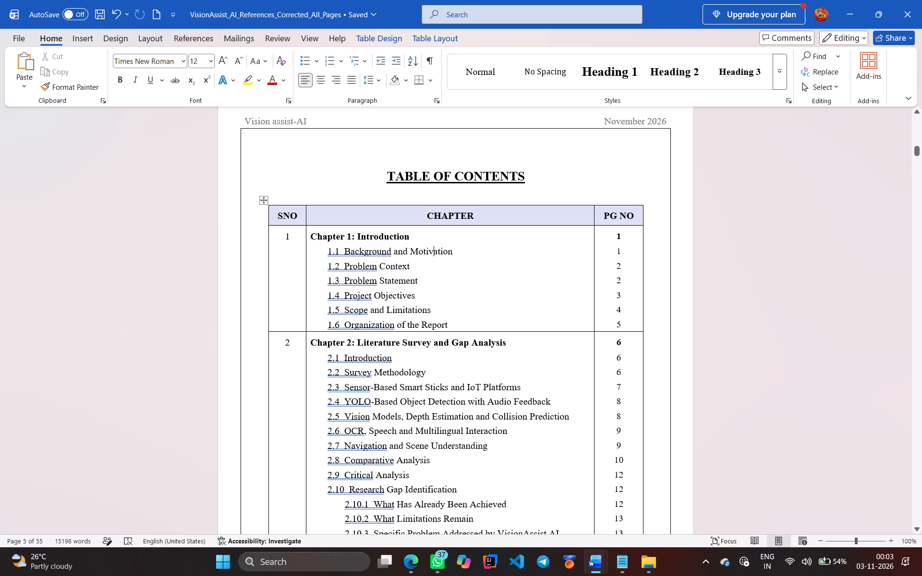
drag(275, 218, 274, 218)
drag(274, 218, 460, 535)
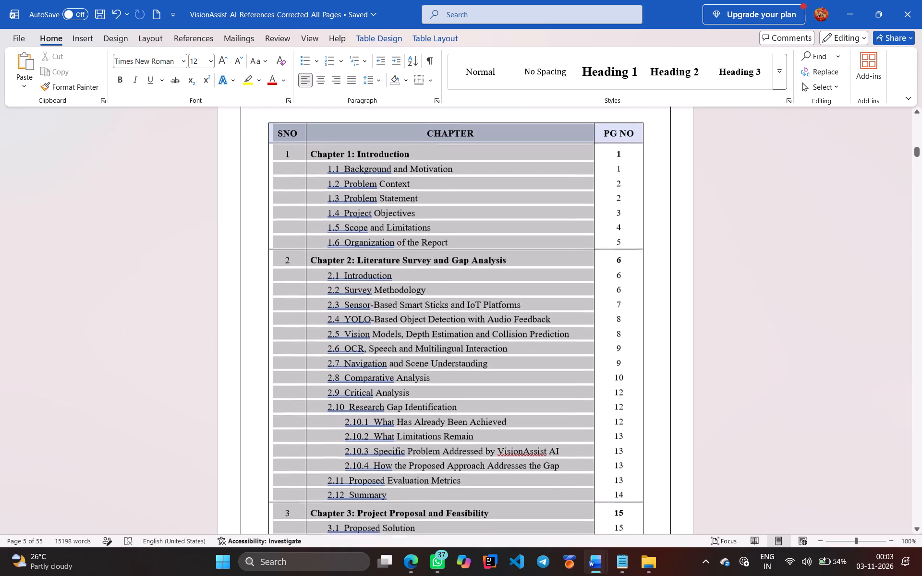
drag(460, 535, 469, 545)
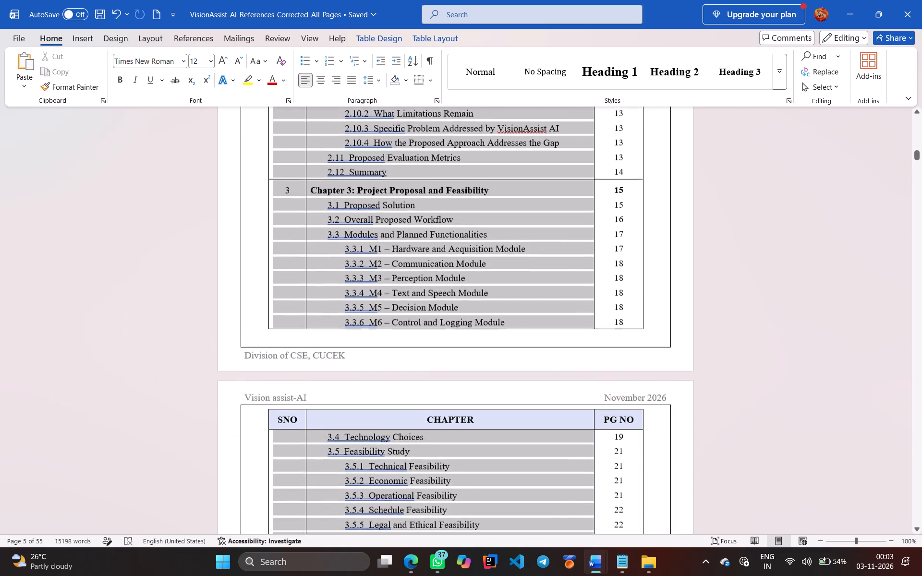
drag(469, 545, 470, 551)
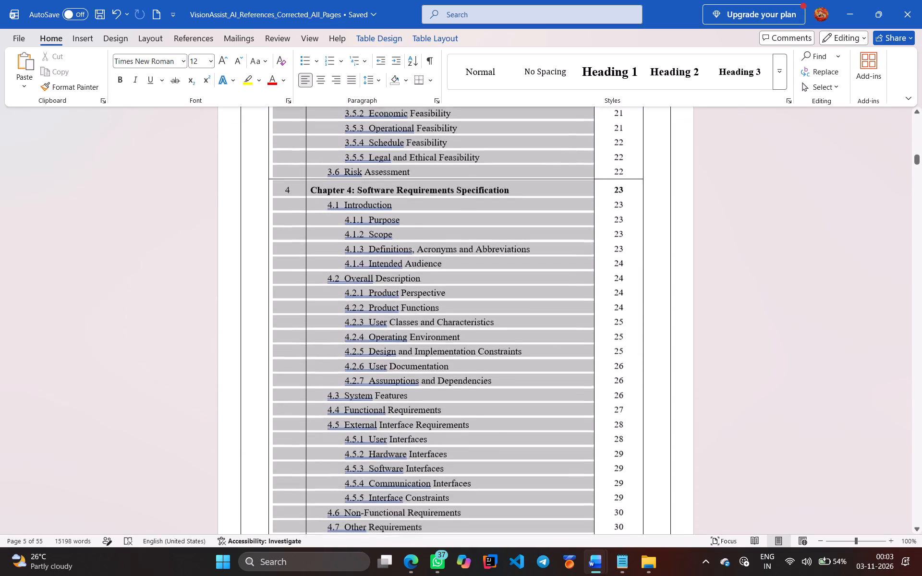
drag(470, 551, 602, 466)
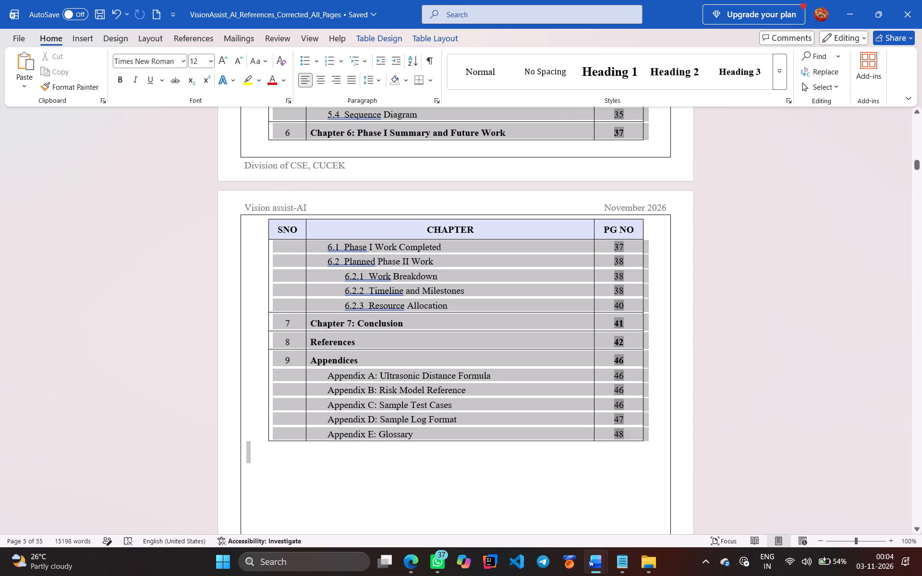
drag(602, 466, 613, 466)
key(Delete)
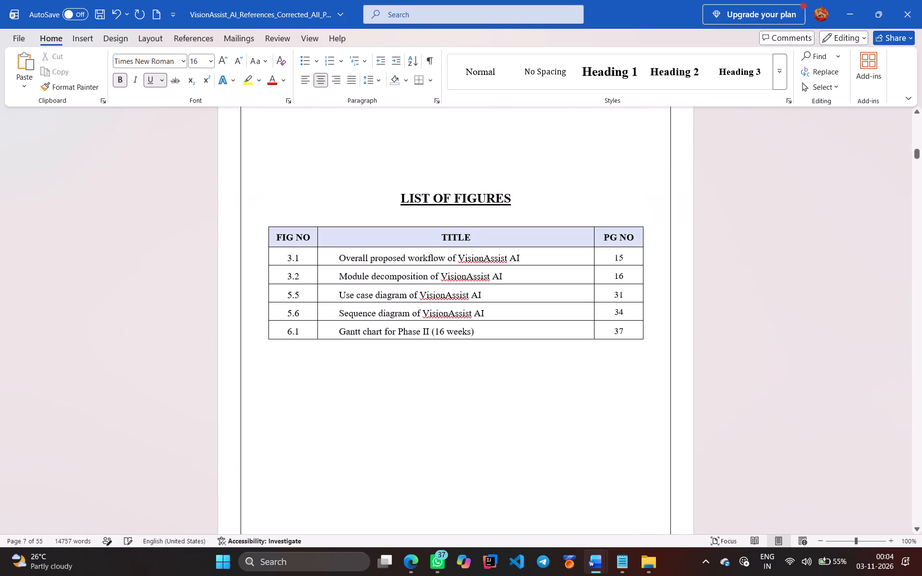
Recopy the selected contents from the 59-page copy and paste them under the TABLE OF CONTENTS heading in the edited copy.
scroll(542, 230, up, 1)
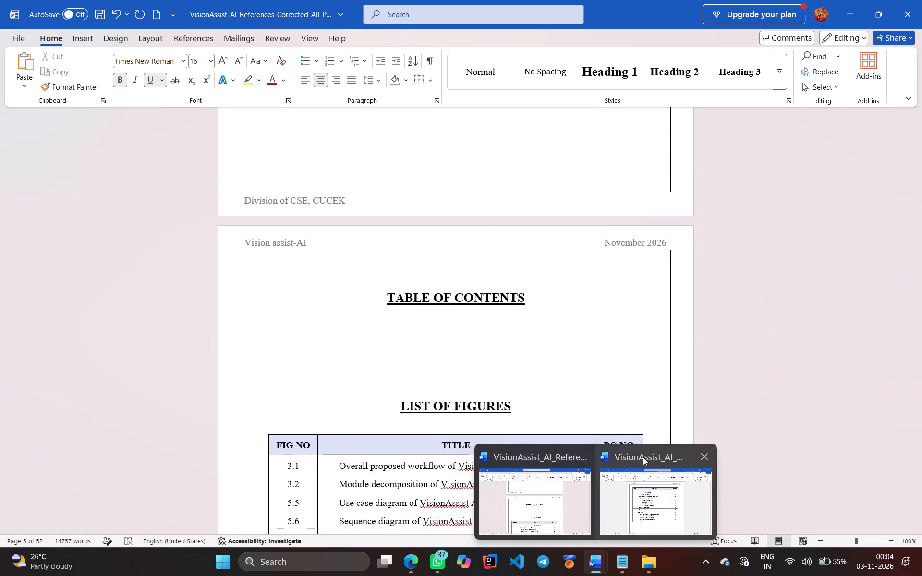
click(644, 456)
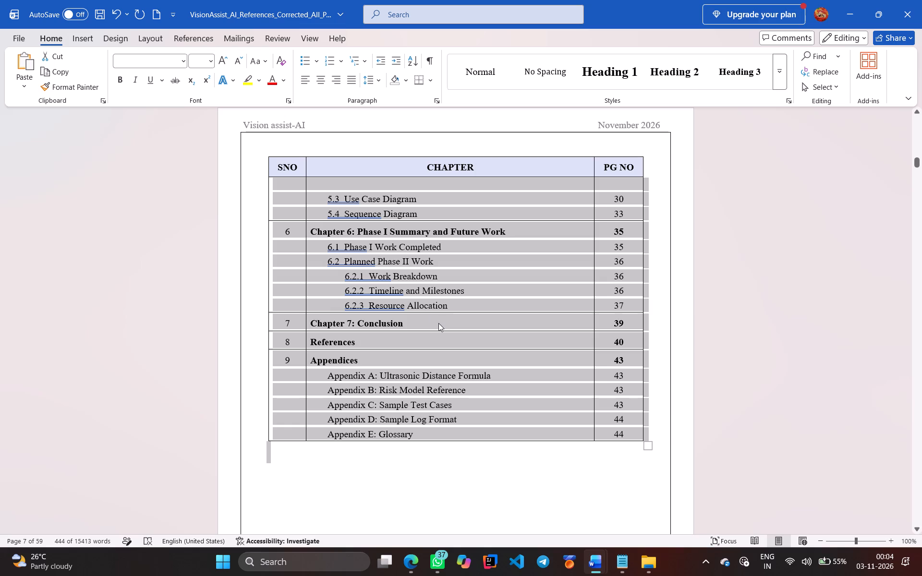
key(ctrl+c)
key(ctrl+c)
click(535, 457)
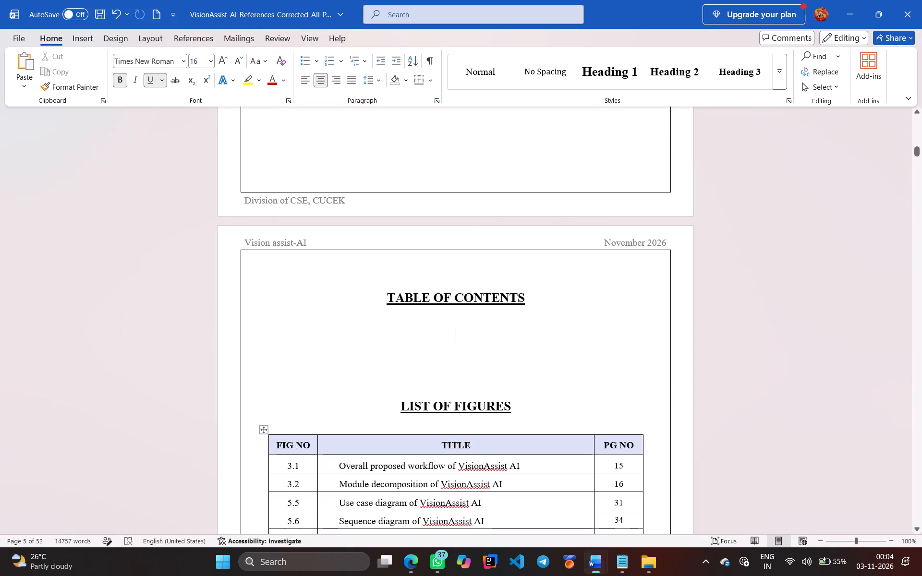
key(ctrl+v)
Examine the pasted table of contents and the surrounding pages, from the abstract to the list of tables.
scroll(458, 347, up, 1)
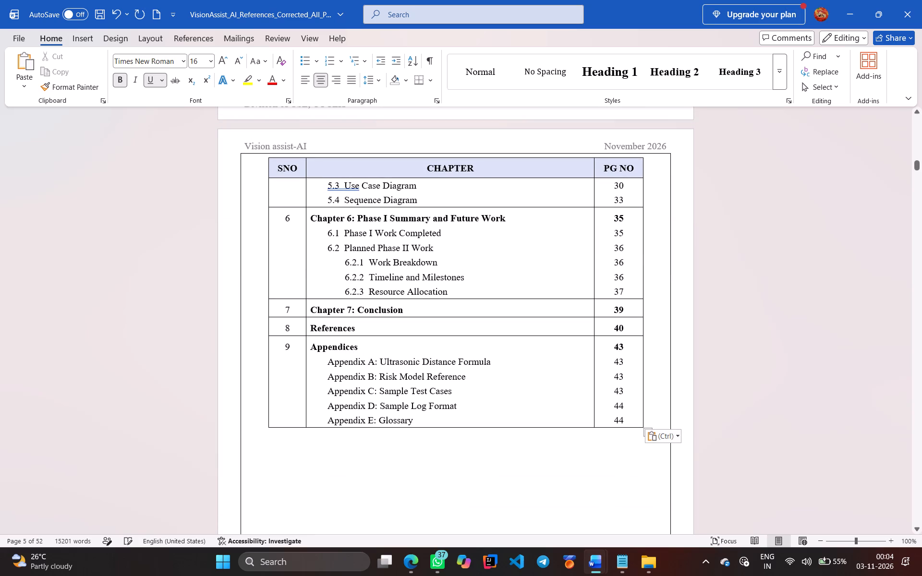
scroll(458, 347, up, 5)
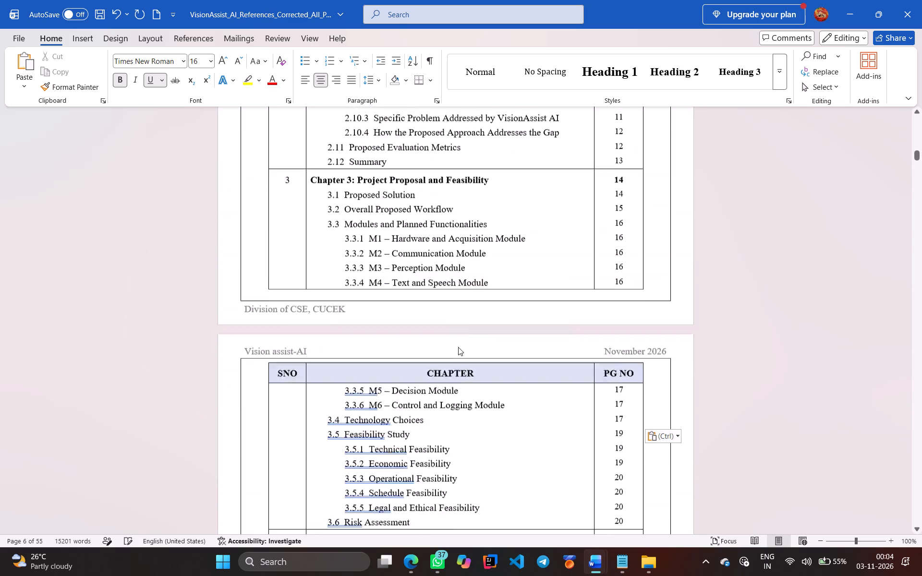
scroll(458, 347, up, 3)
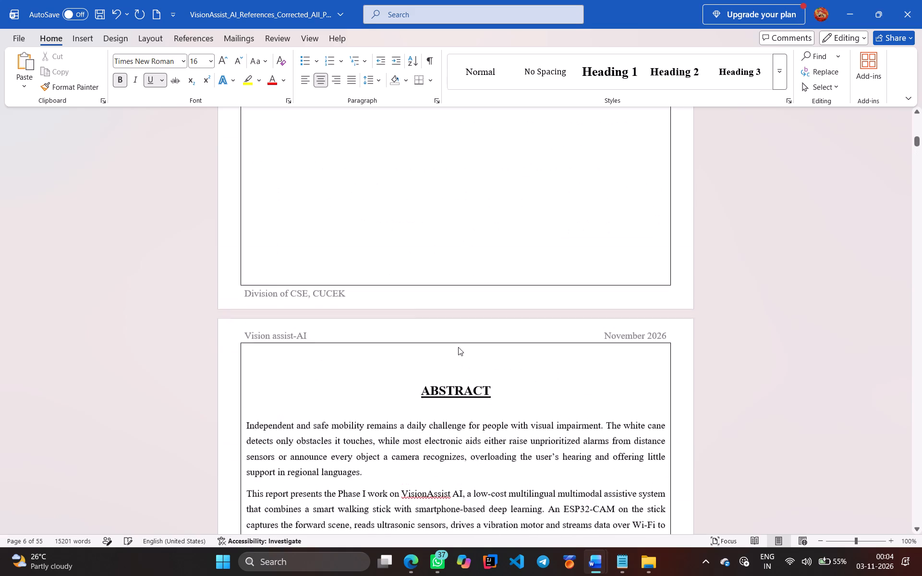
scroll(458, 347, down, 8)
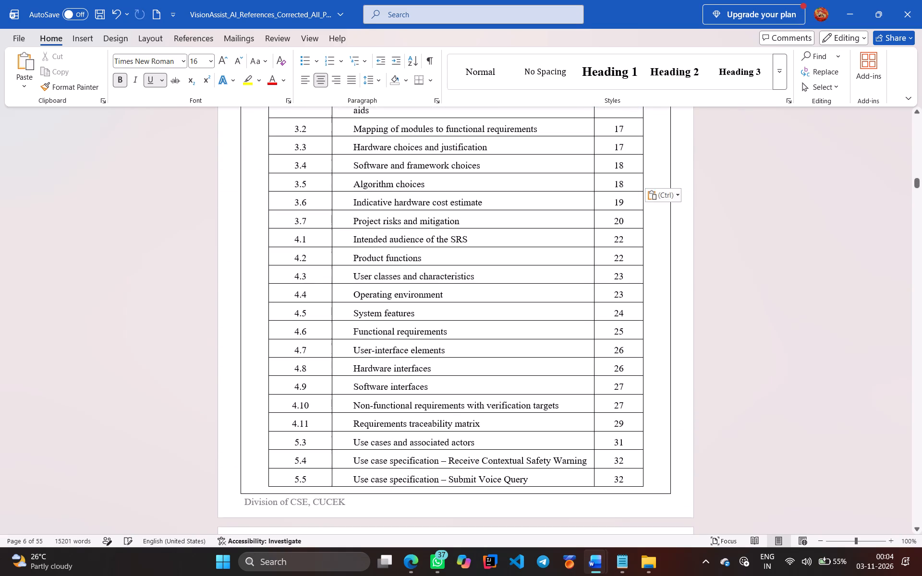
Turn on AutoSave for the edited report by uploading it to the personal OneDrive.
click(22, 37)
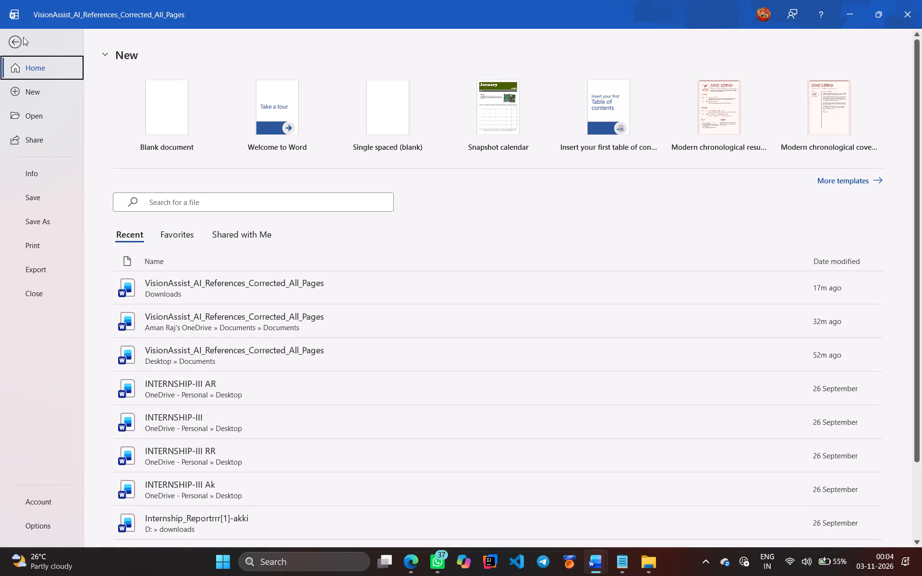
click(13, 38)
click(85, 16)
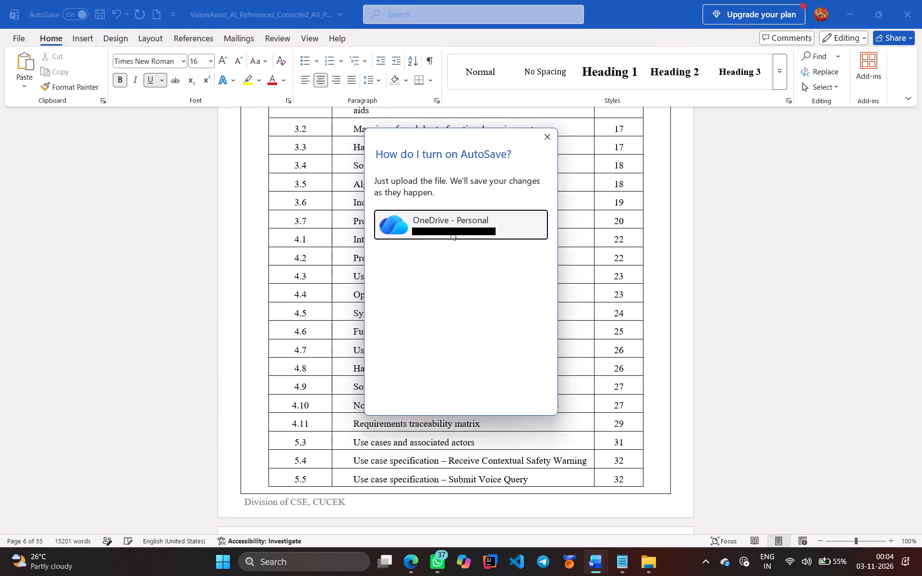
click(451, 232)
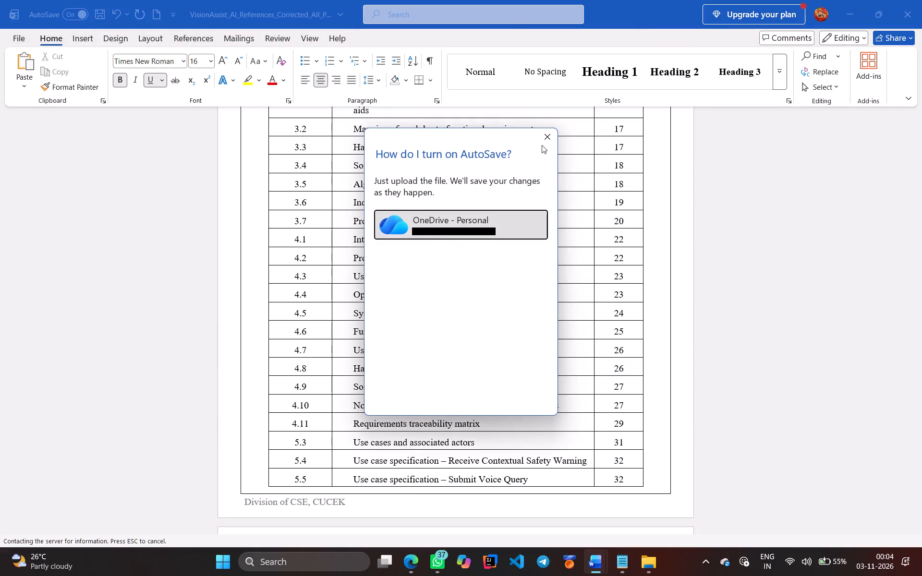
click(548, 137)
double_click(548, 137)
click(549, 137)
triple_click(549, 137)
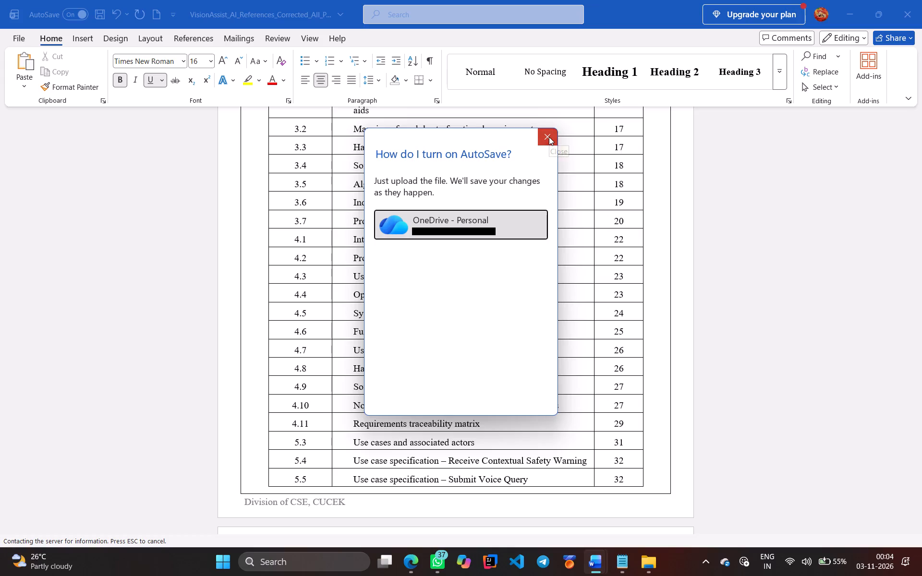
triple_click(549, 137)
triple_click(549, 137)
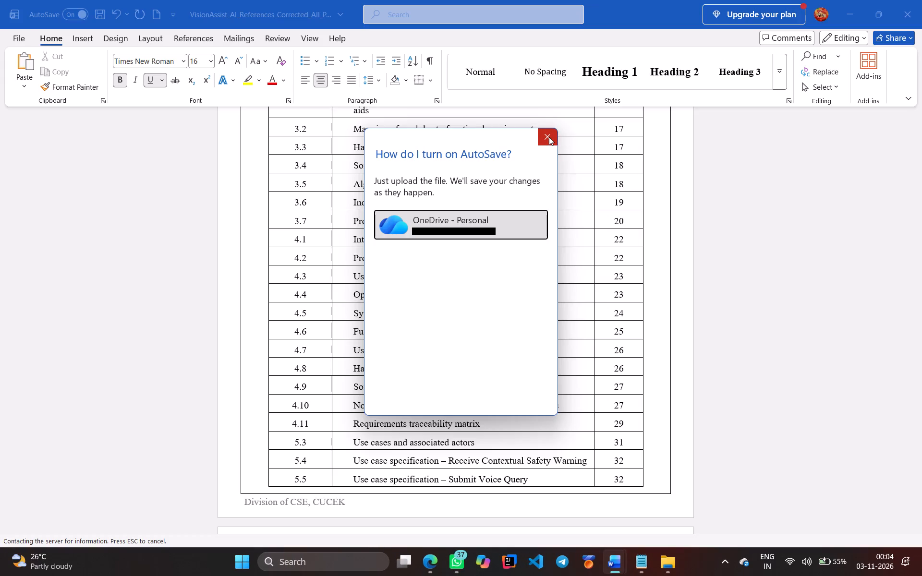
triple_click(549, 137)
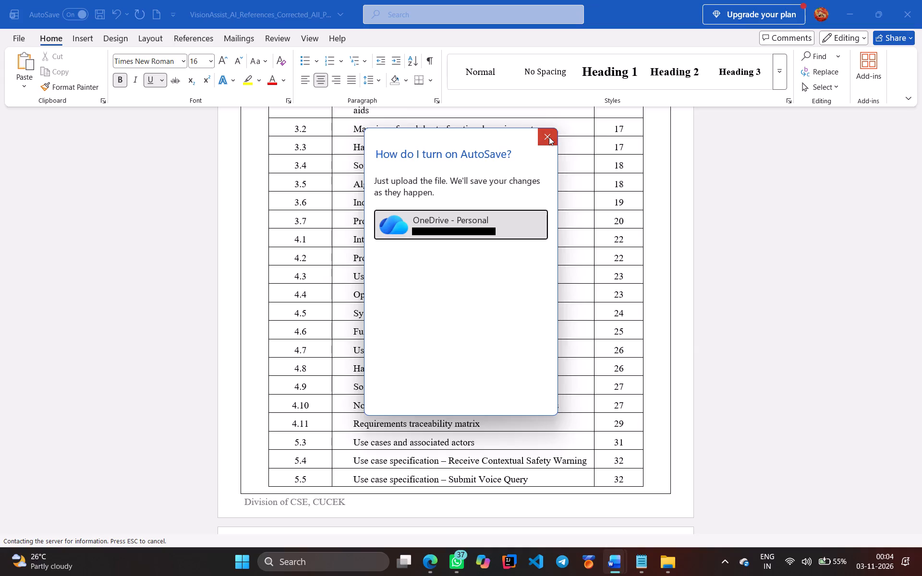
triple_click(549, 137)
triple_click(549, 137)
double_click(549, 137)
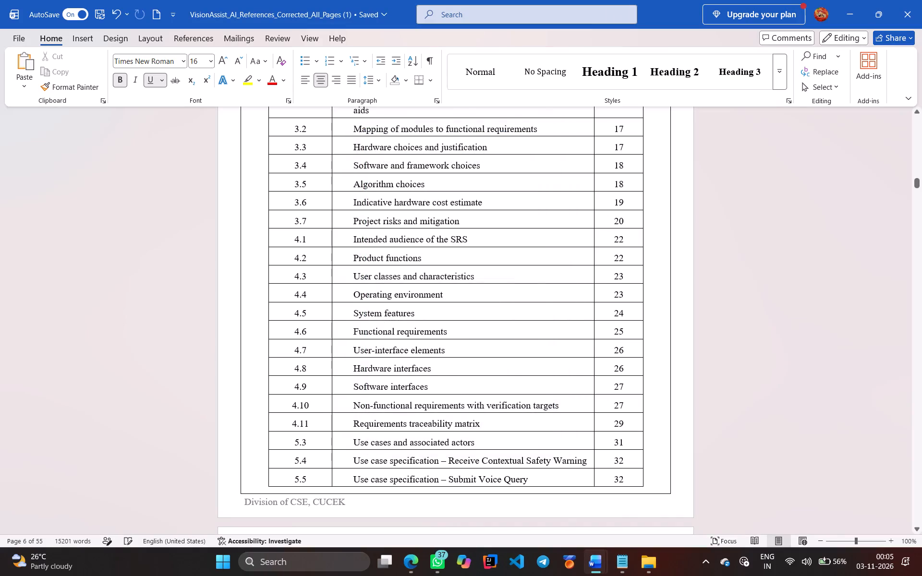
Save a copy of the report as a PDF in the Desktop's Documents folder, with the standard optimization.
scroll(486, 315, down, 3)
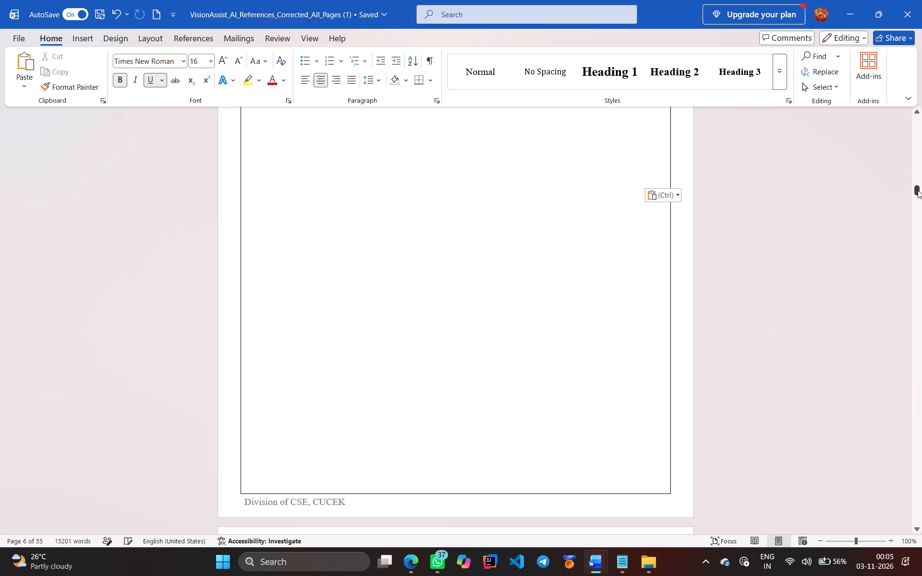
drag(918, 190, 919, 65)
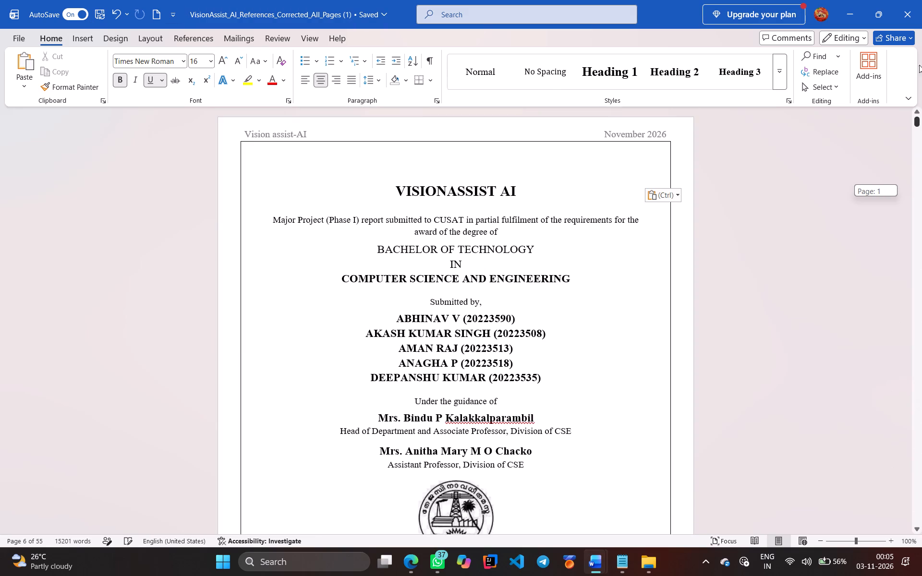
drag(919, 65, 921, 61)
click(22, 31)
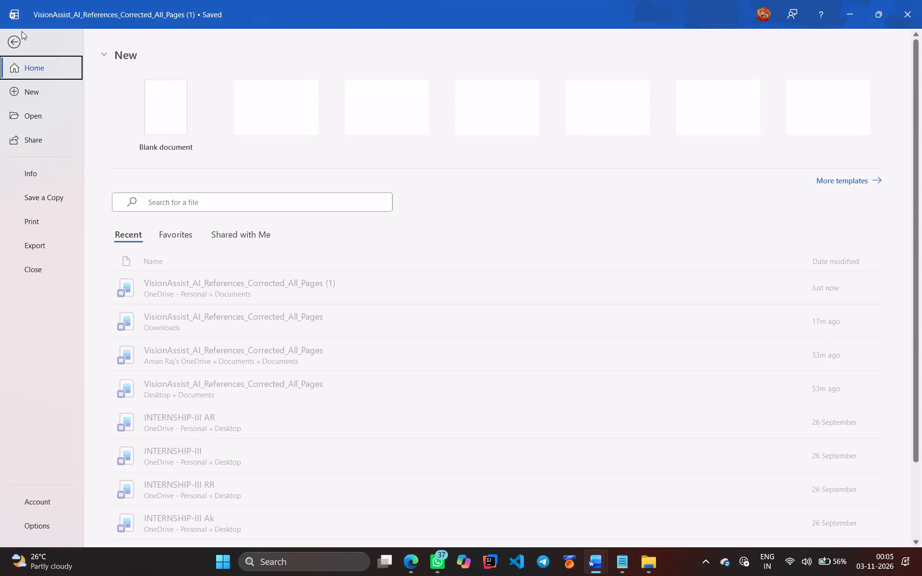
click(46, 201)
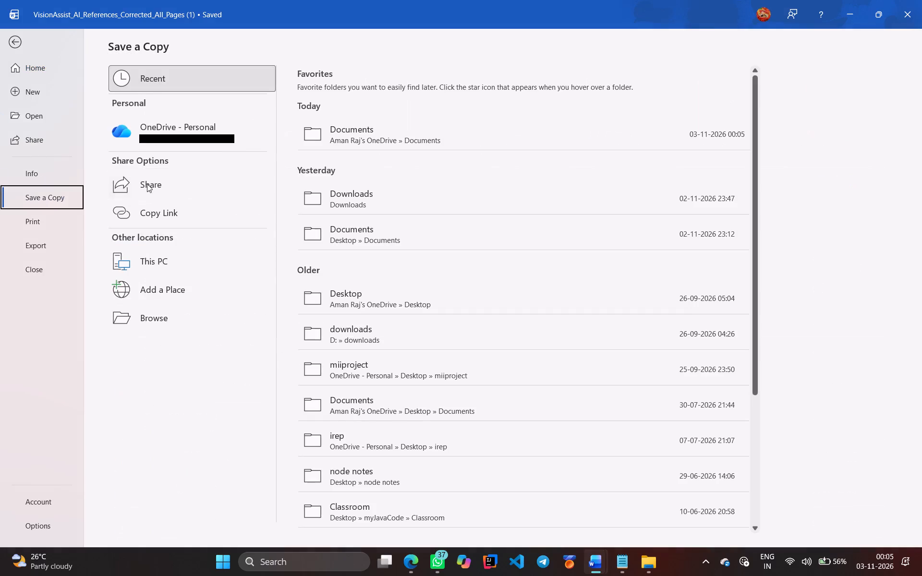
click(161, 252)
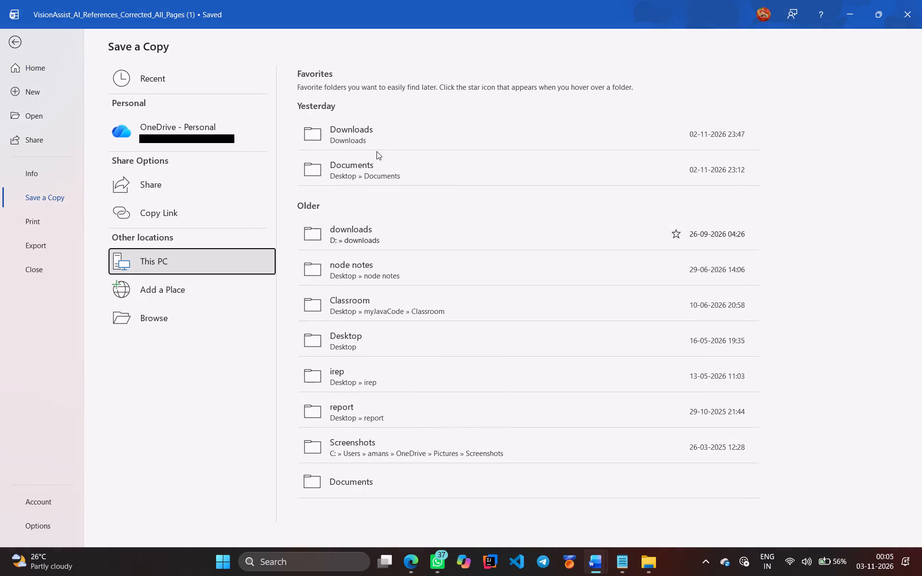
double_click(366, 169)
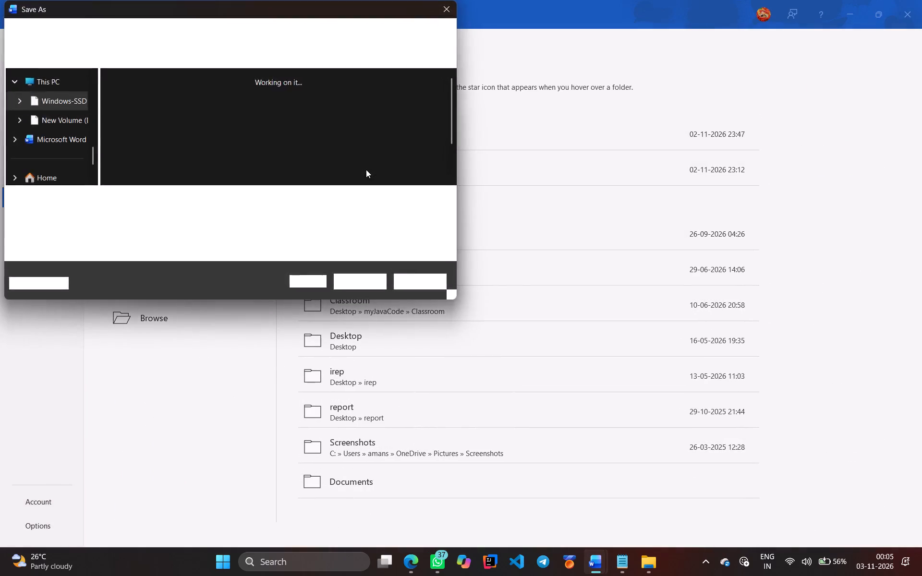
click(233, 212)
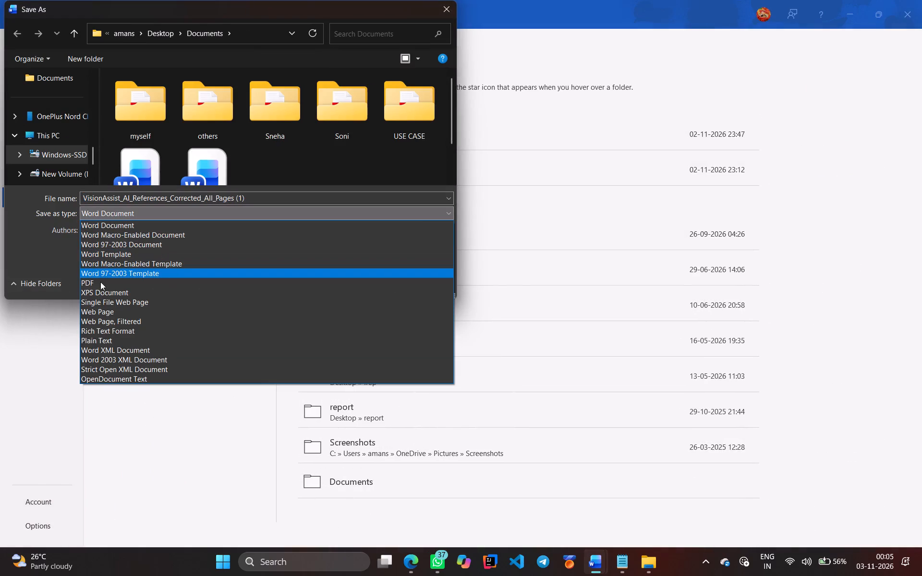
click(99, 282)
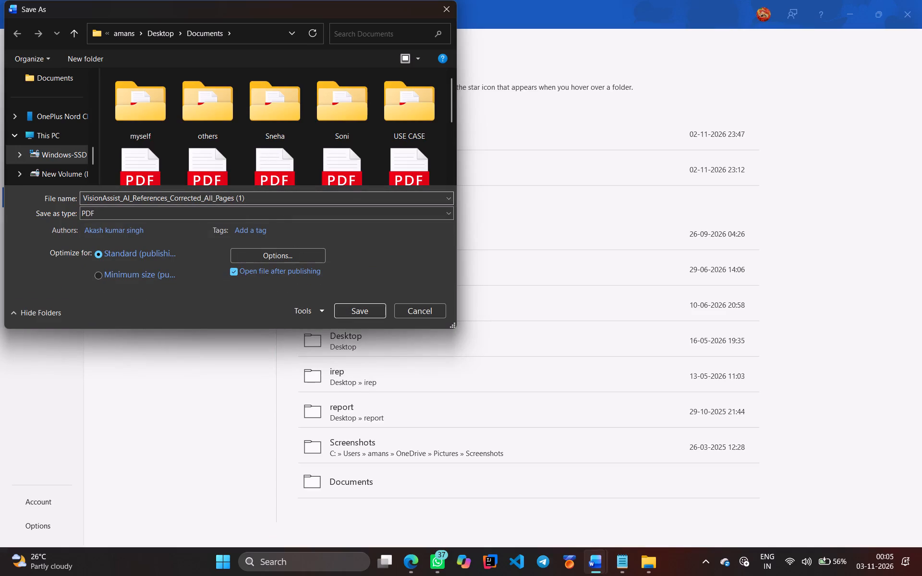
click(346, 306)
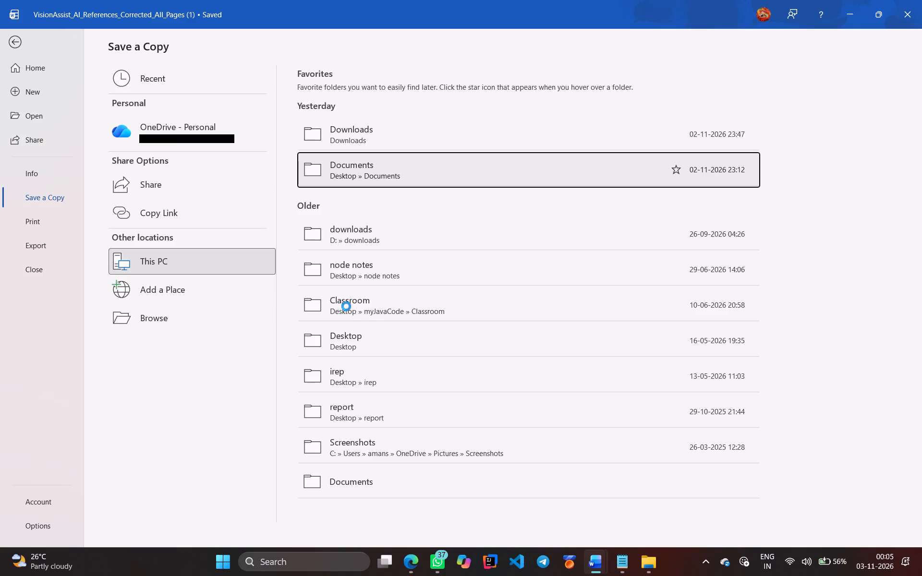
Examine the exported PDF from the opening pages through the table of contents and list of figures to the final glossary page.
scroll(346, 306, down, 5)
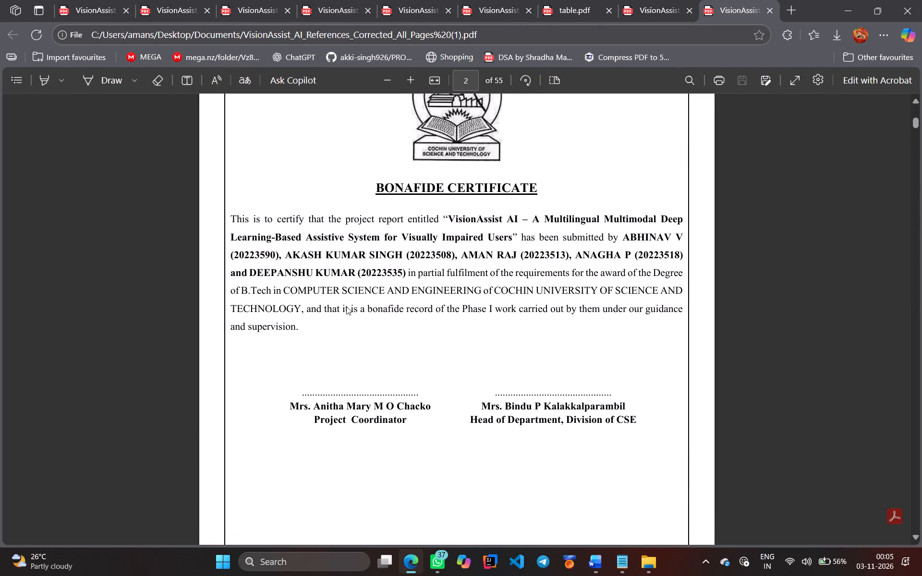
scroll(346, 306, down, 4)
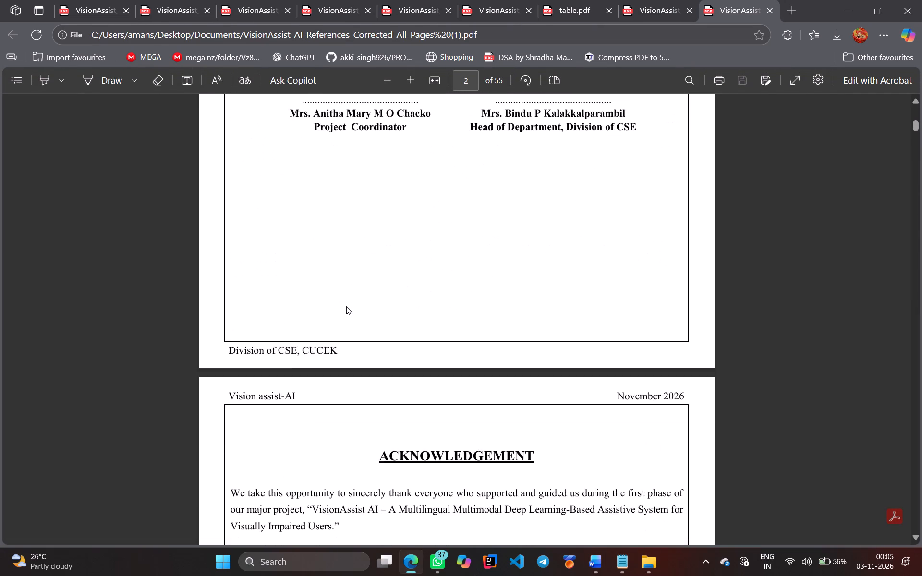
scroll(346, 306, down, 5)
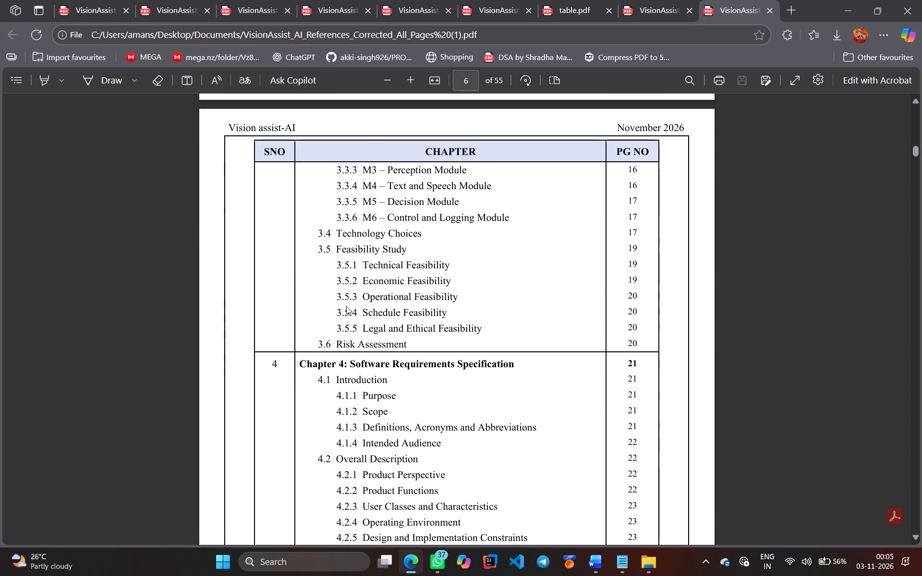
scroll(346, 306, down, 6)
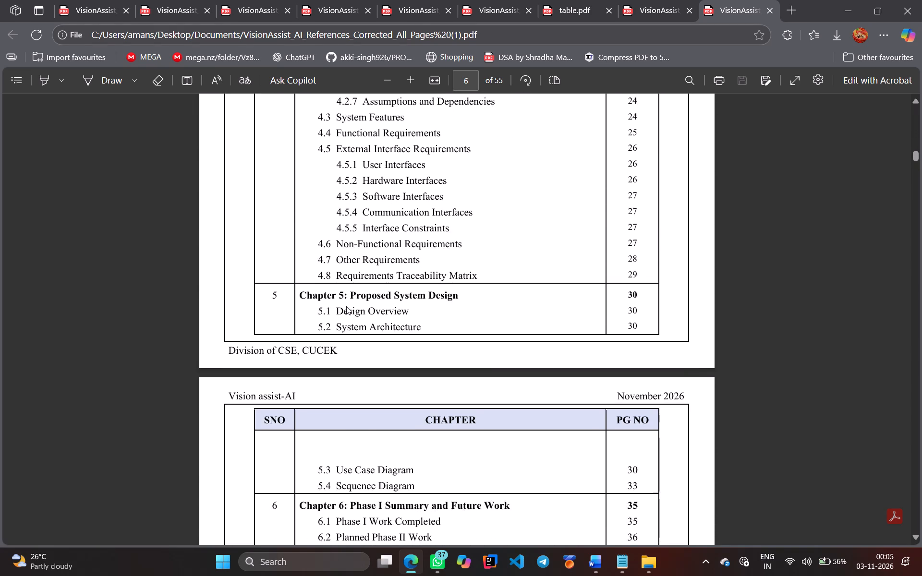
scroll(346, 306, down, 5)
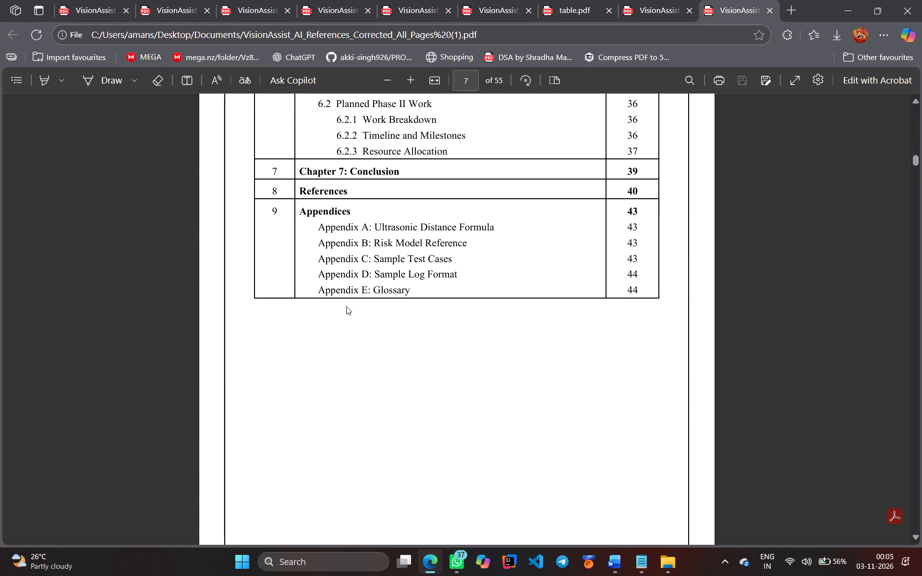
scroll(364, 298, down, 4)
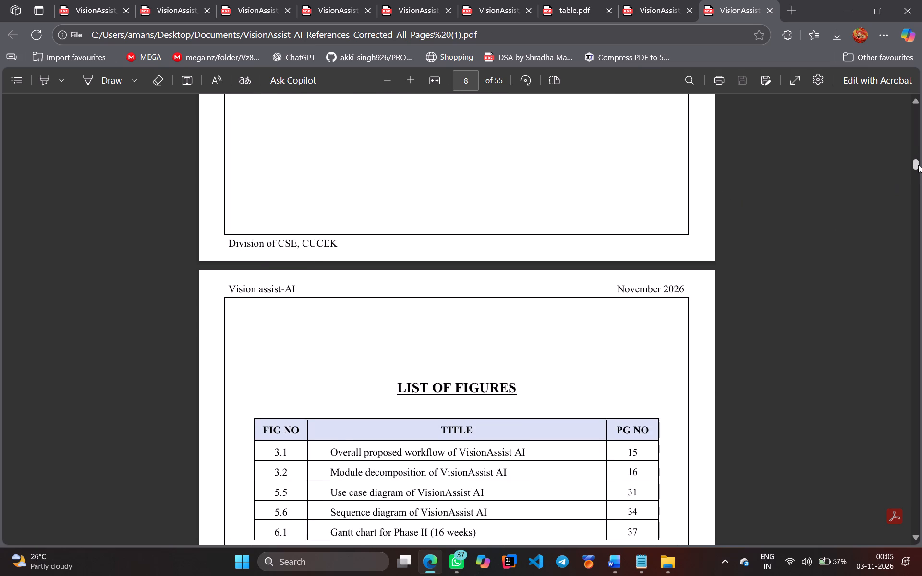
drag(918, 165, 921, 575)
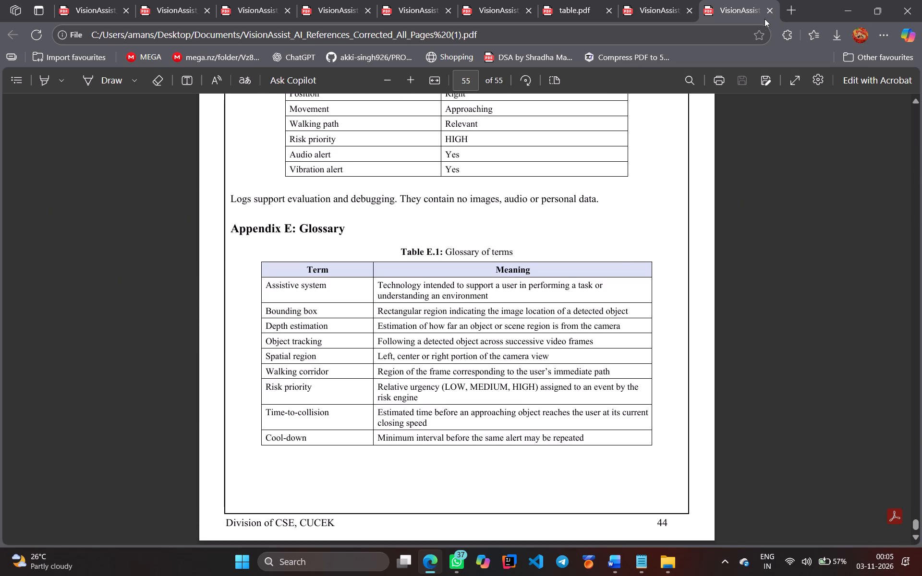
Open the exported PDF's print preview, and minimize the browser to return to the Word document.
click(717, 78)
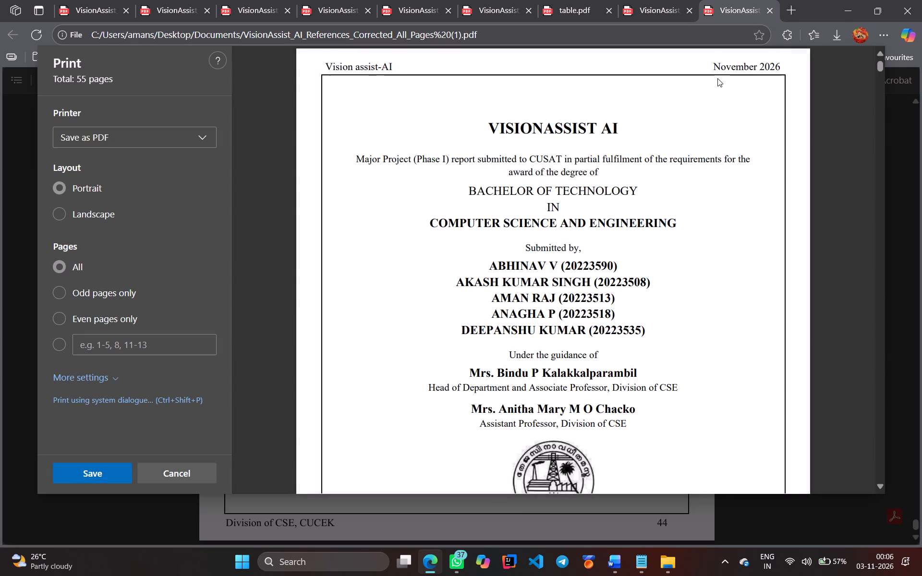
click(849, 7)
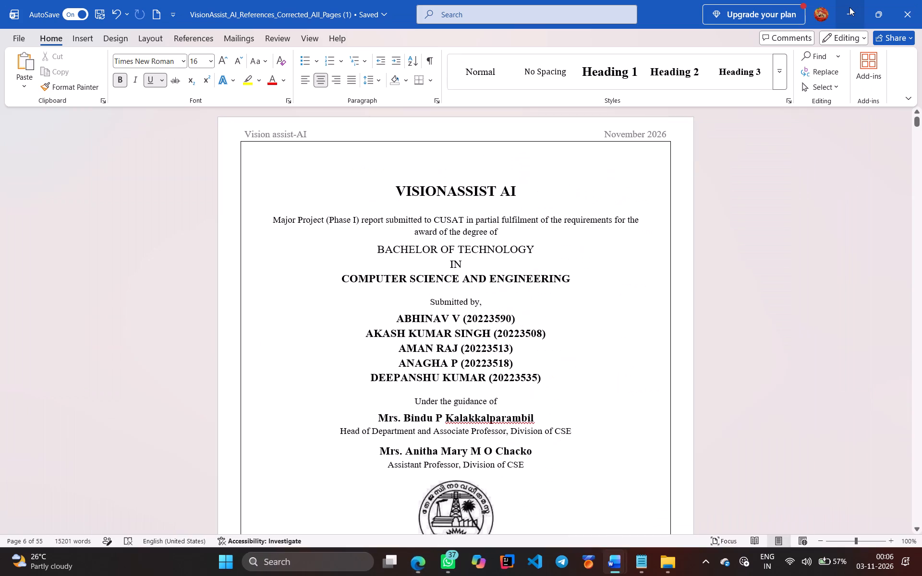
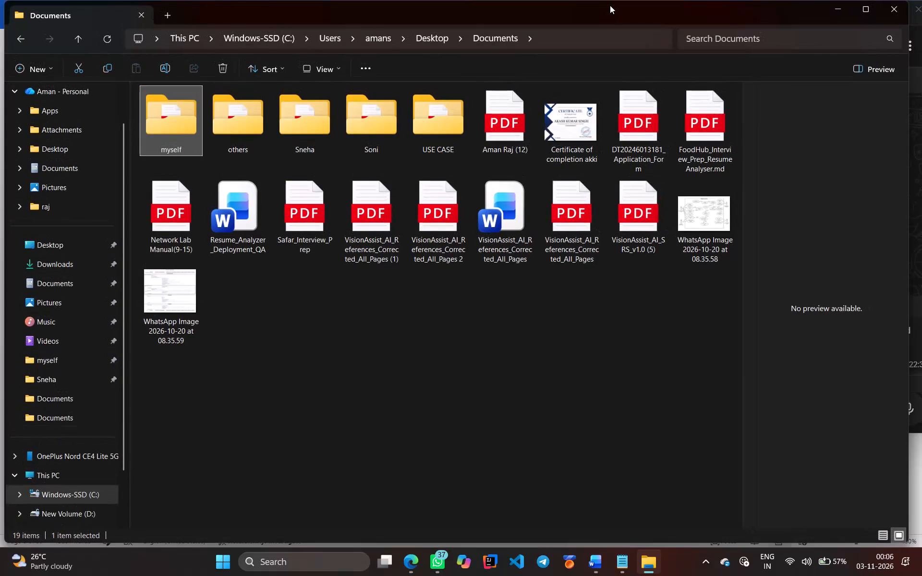
Look through the files in the Downloads folder and the OneDrive Documents folder.
drag(606, 7, 584, 168)
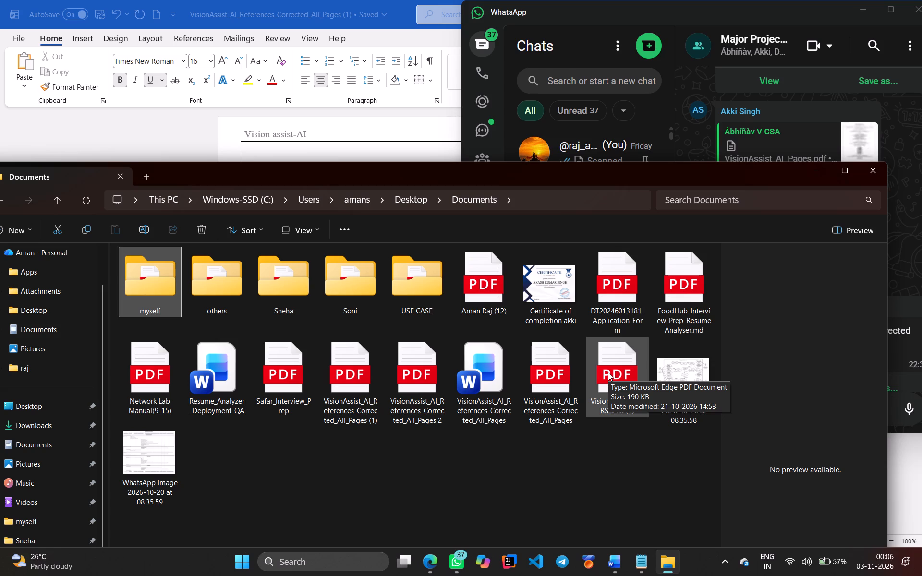
click(65, 419)
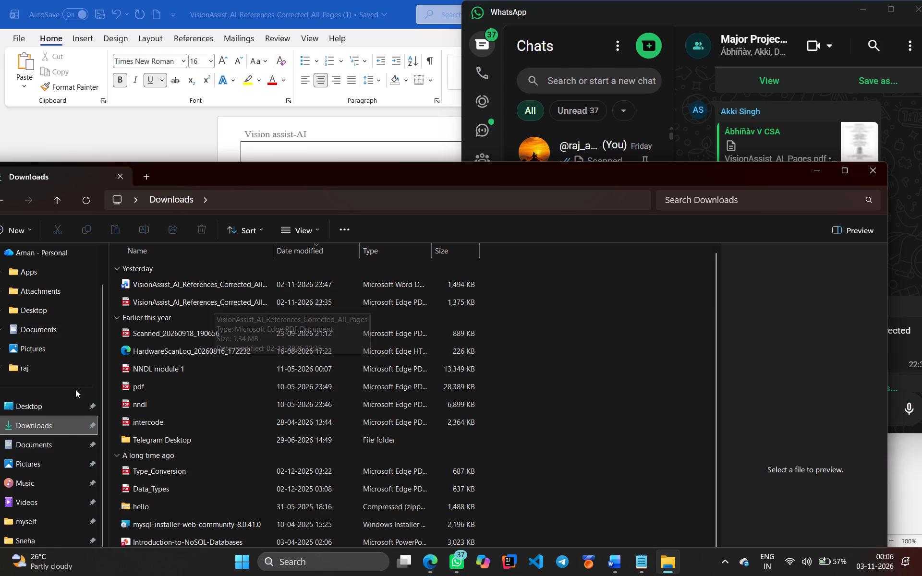
double_click(60, 331)
scroll(133, 389, down, 1)
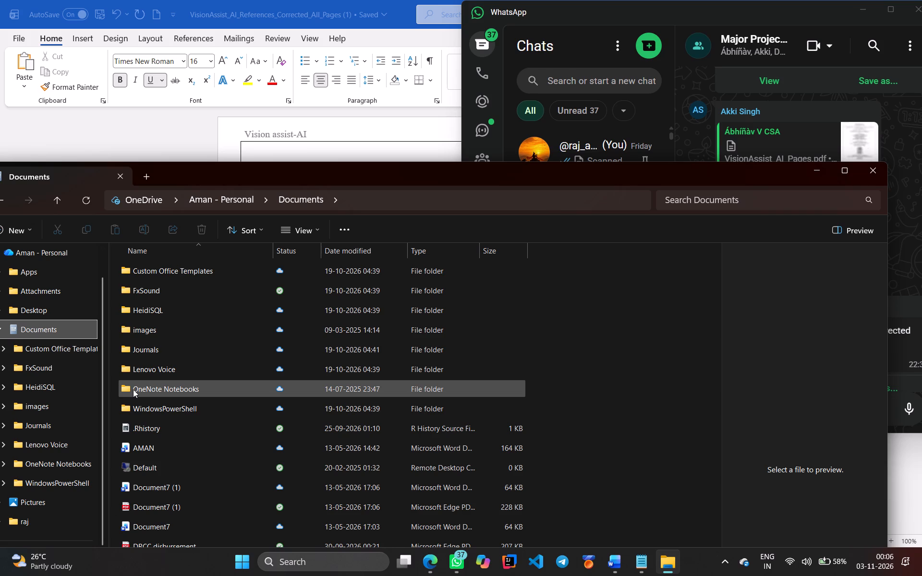
scroll(133, 389, down, 1)
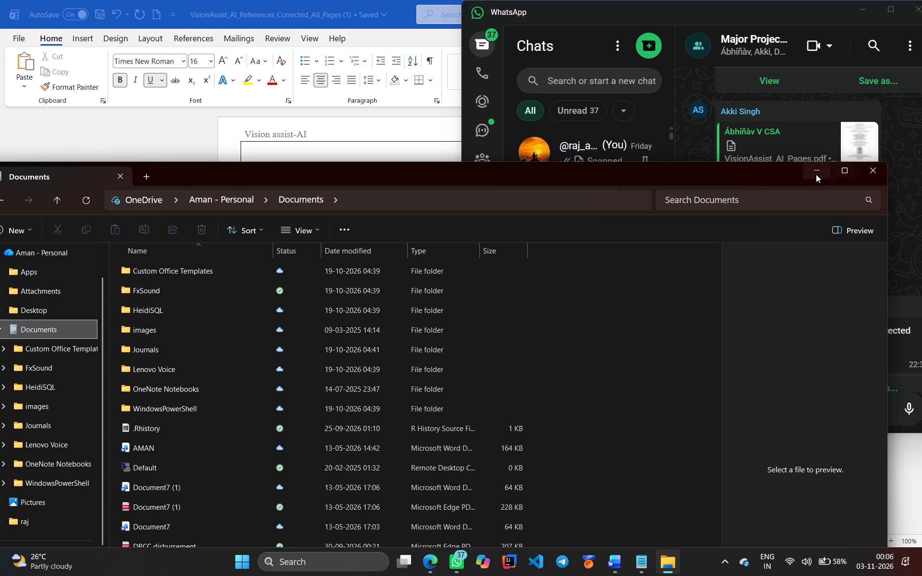
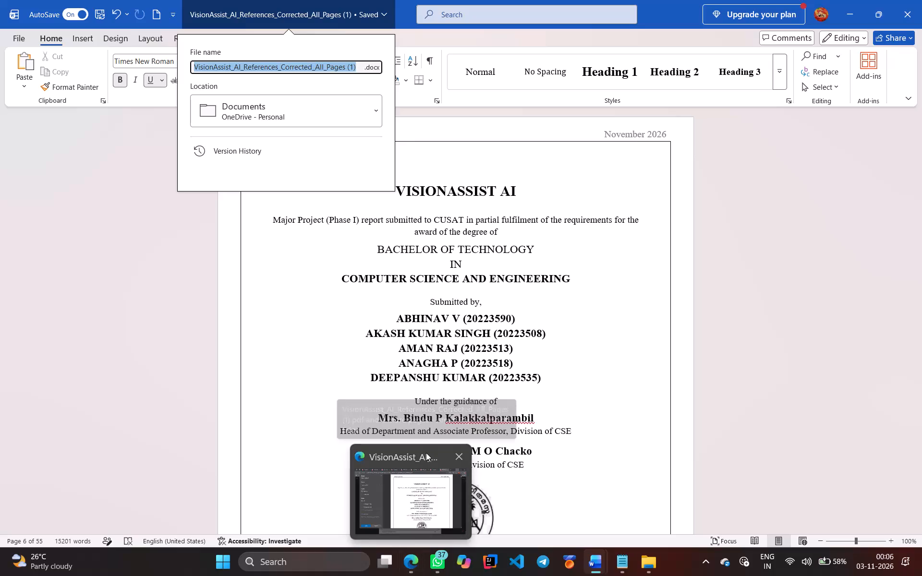
Switch to the Edge window with the VisionAssist_AI_References_Corrected_All_Pages (1) PDF.
click(426, 453)
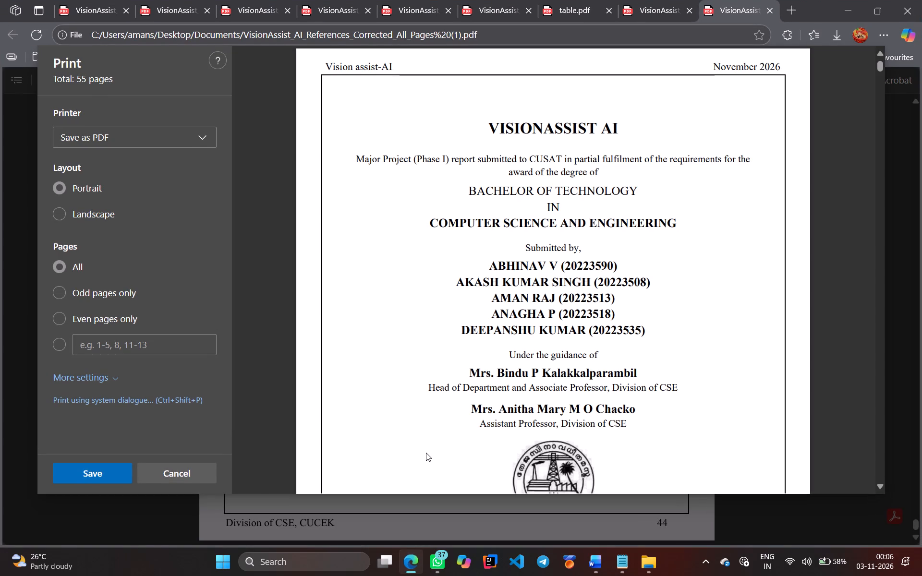
Save the whole report from the print preview as a PDF named vision in the Documents\myself folder, and open the saved file.
click(117, 468)
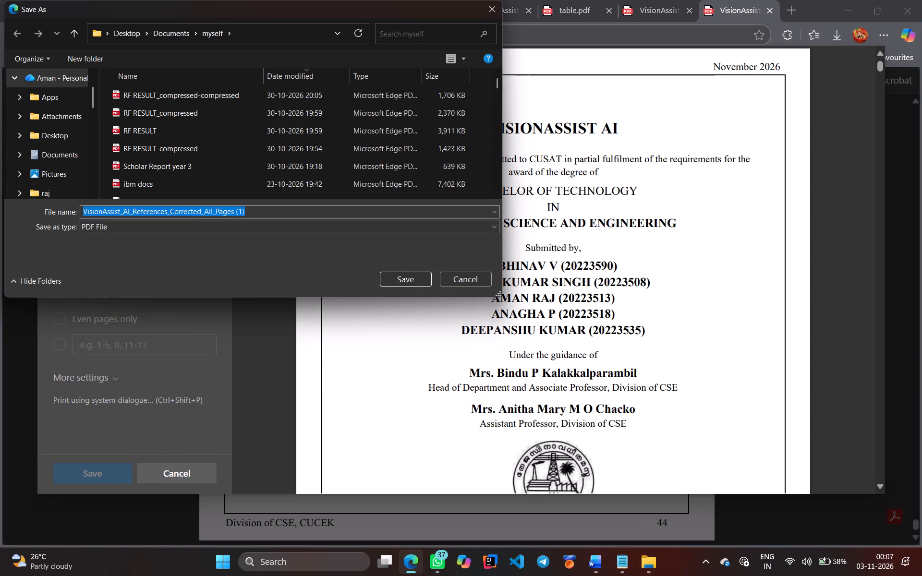
key(BackSpace)
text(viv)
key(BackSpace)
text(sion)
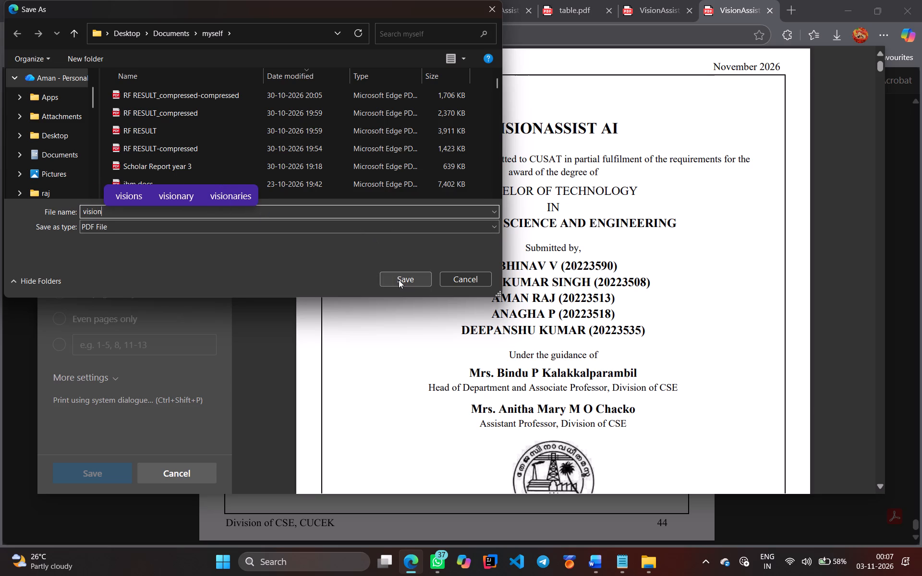
click(399, 280)
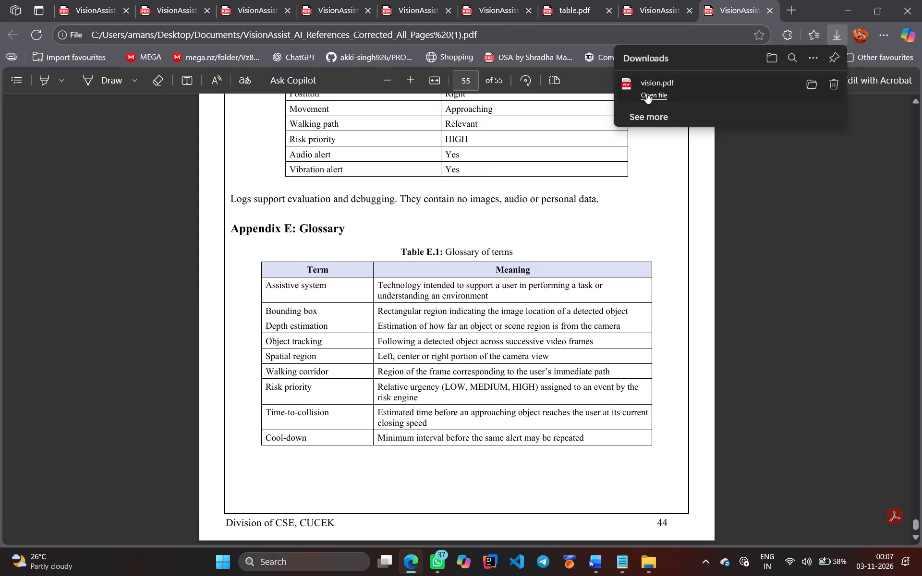
click(664, 88)
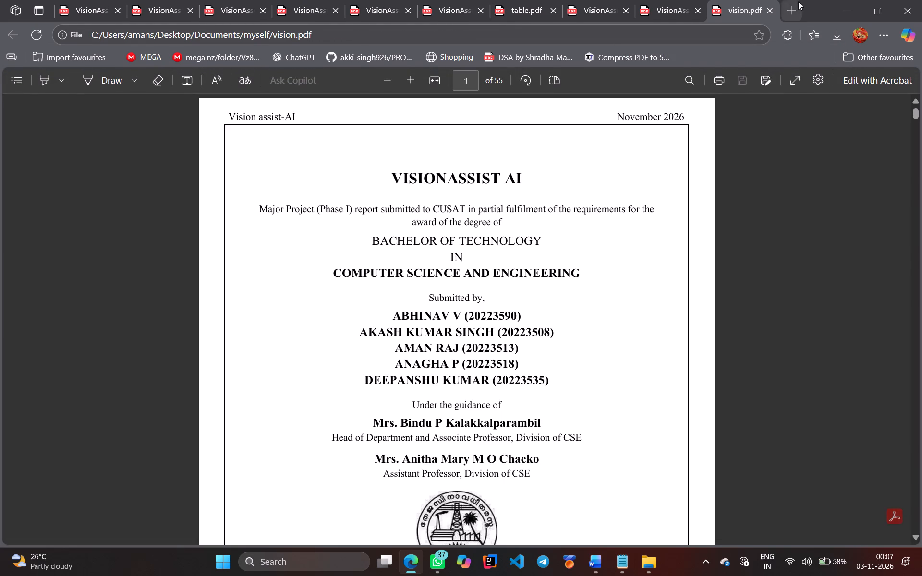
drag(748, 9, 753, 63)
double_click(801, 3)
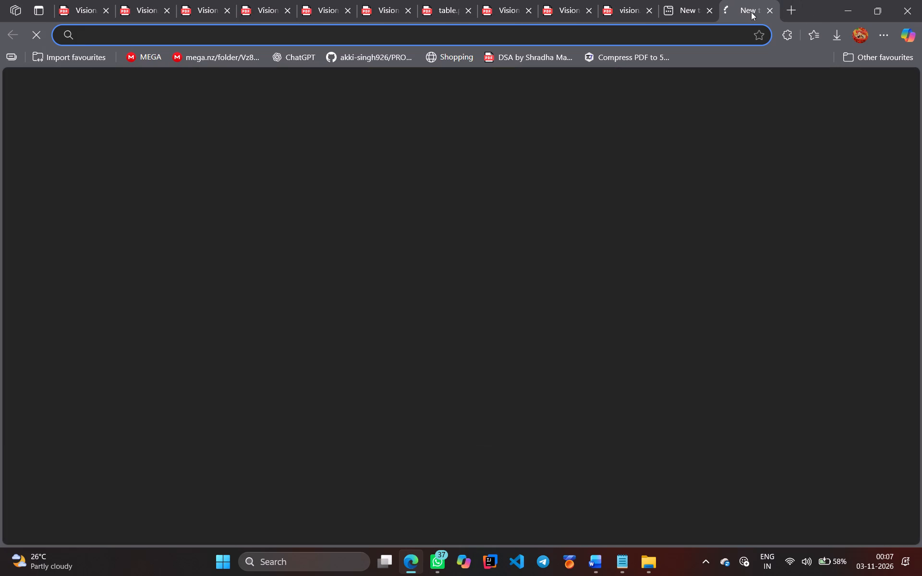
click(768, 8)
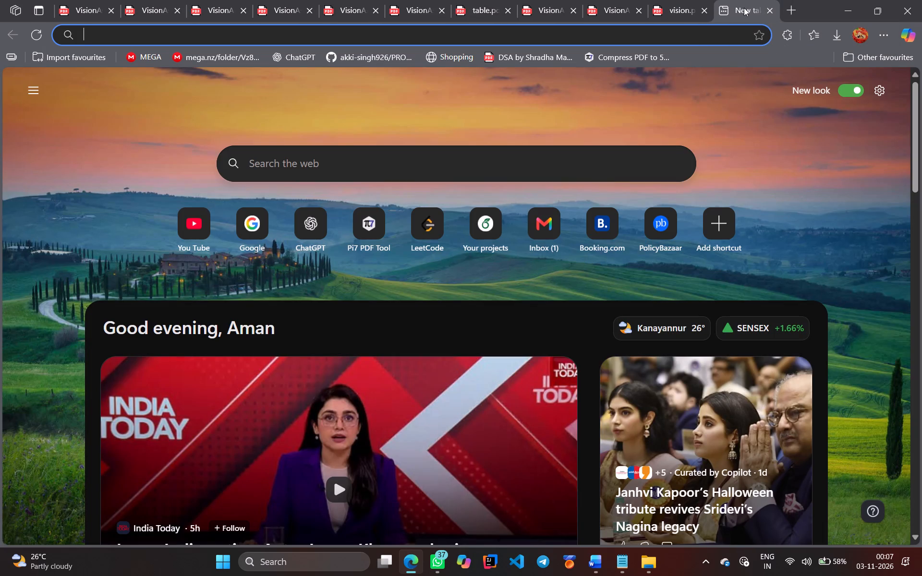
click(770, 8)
Restore the maximized Edge window showing vision.pdf to a smaller floating window over the Word document.
drag(734, 8, 731, 48)
double_click(810, 2)
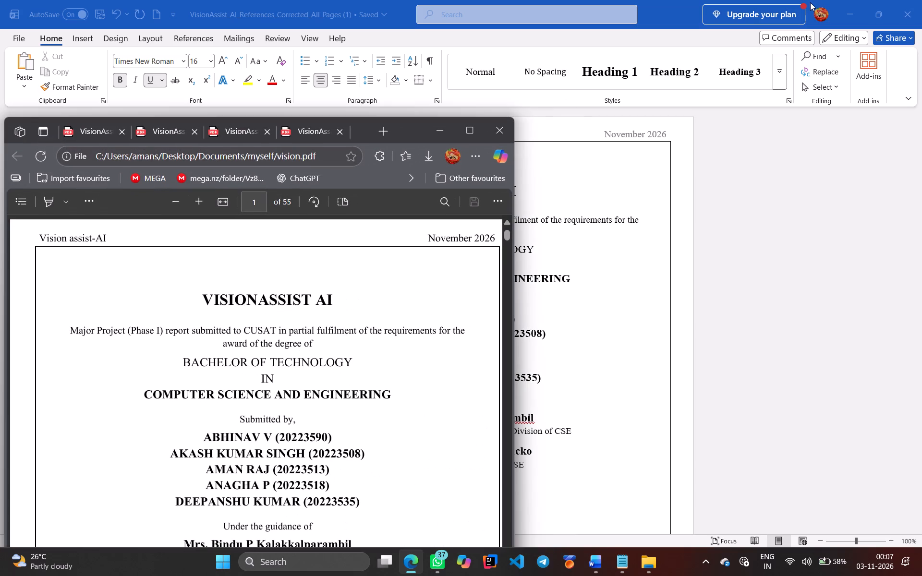
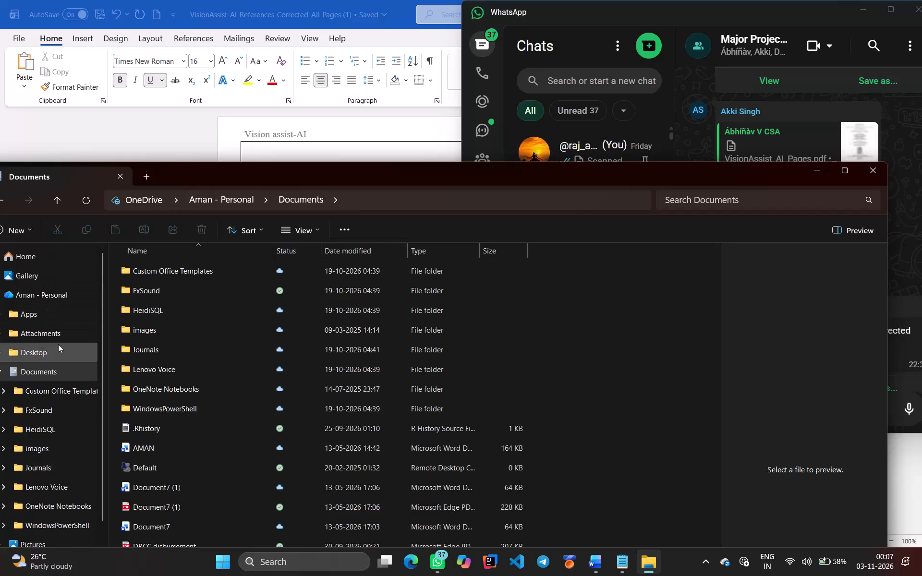
Open the vision PDF from the recent files on File Explorer's Home page, and switch back to the File Explorer window.
click(57, 260)
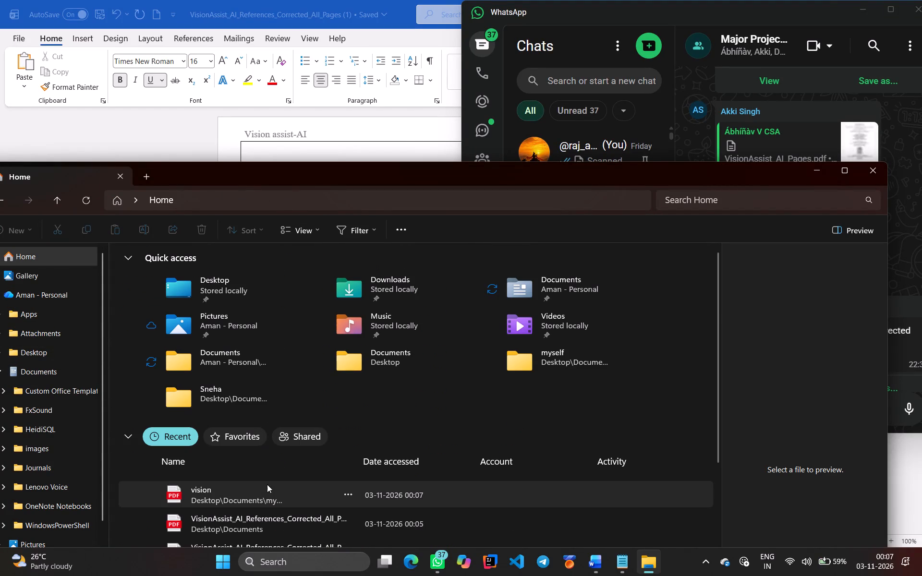
click(269, 495)
click(269, 495)
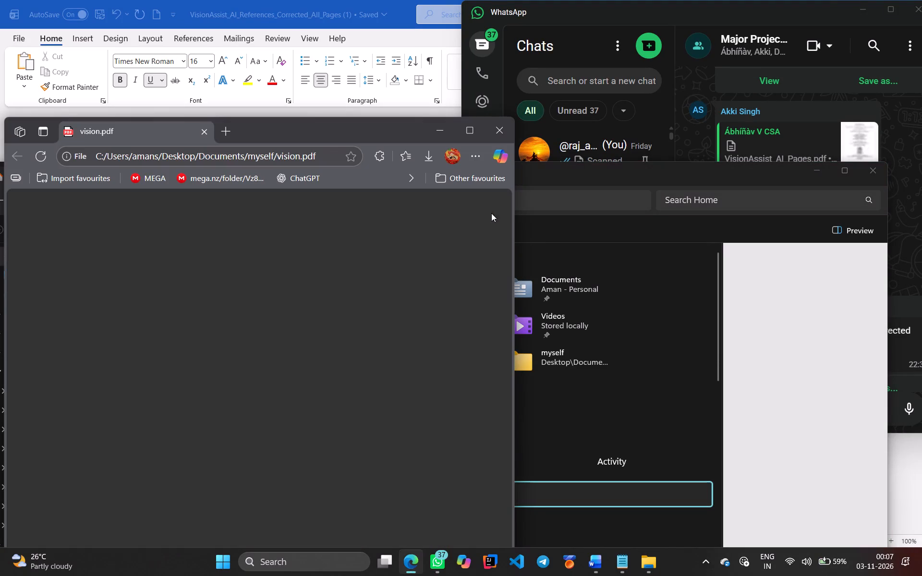
click(862, 168)
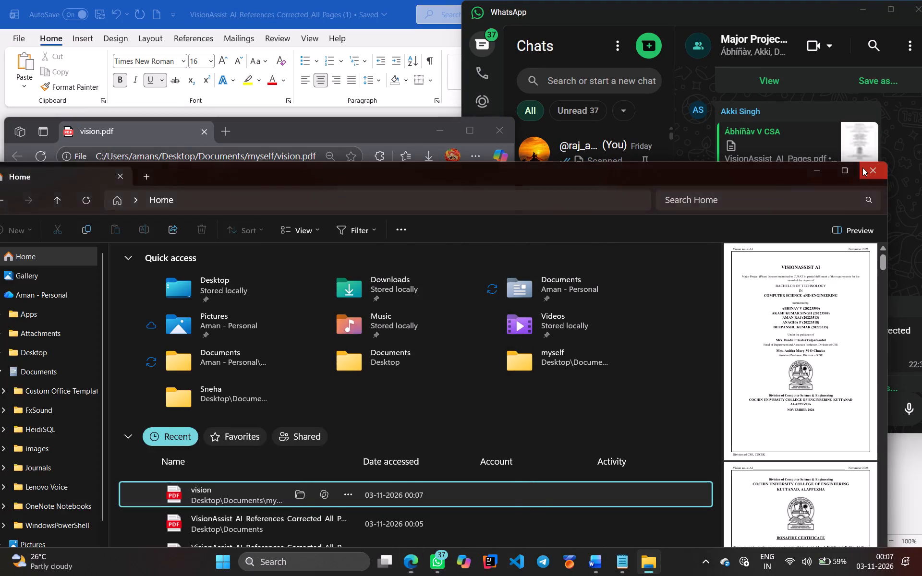
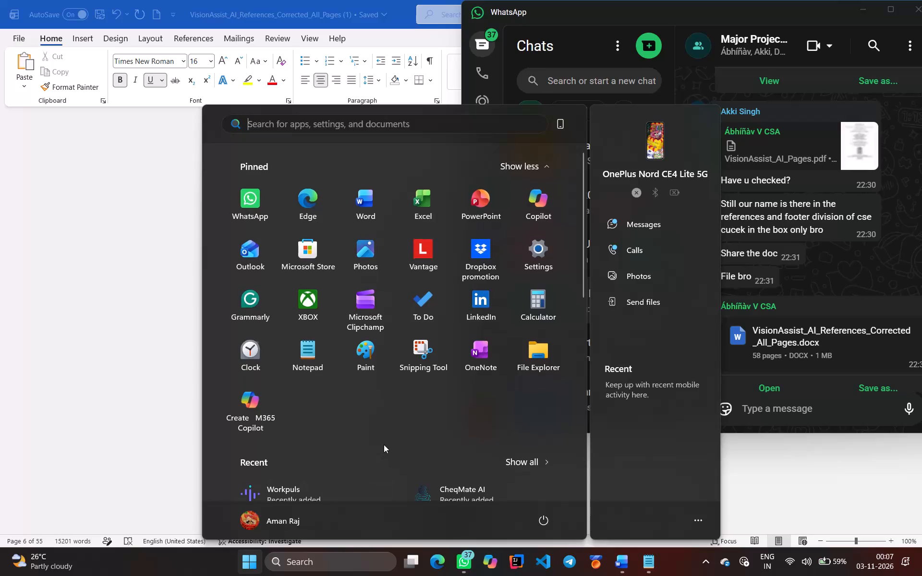
Open File Explorer and narrow its window so it sits beside the WhatsApp project group chat.
click(543, 360)
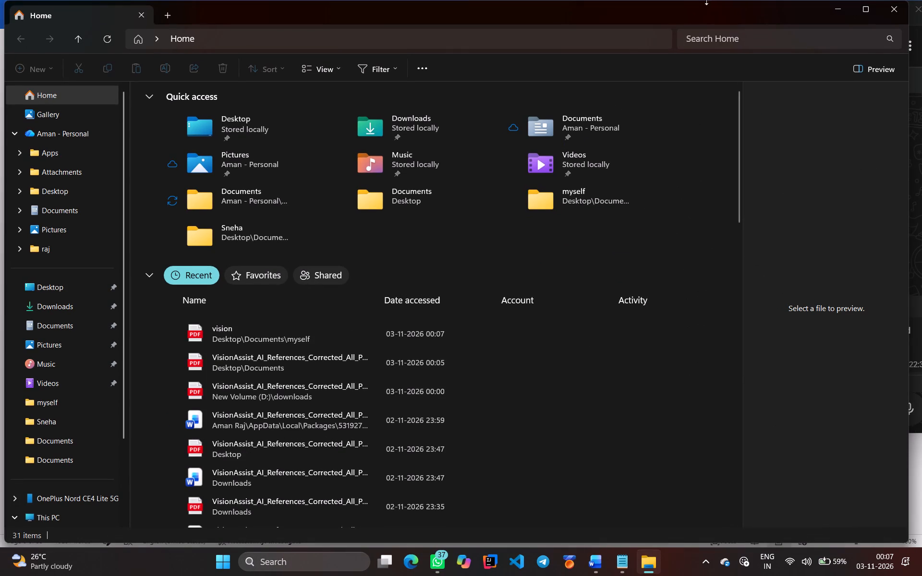
double_click(682, 15)
double_click(682, 15)
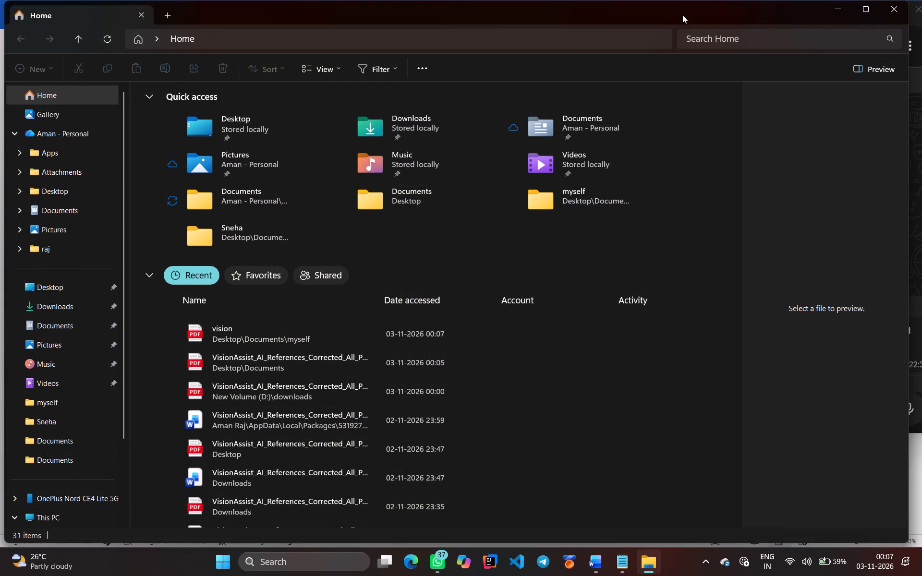
drag(674, 13, 664, 46)
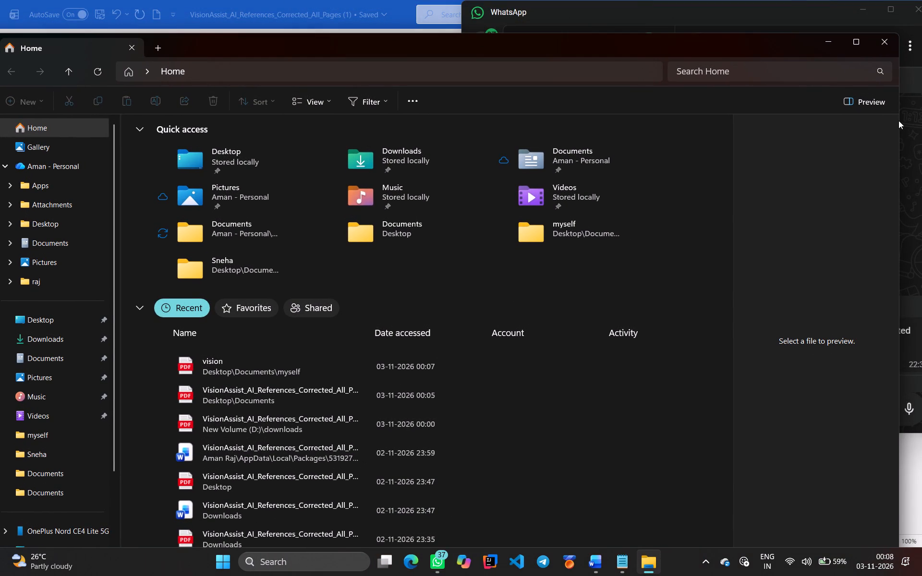
drag(901, 118, 530, 257)
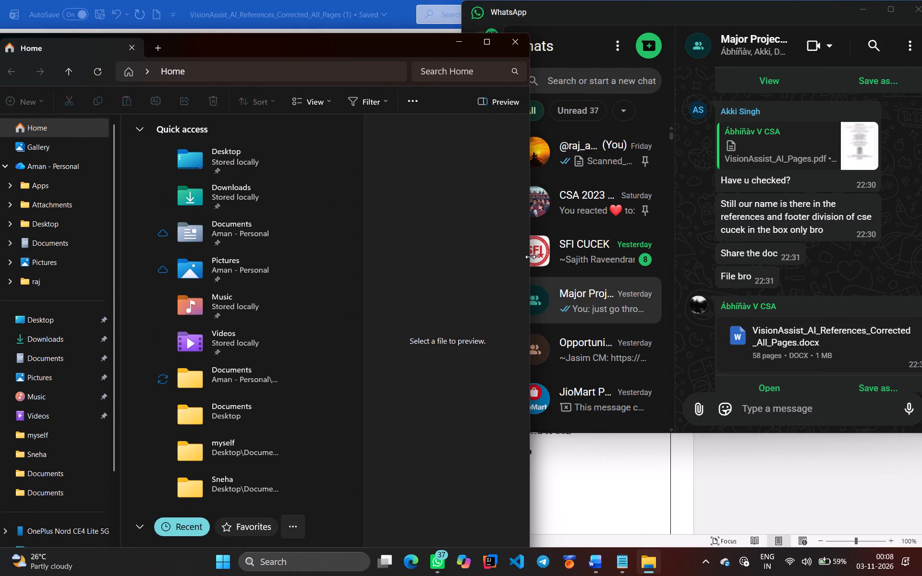
drag(530, 257, 528, 257)
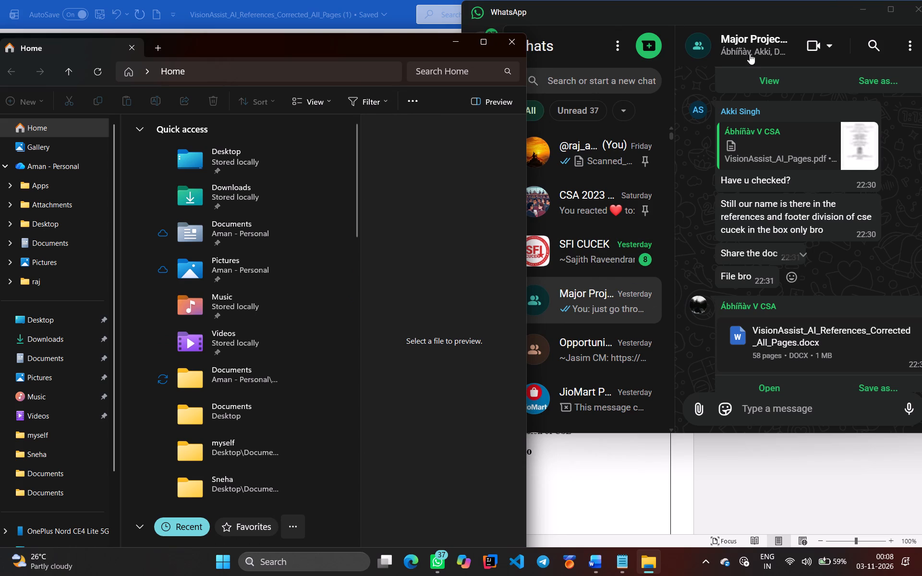
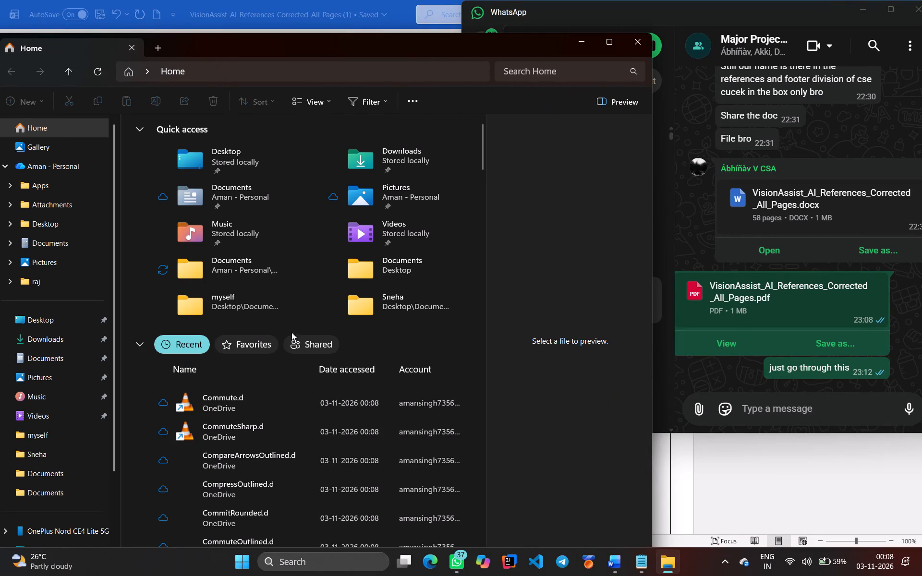
Look through the recent files on the File Explorer Home page for the exported vision PDF and VisionAssist report files.
scroll(295, 400, down, 2)
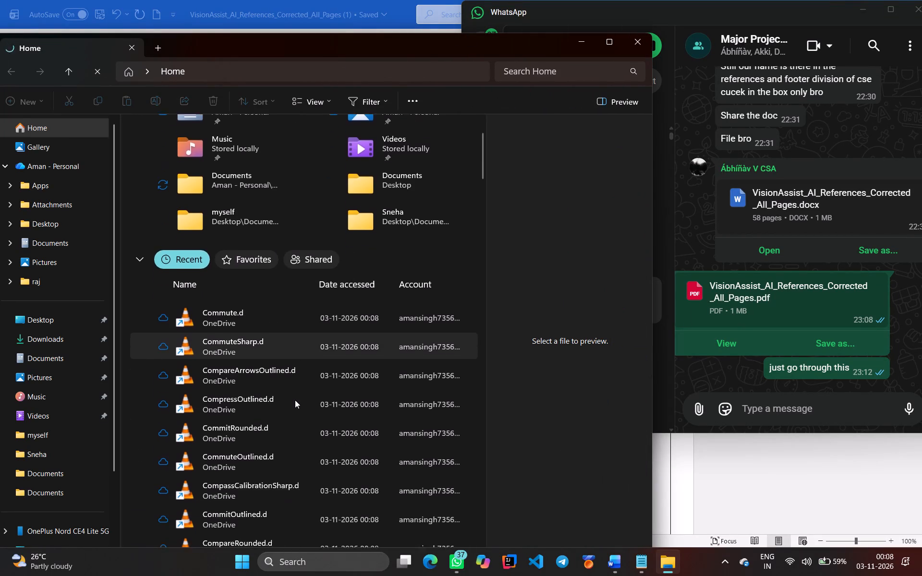
scroll(295, 400, down, 3)
scroll(295, 400, up, 9)
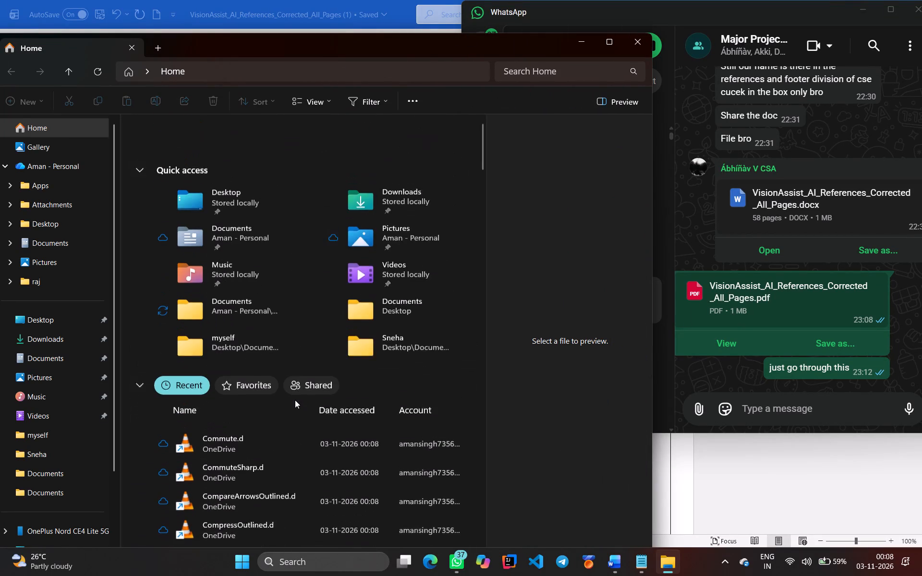
scroll(295, 400, down, 3)
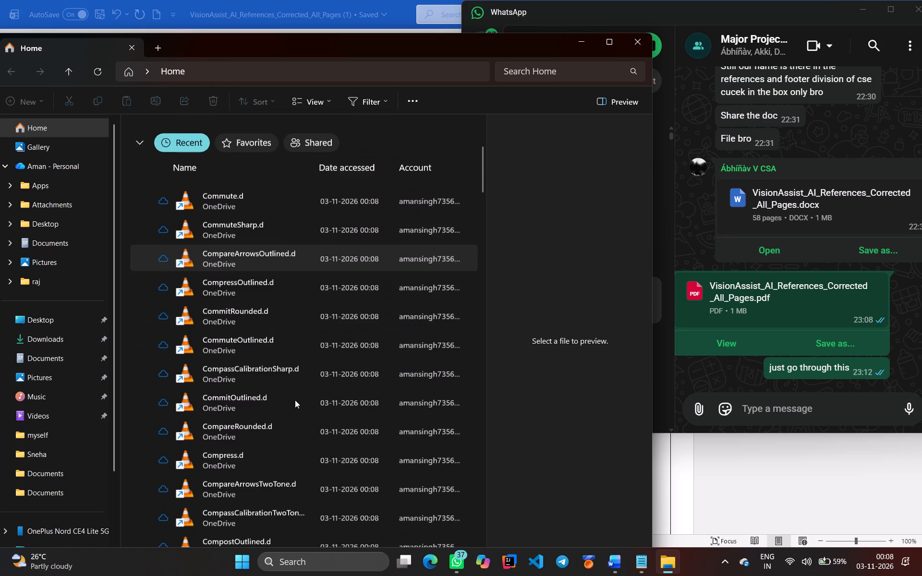
scroll(295, 400, down, 5)
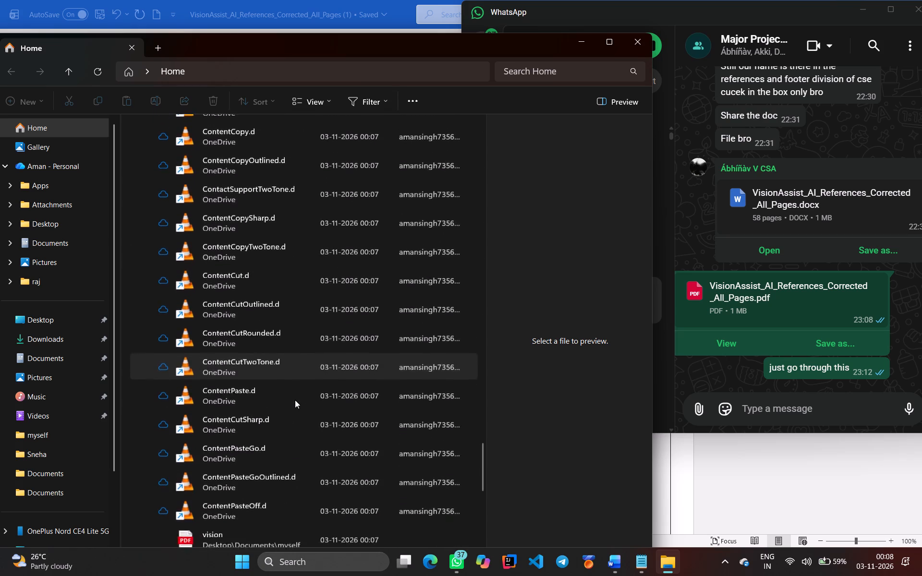
scroll(295, 400, down, 4)
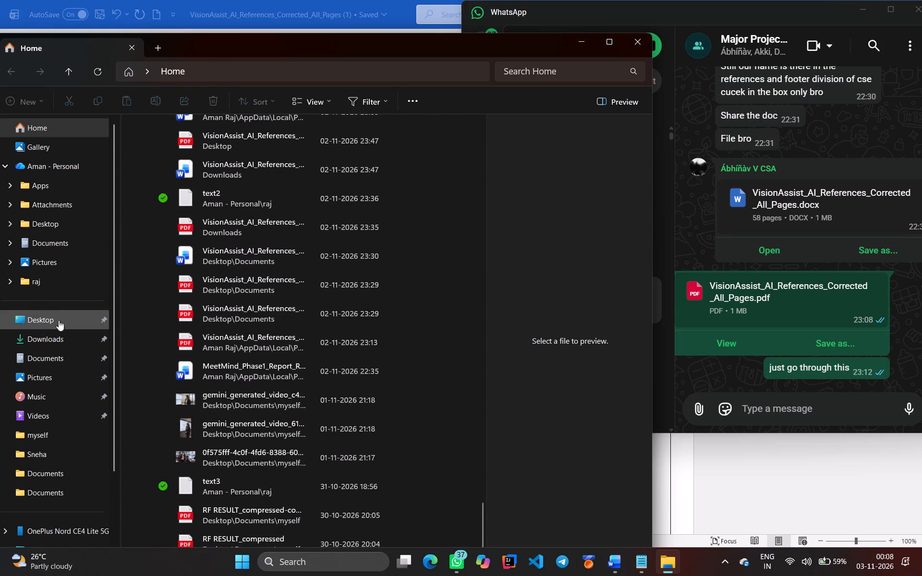
Look for the exported report PDF in the Downloads folder, the Desktop's Documents folder and the other pinned Documents folder.
click(56, 343)
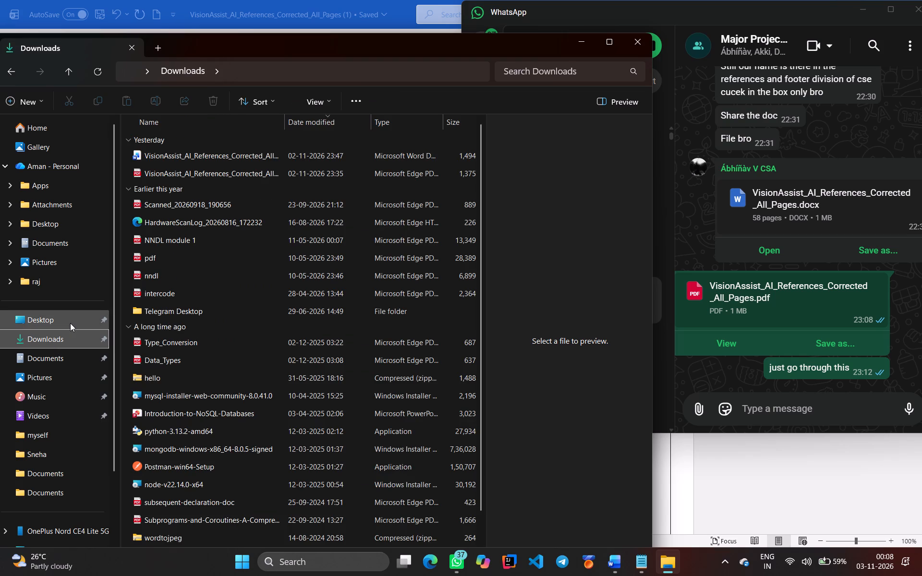
scroll(70, 323, up, 3)
scroll(59, 245, up, 4)
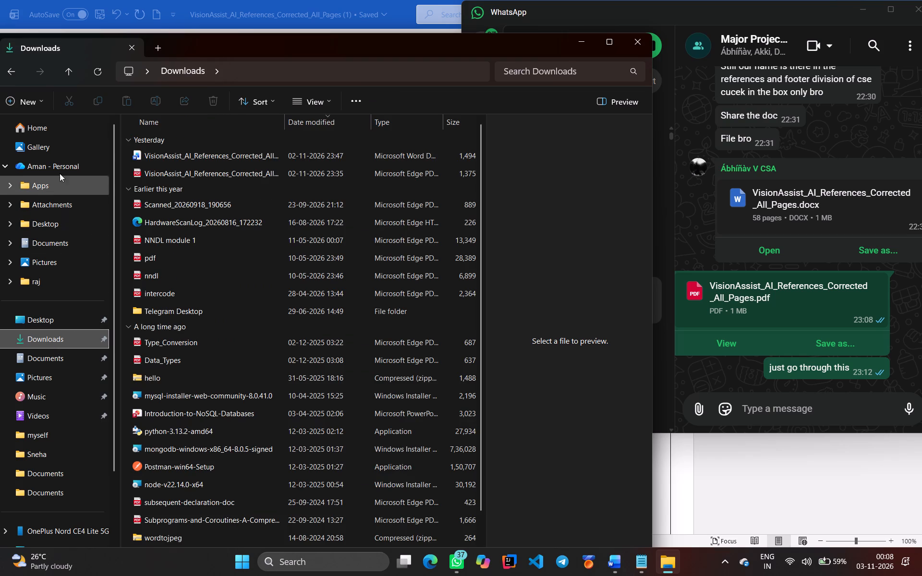
click(57, 131)
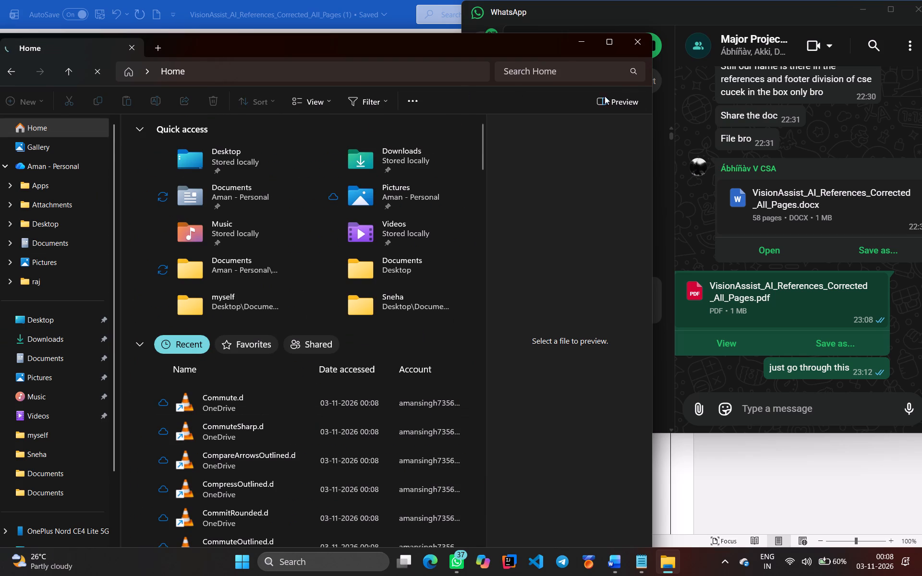
double_click(47, 492)
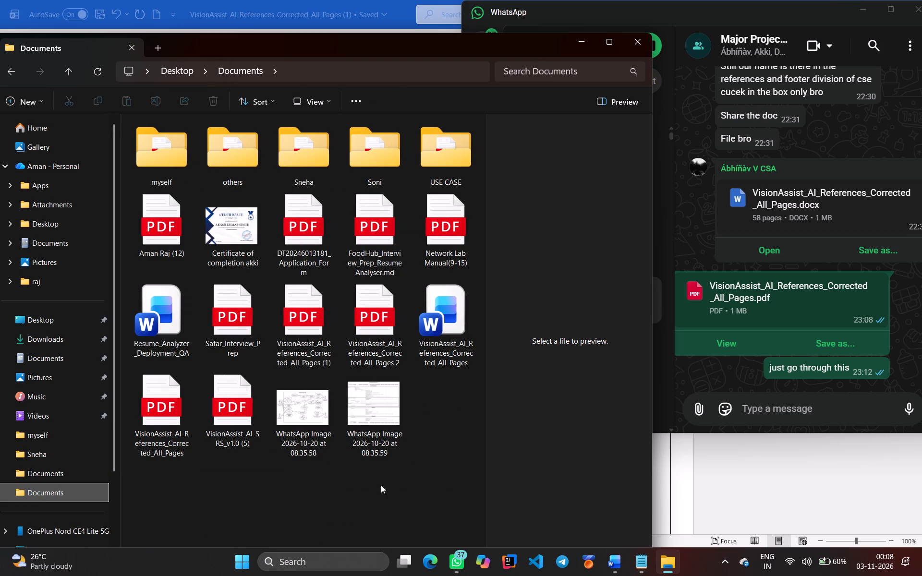
click(25, 474)
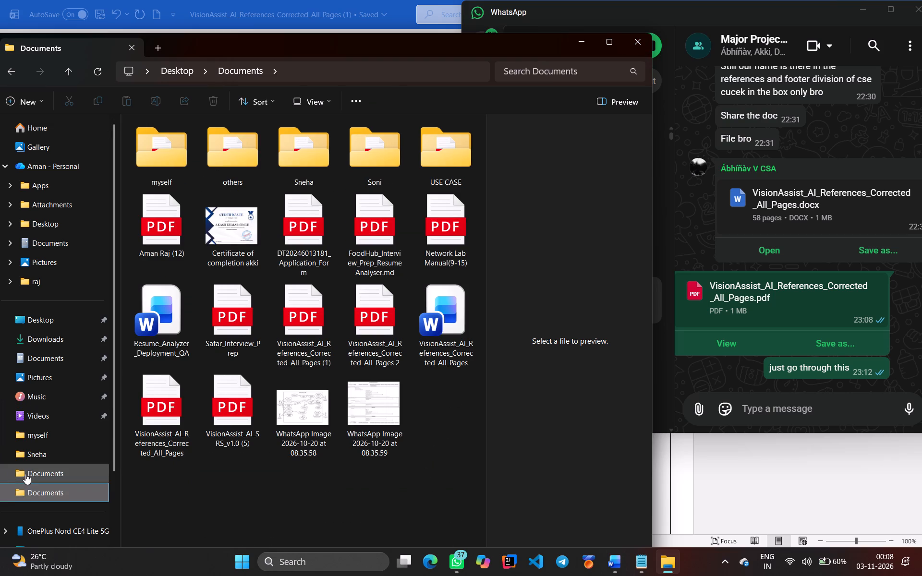
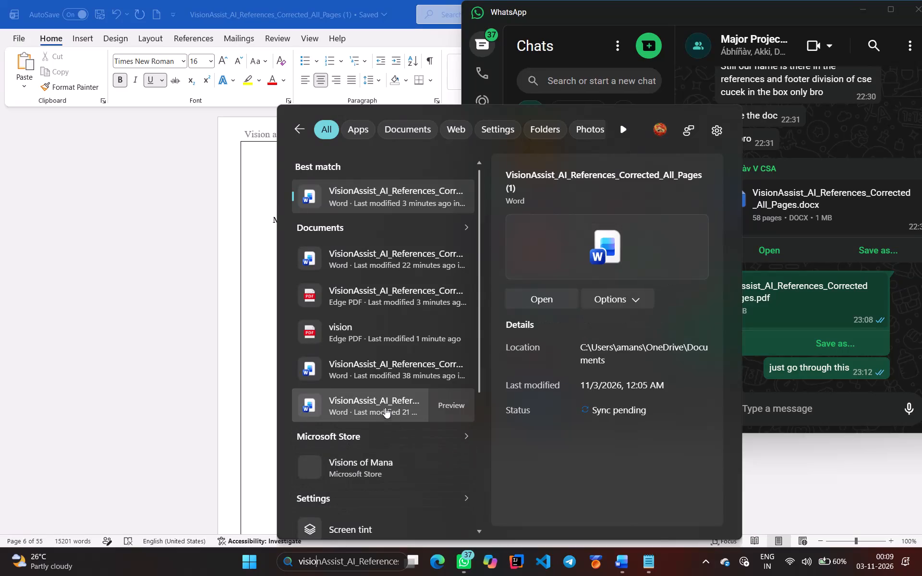
Open the exported vision PDF in Edge from the Windows search results.
drag(380, 337, 736, 260)
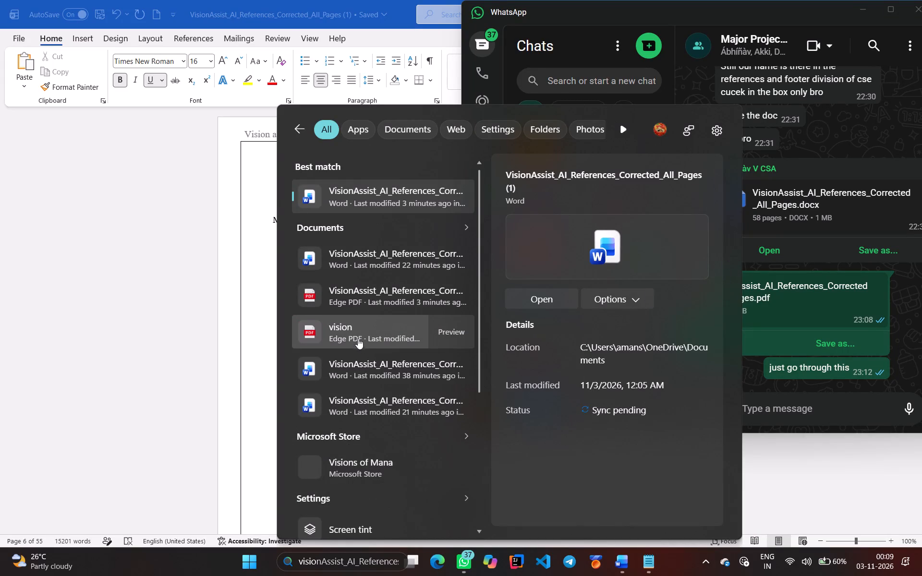
drag(360, 333, 424, 383)
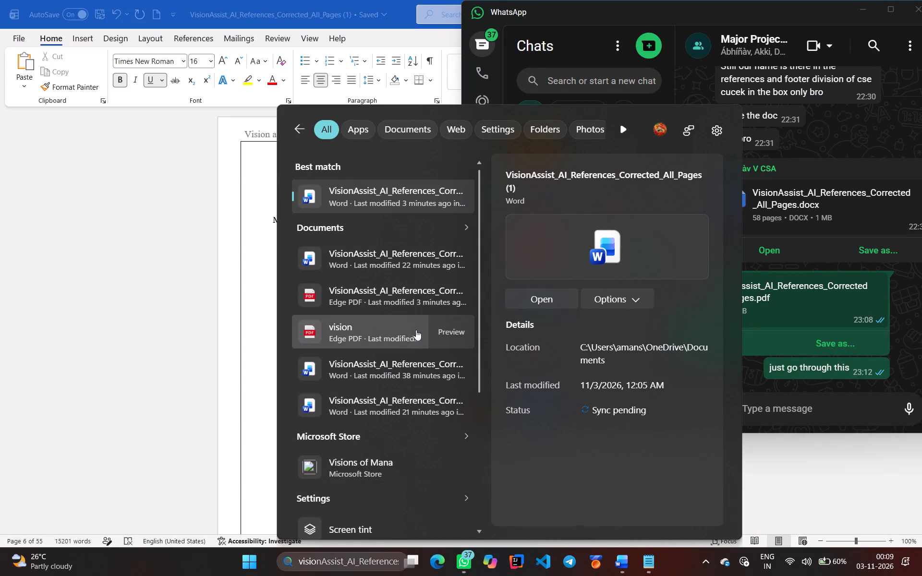
double_click(395, 331)
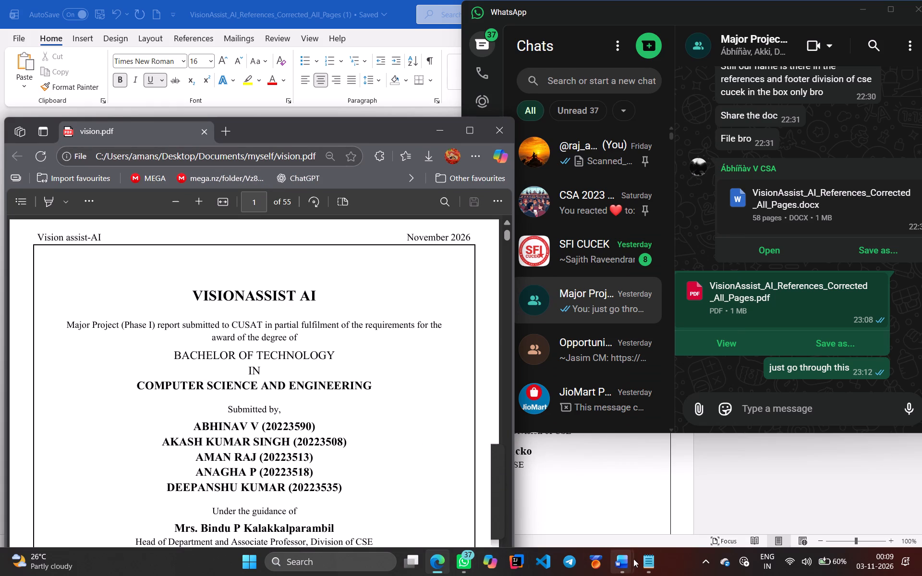
Start sharing the vision PDF straight from its entry in the recent Windows searches.
click(298, 555)
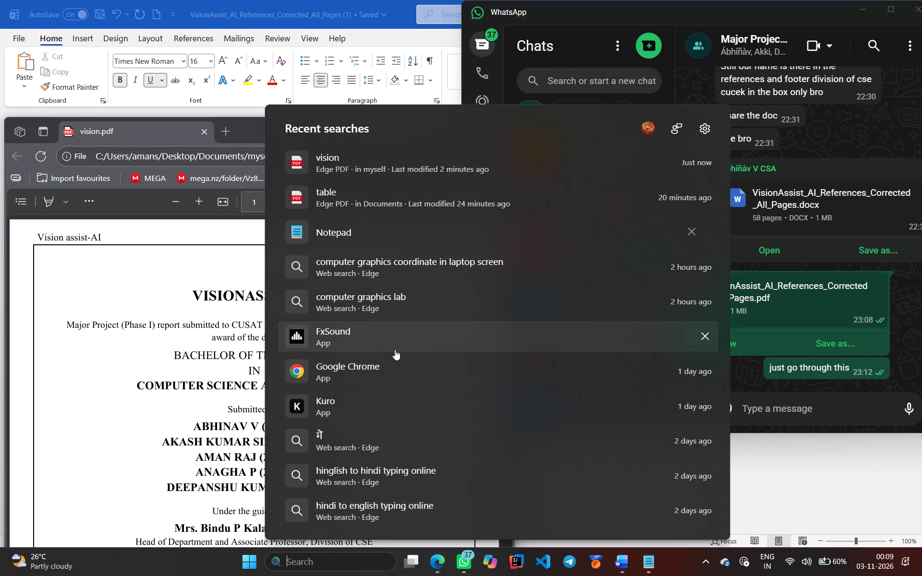
drag(324, 162, 478, 204)
click(679, 156)
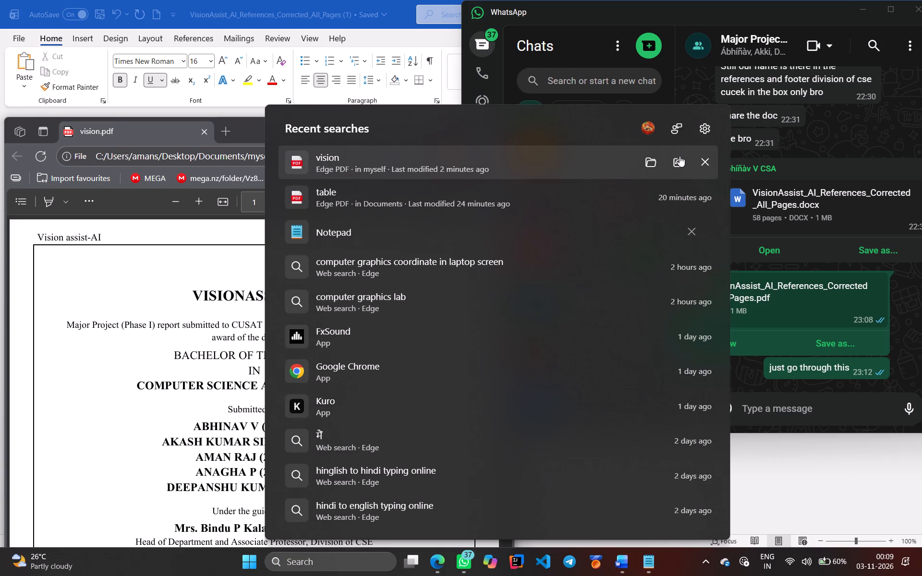
click(677, 163)
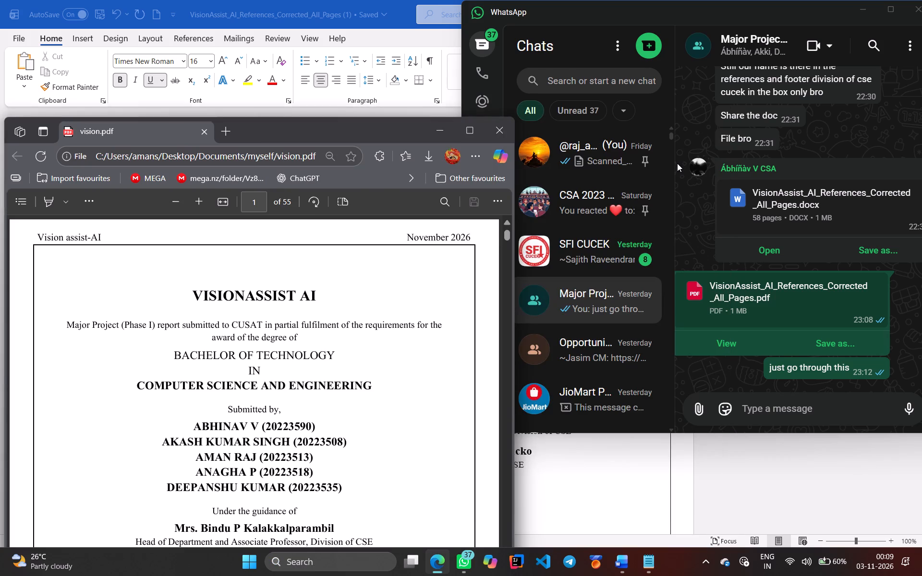
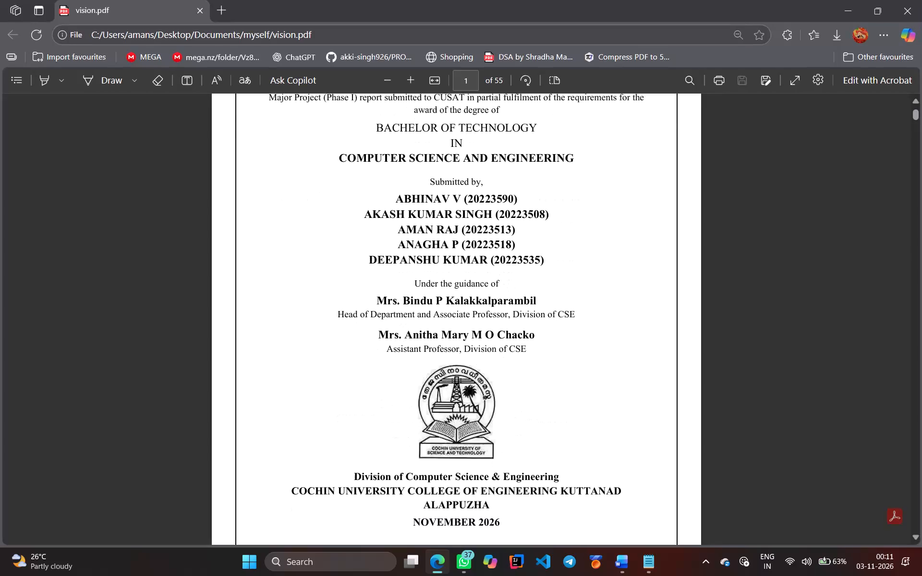
Switch from the vision.pdf window to Word and open VisionAssist_AI_References_Corrected_All_Pages (1) from the recent documents in OneDrive.
scroll(488, 235, down, 1)
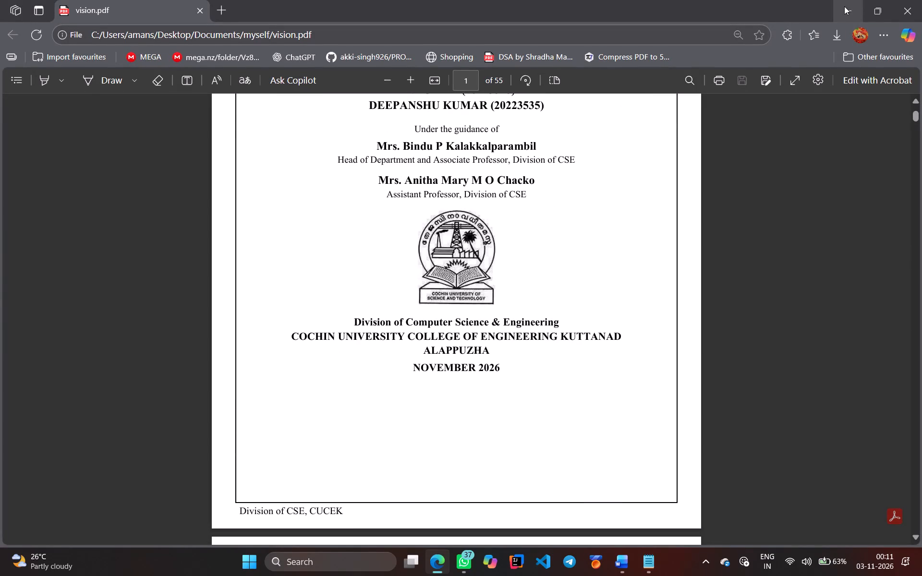
click(844, 6)
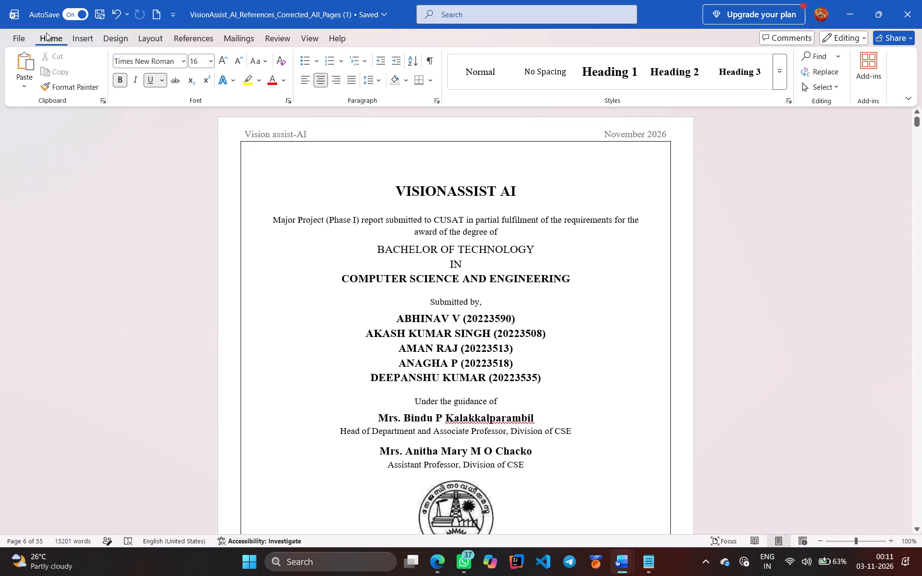
click(11, 39)
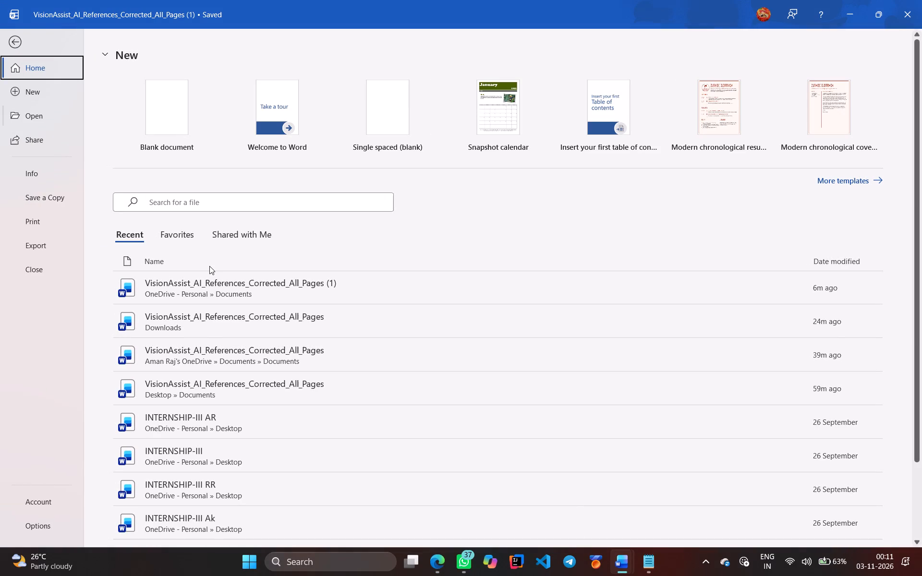
click(215, 279)
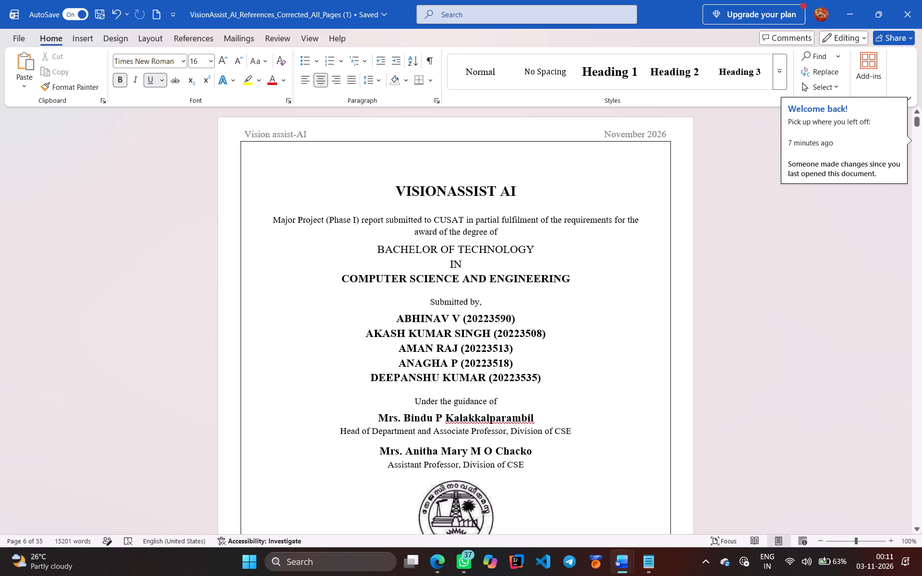
Delete the duplicate second "TABLE OF CONTENTS" heading above the chapter table in the VisionAssist AI report.
scroll(412, 338, down, 4)
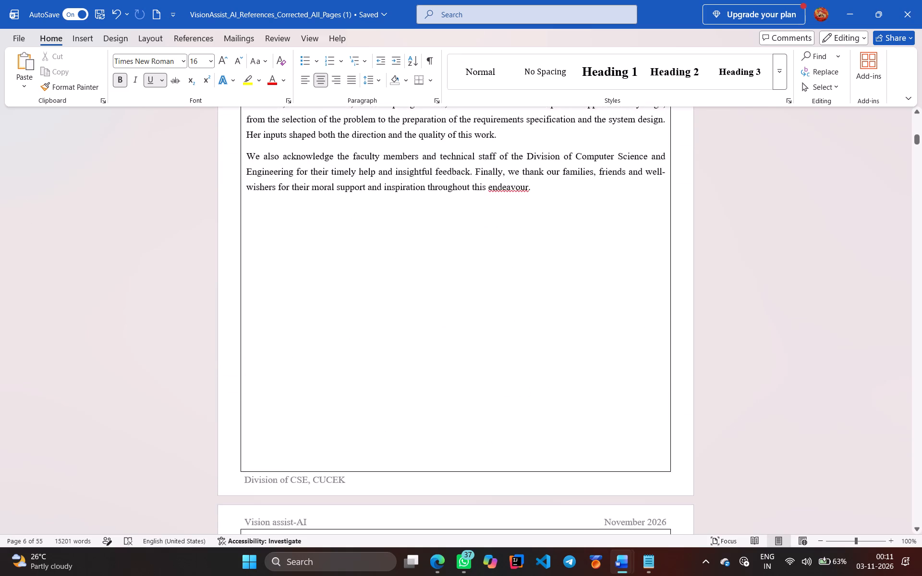
scroll(412, 338, down, 2)
scroll(412, 338, up, 2)
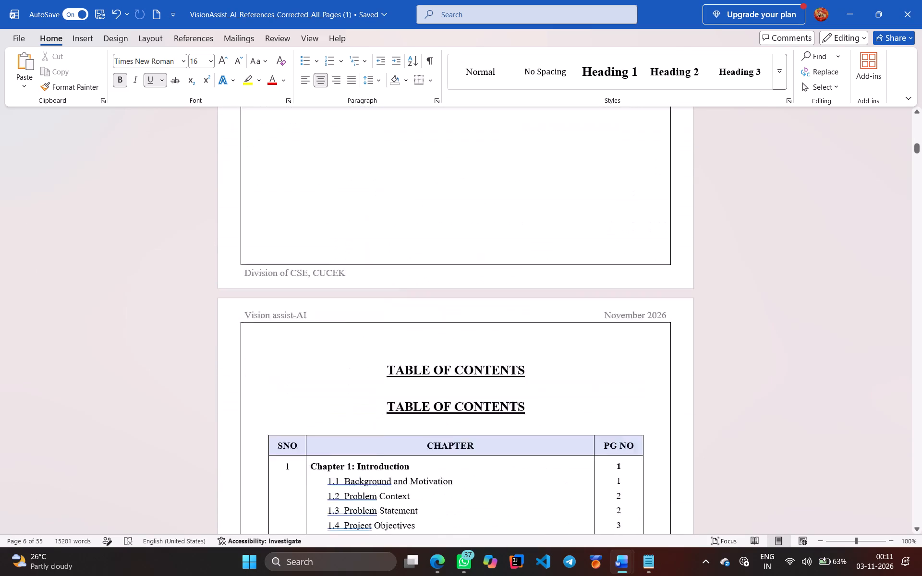
scroll(412, 338, up, 1)
scroll(412, 338, down, 1)
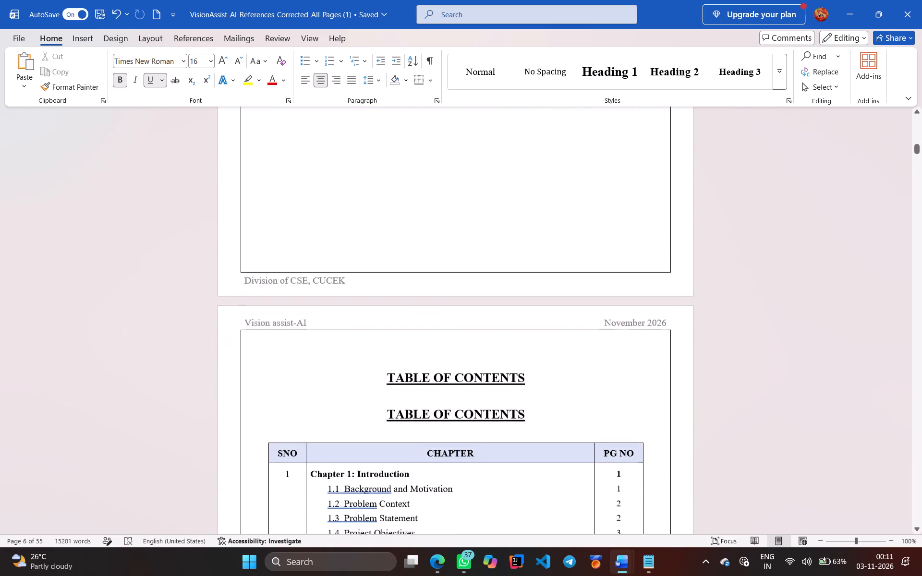
scroll(412, 338, down, 1)
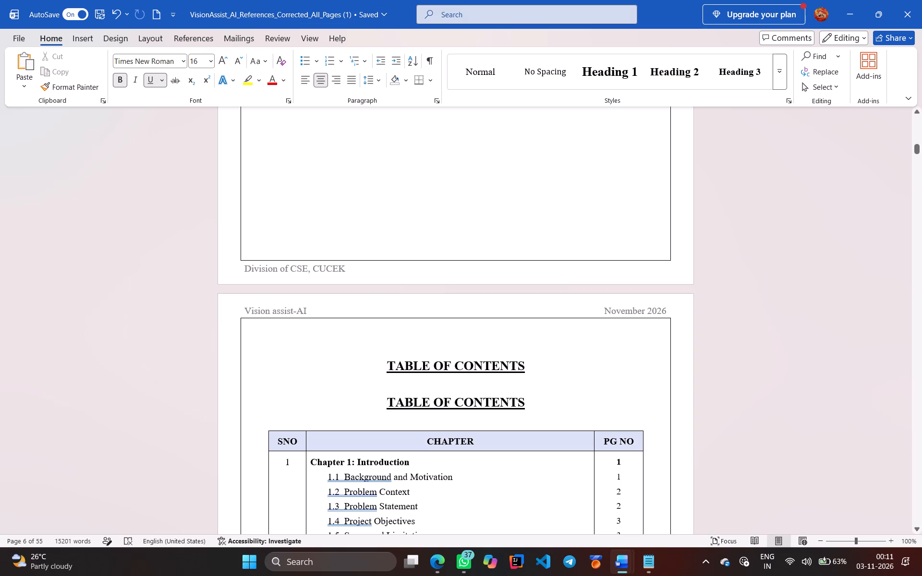
click(524, 406)
key(BackSpace)
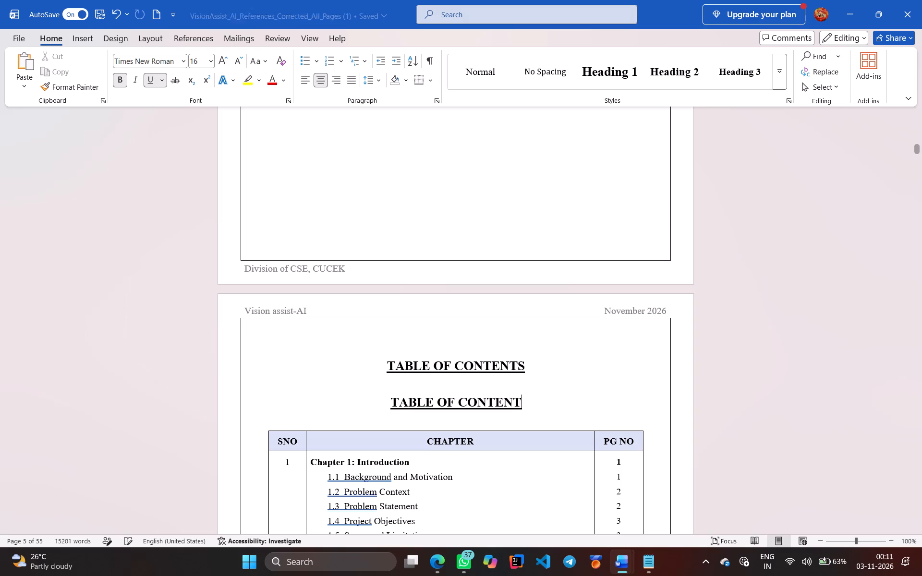
key(BackSpace)
key(BackSpace)
key(BackSpace)
key(BackSpace)
key(BackSpace)
key(BackSpace)
key(BackSpace)
key(BackSpace)
key(BackSpace)
key(BackSpace)
key(BackSpace)
key(BackSpace)
key(BackSpace)
key(BackSpace)
key(BackSpace)
key(BackSpace)
key(BackSpace)
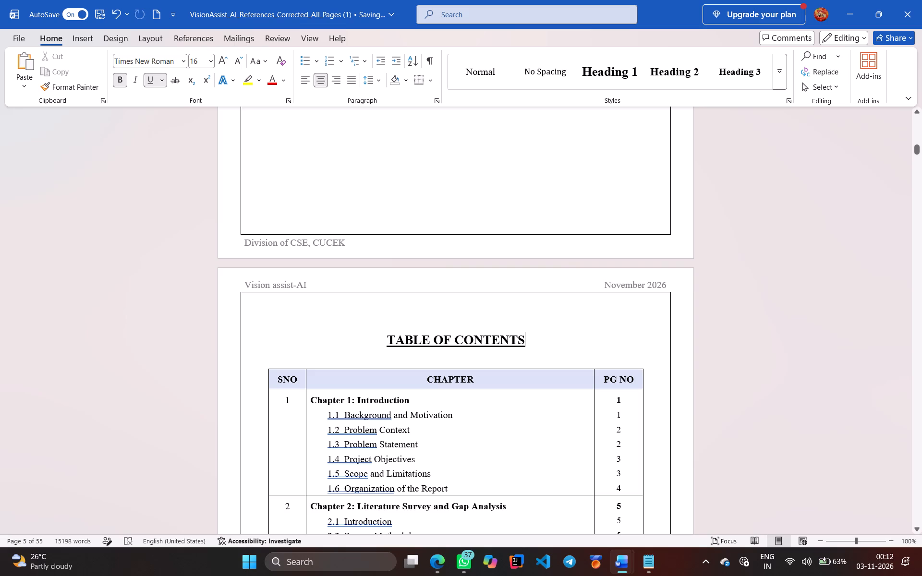
Replace the page number of "Chapter 1: Introduction" in the table of contents with a plain 1.
click(615, 413)
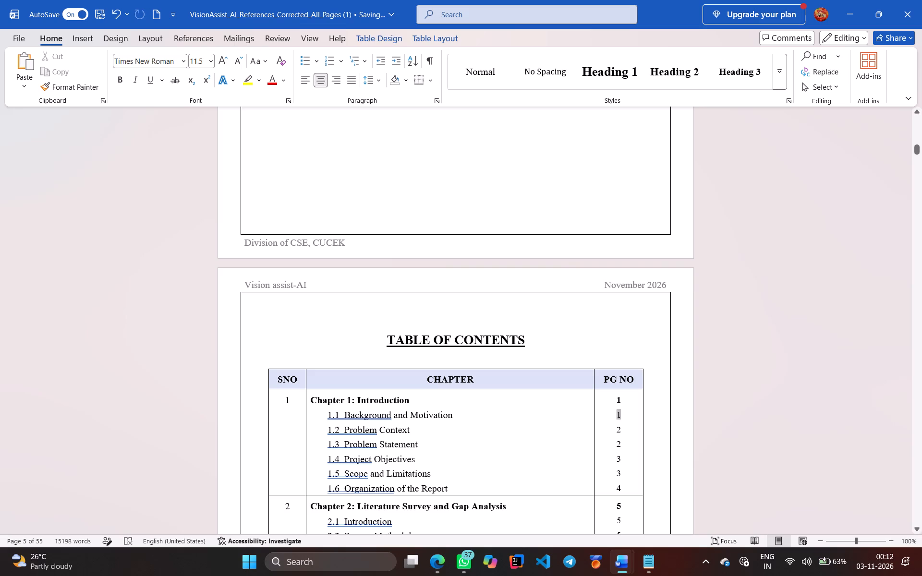
key(BackSpace)
key(BackSpace)
key(BackSpace)
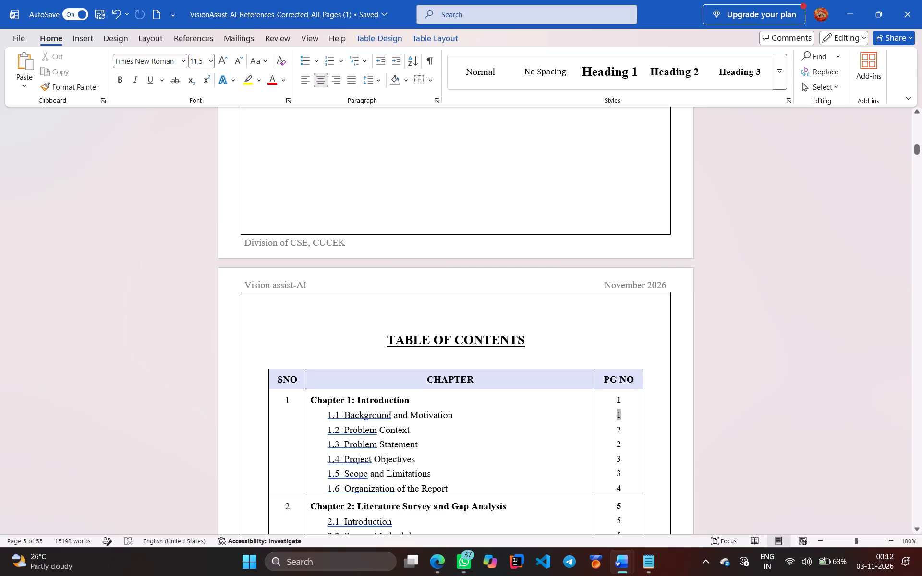
click(624, 398)
key(BackSpace)
key(BackSpace)
key(BackSpace)
key(BackSpace)
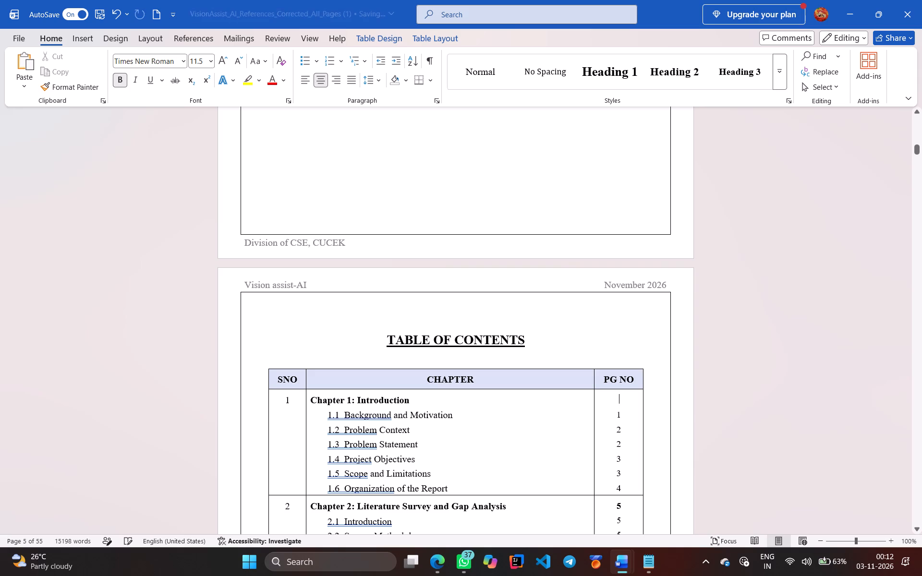
key(BackSpace)
key(BackSpace)
key(BackSpace)
key(BackSpace)
key(BackSpace)
key(BackSpace)
key(BackSpace)
key(BackSpace)
key(BackSpace)
key(BackSpace)
key(BackSpace)
key(BackSpace)
key(BackSpace)
key(BackSpace)
key(BackSpace)
key(BackSpace)
key(BackSpace)
key(BackSpace)
key(BackSpace)
key(BackSpace)
key(BackSpace)
key(BackSpace)
key(BackSpace)
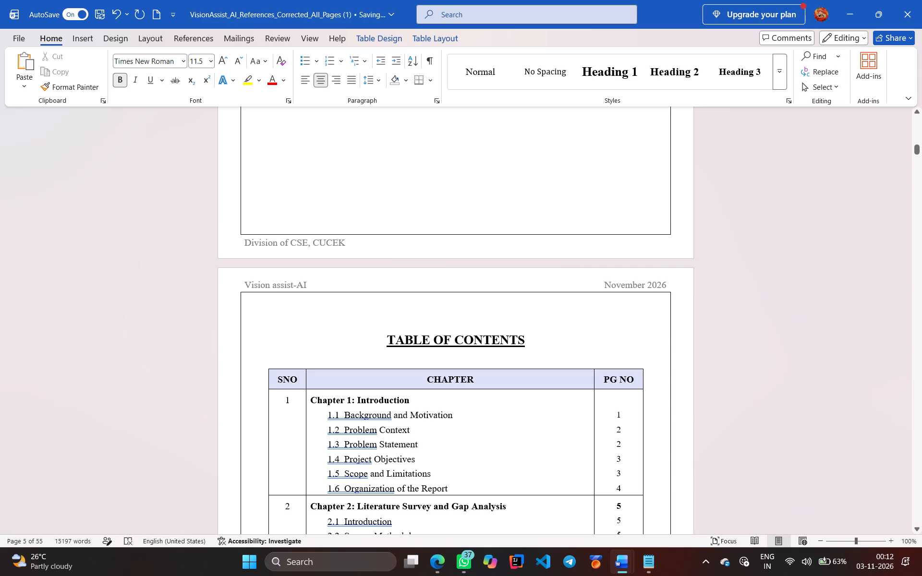
key(1)
Save a copy of the report as a PDF in the D: downloads folder, keeping the name VisionAssist_AI_References_Corrected_All_Pages (1).
click(18, 37)
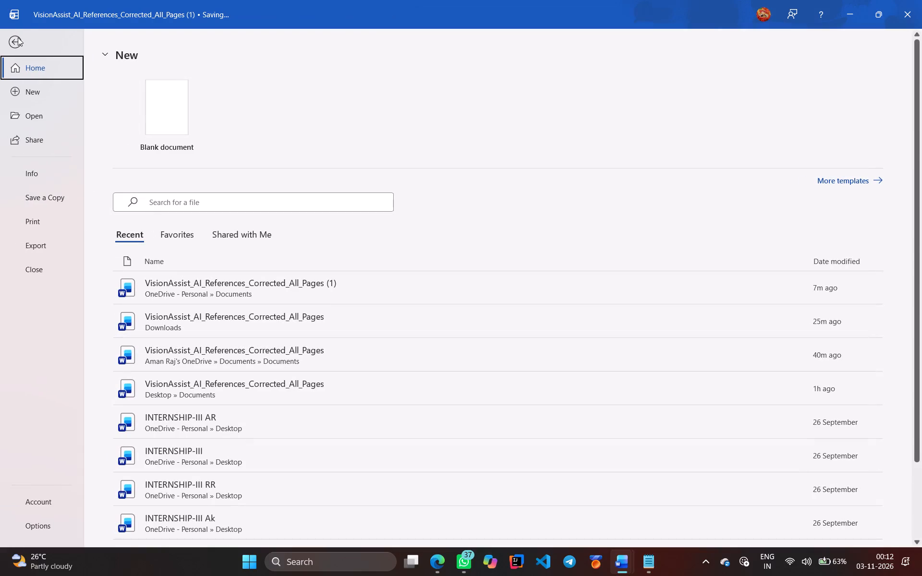
click(54, 193)
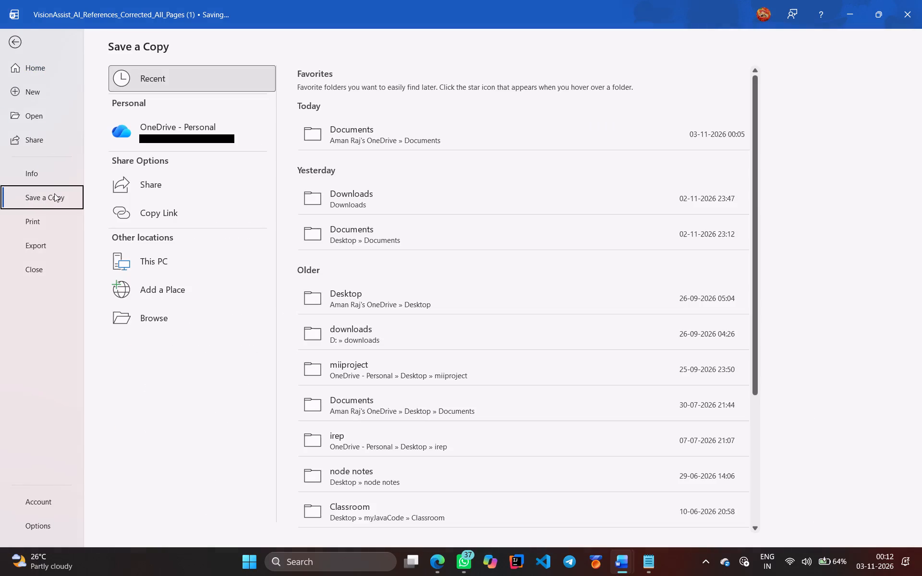
click(155, 259)
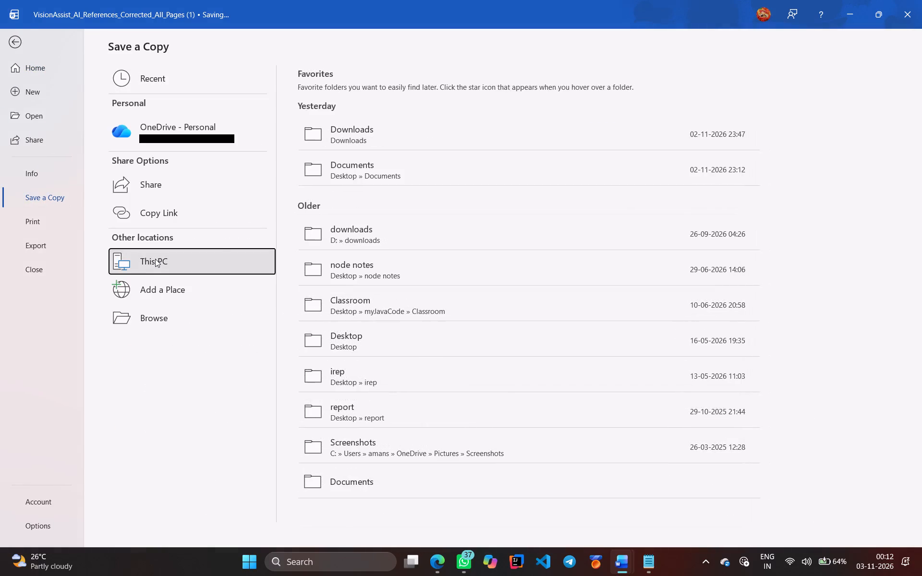
double_click(352, 227)
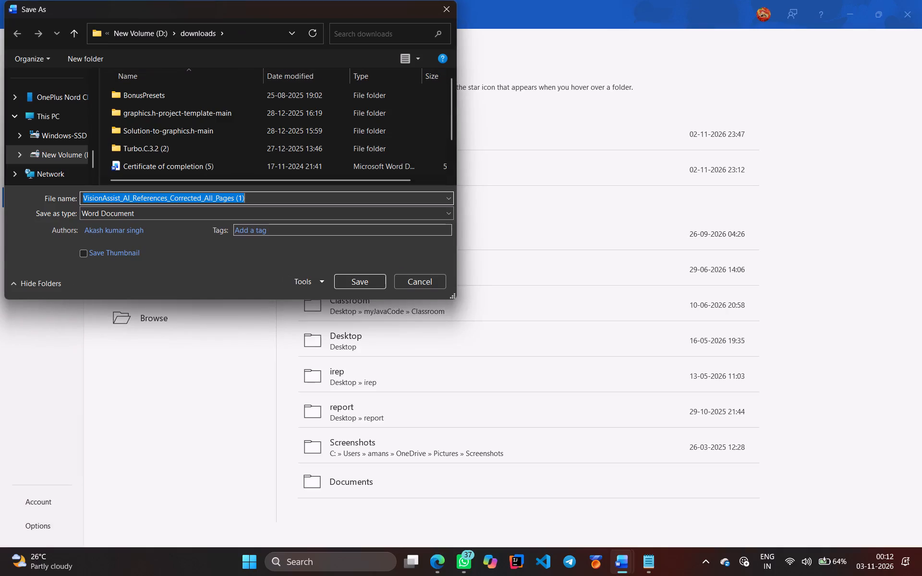
click(260, 207)
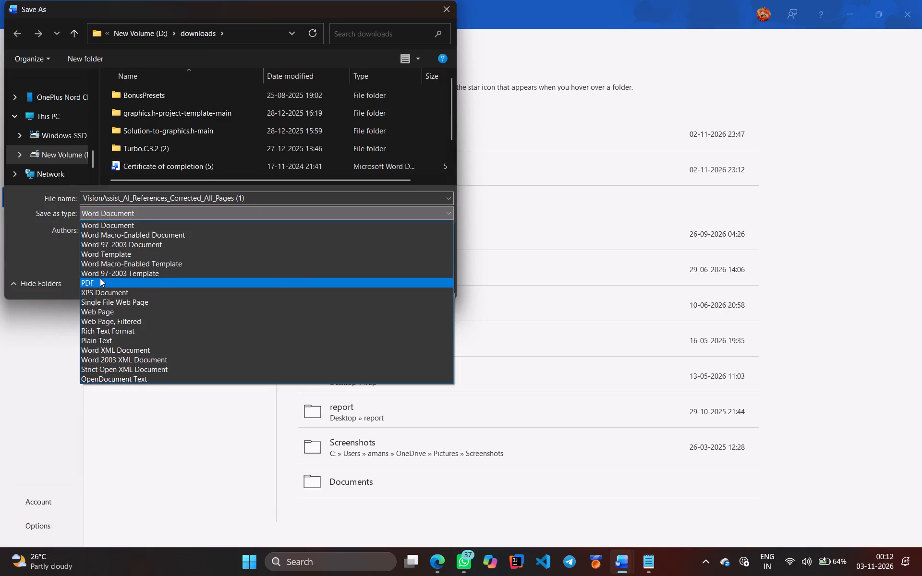
click(100, 278)
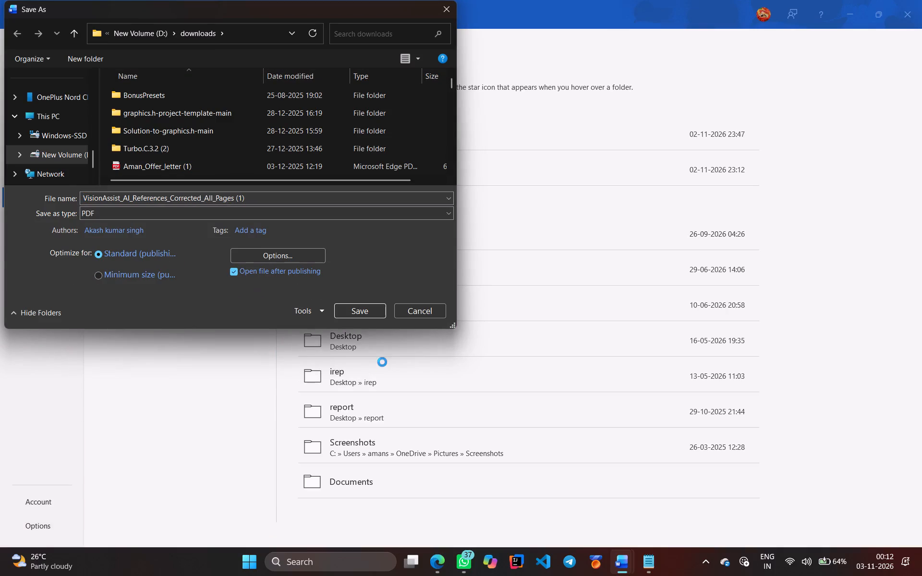
click(376, 313)
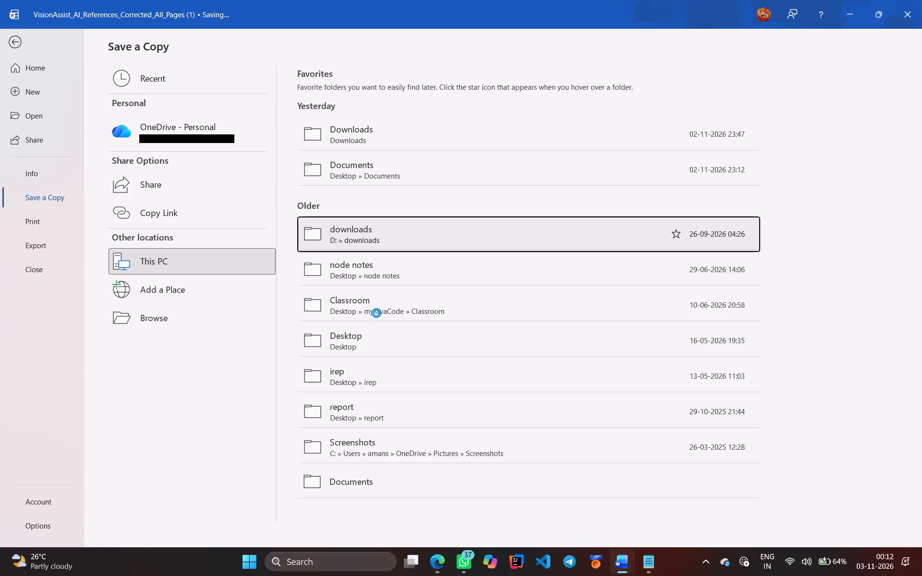
Look through the opening pages and the table of contents of the newly exported PDF.
scroll(376, 313, down, 9)
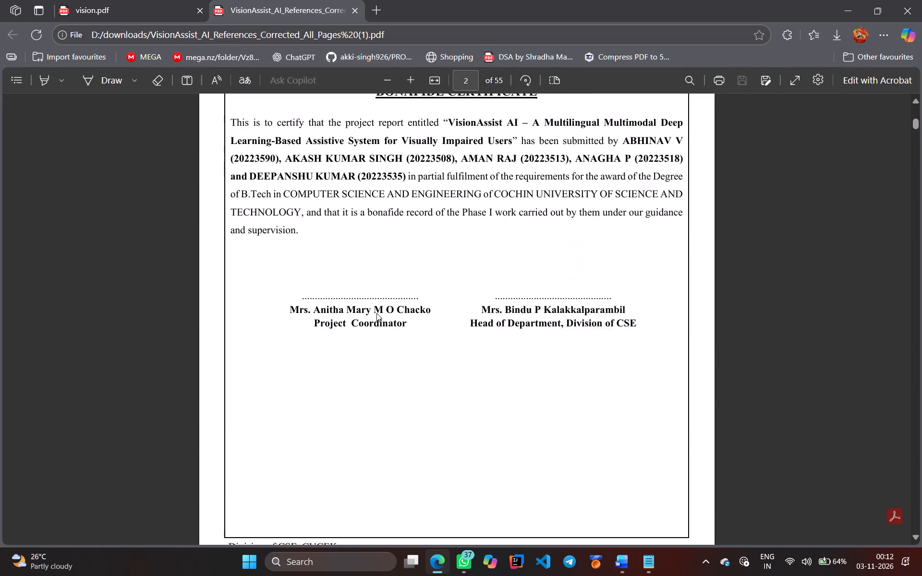
scroll(376, 313, down, 6)
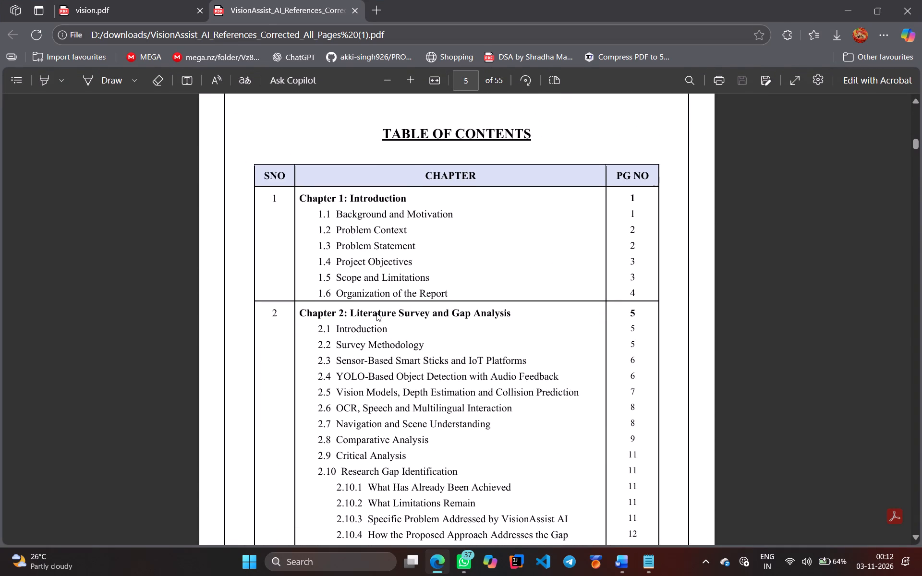
scroll(376, 313, down, 4)
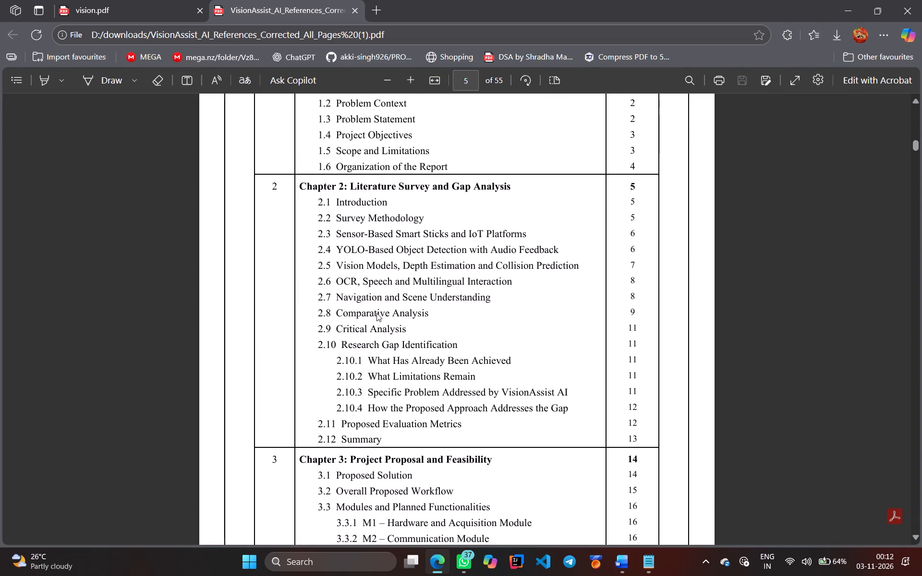
scroll(376, 313, down, 4)
scroll(376, 313, up, 3)
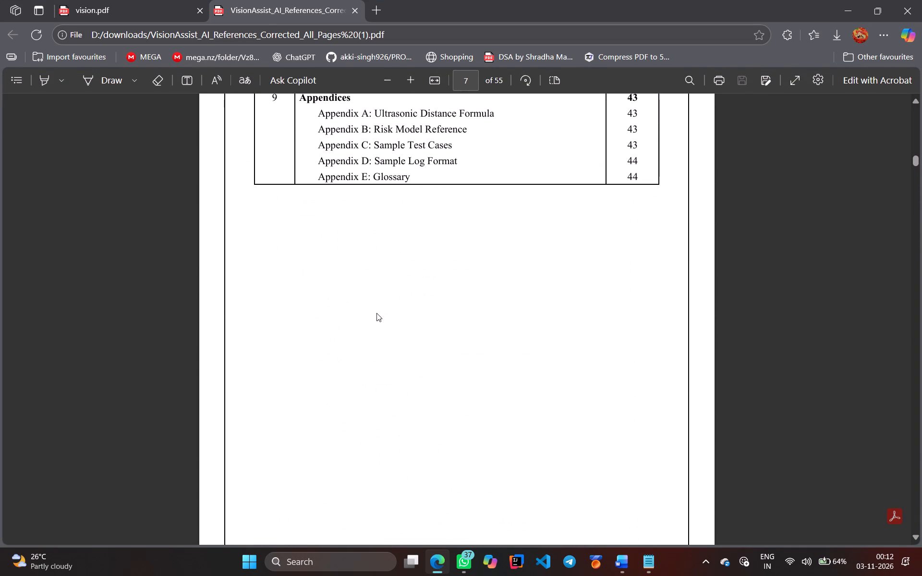
scroll(376, 313, up, 8)
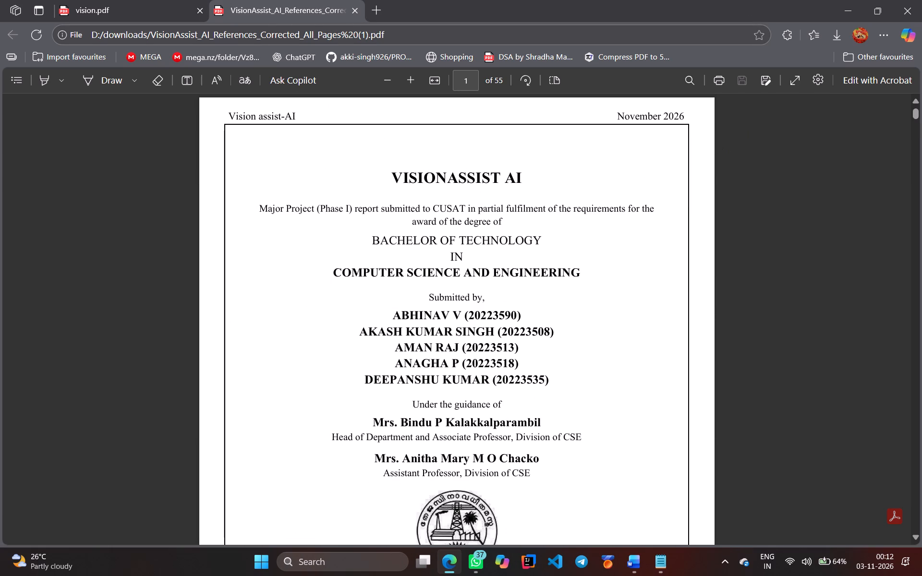
Compare the table of contents in vision.pdf with the one in the exported VisionAssist_AI_References_Corrected_All_Pages (1) PDF.
click(83, 8)
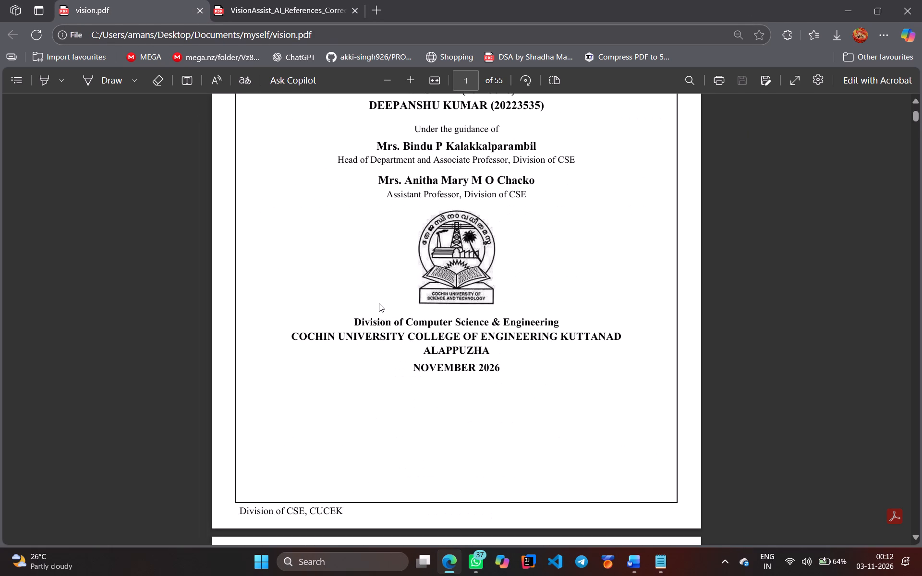
scroll(380, 306, down, 8)
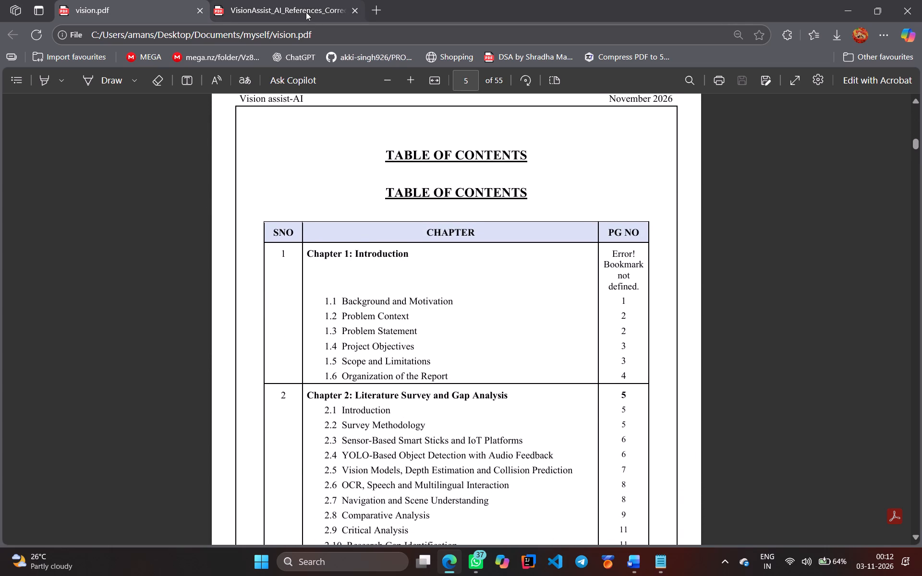
click(306, 3)
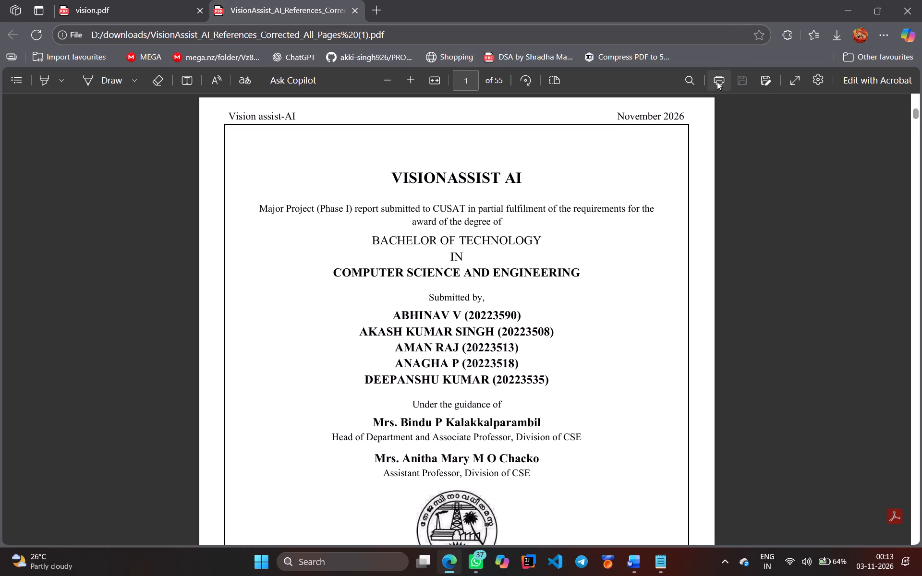
scroll(617, 264, down, 4)
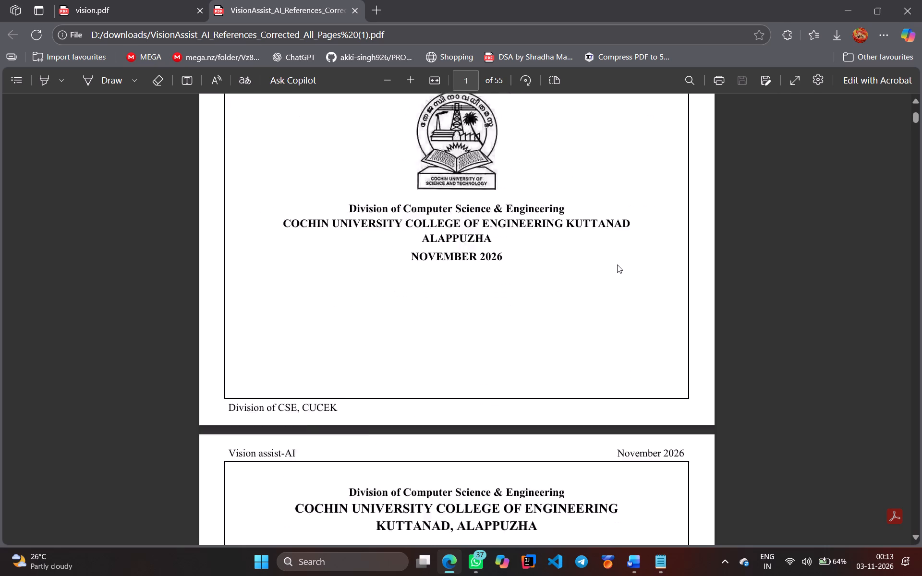
scroll(617, 264, down, 7)
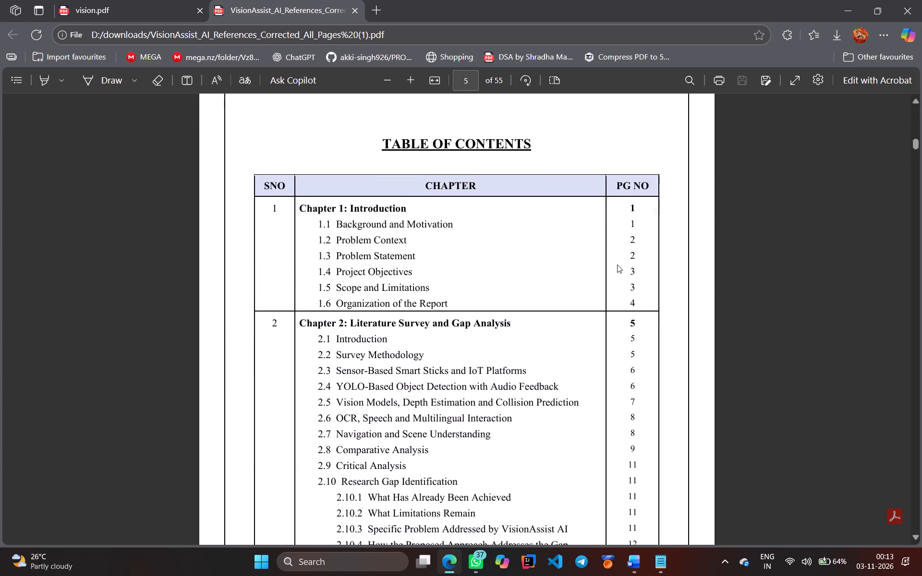
scroll(617, 264, down, 5)
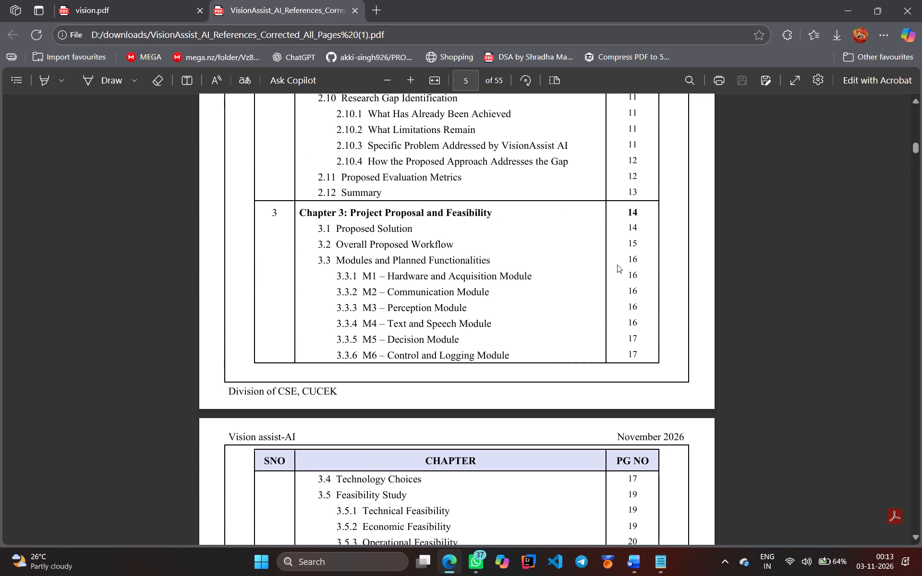
scroll(617, 264, down, 5)
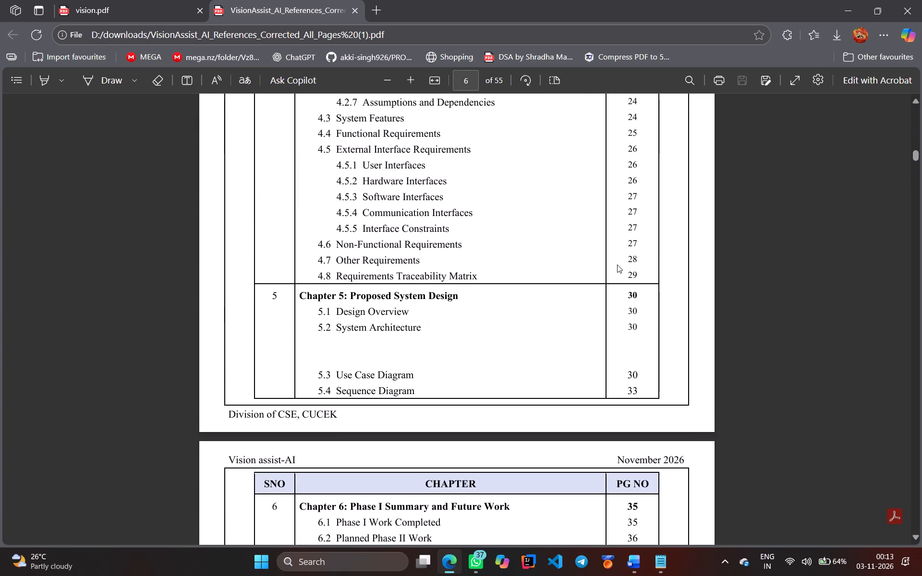
scroll(617, 264, down, 1)
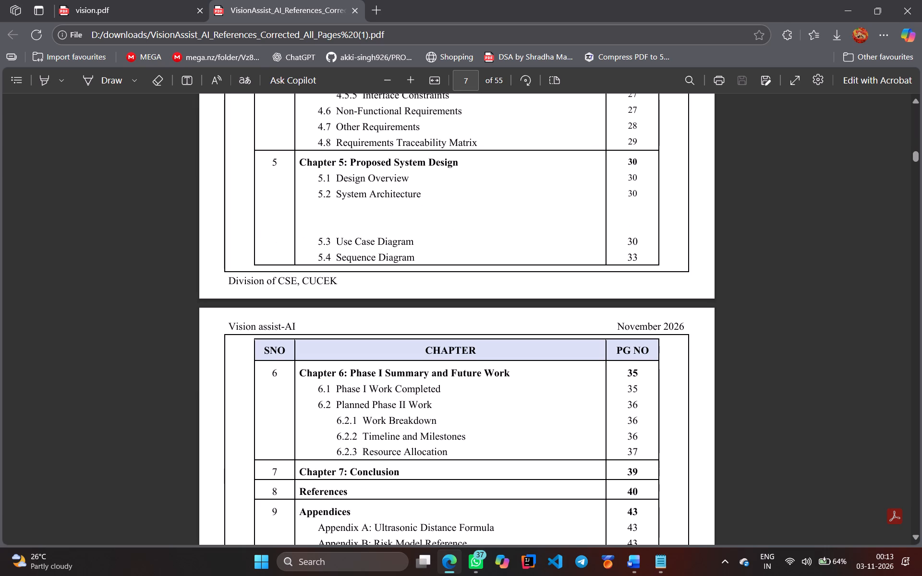
scroll(581, 458, down, 2)
scroll(581, 458, up, 1)
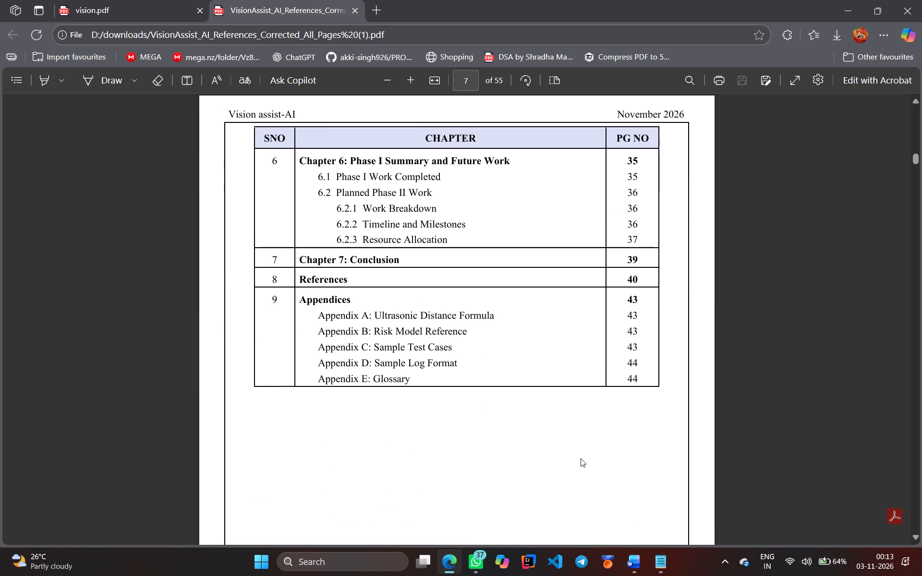
scroll(581, 458, up, 1)
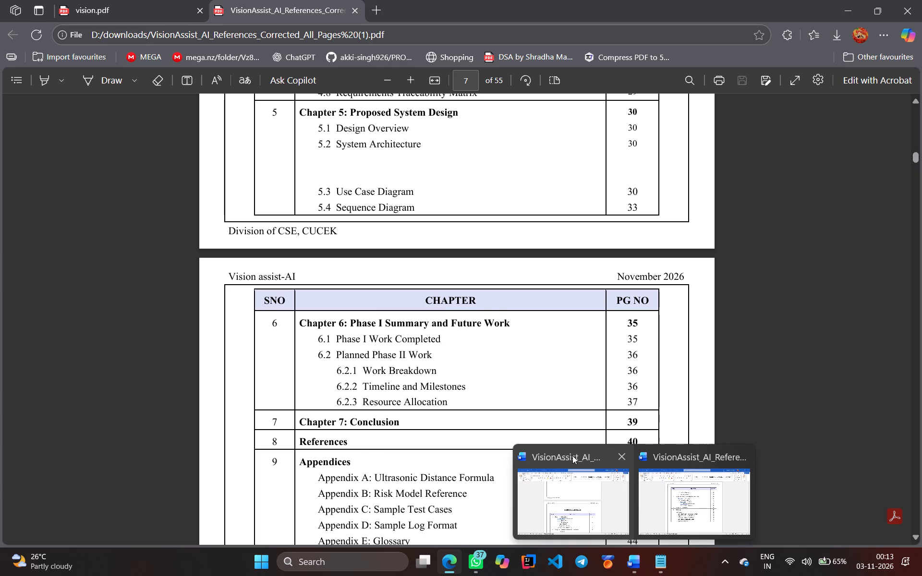
Switch to the Word report and delete the two empty rows between 5.2 System Architecture and 5.3 Use Case Diagram in the table of contents.
click(572, 456)
scroll(497, 374, down, 1)
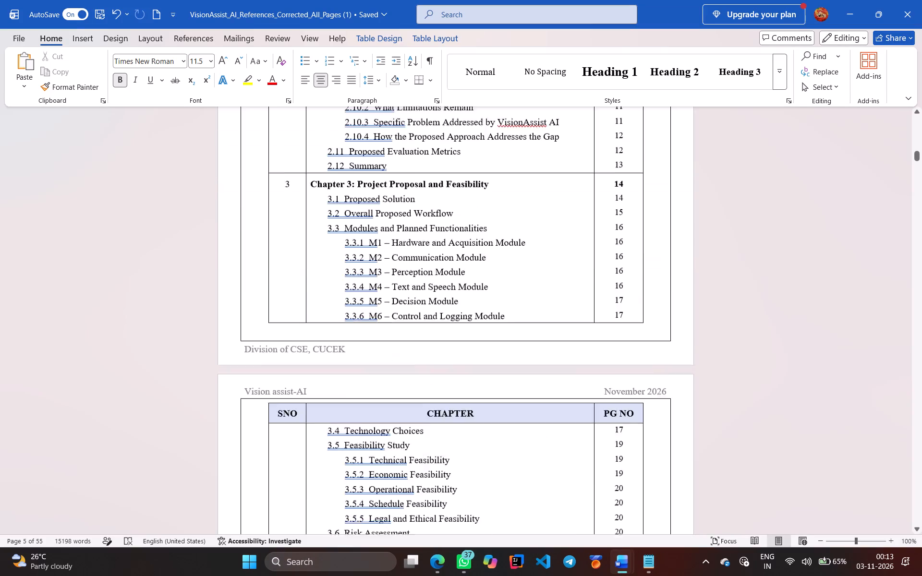
scroll(497, 374, down, 3)
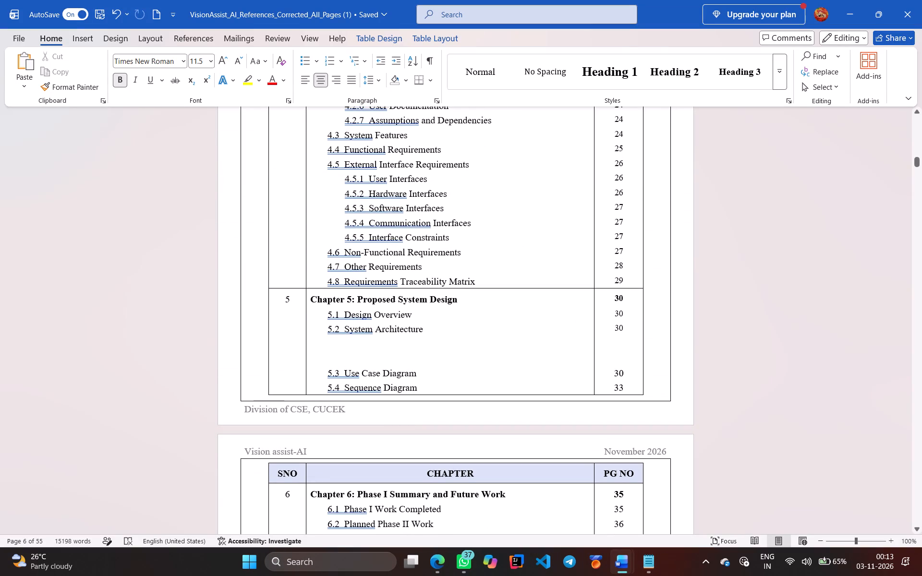
double_click(355, 353)
drag(352, 356, 346, 353)
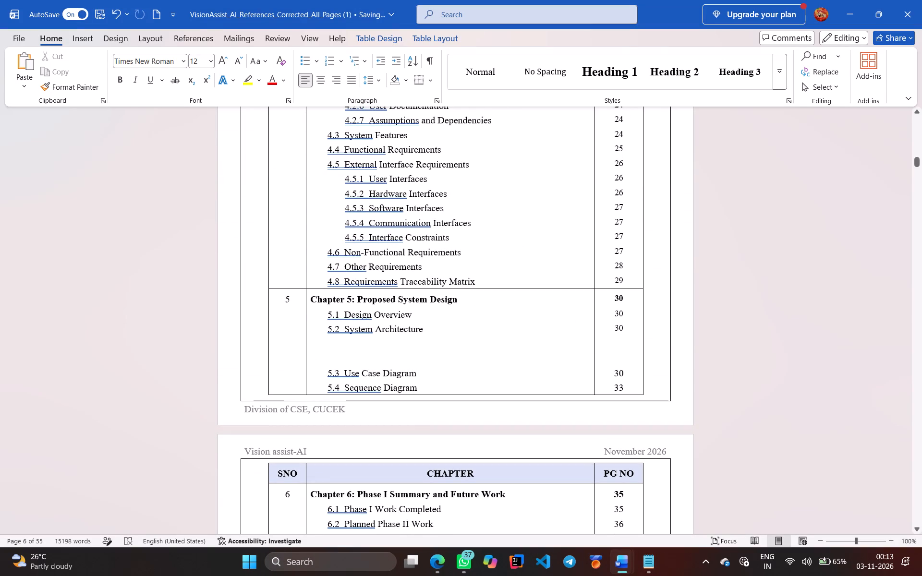
drag(346, 353, 331, 340)
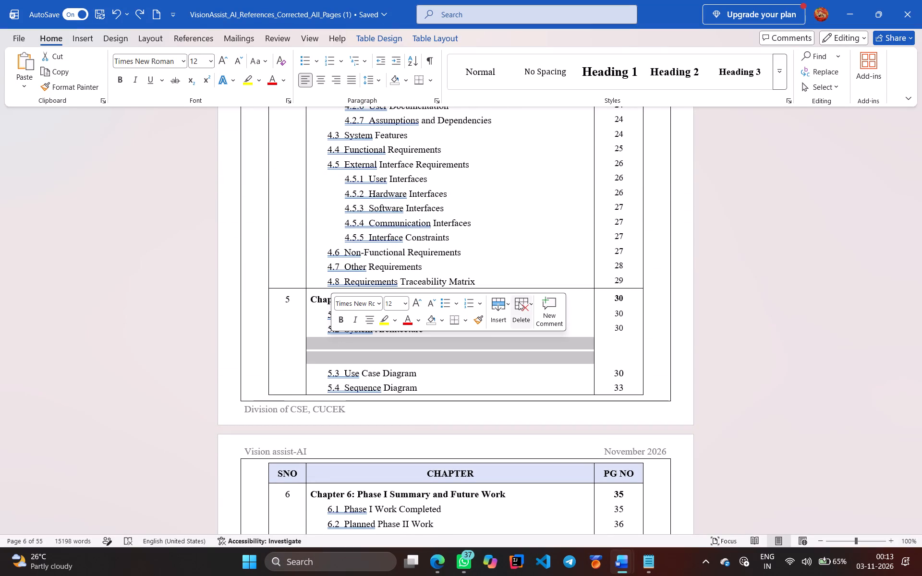
click(523, 301)
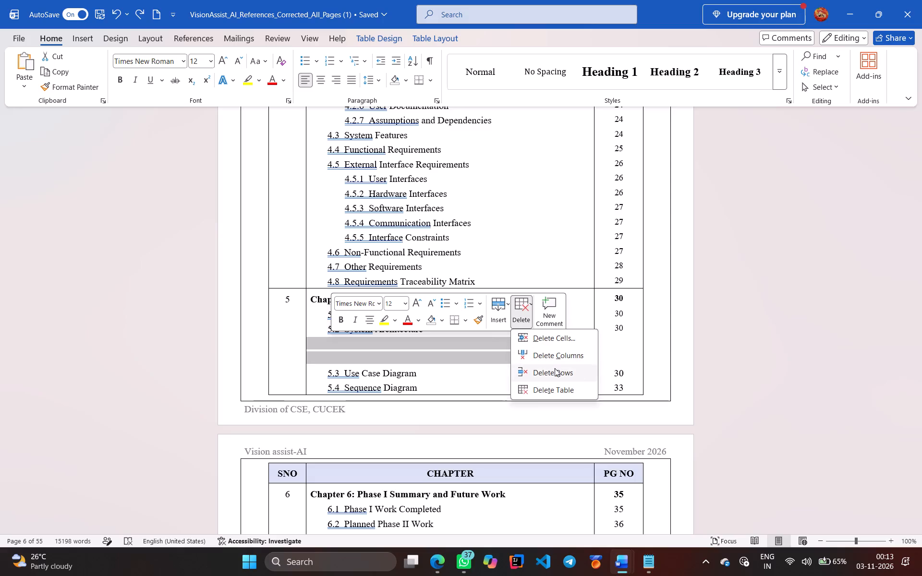
click(555, 368)
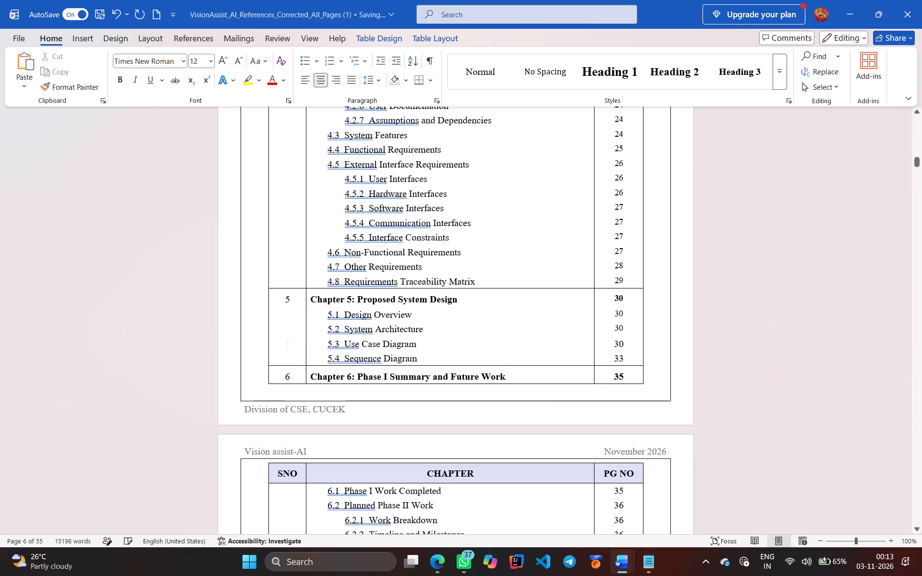
Save a copy of the report as a PDF in the D: downloads folder, keeping the name VisionAssist_AI_References_Corrected_All_Pages (1).
click(7, 39)
click(58, 194)
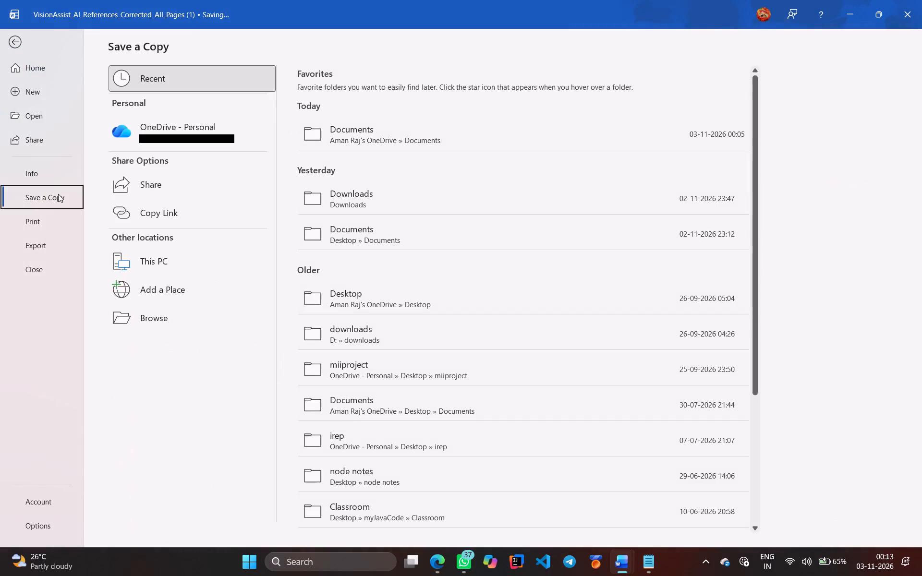
click(151, 260)
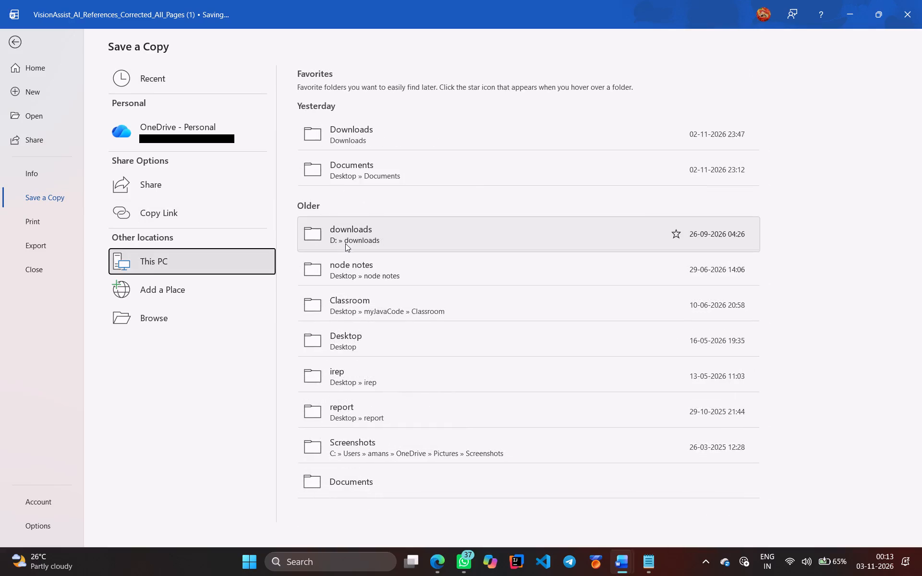
click(348, 241)
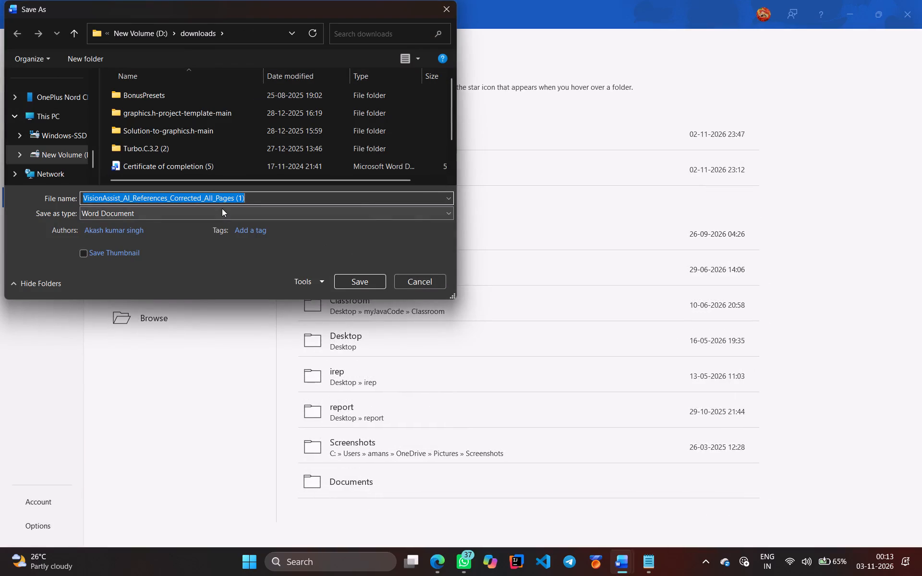
click(222, 208)
click(90, 279)
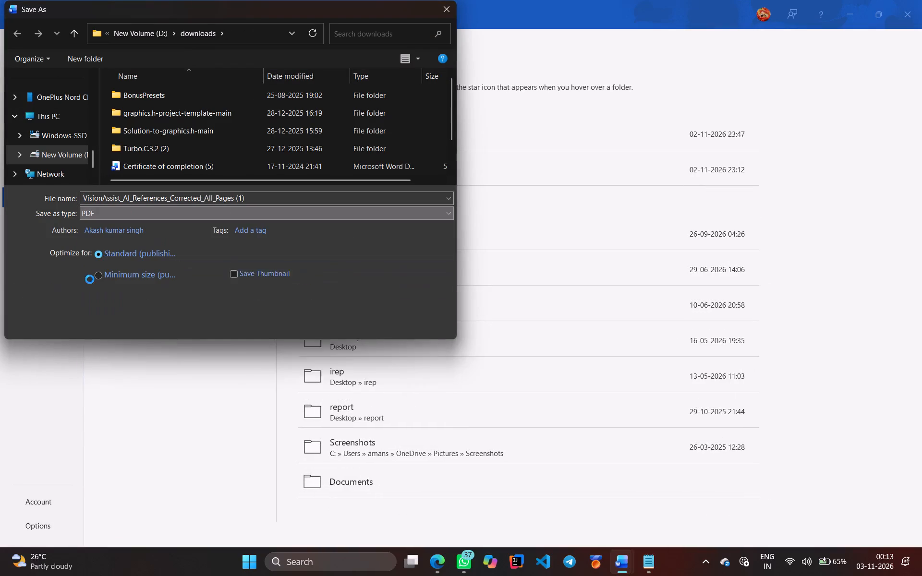
click(335, 311)
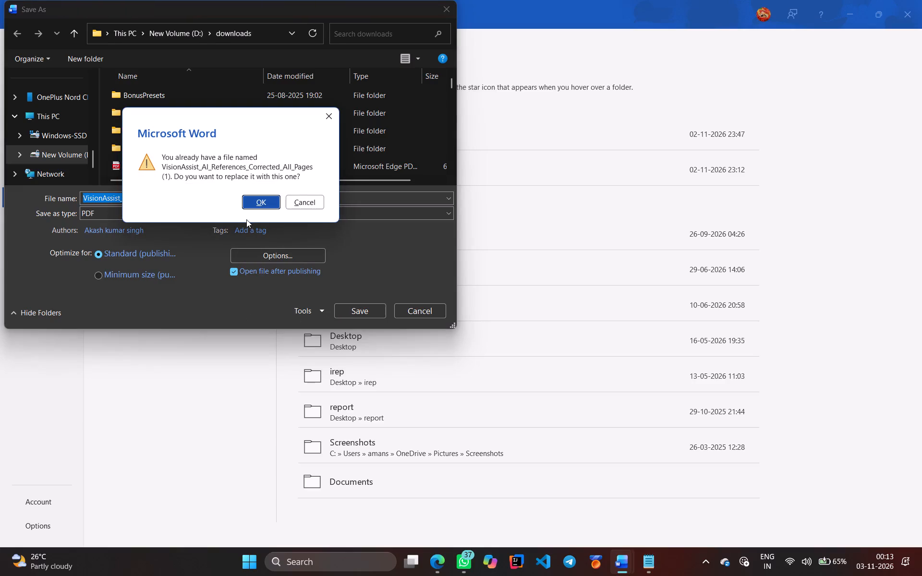
Replace the existing VisionAssist_AI_References_Corrected_All_Pages (1) PDF in the downloads folder with the new export.
click(257, 199)
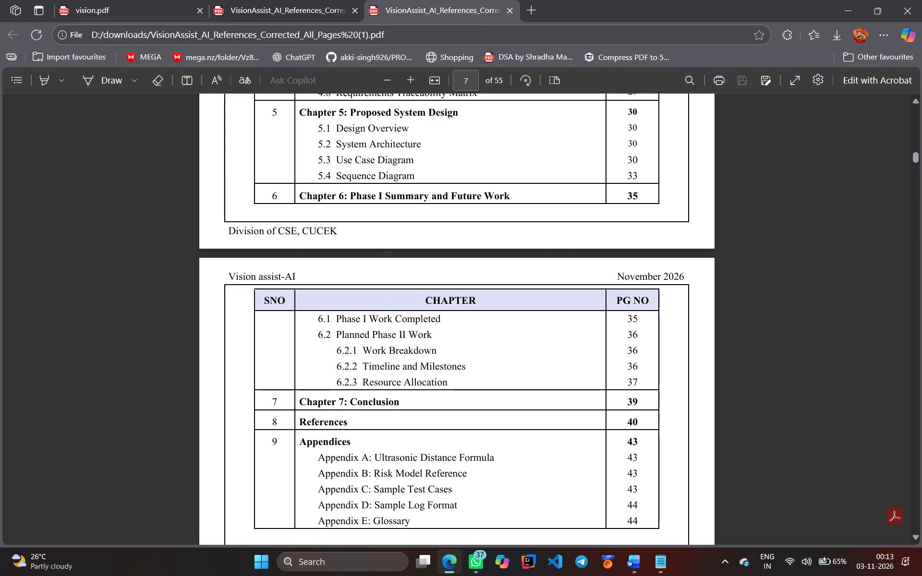
Check the table of contents in the newly exported PDF, from the appendices back up to Chapter 1.
scroll(413, 284, up, 3)
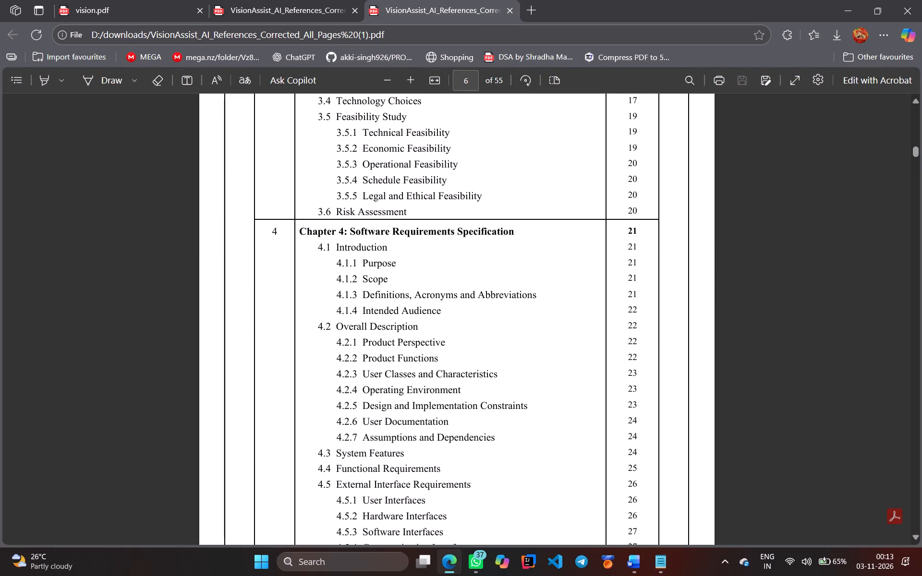
scroll(413, 284, up, 3)
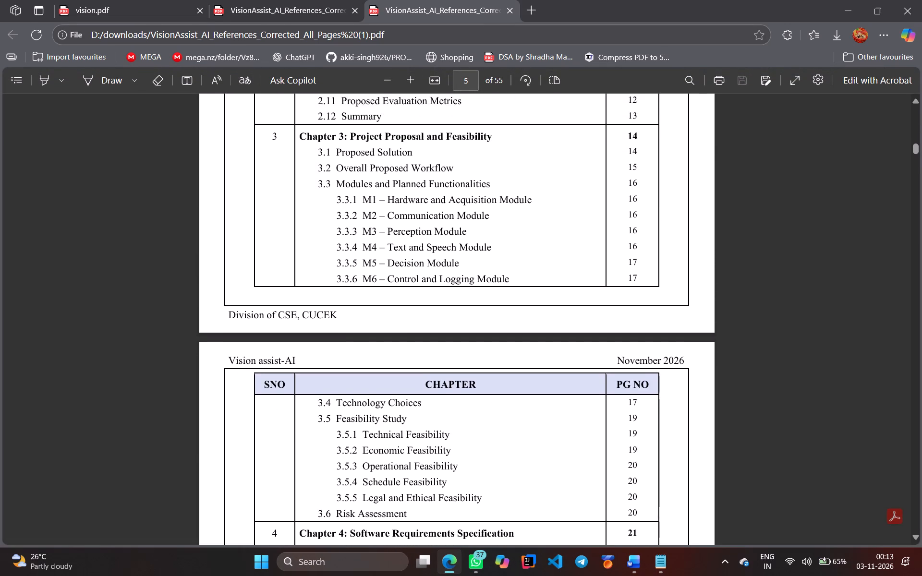
scroll(413, 284, up, 2)
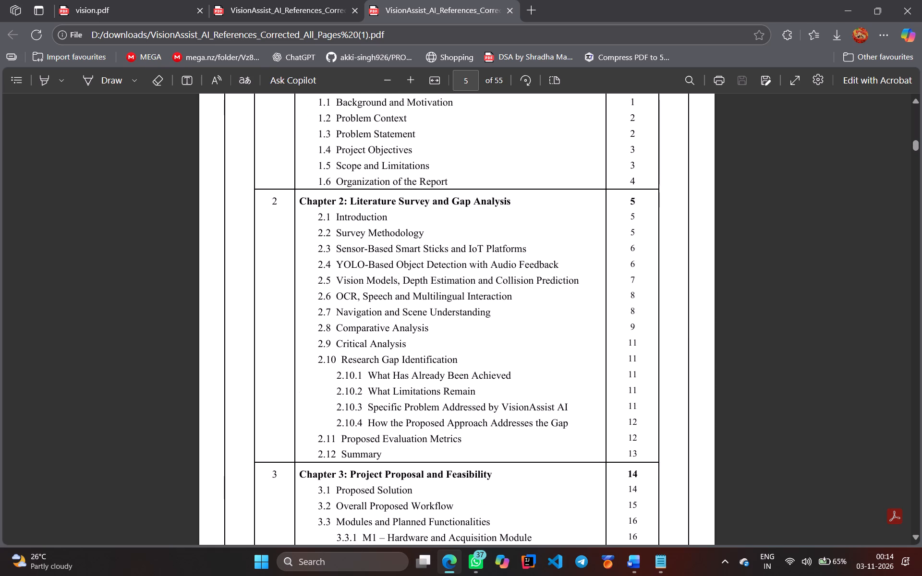
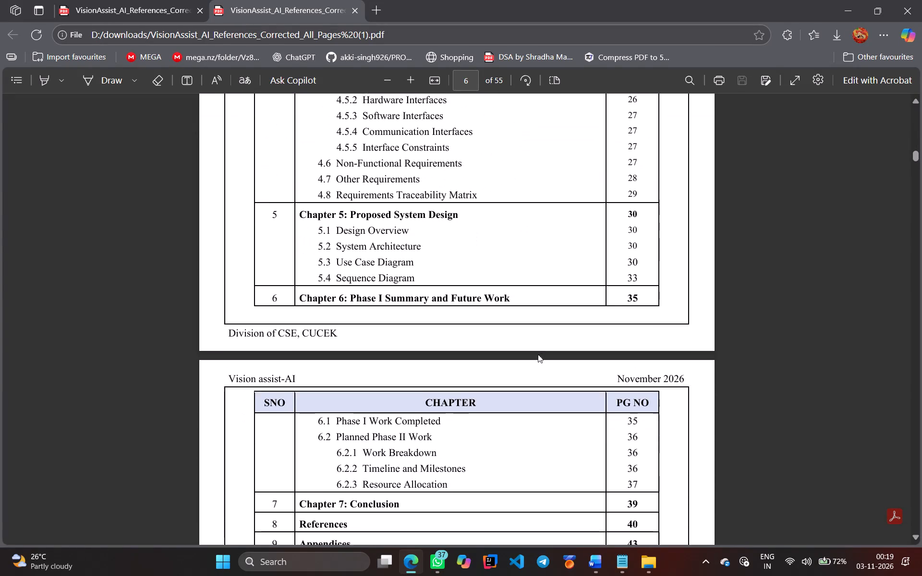
Check the end of the table of contents in the re-exported PDF and skim the remaining pages through to Appendix E: Glossary.
scroll(538, 354, down, 3)
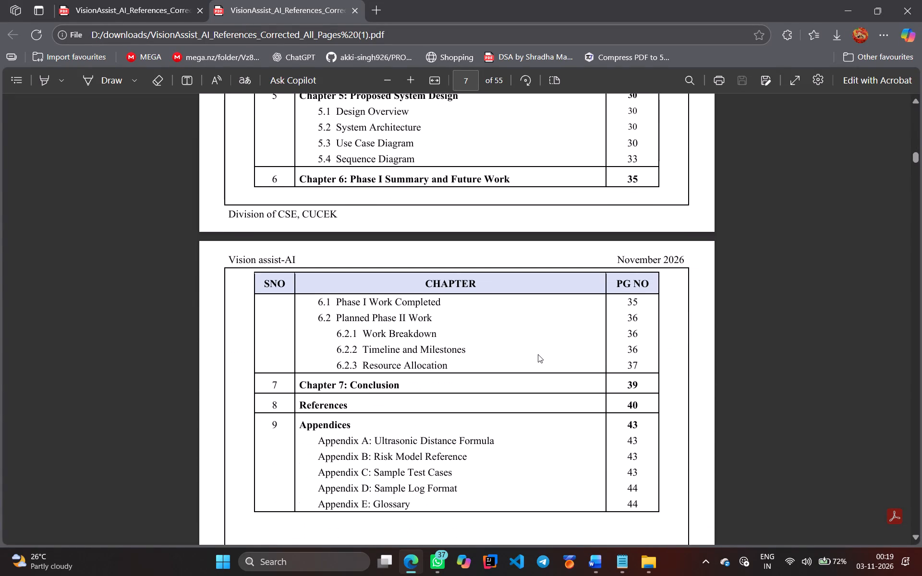
scroll(538, 354, down, 20)
scroll(538, 354, down, 8)
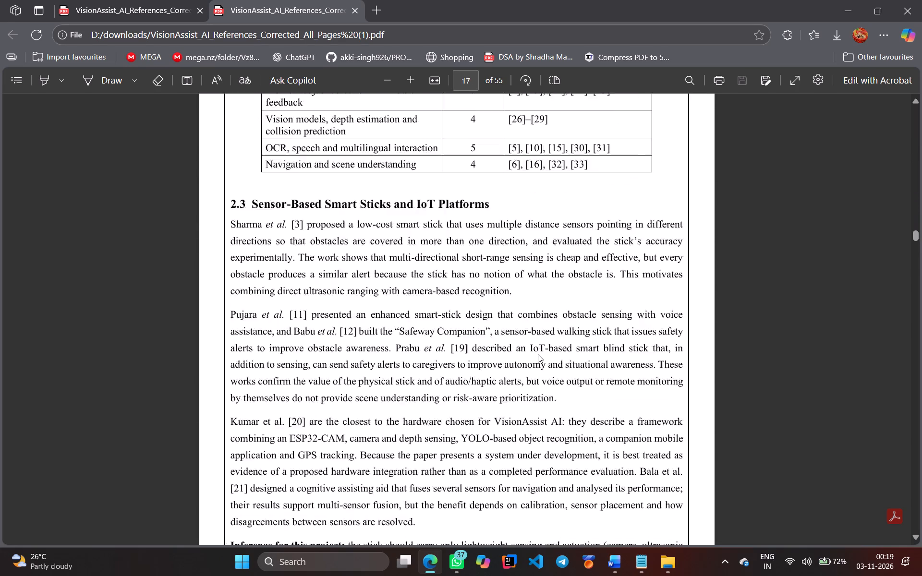
scroll(538, 354, down, 20)
scroll(538, 354, down, 20)
scroll(538, 354, down, 8)
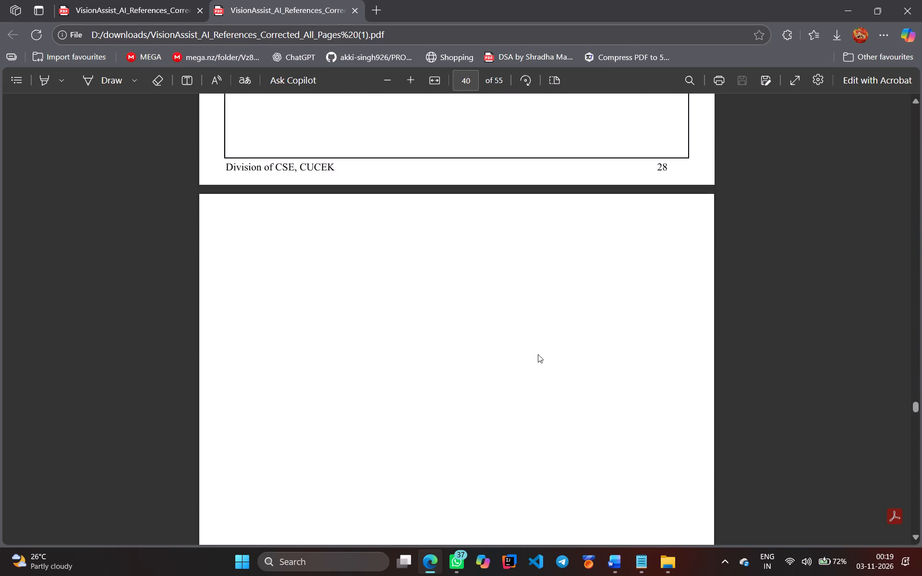
scroll(538, 354, down, 20)
scroll(538, 354, down, 10)
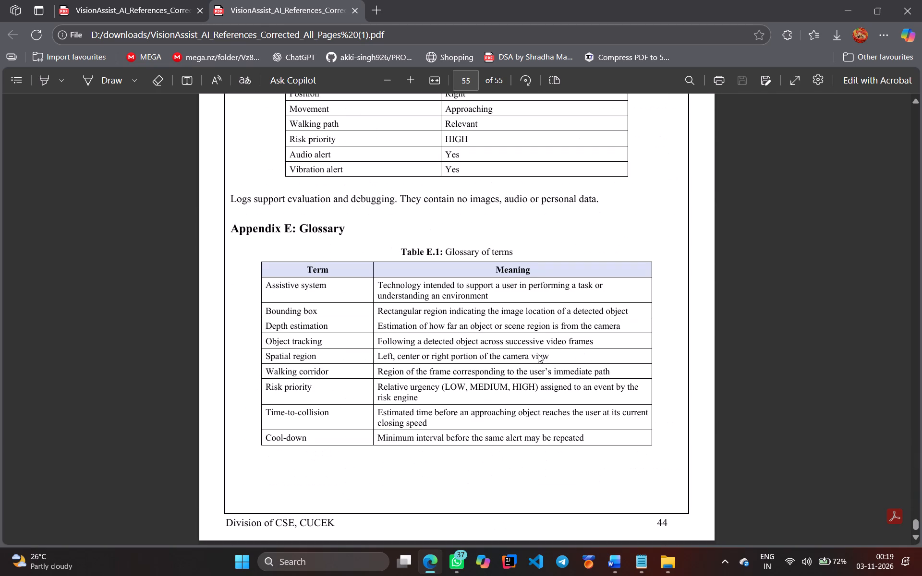
scroll(538, 354, down, 2)
Look through the reference list near the end of the PDF, up to entry [39].
scroll(538, 354, up, 13)
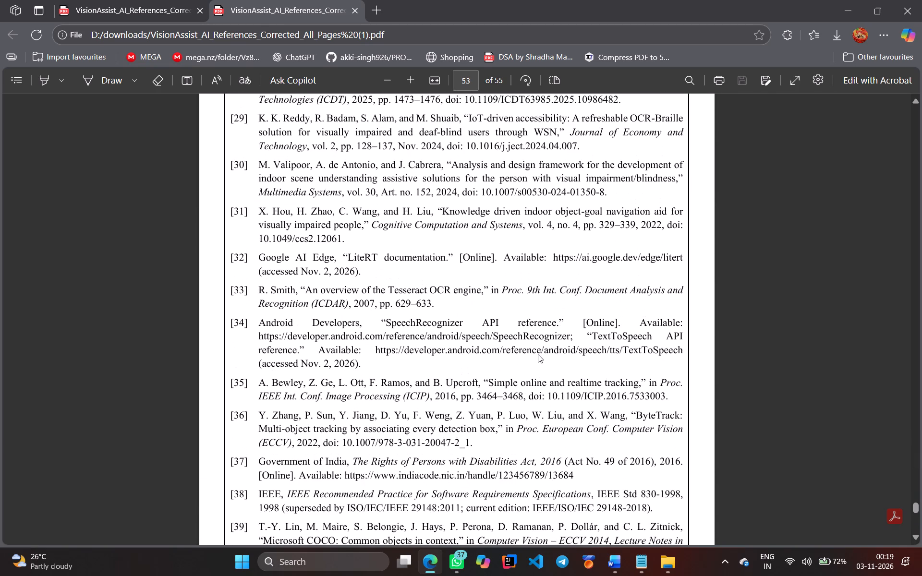
scroll(538, 354, up, 2)
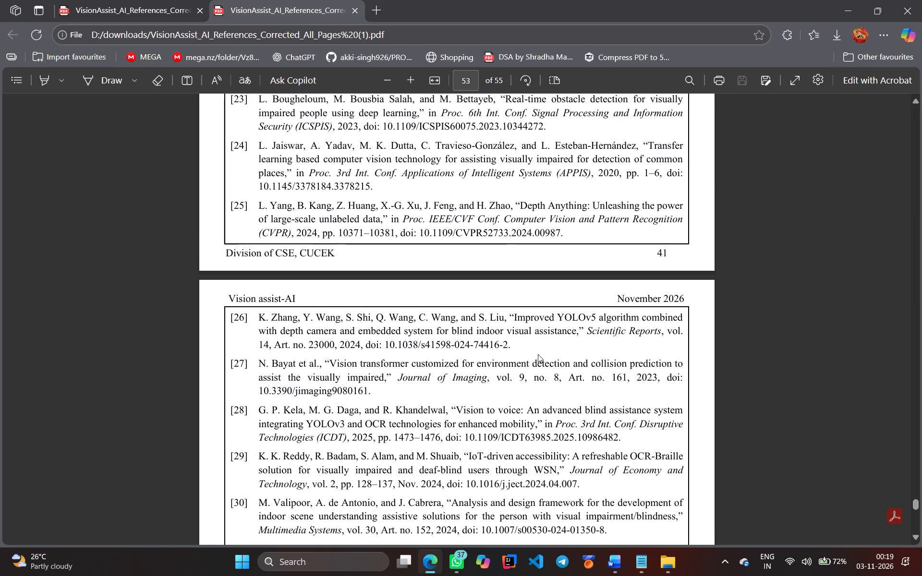
scroll(538, 354, up, 2)
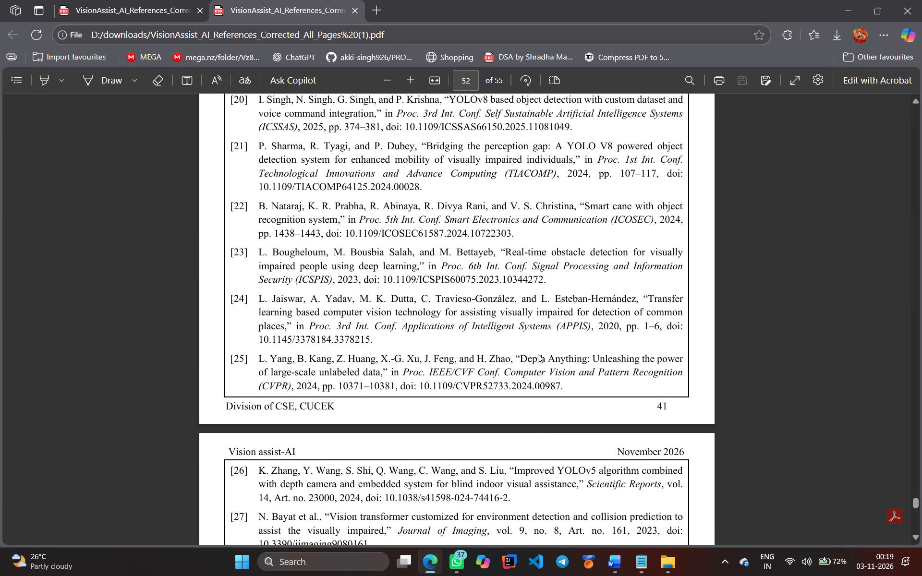
scroll(538, 354, up, 3)
scroll(538, 354, down, 1)
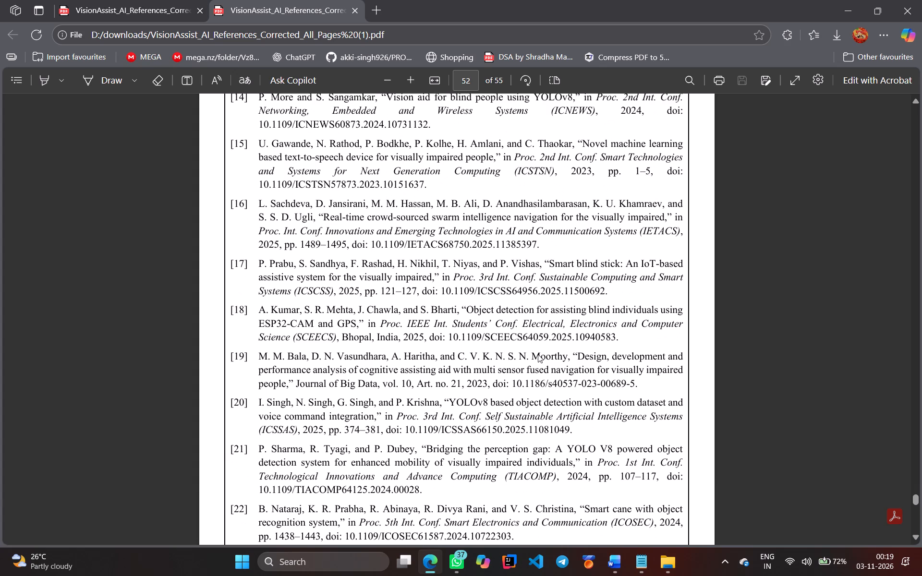
scroll(538, 354, down, 5)
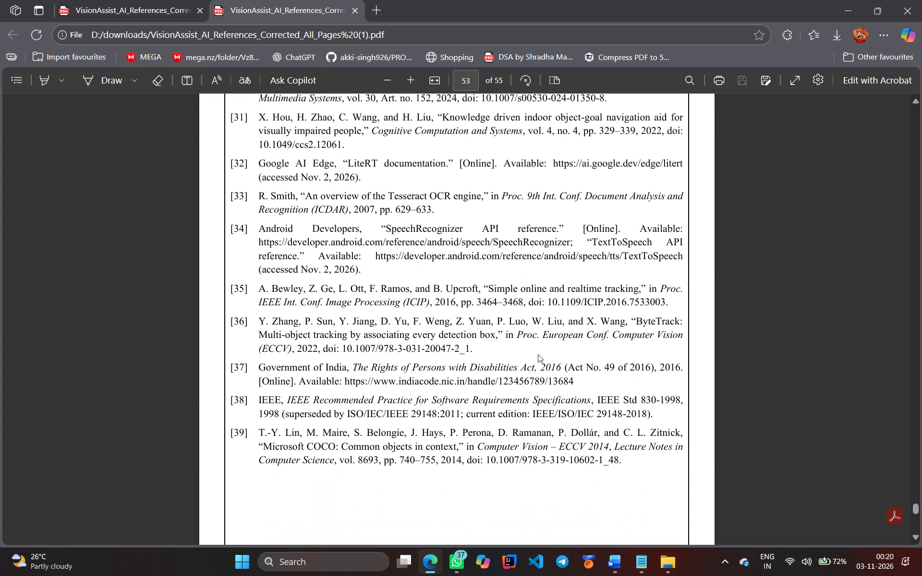
scroll(538, 354, down, 2)
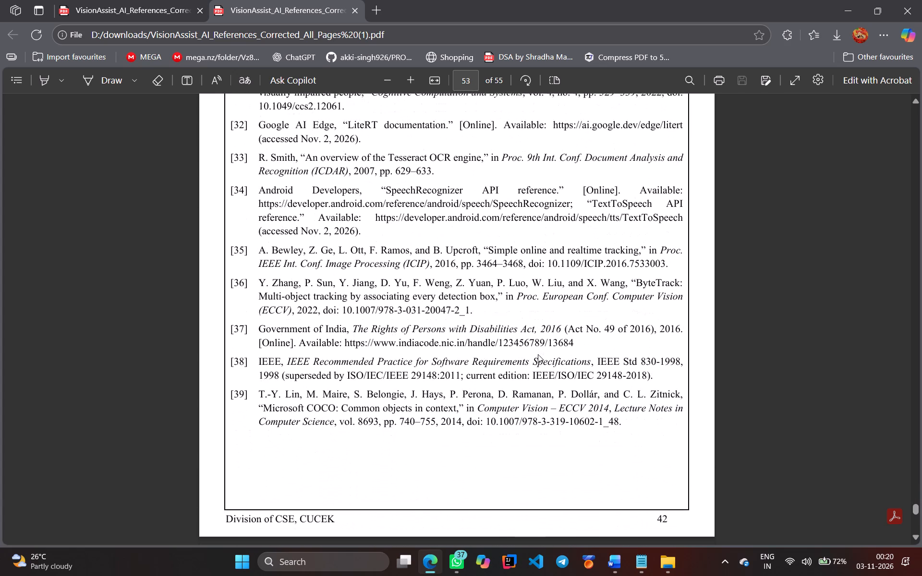
scroll(538, 354, down, 1)
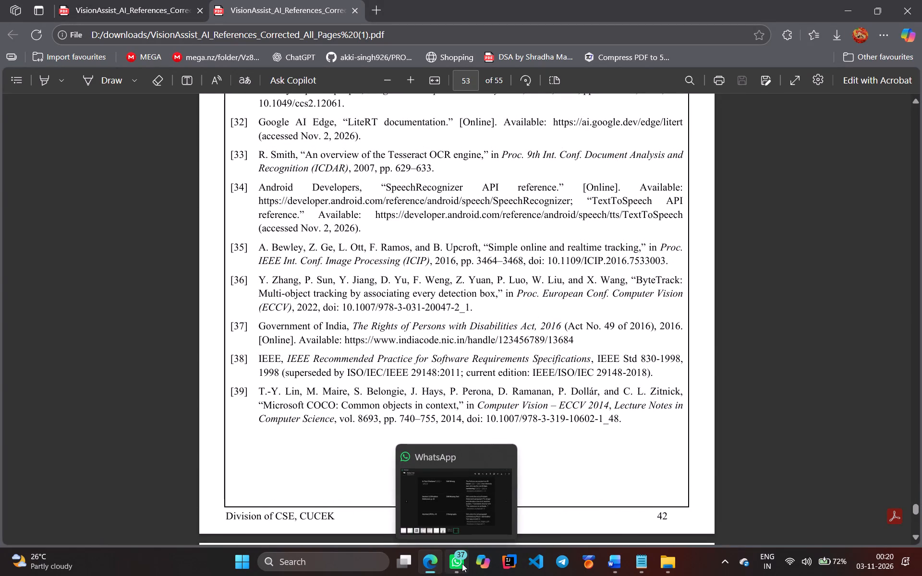
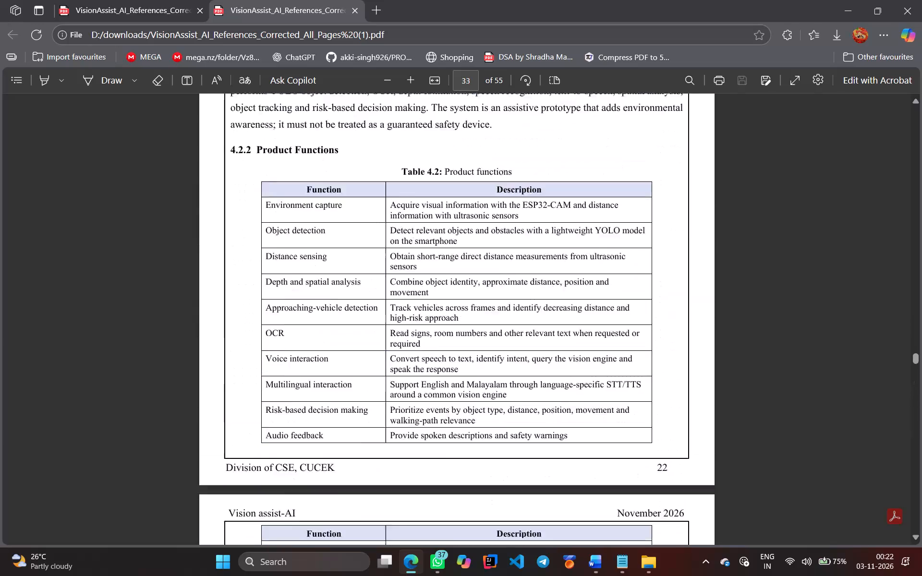
Go back to the start of the exported report PDF and examine its title page.
scroll(521, 339, up, 20)
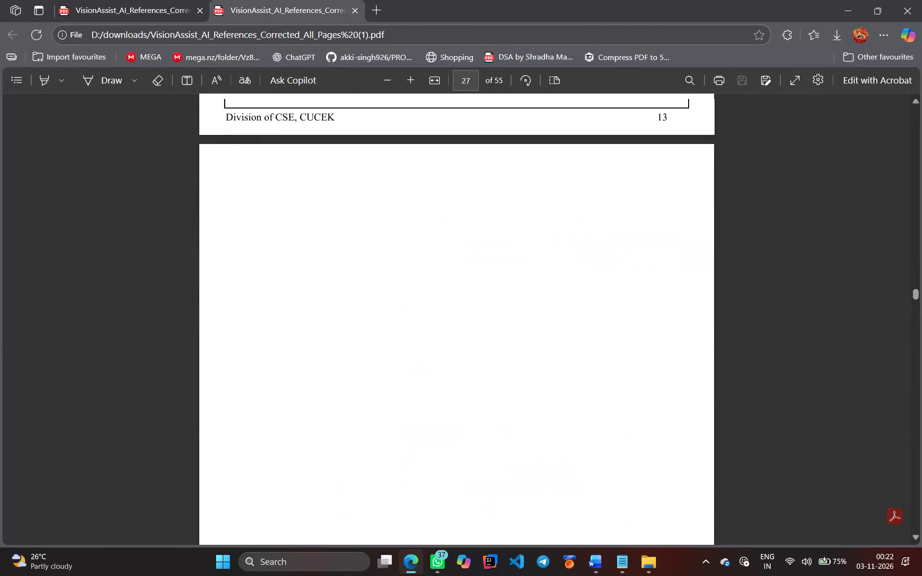
scroll(521, 339, up, 20)
scroll(521, 339, up, 7)
scroll(521, 339, up, 20)
scroll(521, 339, up, 2)
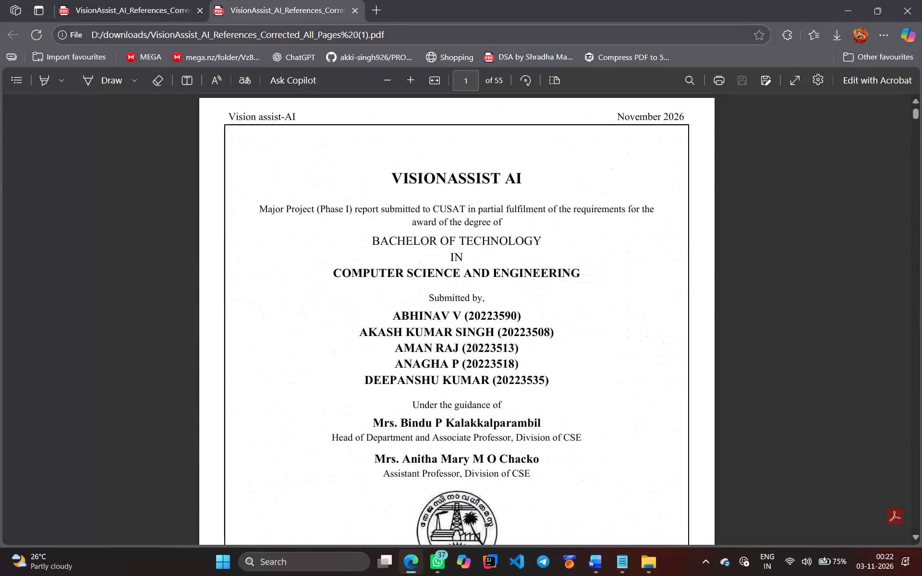
scroll(521, 339, down, 2)
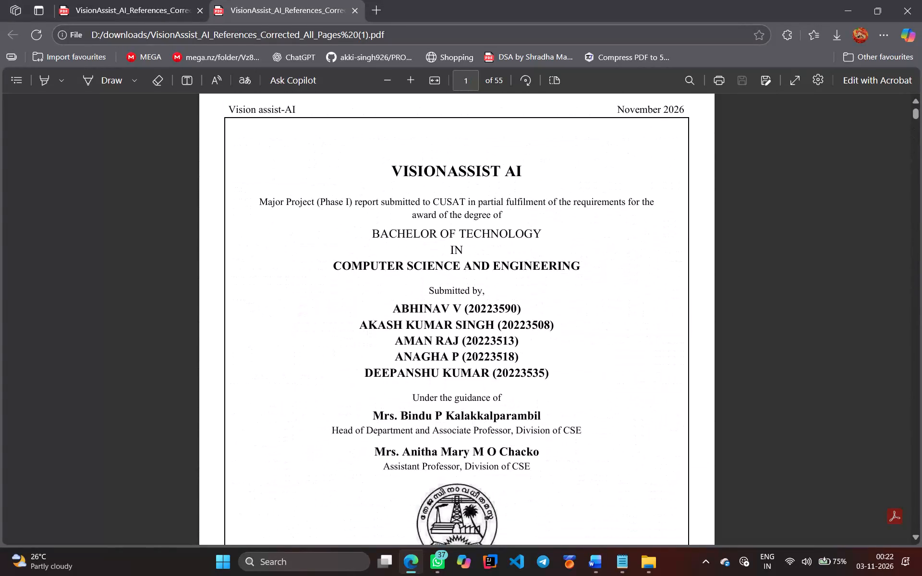
scroll(521, 339, down, 1)
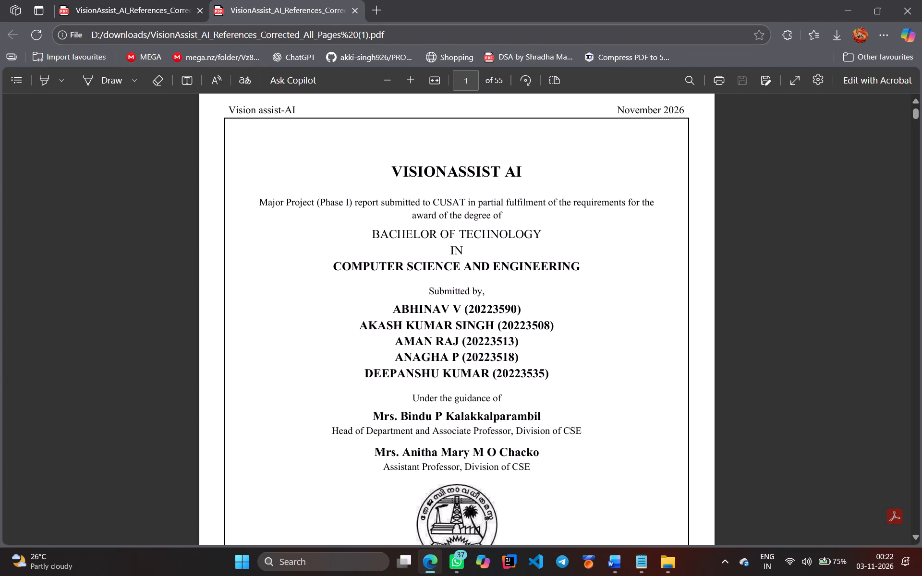
scroll(474, 450, right, 1)
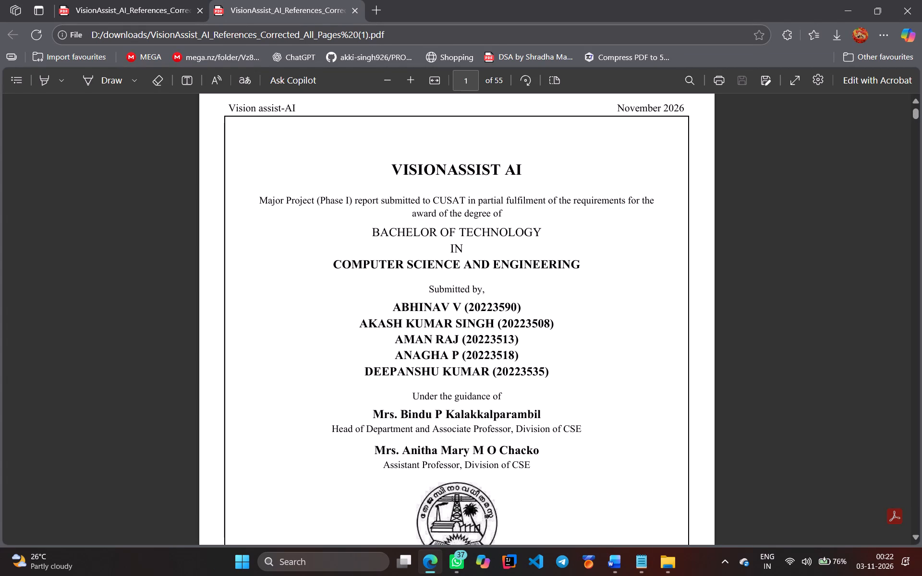
scroll(474, 450, right, 1)
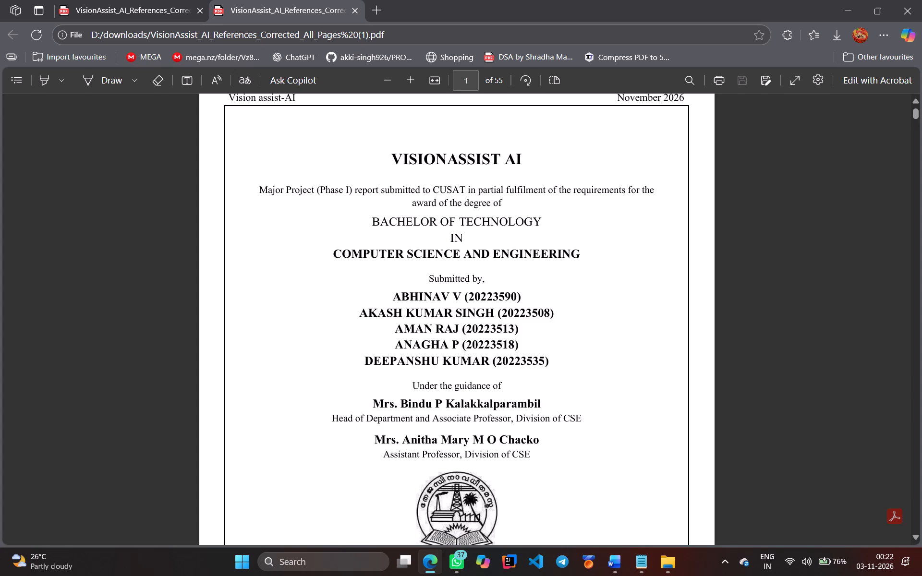
scroll(474, 450, down, 1)
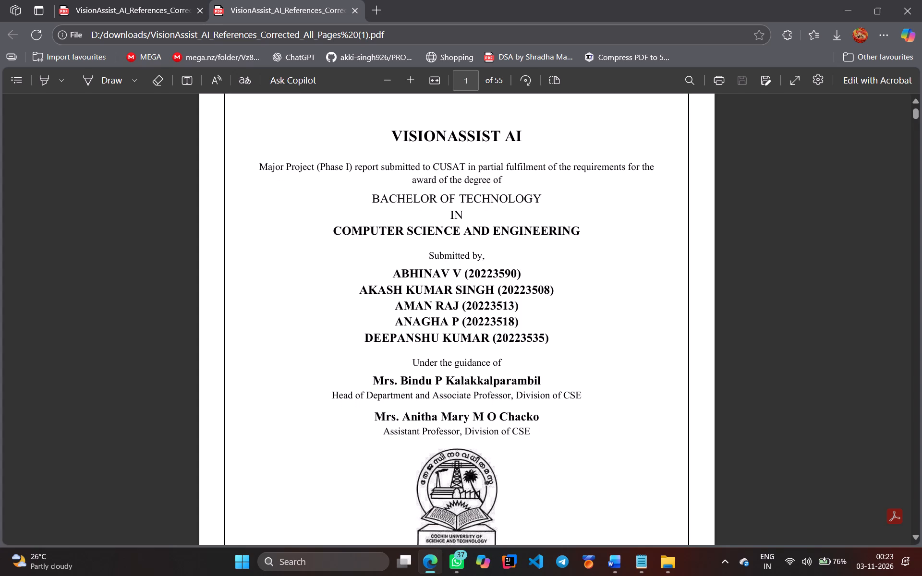
scroll(474, 450, down, 1)
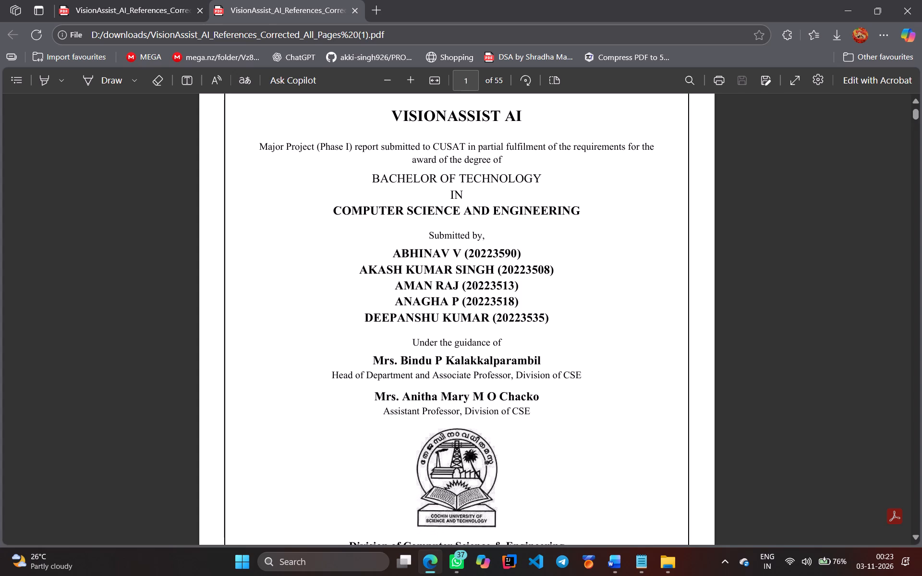
scroll(524, 407, down, 1)
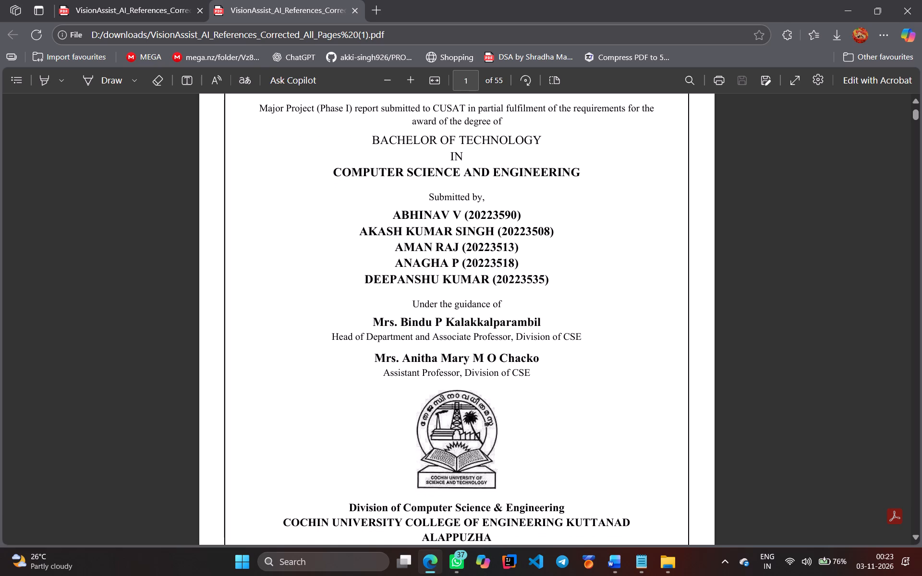
scroll(524, 407, down, 1)
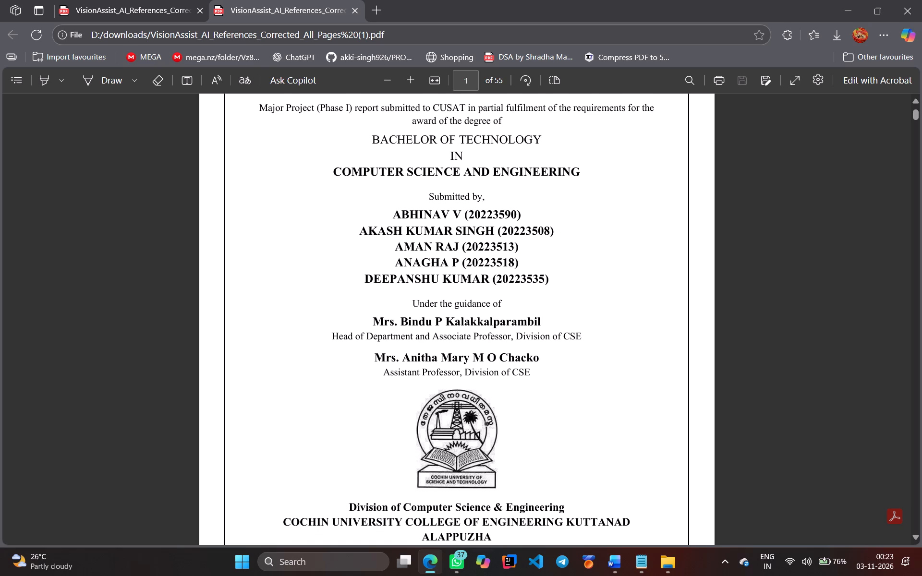
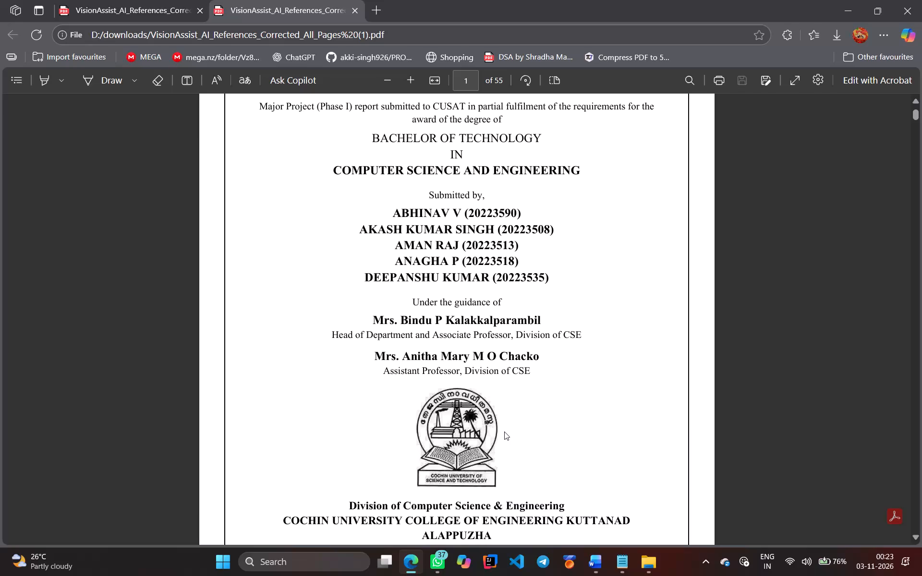
Check the title page and the bonafide certificate page of the newly exported report PDF.
scroll(504, 432, down, 1)
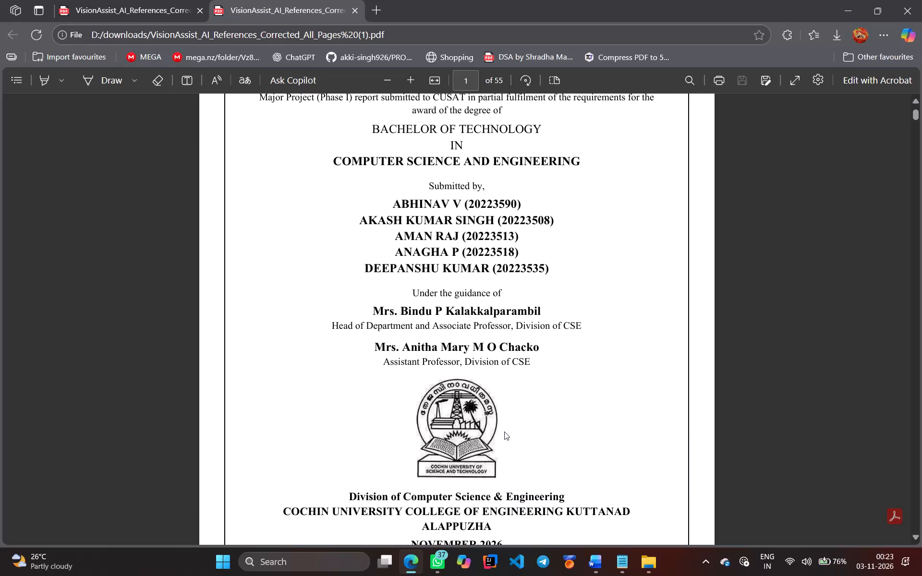
scroll(504, 432, down, 3)
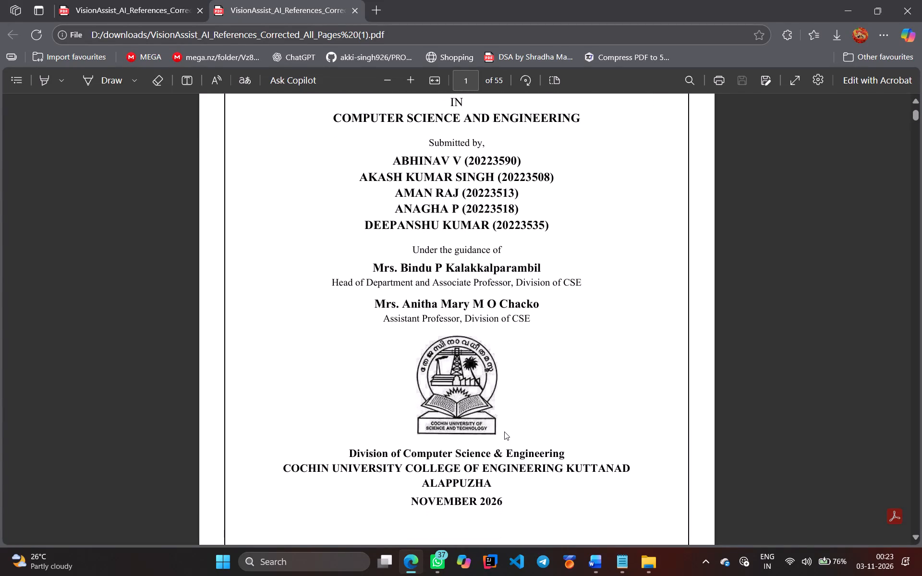
scroll(504, 432, down, 5)
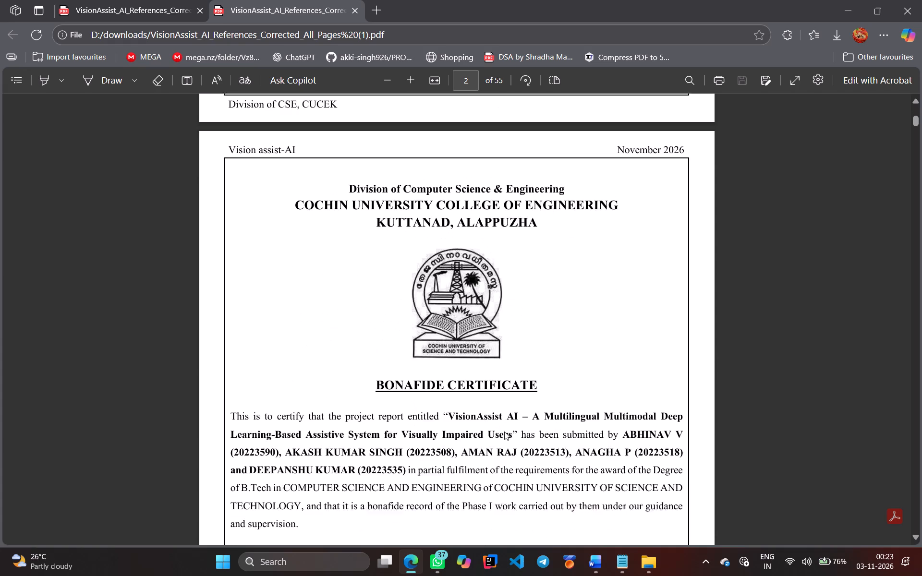
scroll(504, 432, down, 2)
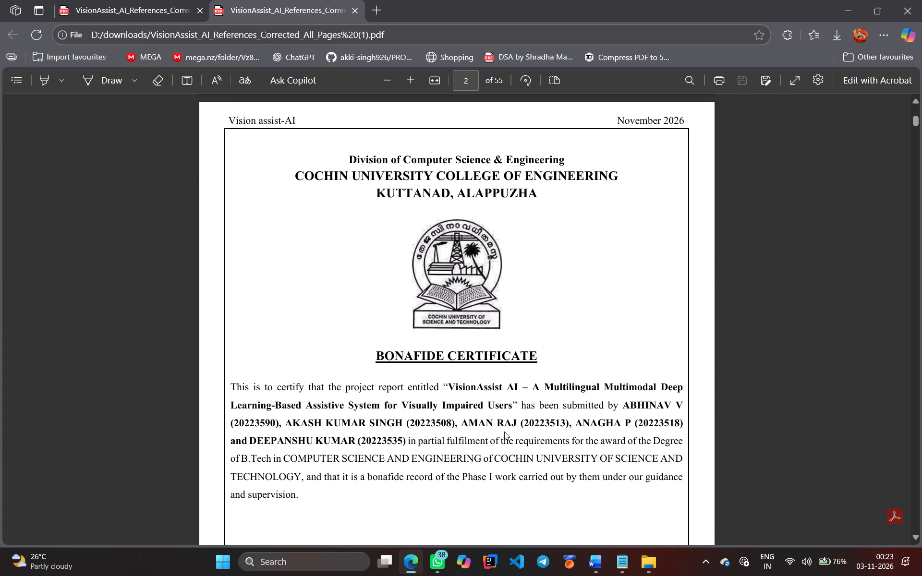
scroll(504, 432, down, 1)
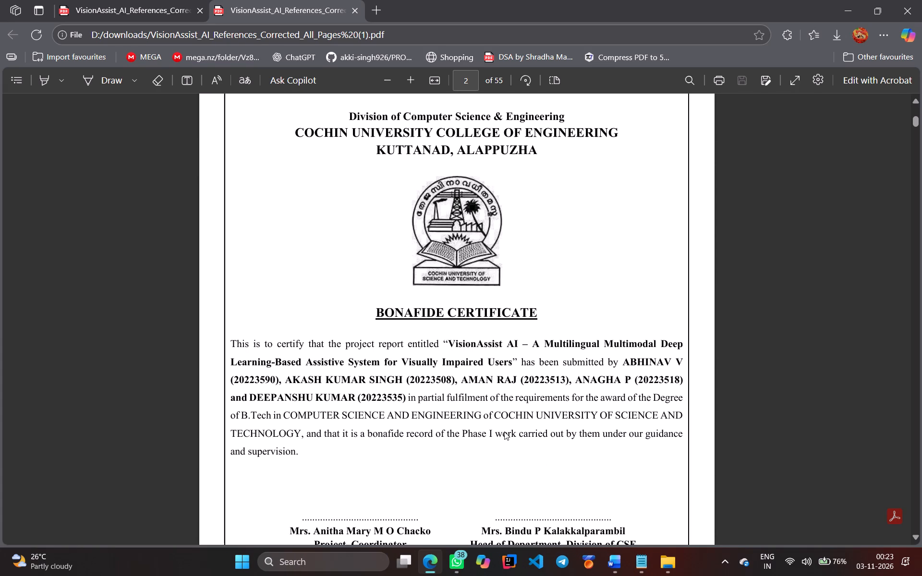
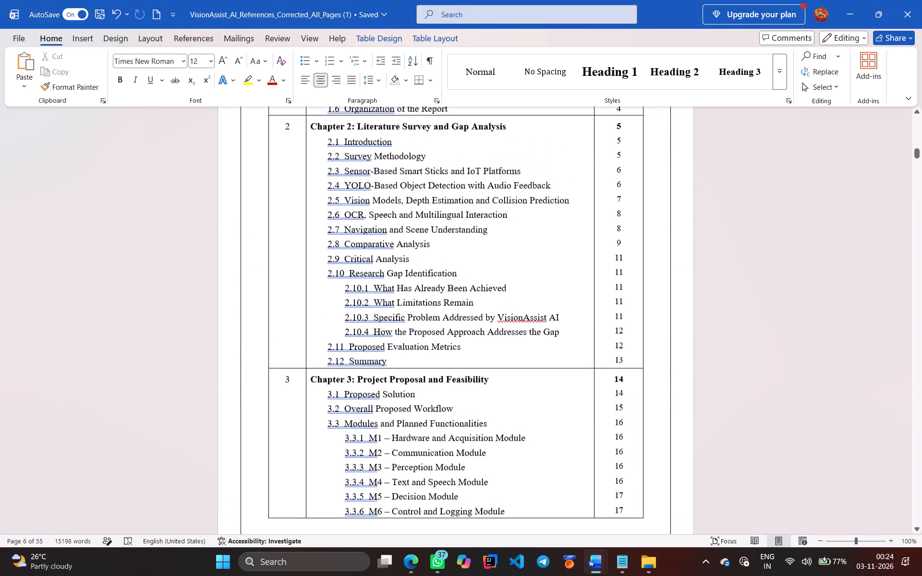
Check the end of the table of contents, then look through the front matter of the other open report, VisionAssist_AI_References_Corrected_All_Pages.
scroll(733, 402, right, 1)
scroll(733, 402, down, 1)
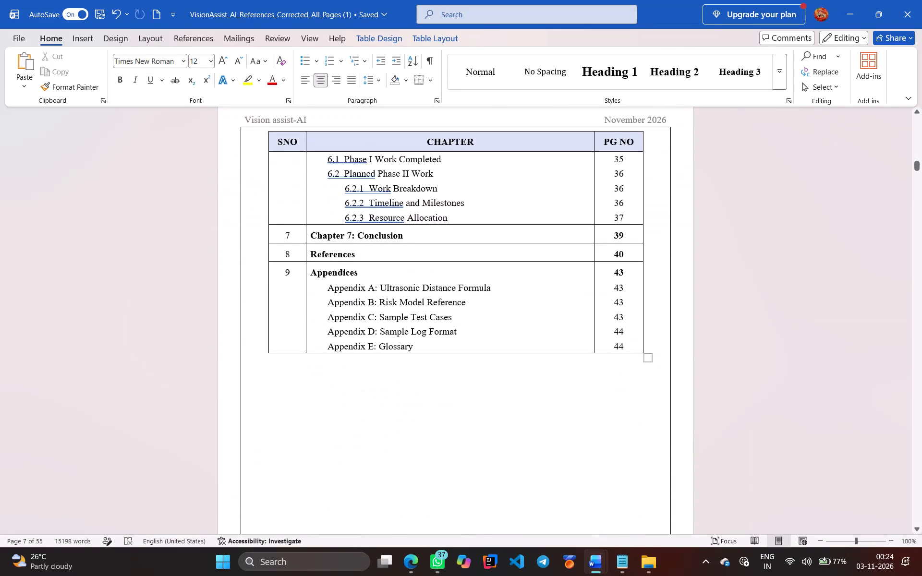
scroll(733, 402, down, 1)
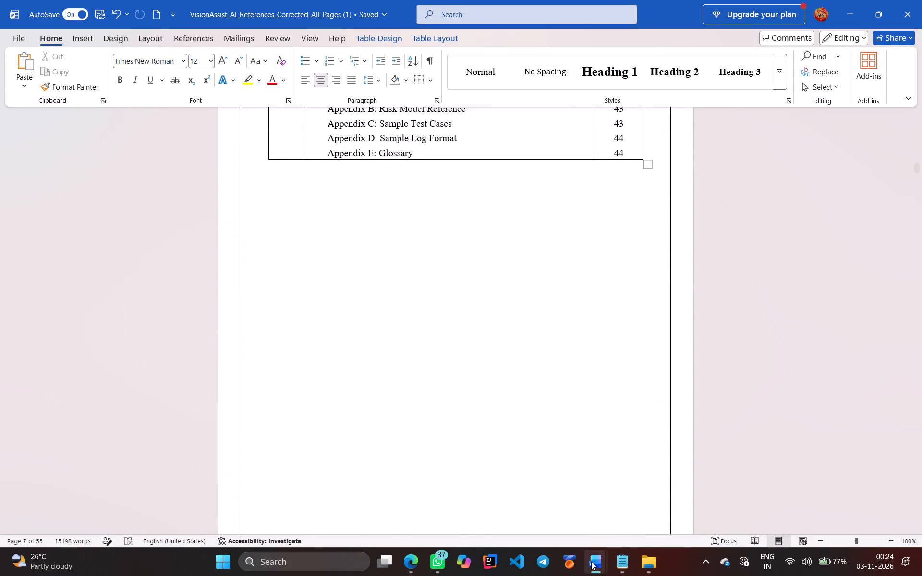
click(668, 499)
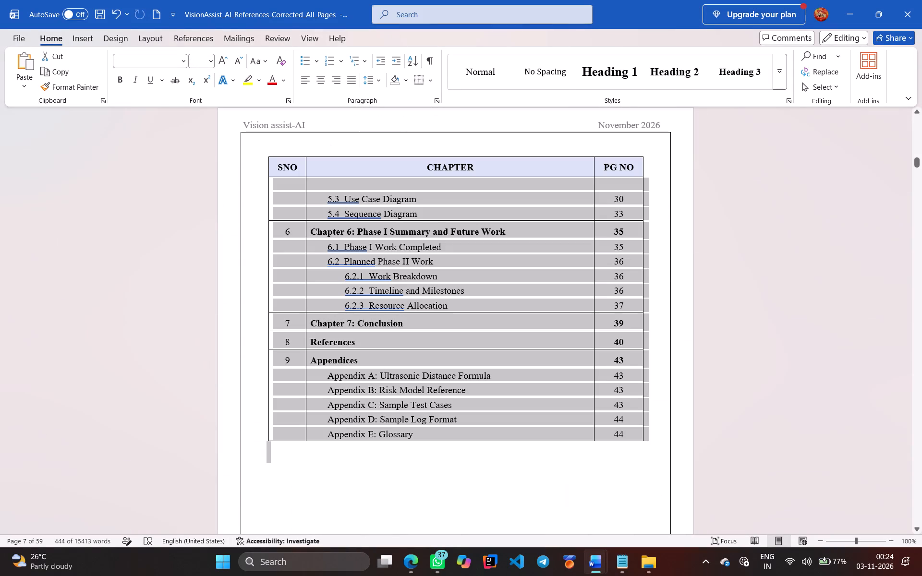
scroll(635, 407, down, 3)
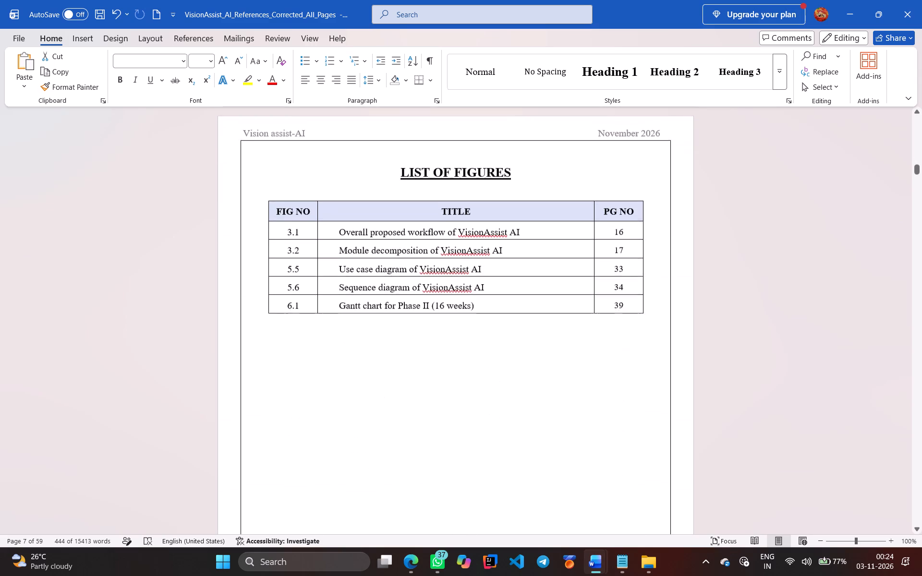
scroll(635, 407, down, 4)
scroll(635, 407, up, 1)
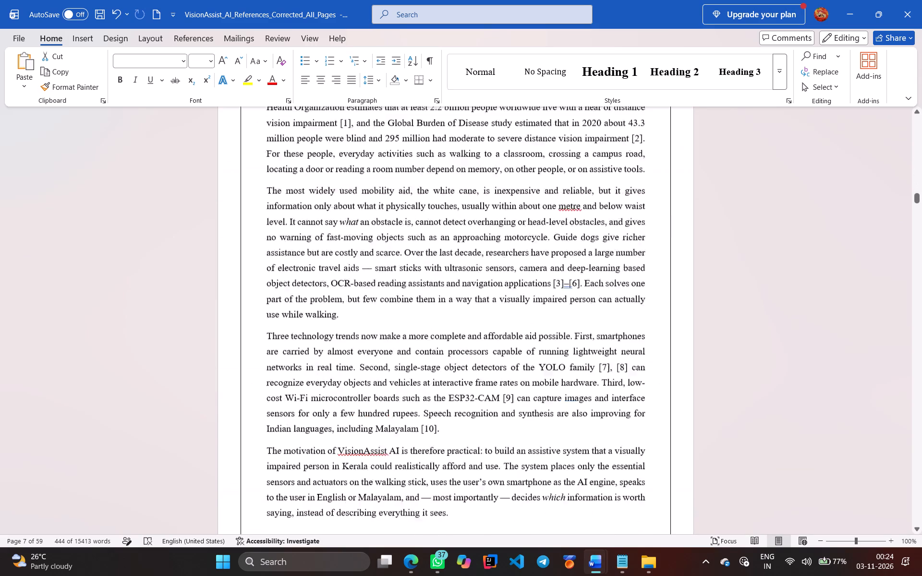
scroll(635, 407, up, 2)
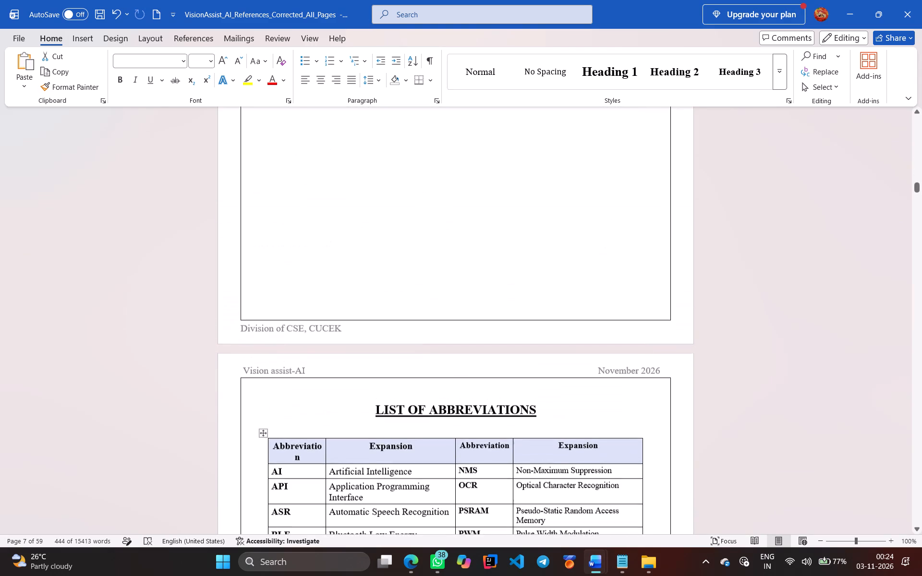
scroll(635, 407, up, 6)
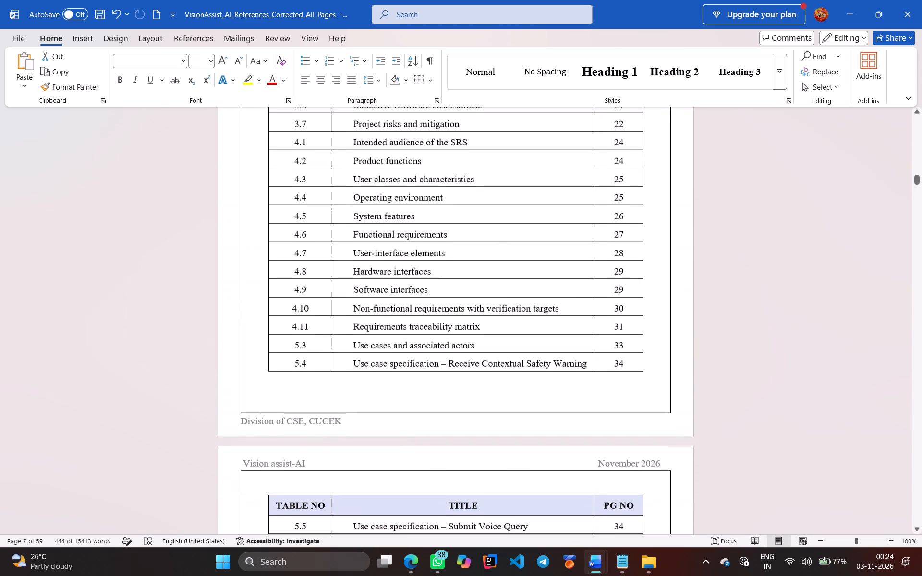
scroll(635, 407, up, 1)
scroll(635, 407, up, 20)
scroll(635, 407, up, 20)
scroll(635, 407, up, 1)
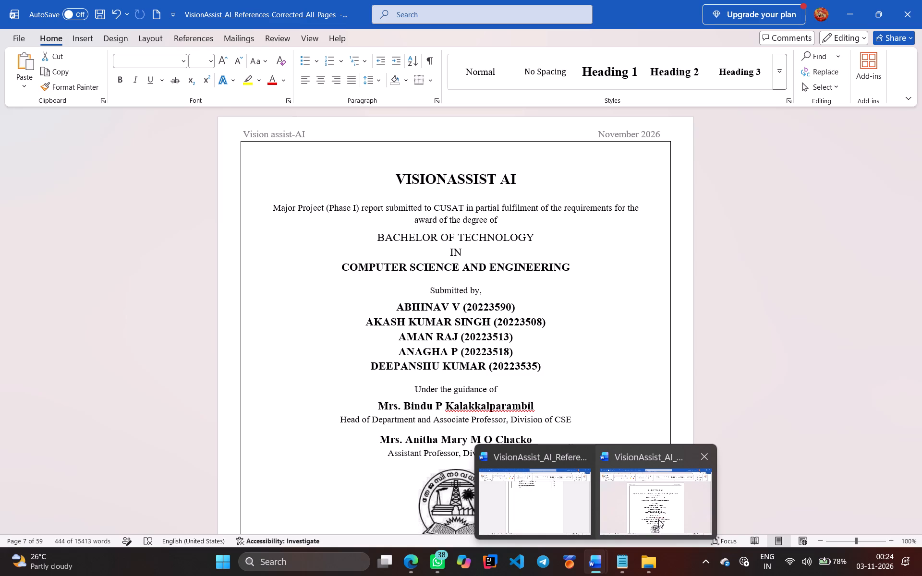
Switch back to the VisionAssist_AI_References_Corrected_All_Pages (1) report and review its table of contents and list of tables.
click(566, 485)
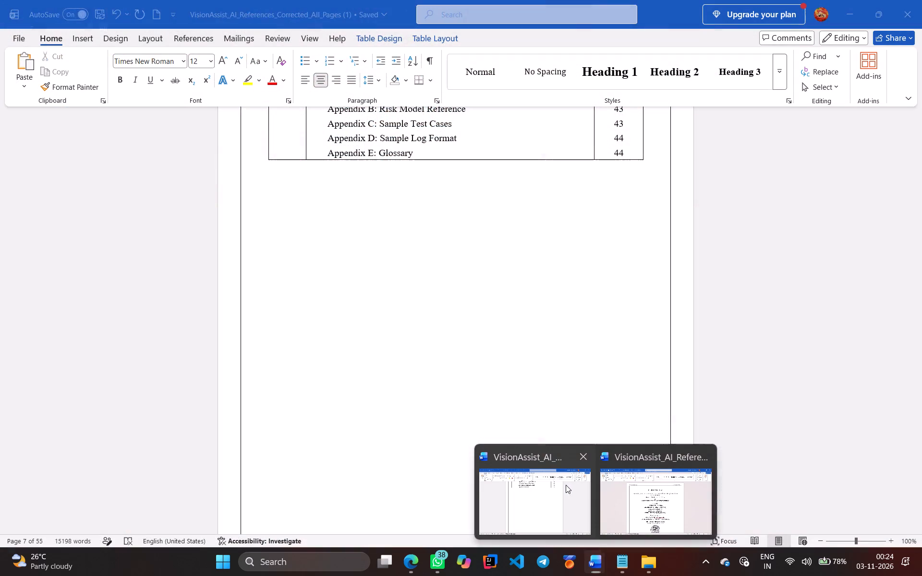
scroll(571, 405, up, 1)
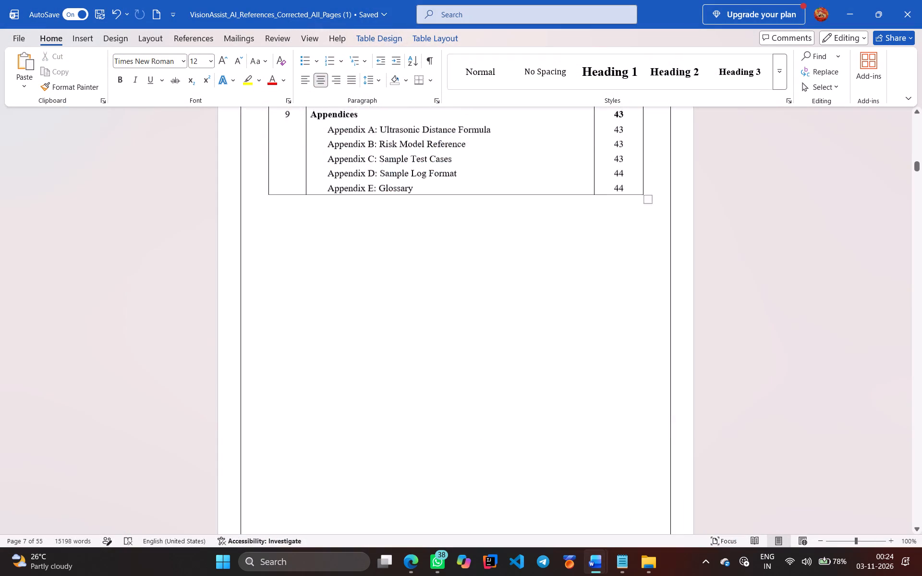
scroll(571, 405, up, 2)
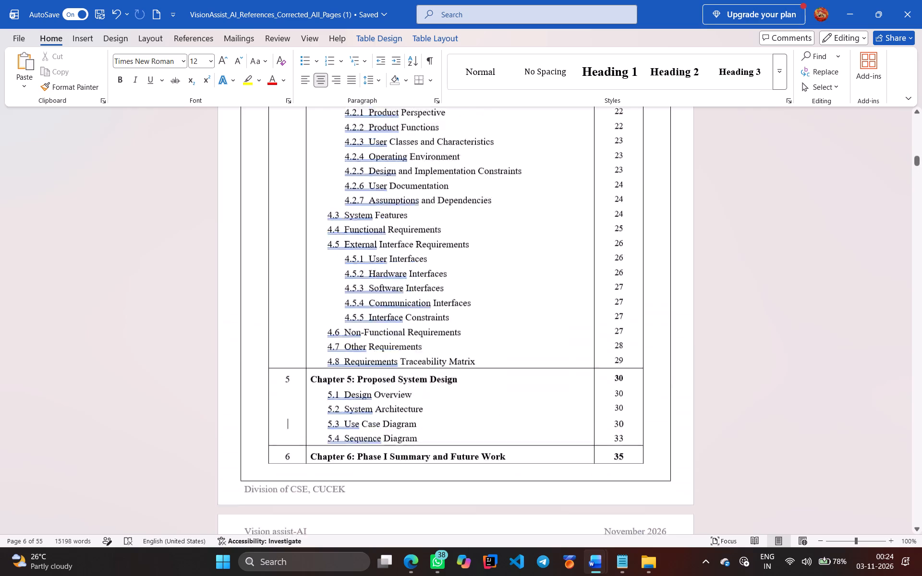
scroll(571, 405, up, 4)
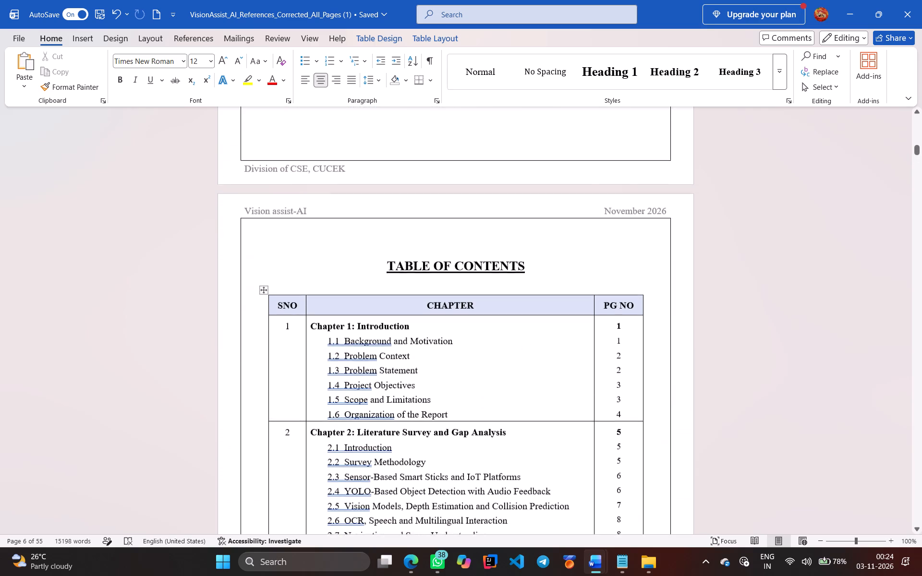
scroll(571, 405, down, 1)
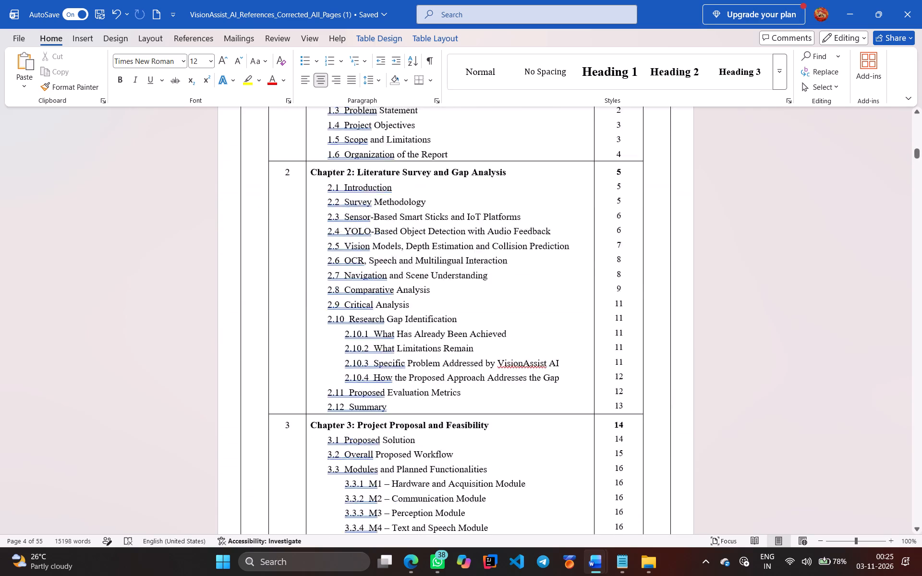
scroll(571, 405, down, 2)
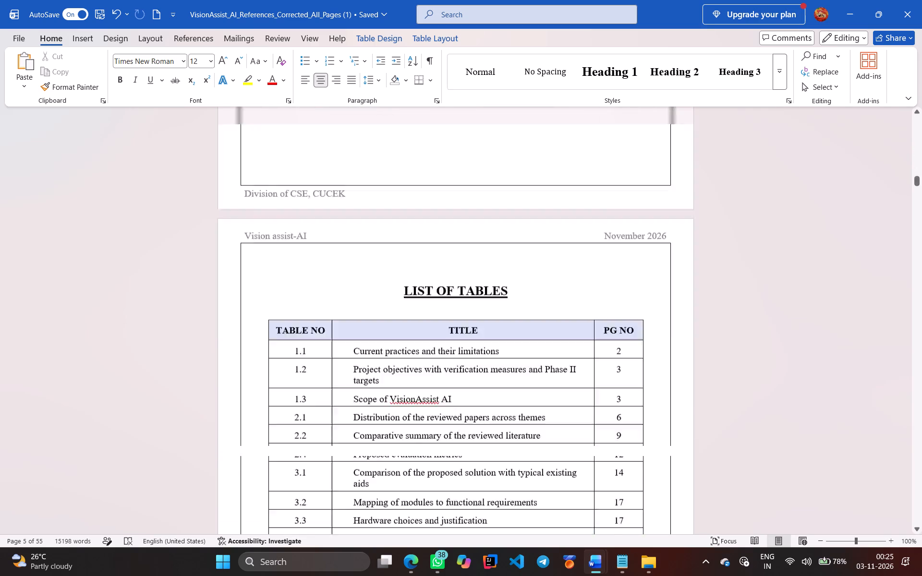
scroll(571, 405, down, 1)
scroll(571, 405, up, 20)
scroll(571, 405, up, 14)
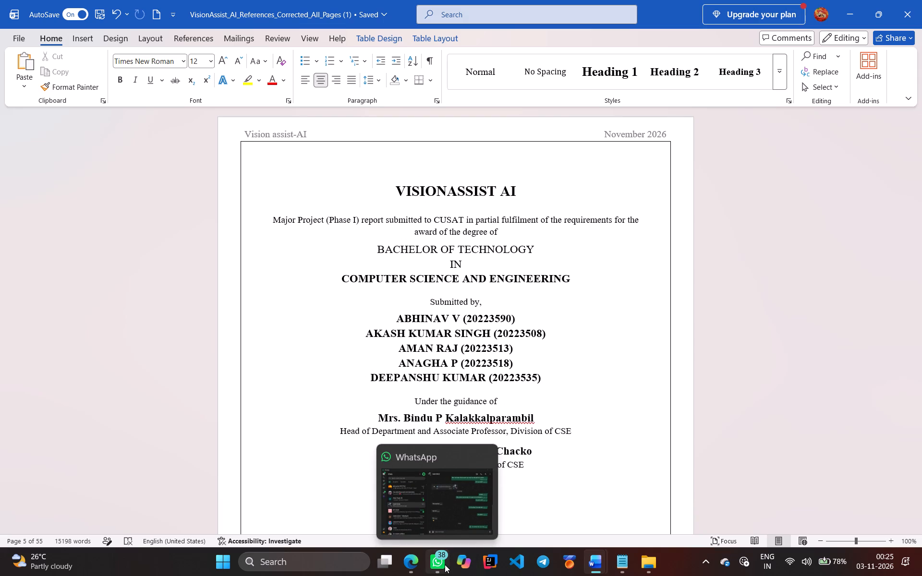
Delete "Associate Professor" from the Head of Department designation line under the first guide's name on the cover page.
scroll(499, 345, down, 1)
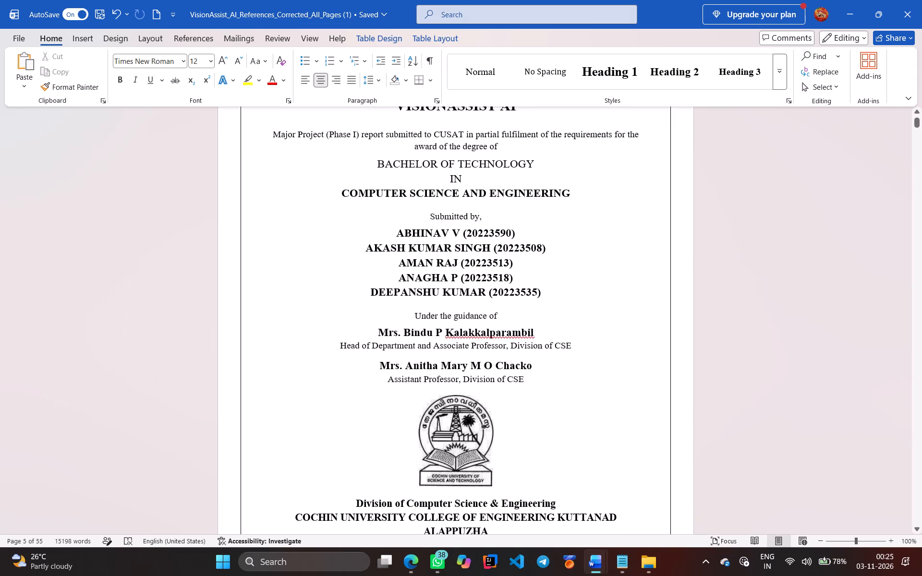
scroll(499, 345, down, 1)
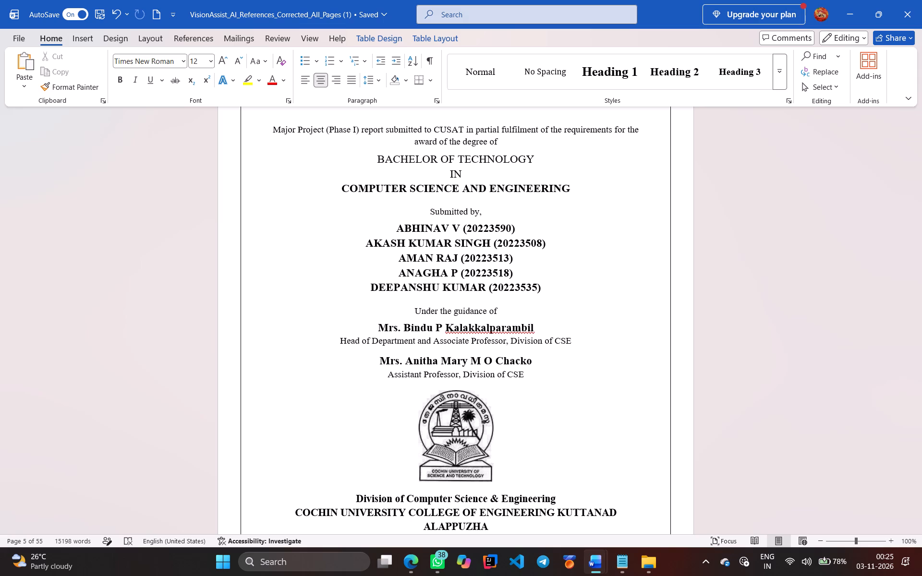
scroll(468, 368, down, 1)
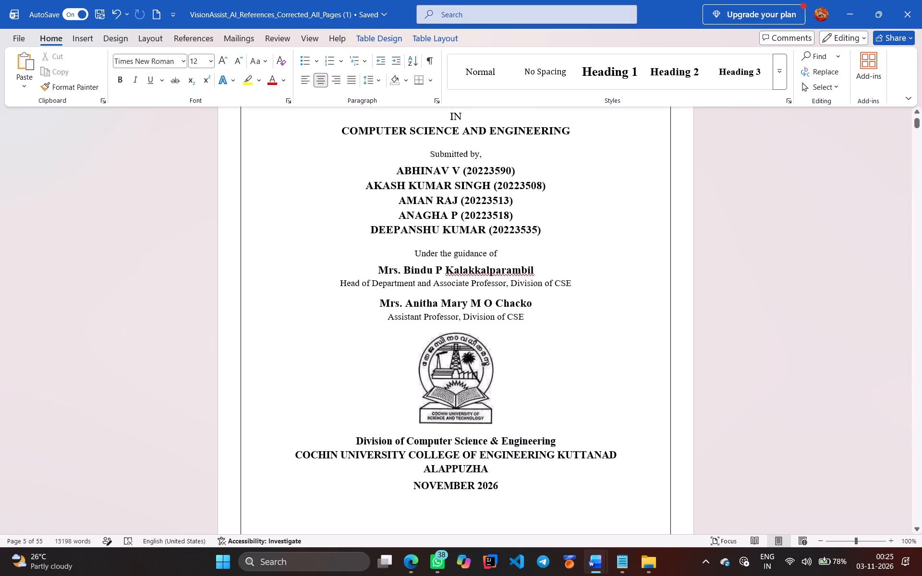
click(506, 284)
key(BackSpace)
key(BackSpace)
key(BackSpace)
key(BackSpace)
key(BackSpace)
key(BackSpace)
key(BackSpace)
key(BackSpace)
key(BackSpace)
key(BackSpace)
key(BackSpace)
key(BackSpace)
key(BackSpace)
key(BackSpace)
key(BackSpace)
key(BackSpace)
key(BackSpace)
key(BackSpace)
key(BackSpace)
key(BackSpace)
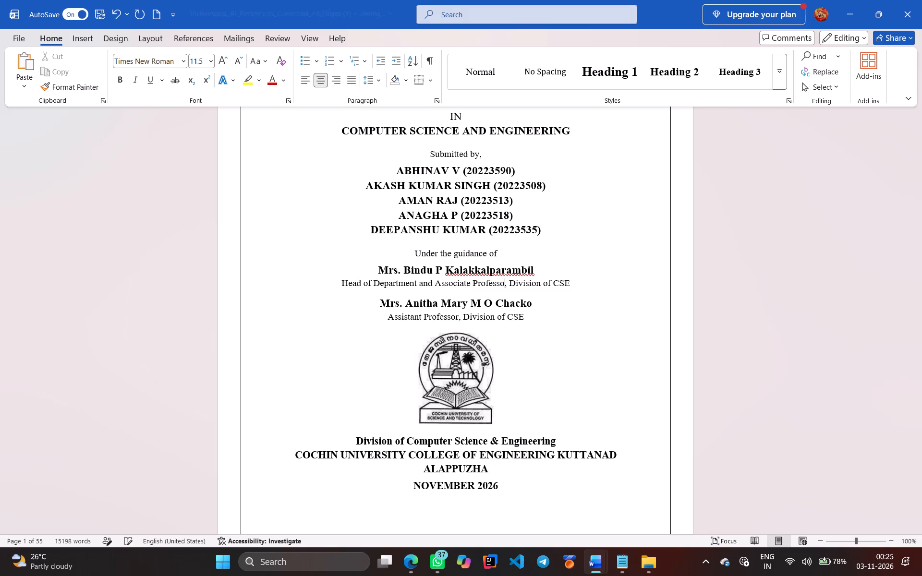
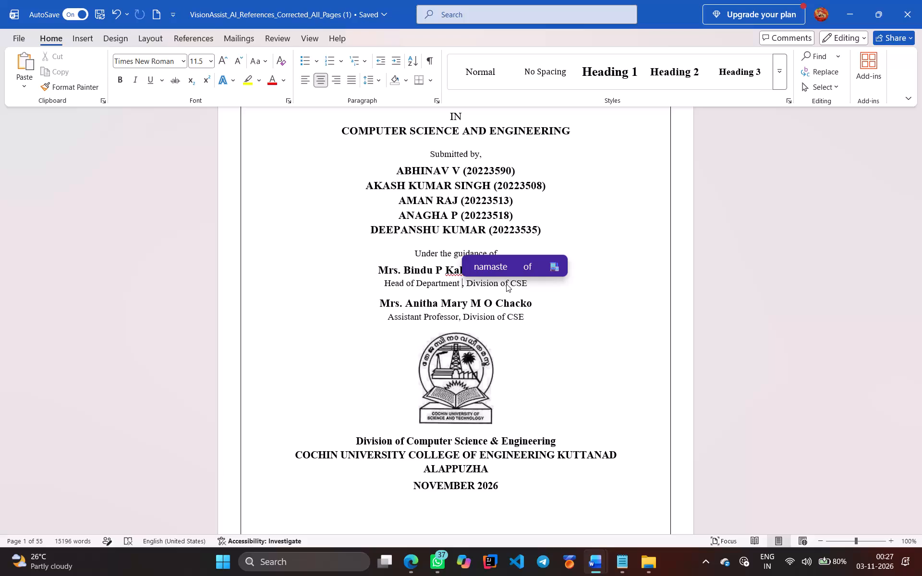
Remove the parentheses around "Phase I" in the Major Project submission line on the cover page.
click(585, 243)
scroll(585, 245, up, 1)
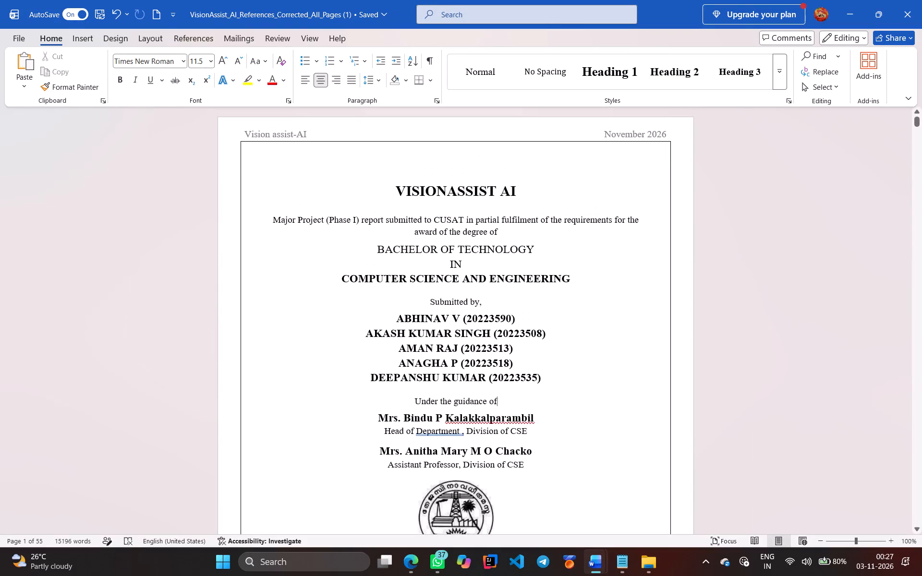
click(361, 219)
key(BackSpace)
key(BackSpace)
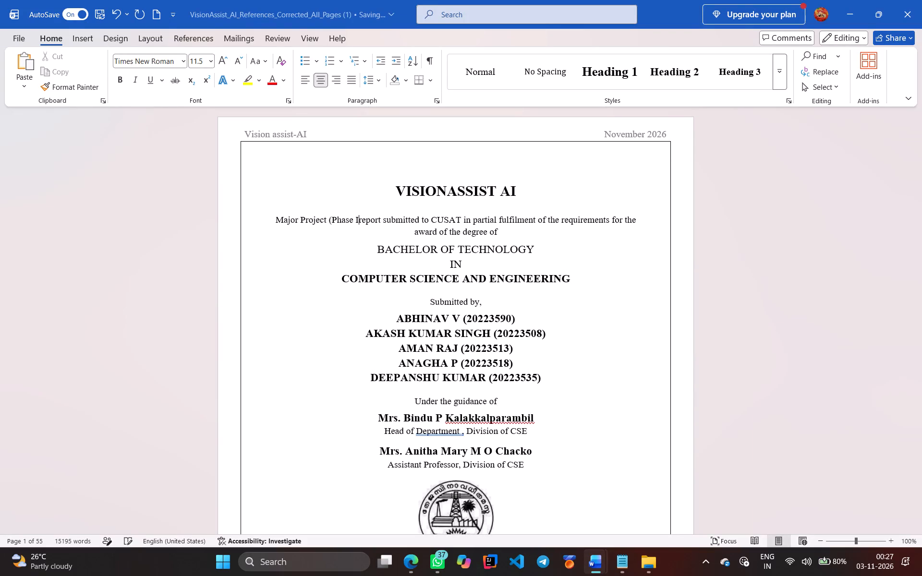
key(space)
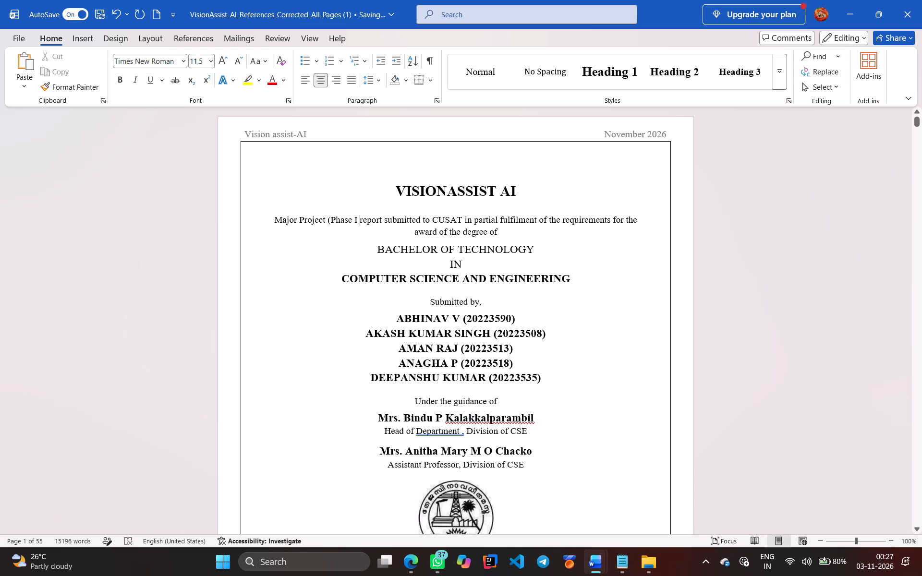
click(332, 220)
key(BackSpace)
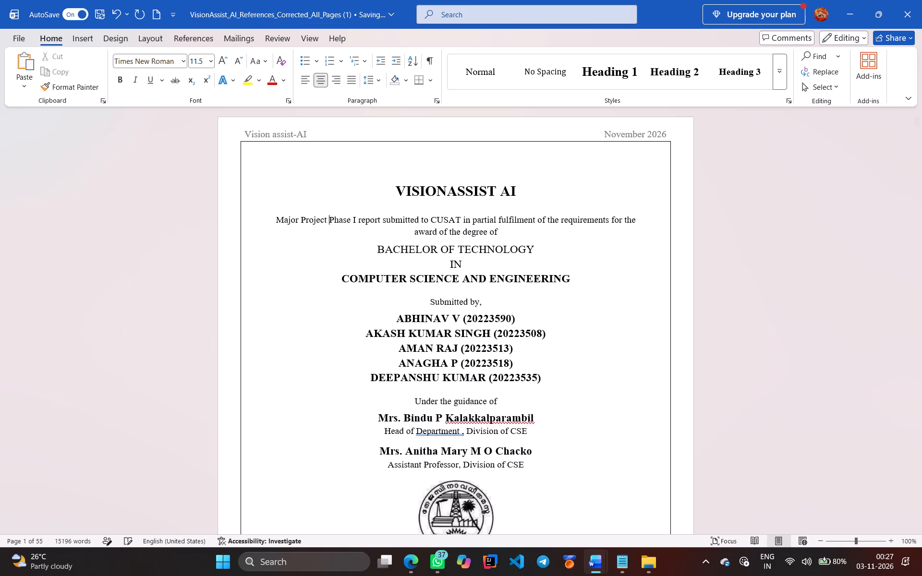
key(space)
Review the cover page from title to date, along with the start of the Bonafide Certificate page.
scroll(422, 249, down, 1)
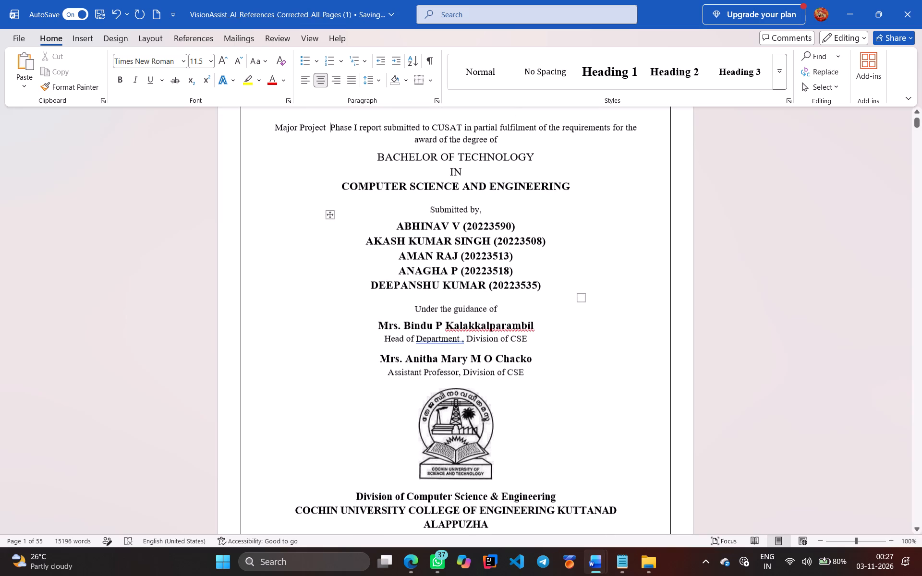
scroll(422, 249, down, 1)
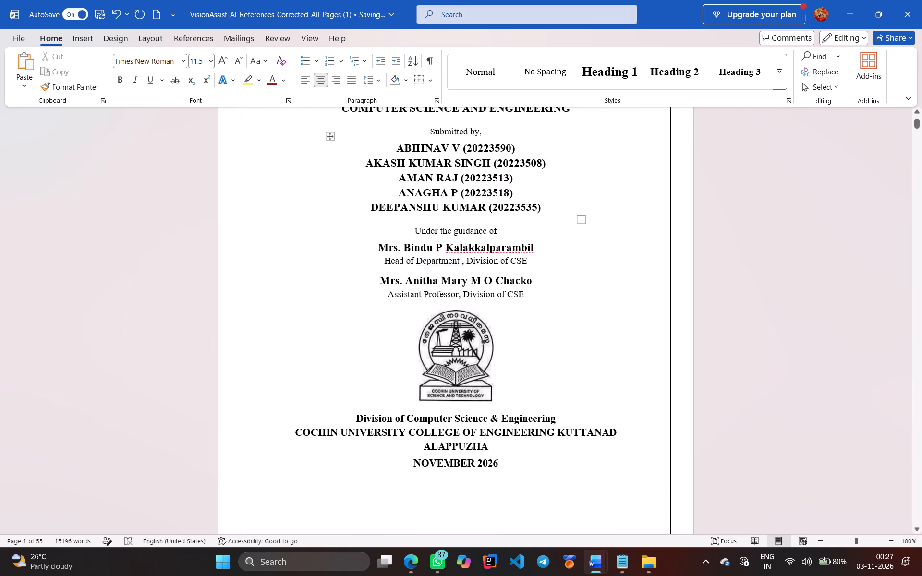
scroll(422, 249, down, 1)
scroll(422, 249, up, 2)
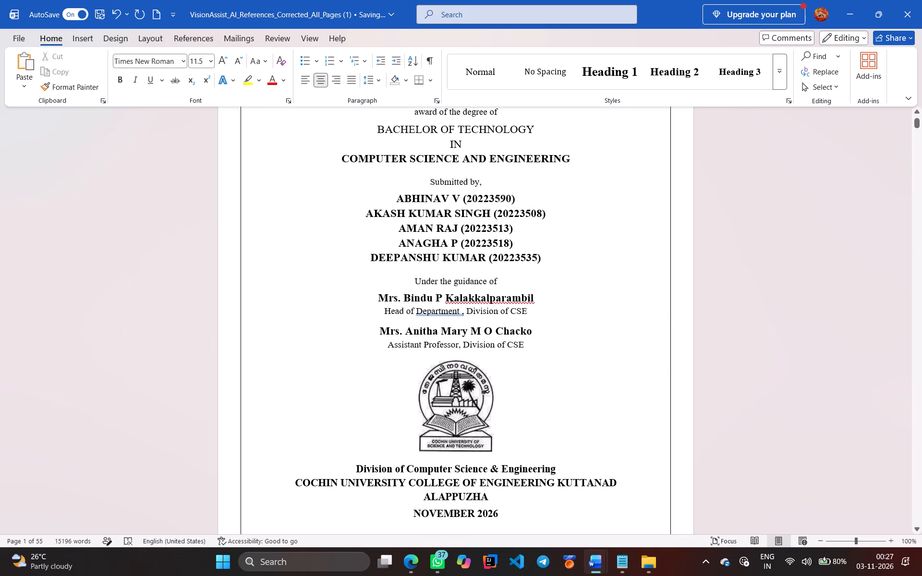
double_click(456, 181)
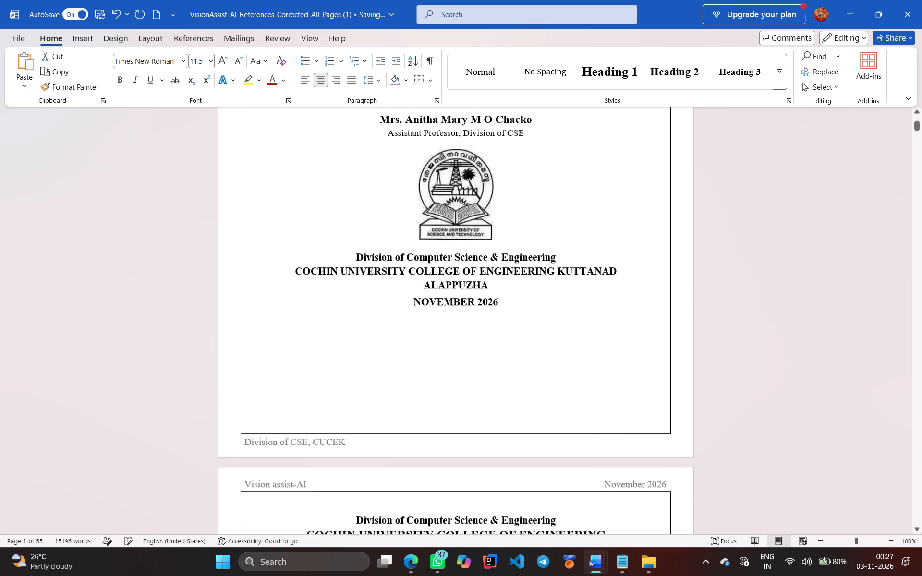
scroll(456, 181, down, 1)
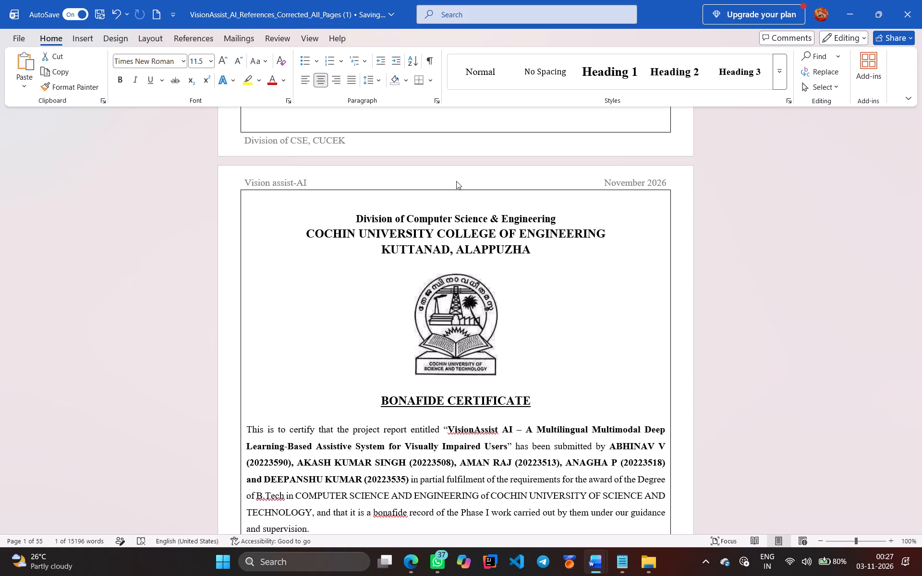
scroll(456, 181, up, 1)
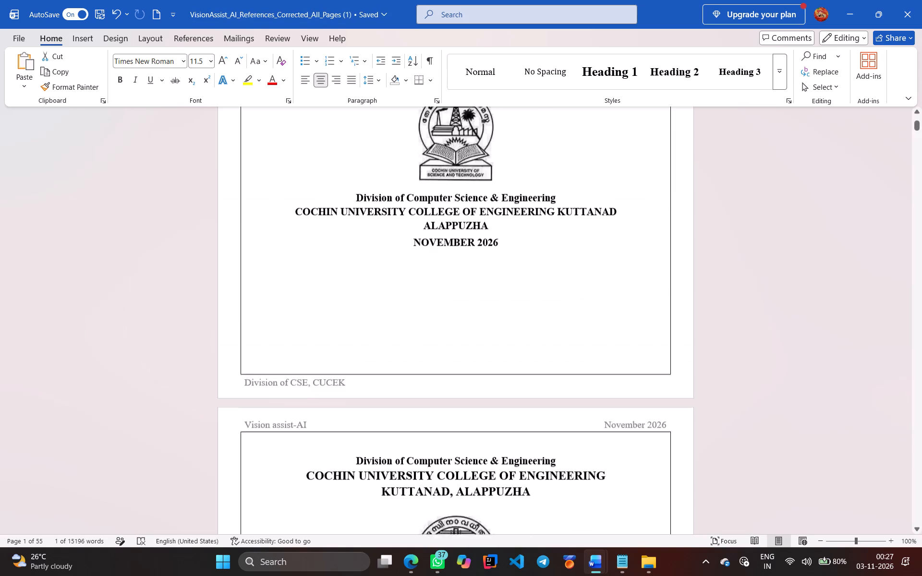
scroll(456, 181, up, 1)
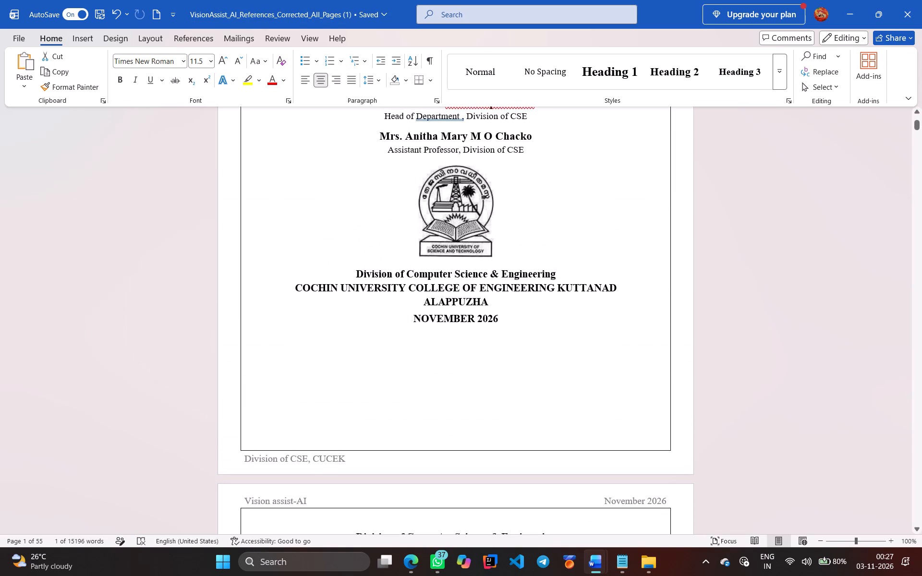
scroll(456, 181, up, 2)
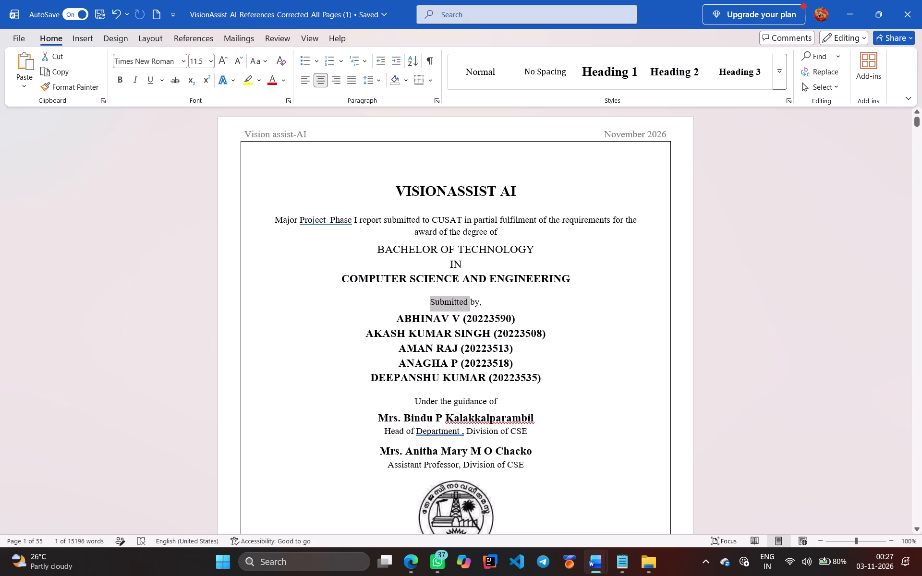
Set the font size of the "Head of Department , Division of CSE" line on the cover page to 12.
scroll(354, 224, down, 1)
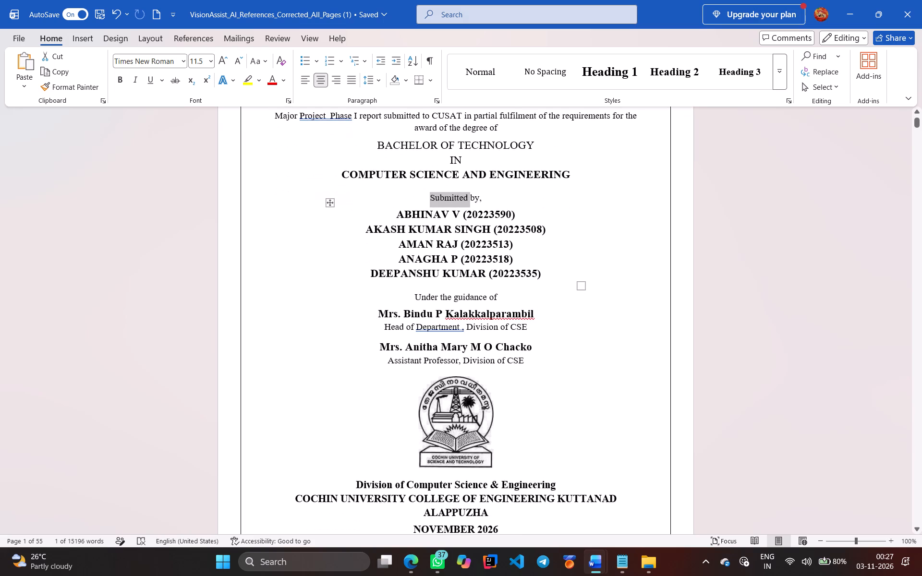
click(389, 327)
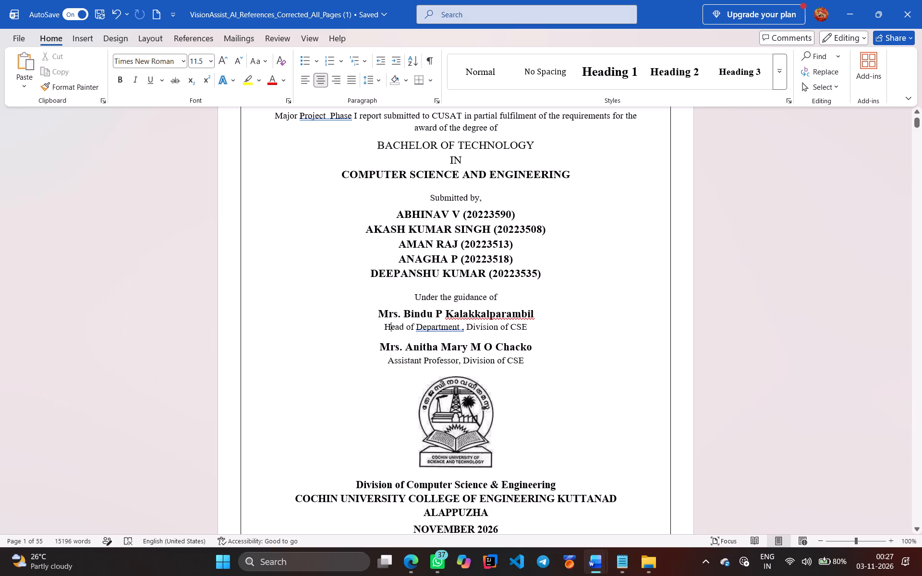
drag(382, 327, 505, 323)
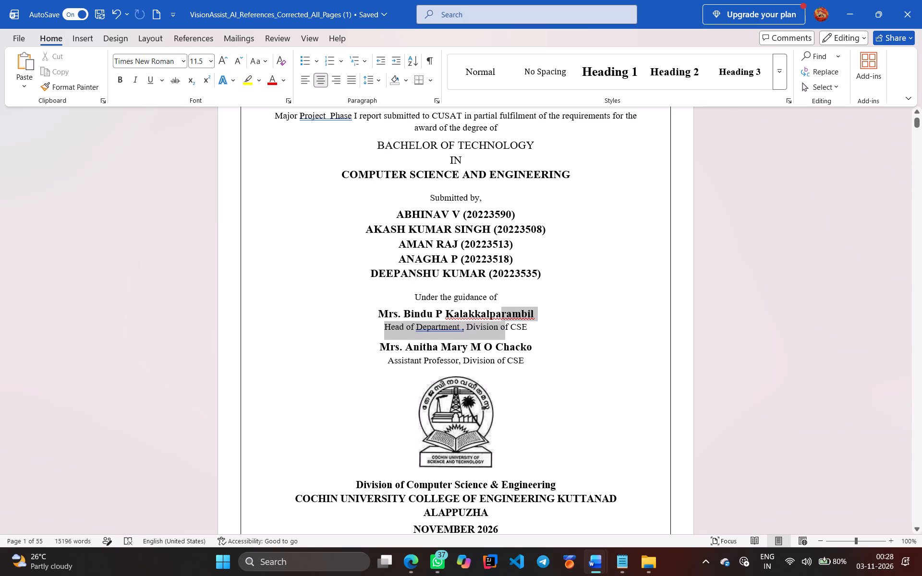
drag(505, 323, 524, 327)
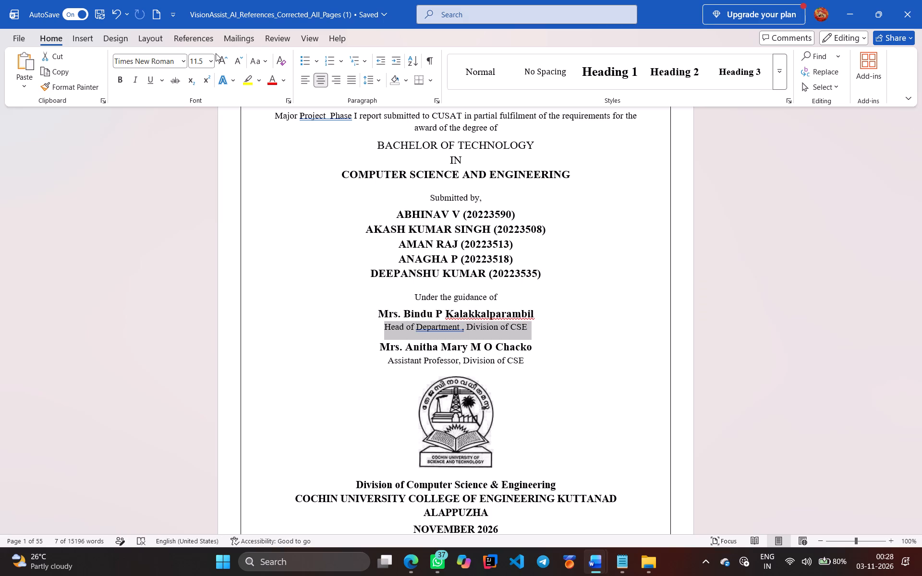
click(210, 58)
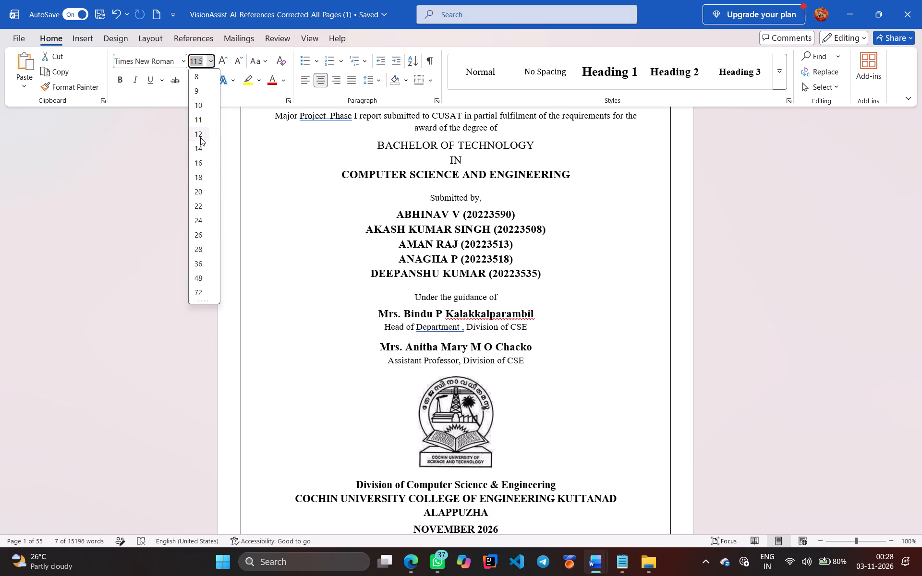
click(200, 137)
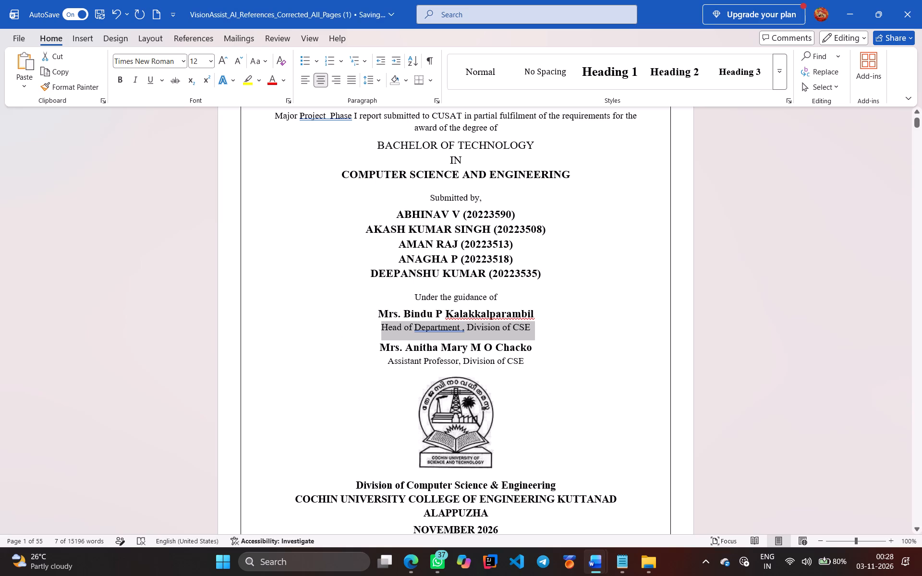
Set the font size of the "Assistant Professor, Division of CSE" line on the cover page to 12.
drag(388, 361, 443, 359)
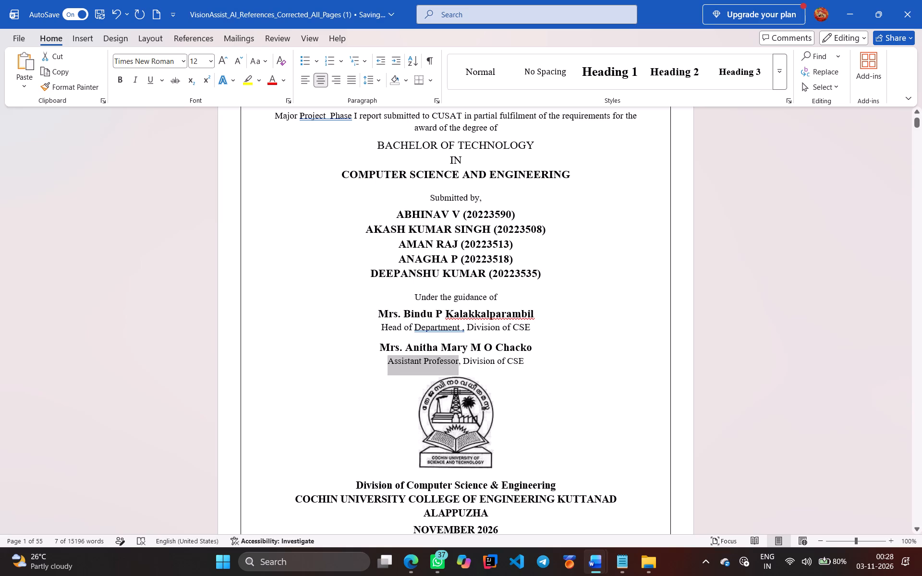
drag(443, 359, 426, 363)
drag(426, 363, 521, 360)
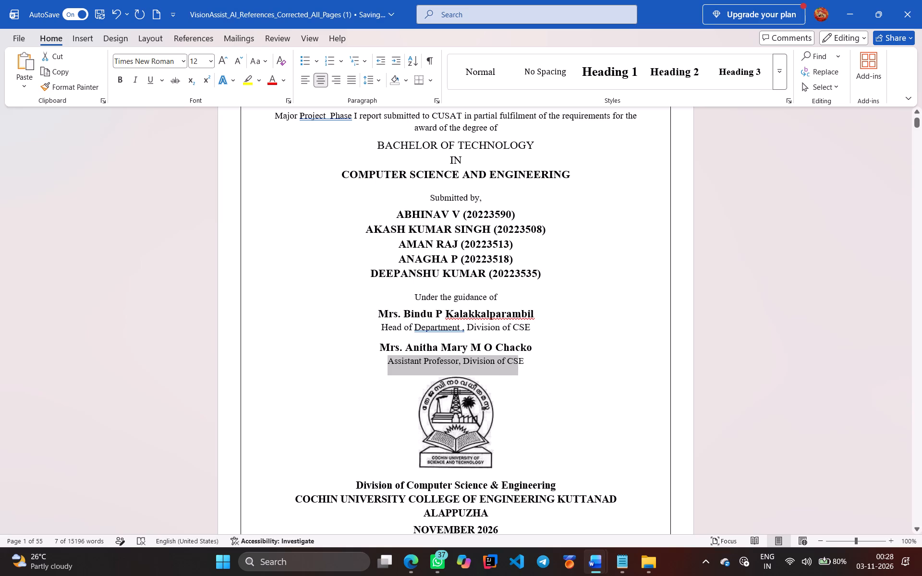
drag(521, 360, 528, 360)
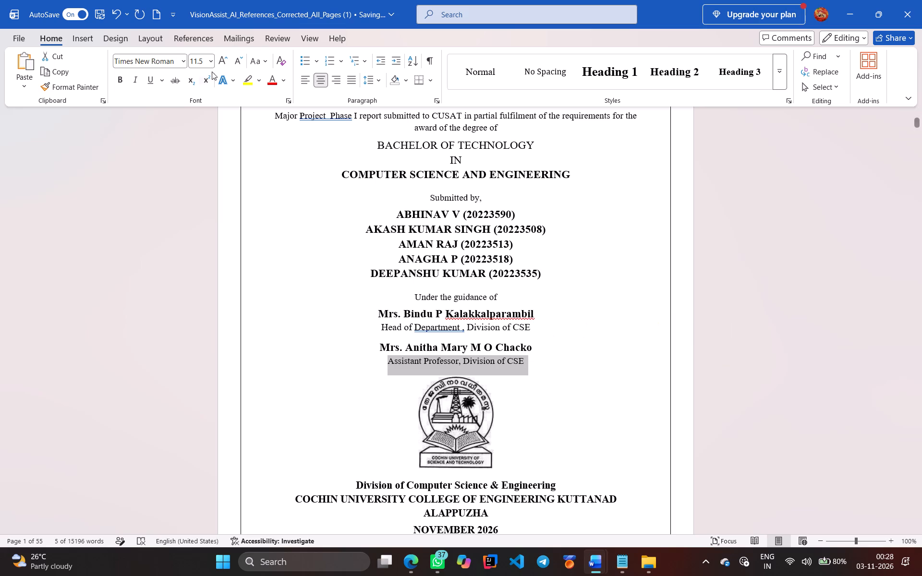
click(212, 60)
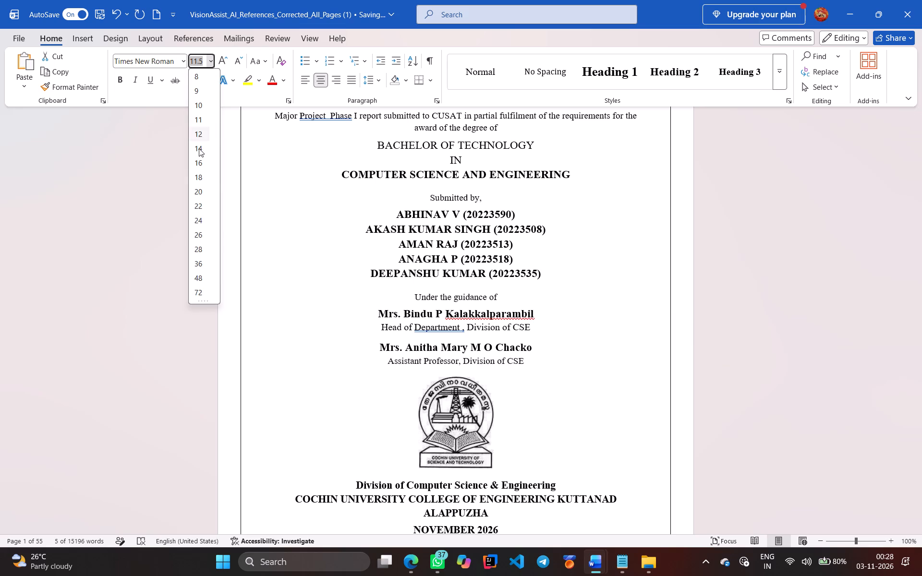
click(199, 135)
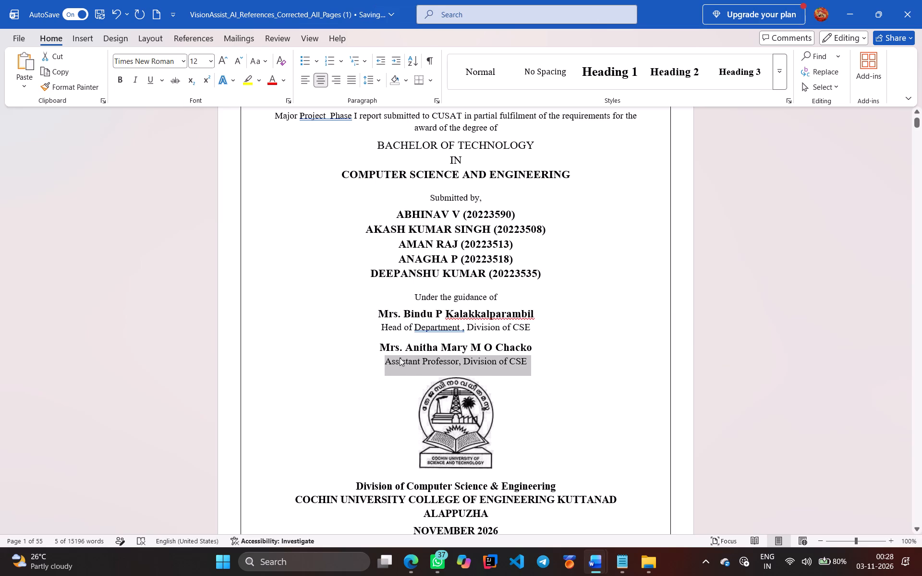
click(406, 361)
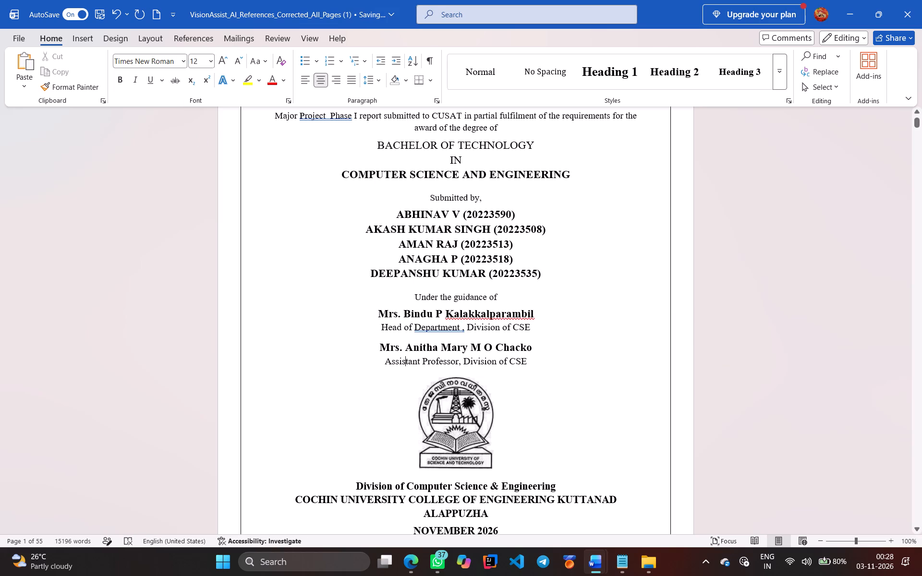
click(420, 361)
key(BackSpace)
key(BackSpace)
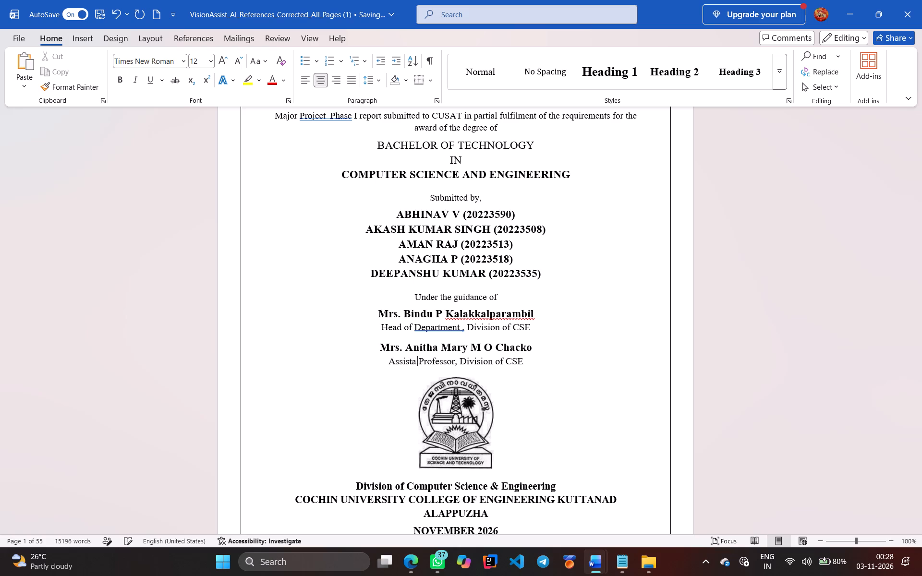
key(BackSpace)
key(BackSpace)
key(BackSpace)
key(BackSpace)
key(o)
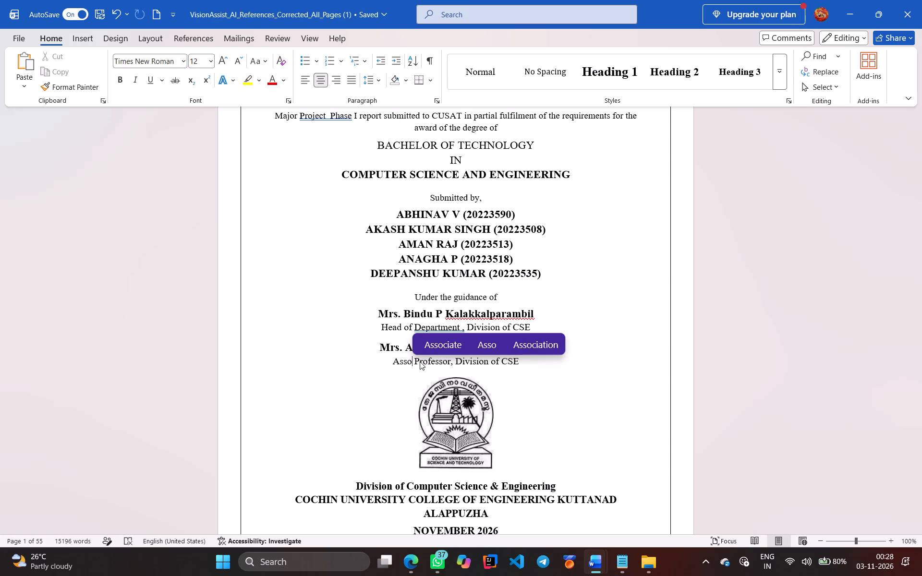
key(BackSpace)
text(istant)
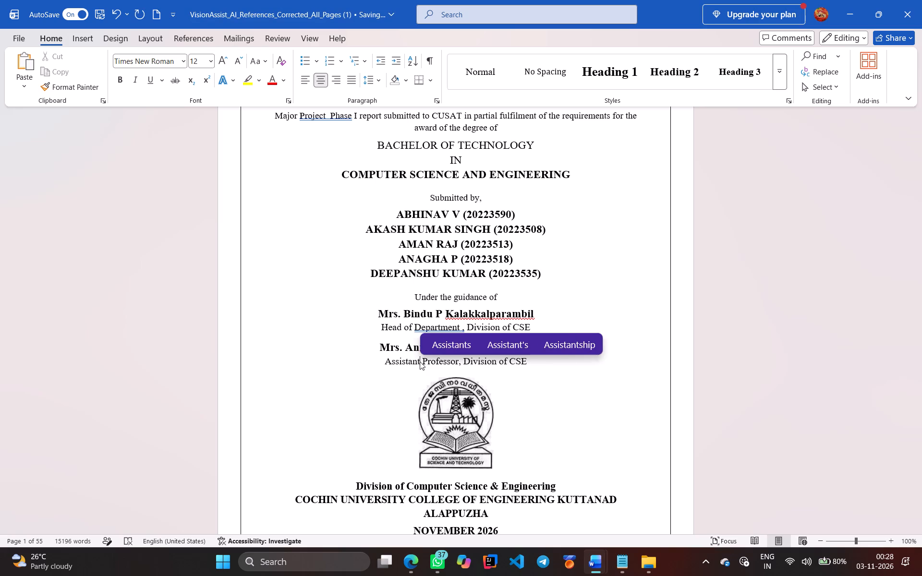
Set 1.5 line spacing for the cover page block below the logo, from the division name through "NOVEMBER 2026".
scroll(420, 361, down, 1)
scroll(520, 398, down, 1)
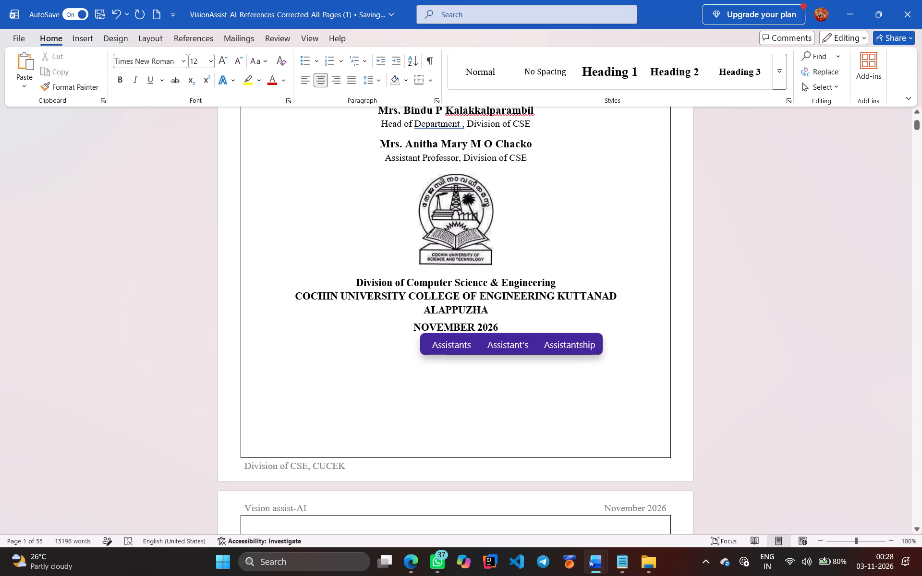
drag(355, 279, 515, 344)
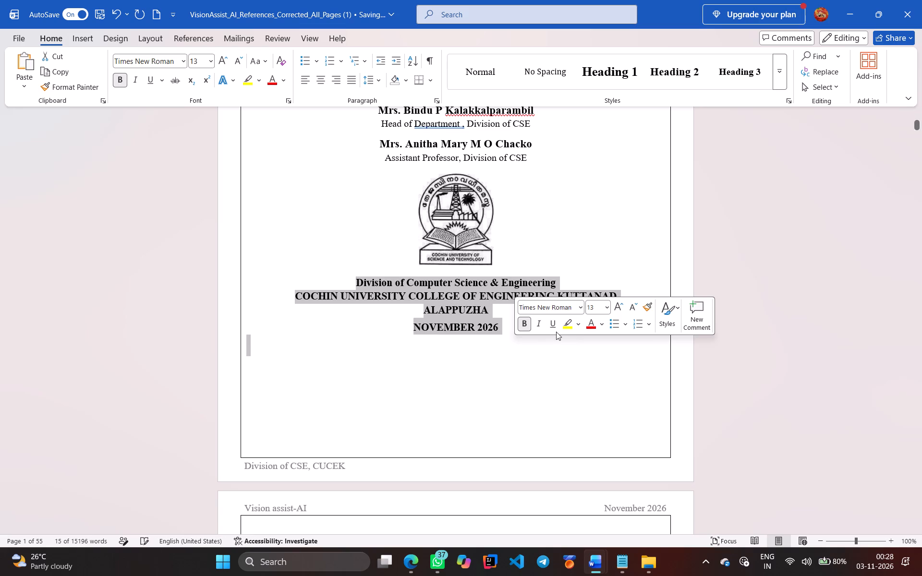
click(378, 80)
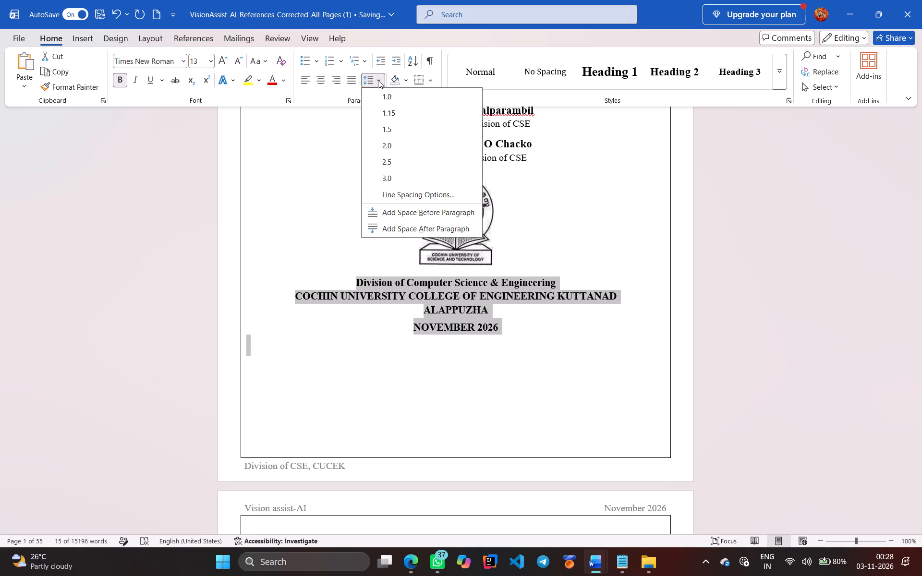
click(390, 126)
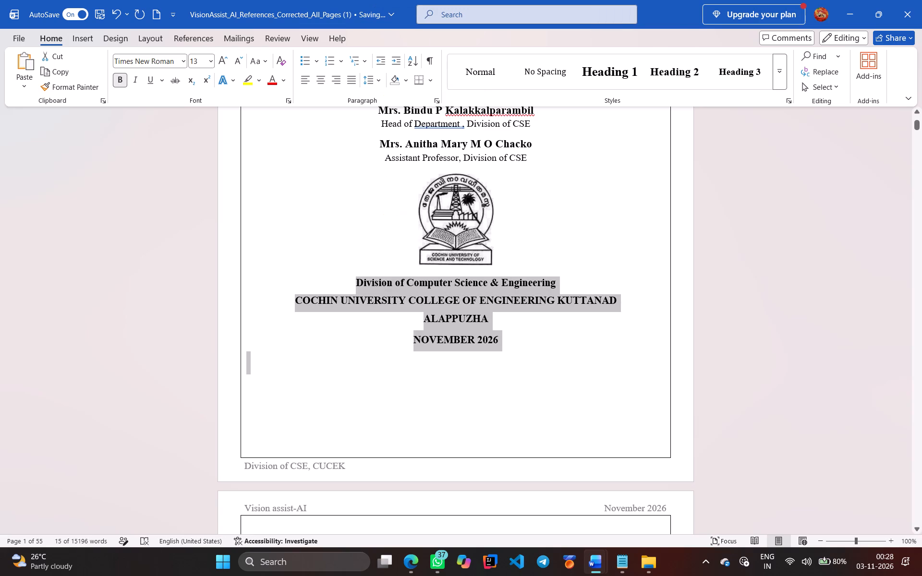
Set 1.5 line spacing for the cover page text from "Major Project Phase I report" through the last student name.
click(542, 225)
scroll(542, 225, up, 2)
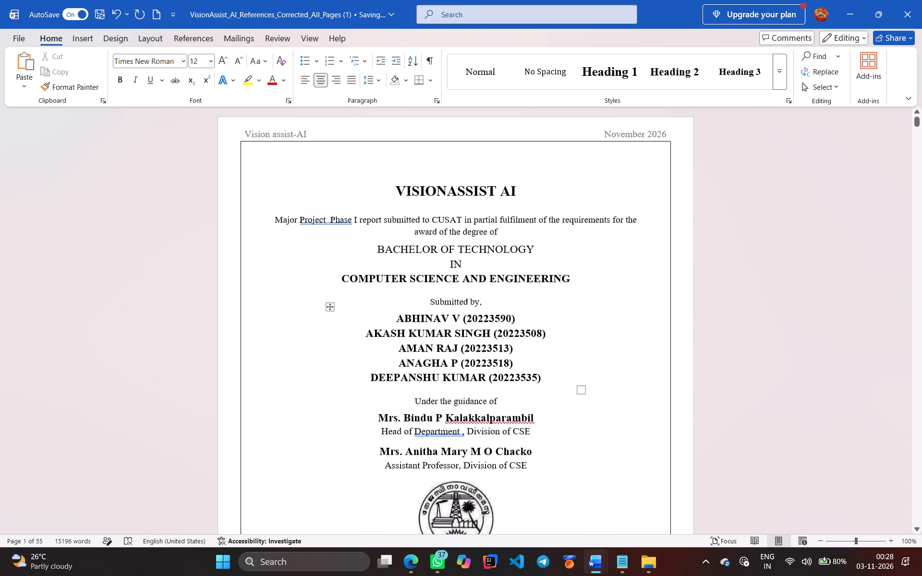
scroll(538, 243, up, 1)
drag(273, 220, 495, 372)
click(376, 79)
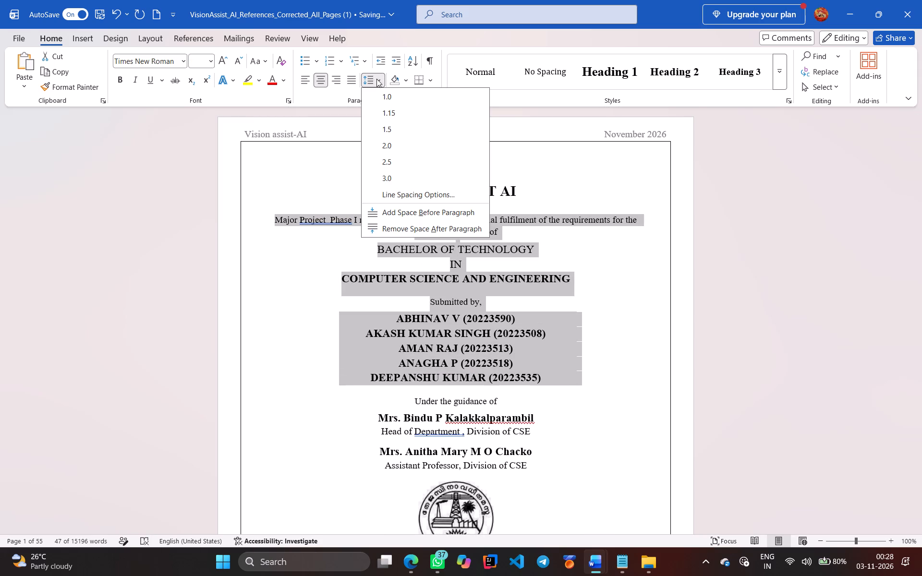
click(385, 131)
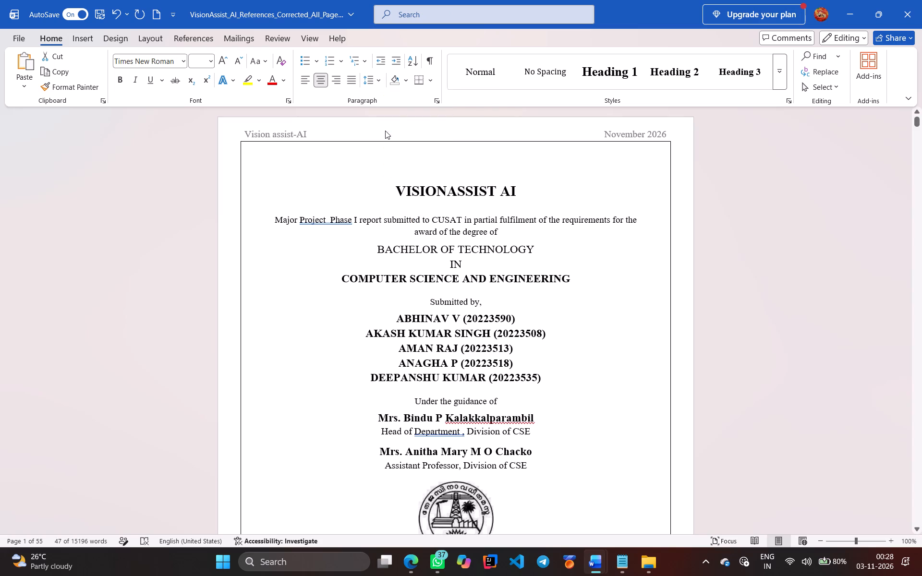
click(584, 303)
Delete the extra blank lines between "award of the degree of" and "BACHELOR OF TECHNOLOGY" on the cover page.
scroll(584, 303, down, 1)
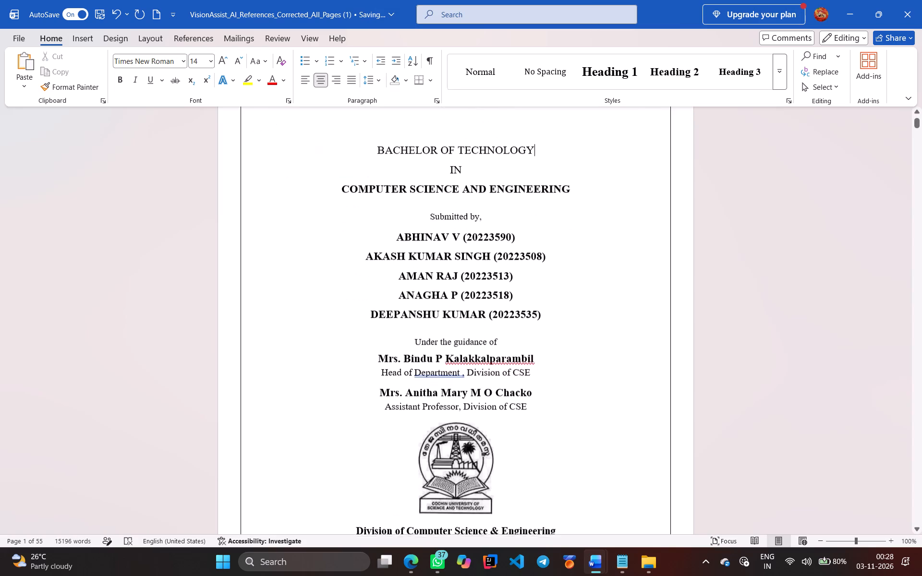
scroll(584, 303, down, 1)
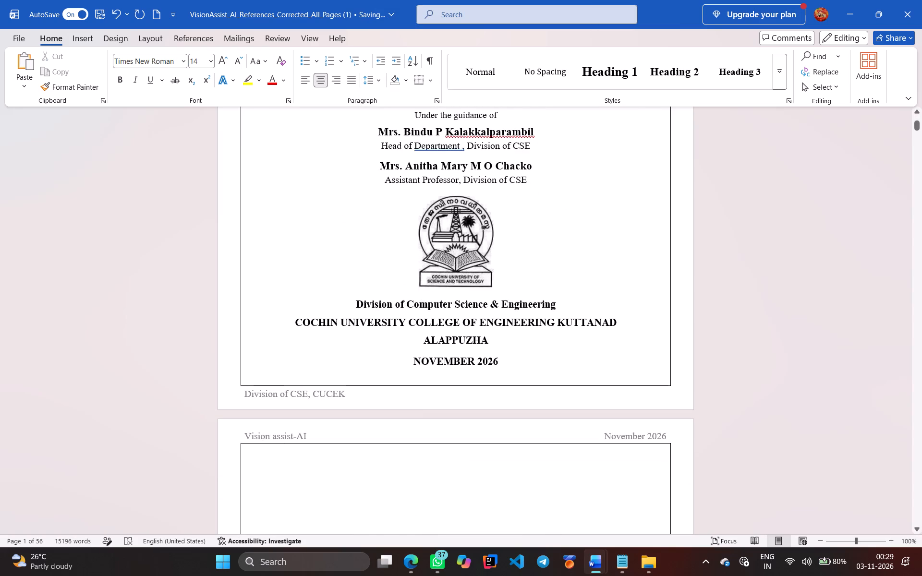
scroll(584, 303, up, 2)
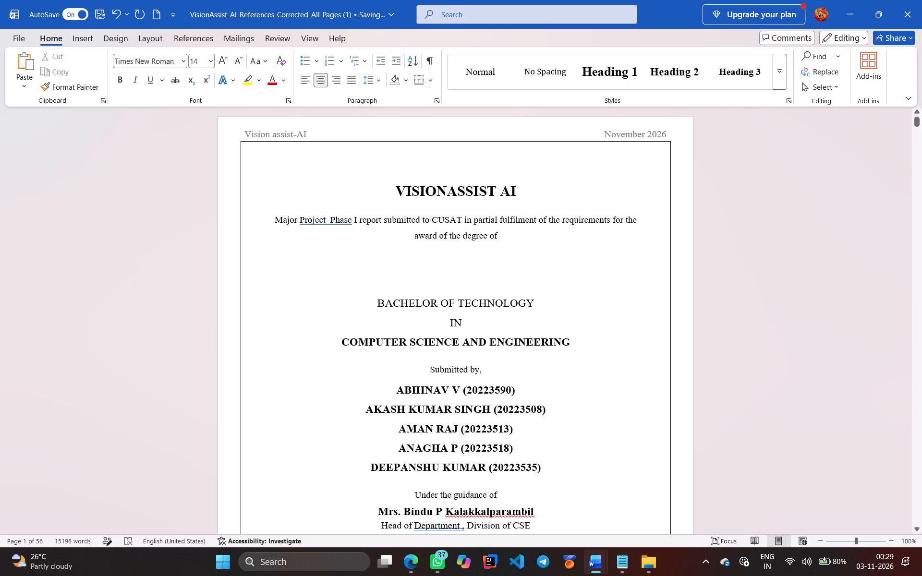
click(395, 286)
key(BackSpace)
key(BackSpace)
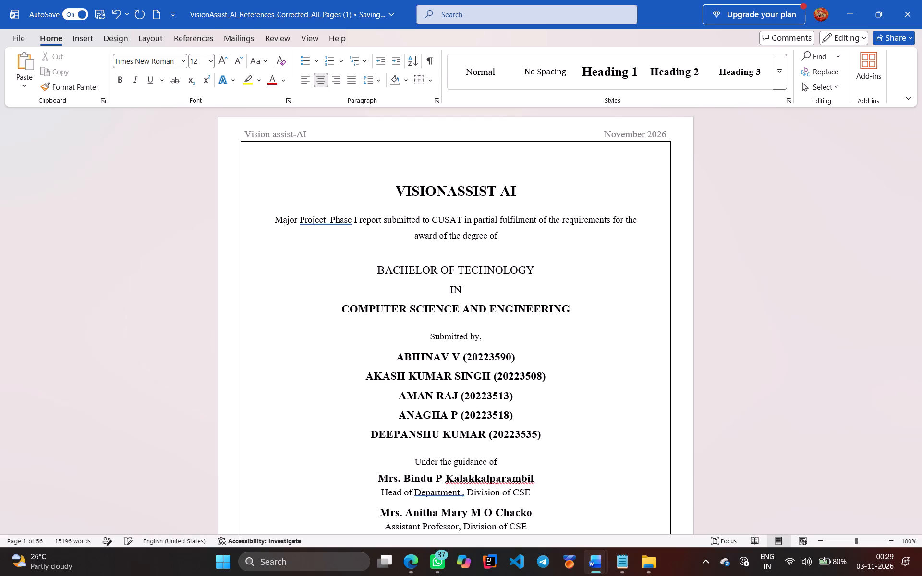
key(BackSpace)
Set 1.5 line spacing for the whole cover page below the title, from "Major Project Phase I" through "NOVEMBER 2026".
drag(268, 217, 493, 444)
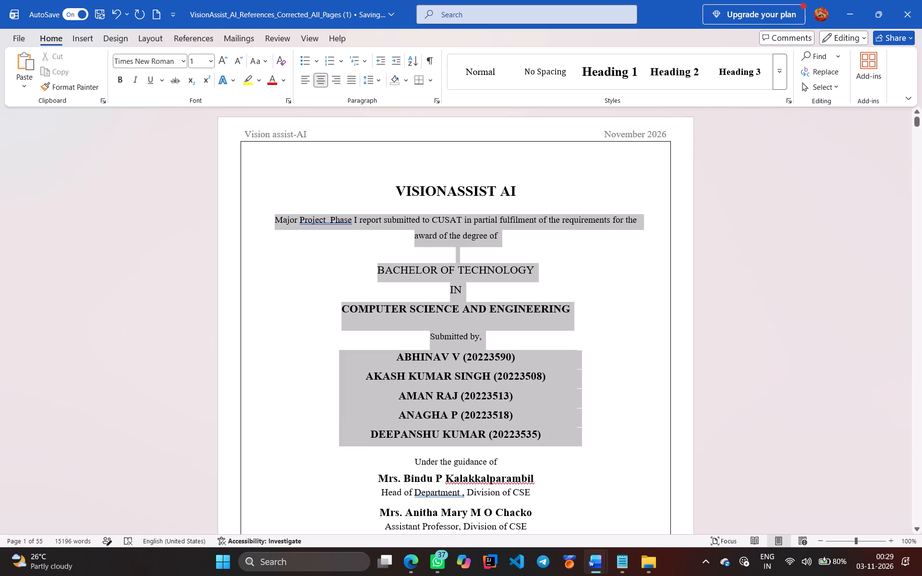
drag(493, 444, 540, 519)
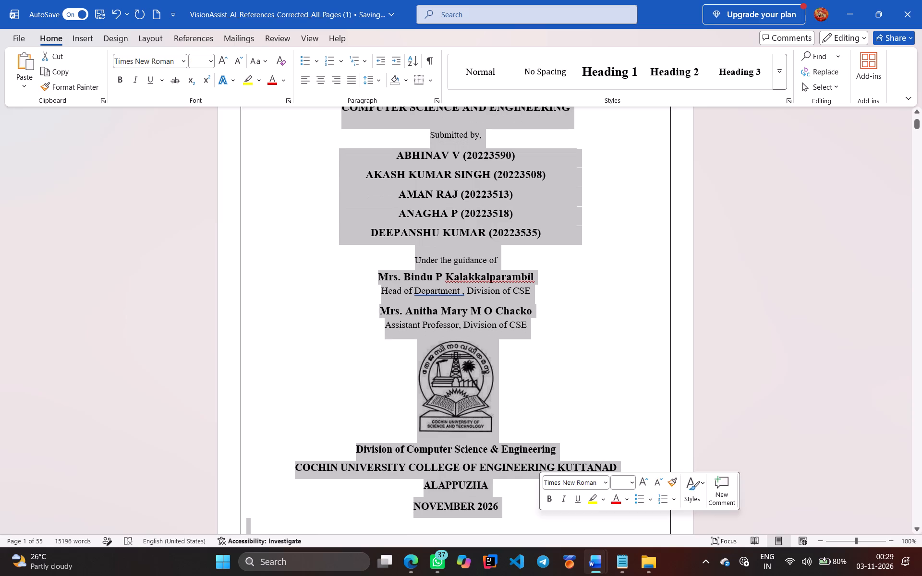
click(373, 76)
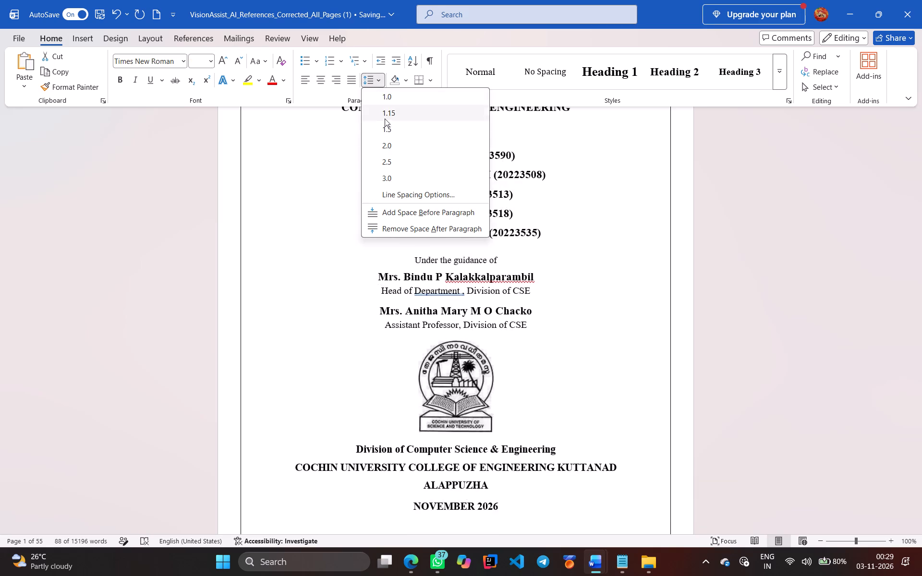
click(387, 130)
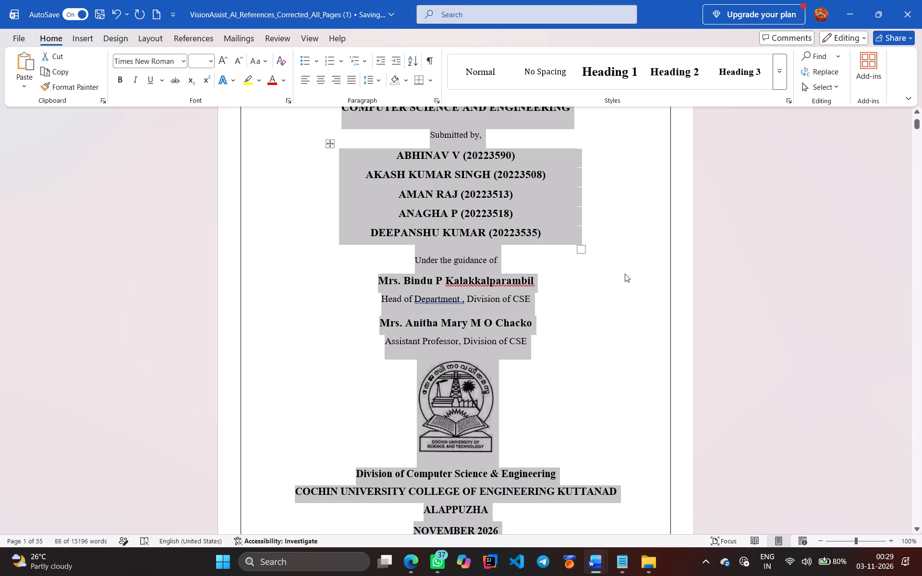
click(625, 274)
Set the font size of the "Major Project Phase I report submitted to CUSAT…" paragraph on the cover page to 12.
scroll(625, 274, up, 1)
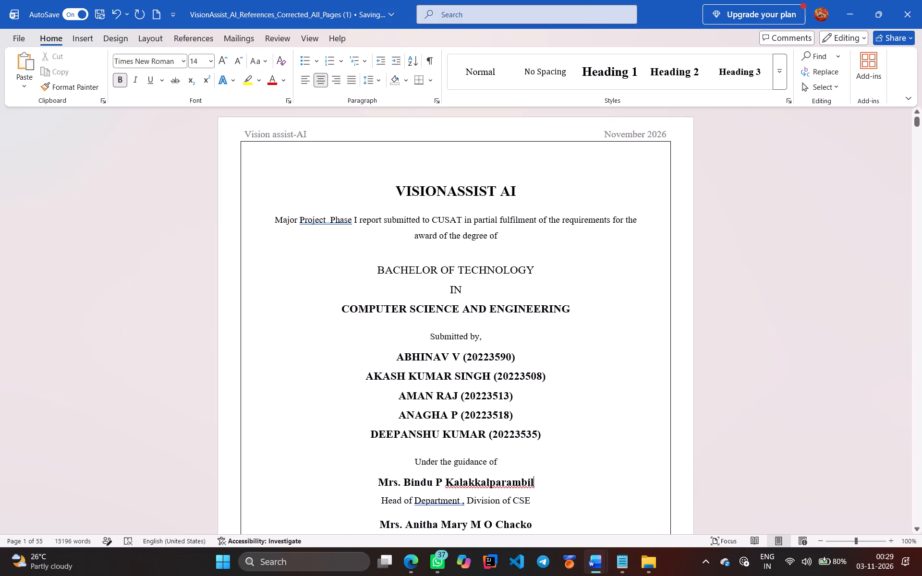
drag(272, 219, 501, 242)
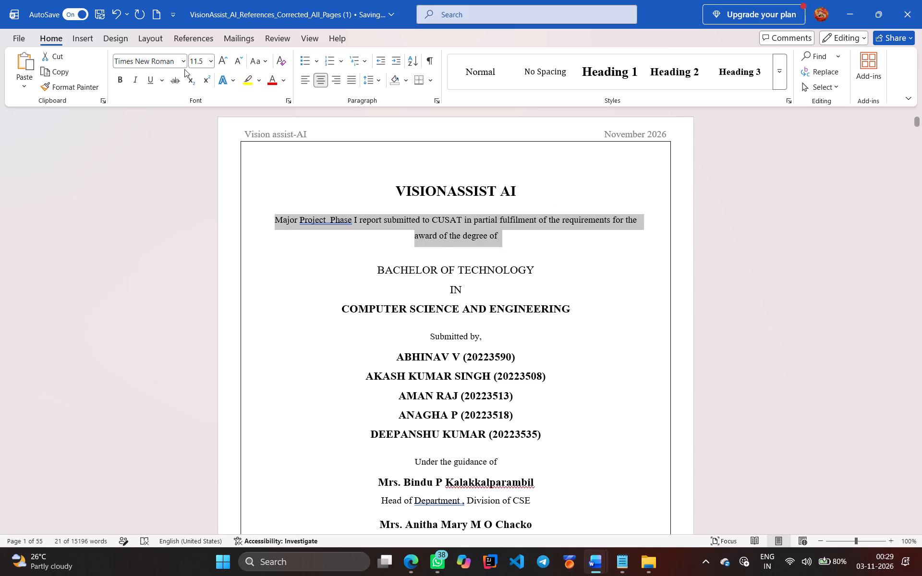
click(208, 59)
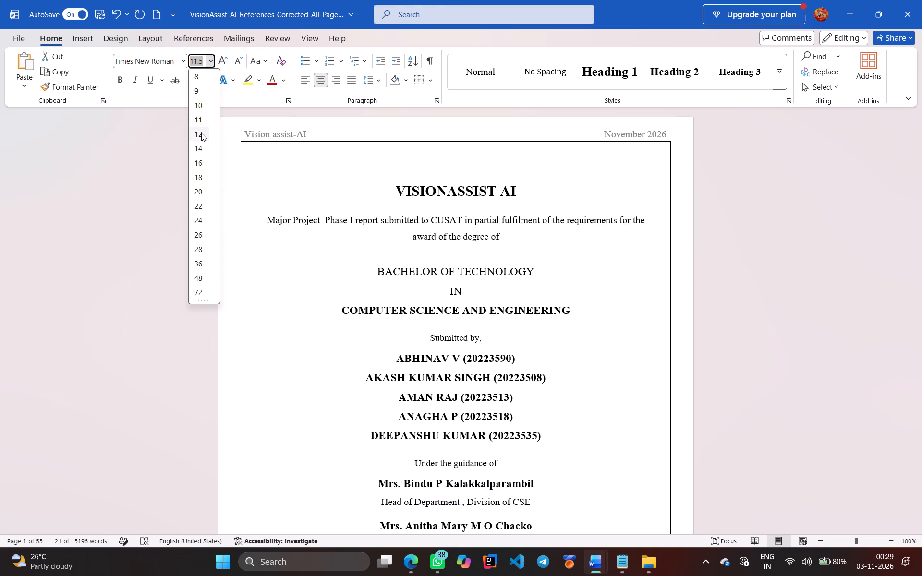
click(201, 133)
click(339, 280)
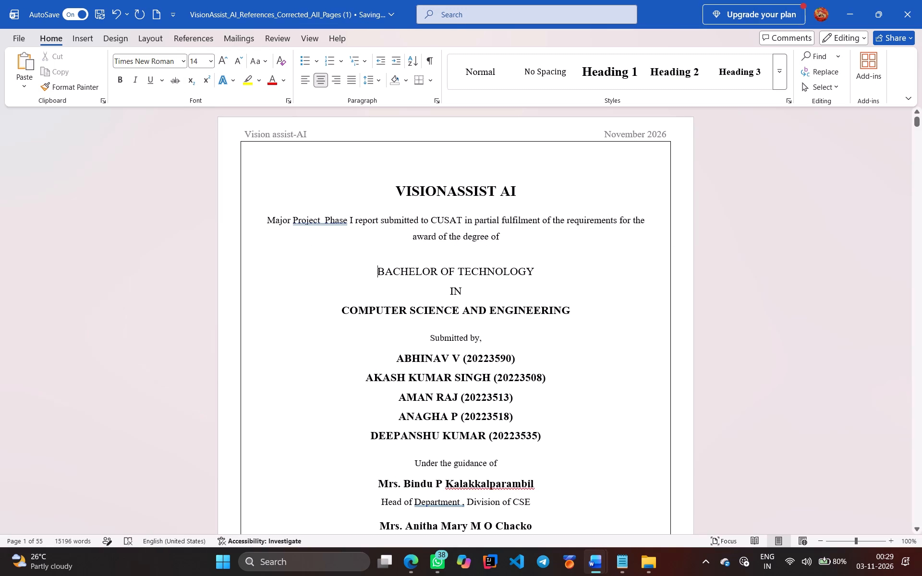
Check the font size of the degree lines from "BACHELOR OF TECHNOLOGY" to "COMPUTER SCIENCE AND ENGINEERING".
drag(374, 272, 424, 351)
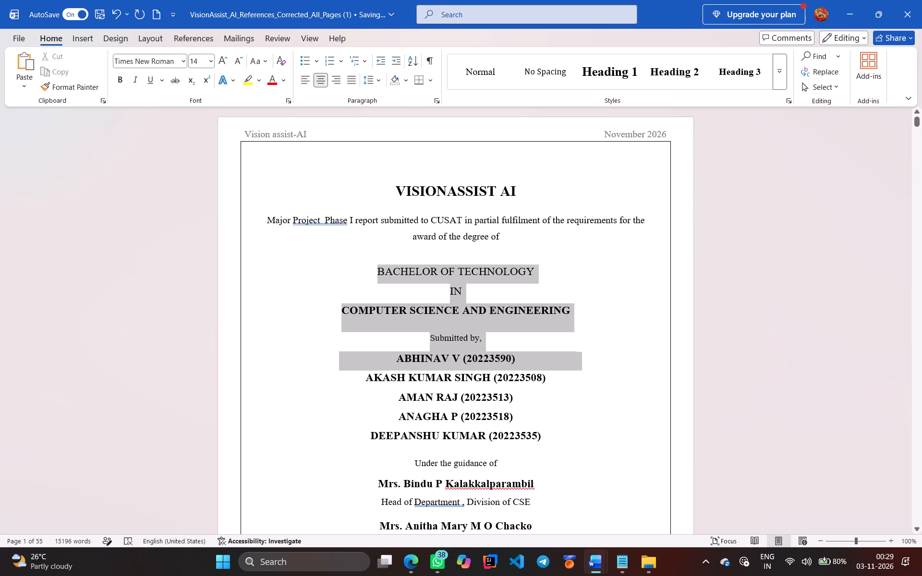
drag(424, 351, 540, 304)
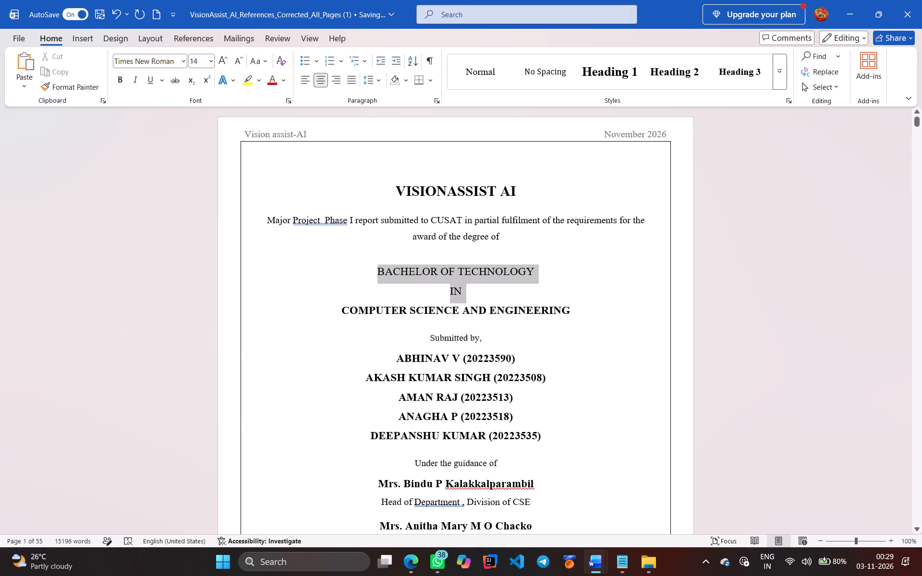
drag(540, 304, 609, 311)
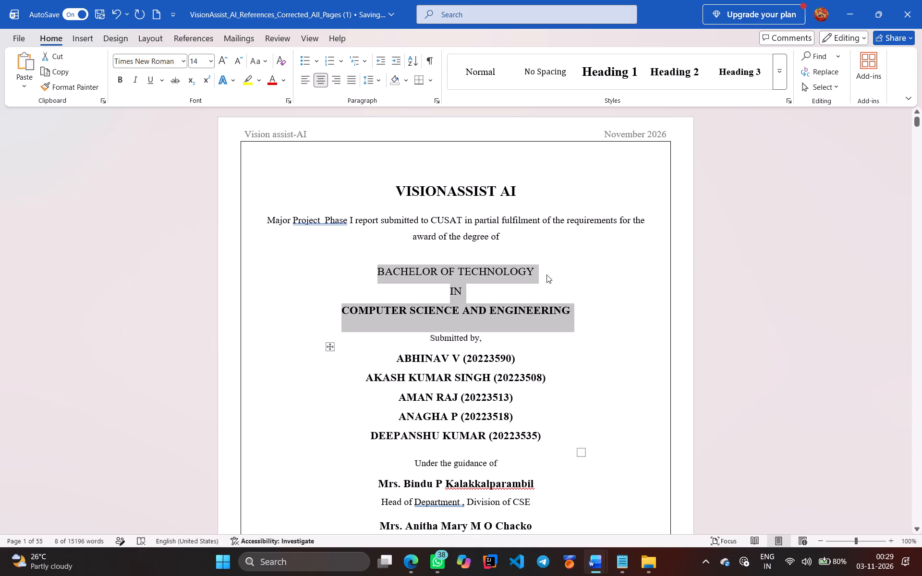
click(560, 280)
Set the font size of the "Submitted by," line on the cover page to 12.
scroll(560, 280, right, 3)
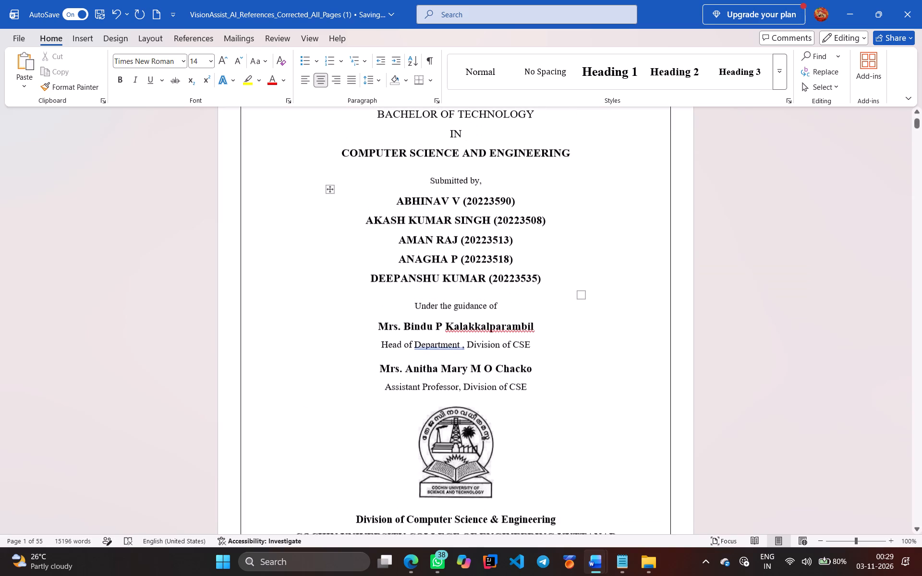
drag(430, 178, 468, 179)
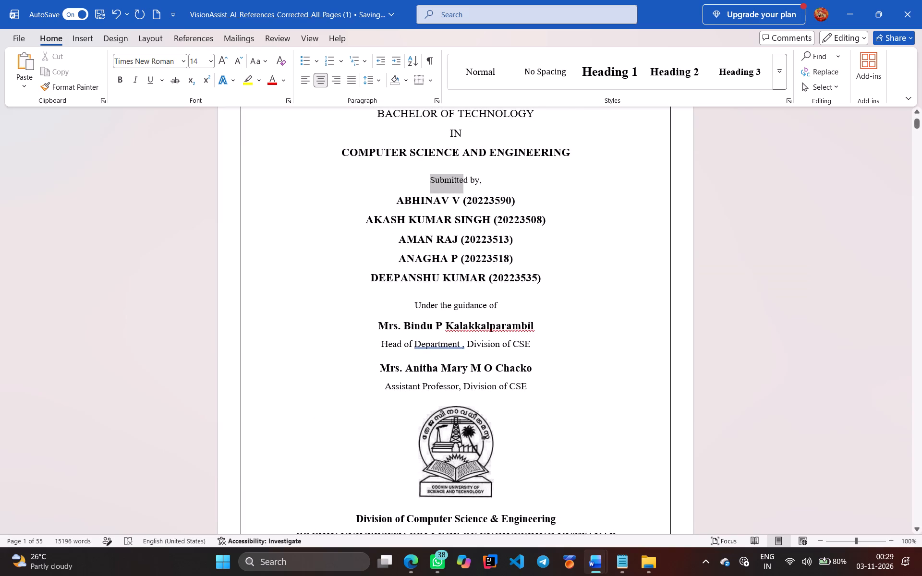
drag(468, 179, 483, 180)
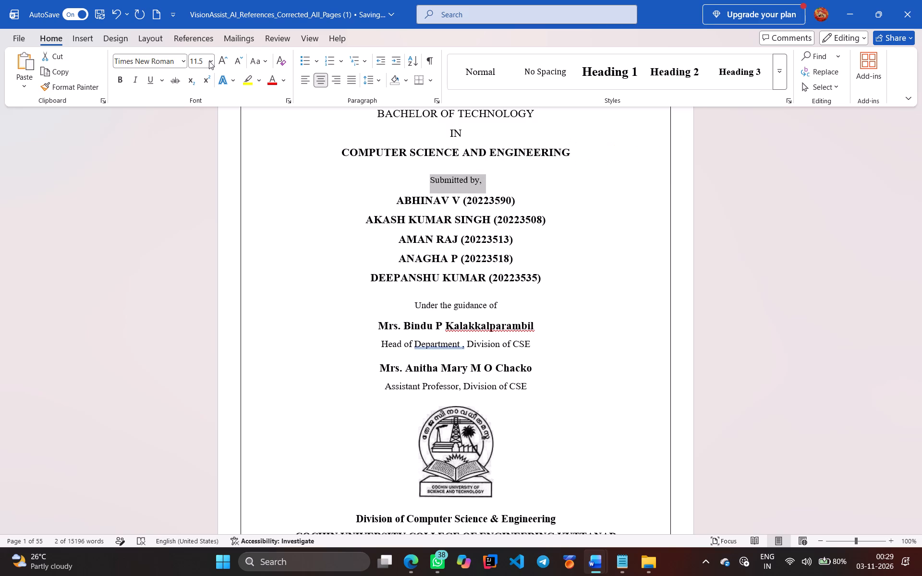
click(209, 61)
click(201, 130)
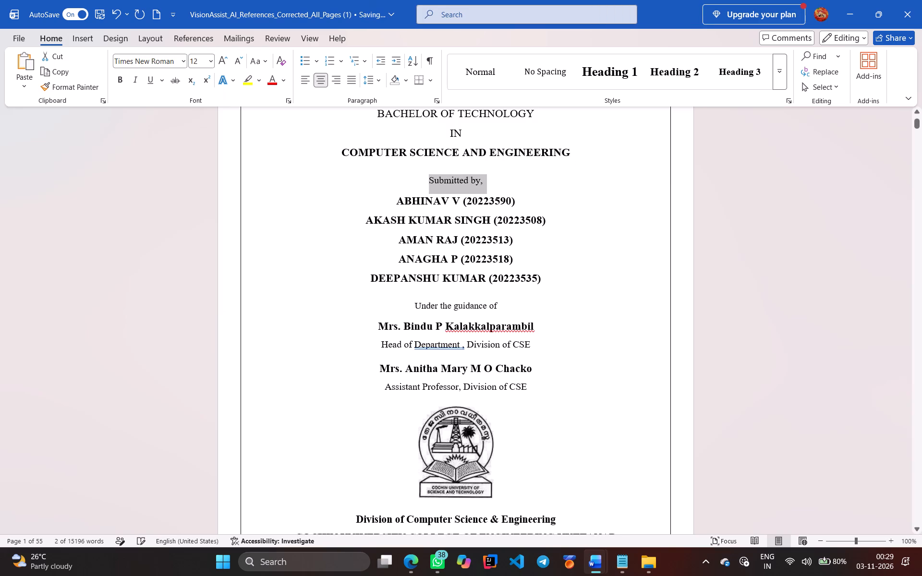
Set the font size of the "Under the guidance of" line on the cover page to 12.
drag(398, 200, 454, 299)
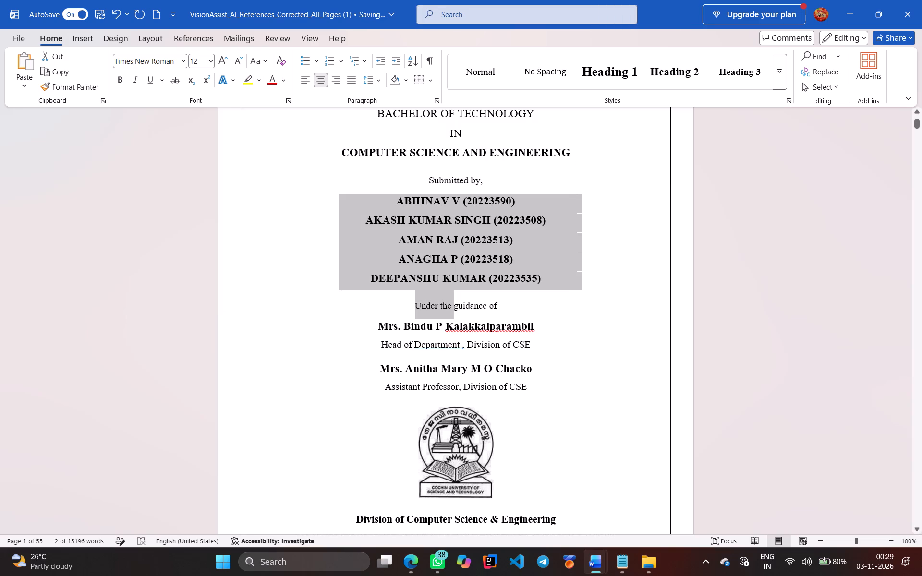
drag(454, 299, 542, 282)
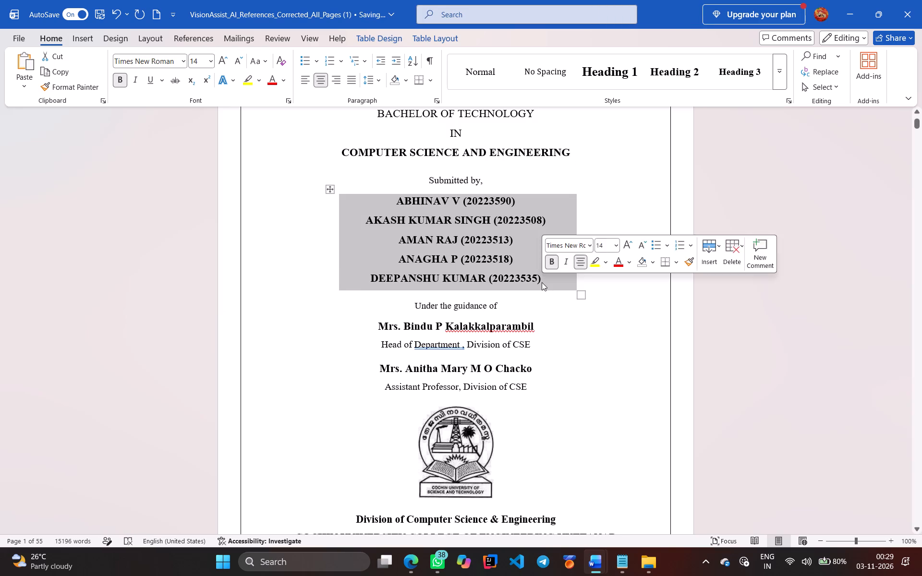
drag(413, 306, 546, 312)
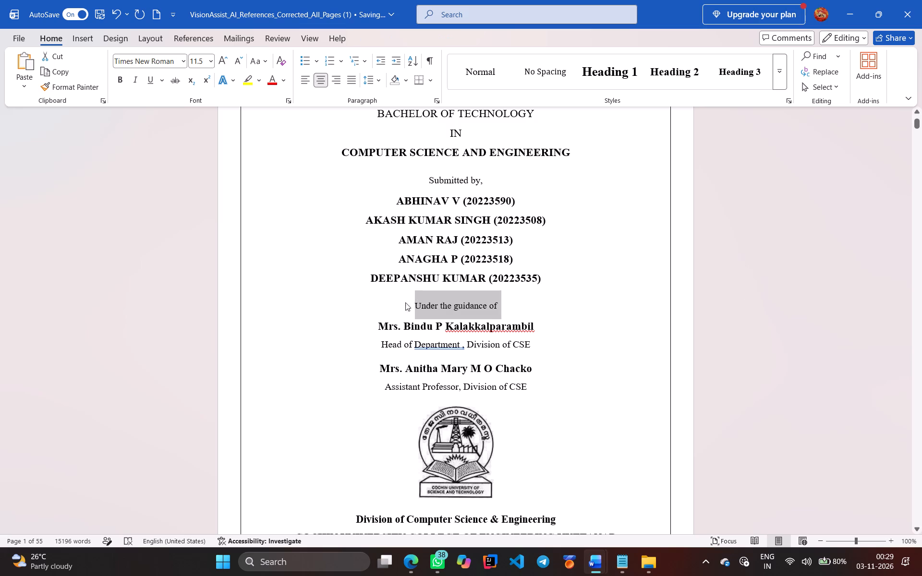
click(208, 59)
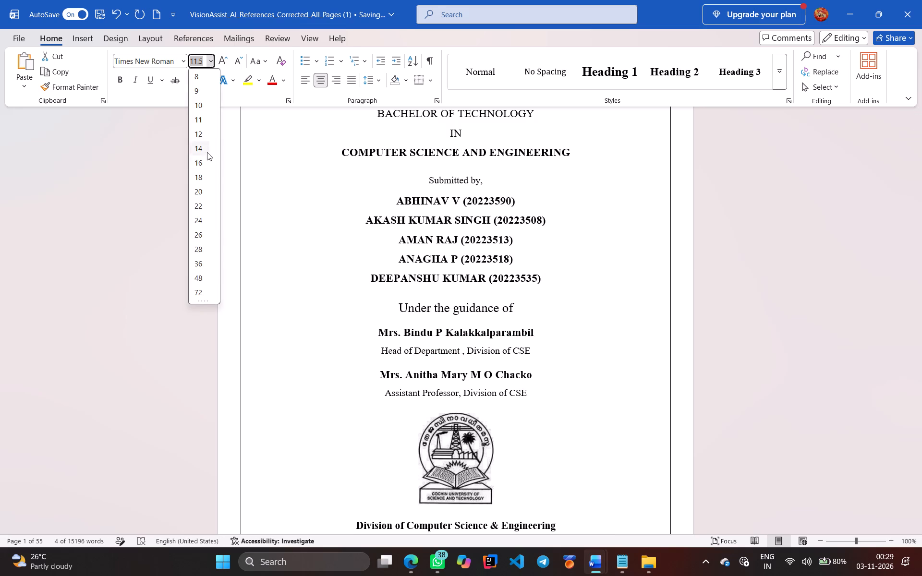
click(205, 131)
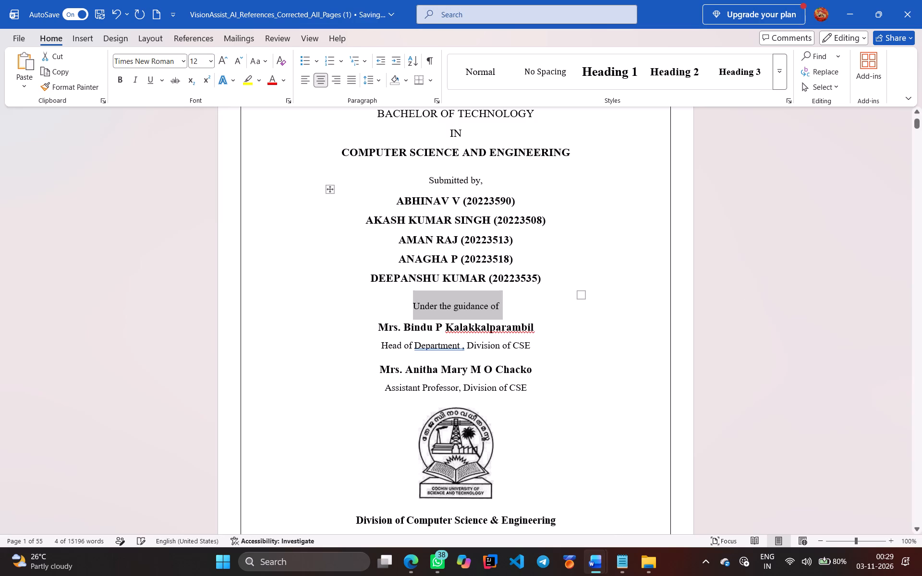
Check the font sizes of the two guides' name and designation lines on the cover page.
click(374, 324)
drag(374, 324, 382, 329)
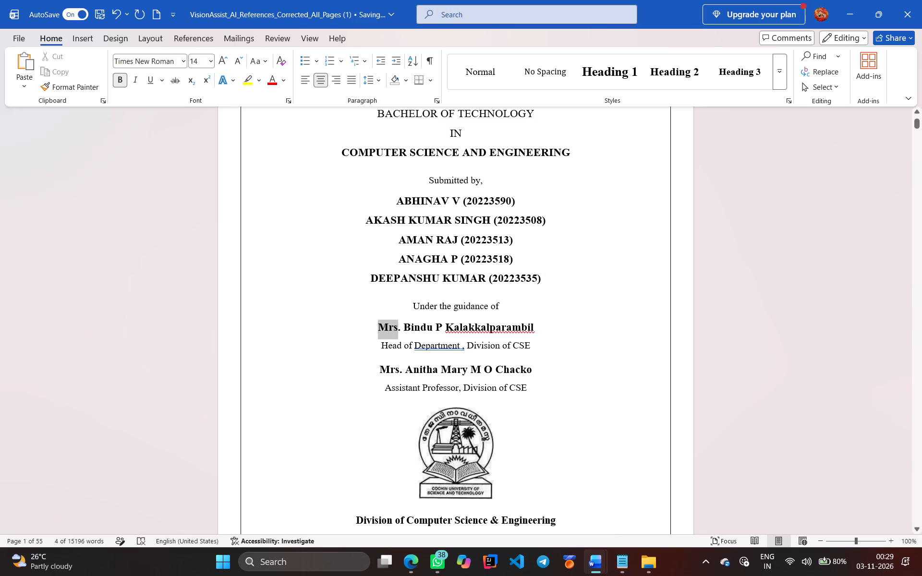
drag(382, 329, 382, 329)
click(381, 344)
click(383, 367)
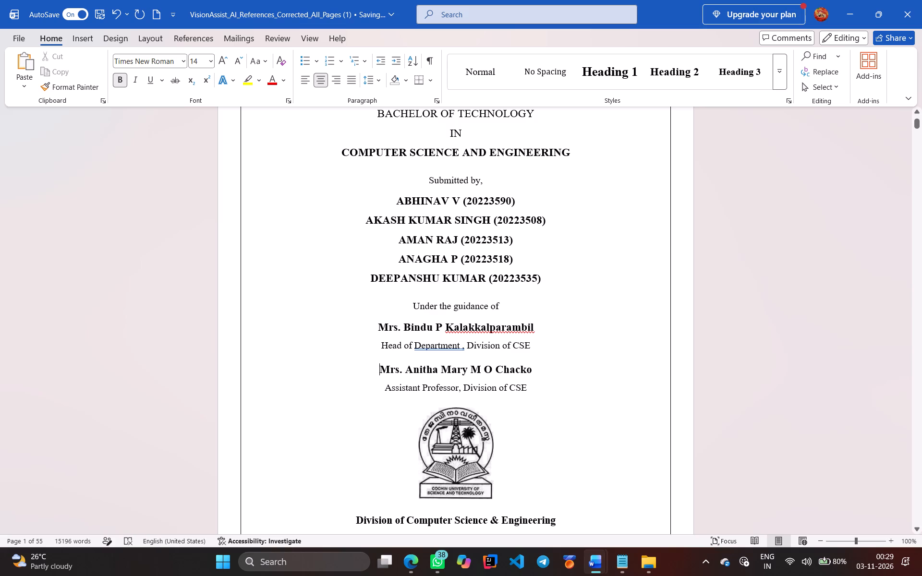
click(391, 389)
Set the font size of the cover page block below the logo, from the division name through "NOVEMBER 2026", to 12.
scroll(391, 389, down, 1)
drag(355, 344, 378, 365)
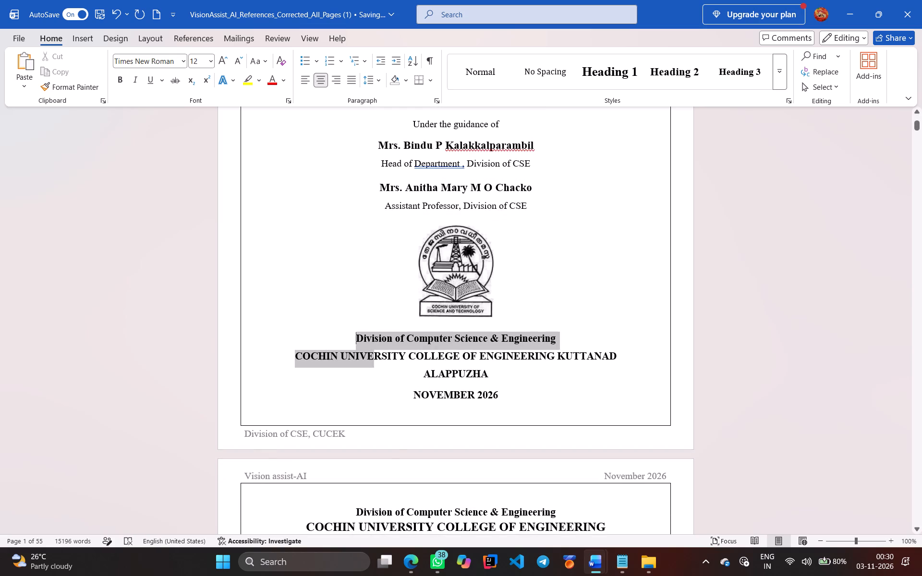
drag(378, 365, 496, 395)
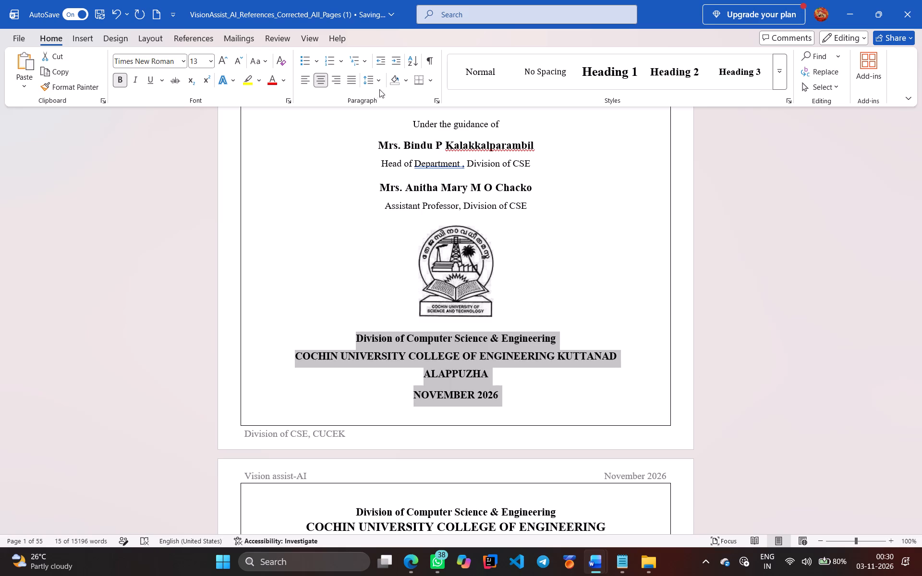
click(378, 81)
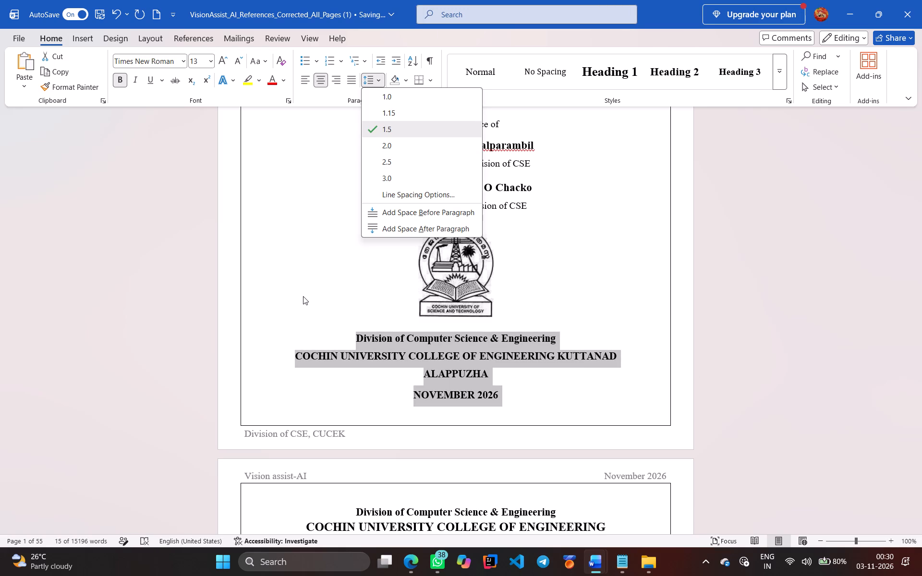
click(209, 60)
click(198, 131)
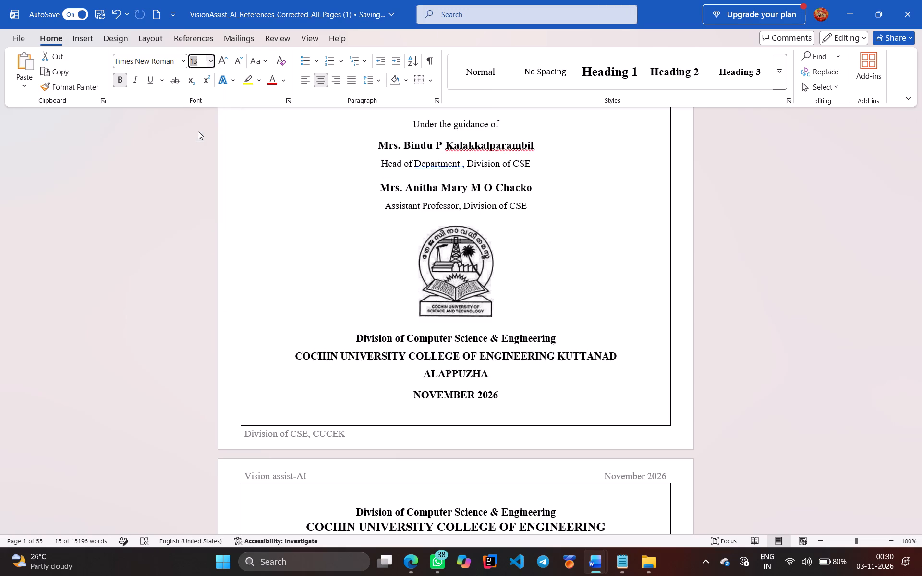
click(328, 265)
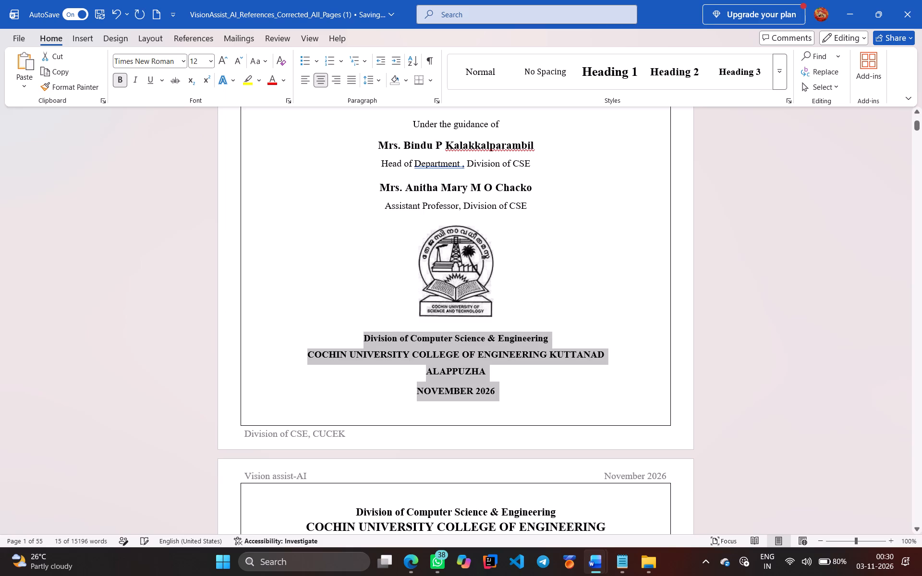
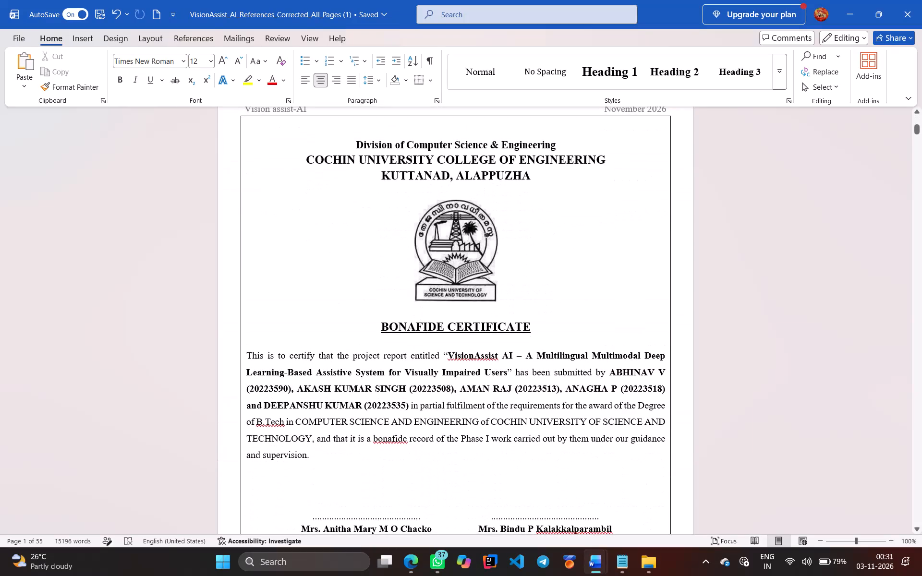
Set the line spacing of the bonafide certificate page's heading lines, from the division name through "KUTTANAD, ALAPPUZHA", to 1.5.
drag(354, 146, 537, 186)
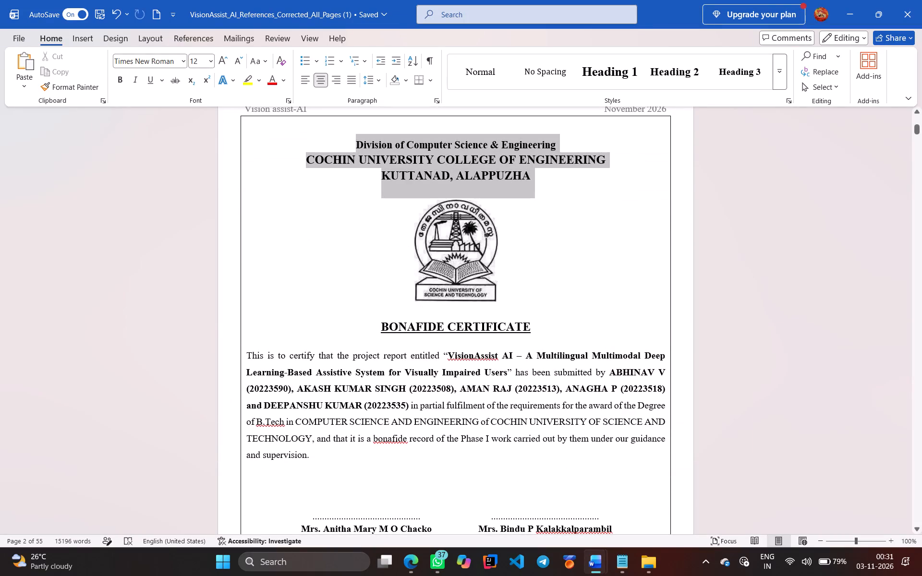
drag(537, 186, 570, 190)
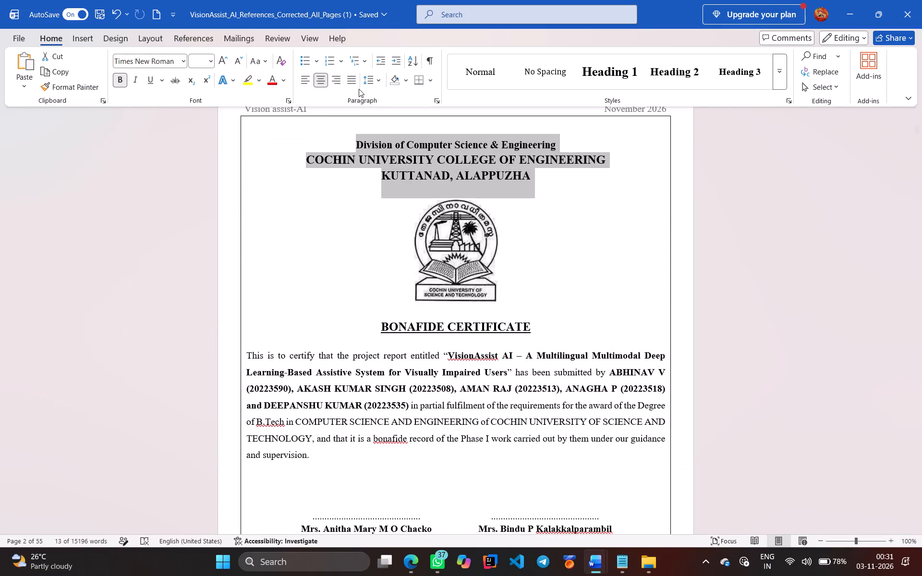
click(375, 77)
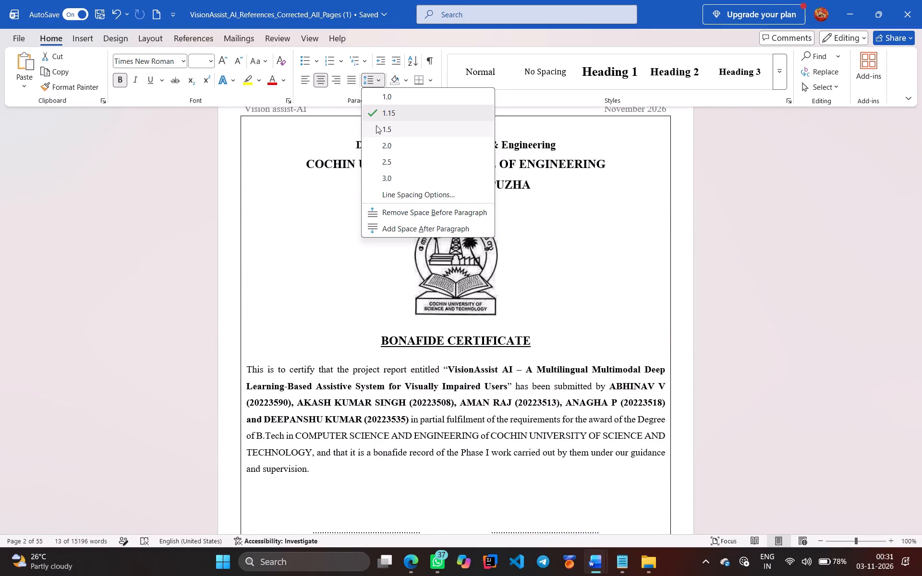
click(376, 125)
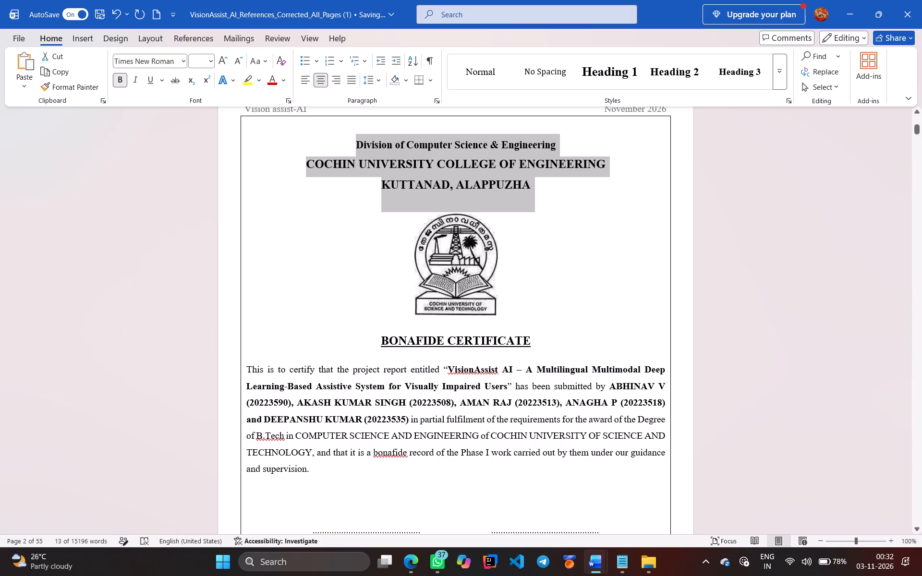
click(556, 296)
Set the line spacing of the "This is to certify" paragraph on the bonafide certificate page to 1.5.
drag(245, 369, 307, 464)
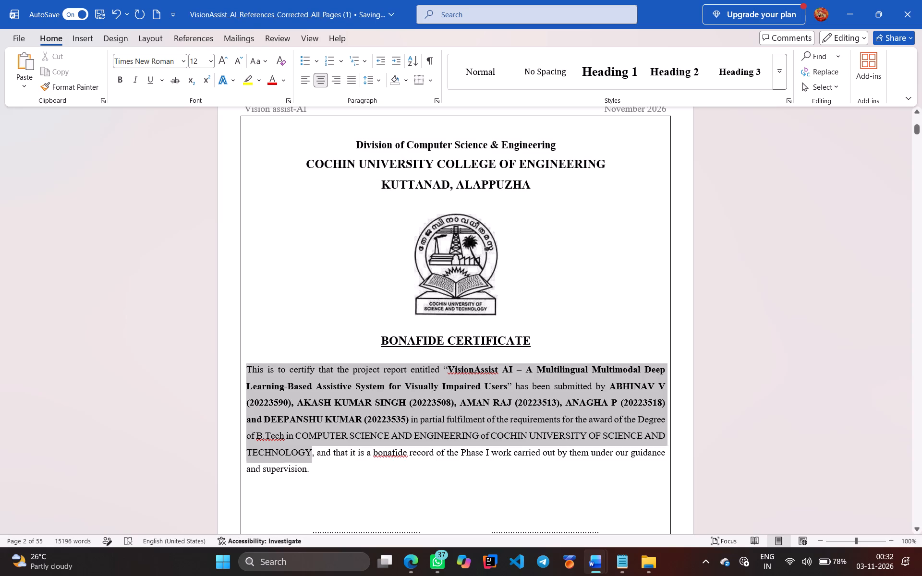
drag(307, 464, 317, 469)
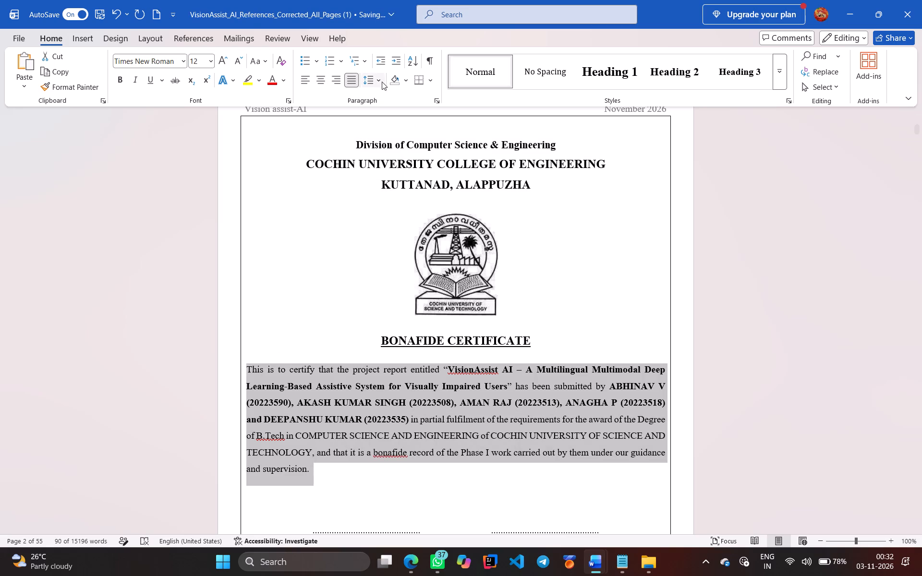
click(381, 81)
click(389, 130)
click(359, 299)
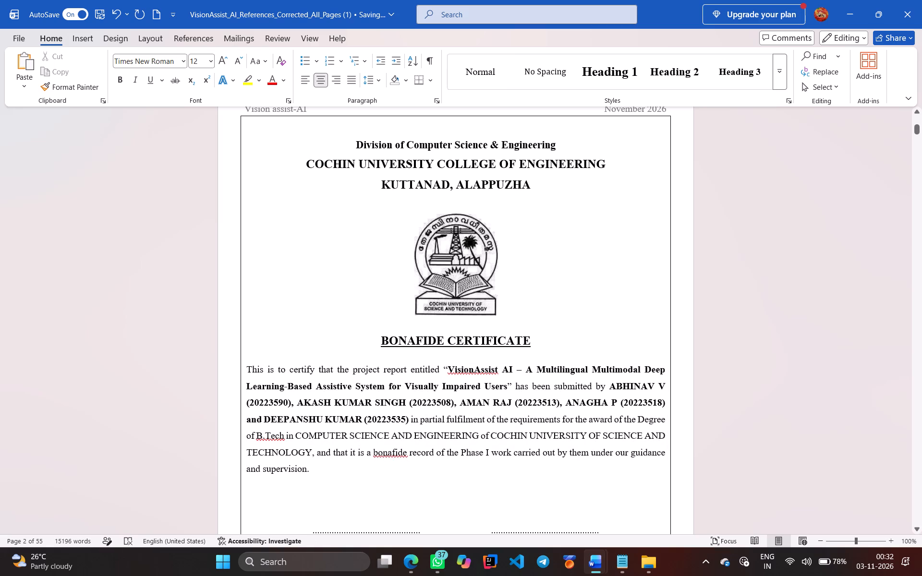
Set the line spacing of all the body paragraphs under the ACKNOWLEDGEMENT heading to 1.5.
scroll(359, 299, down, 2)
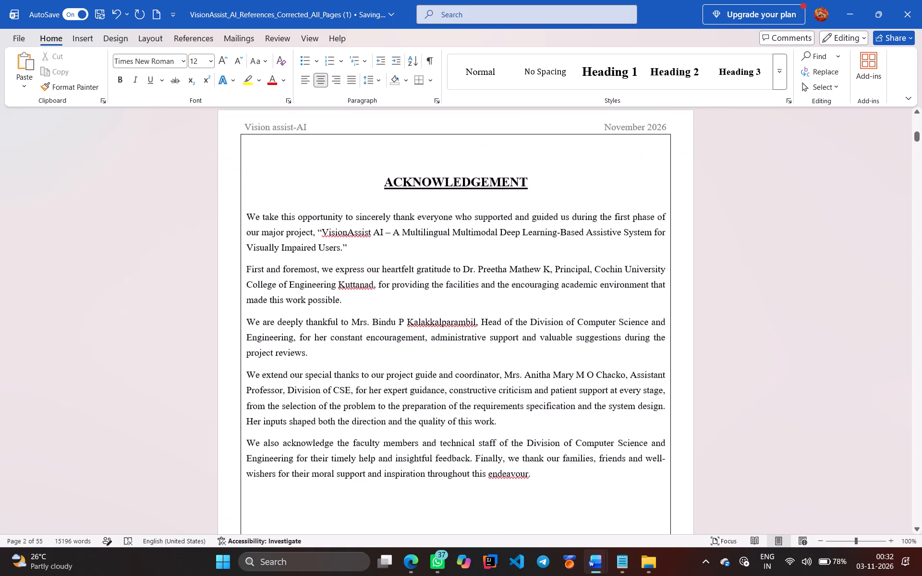
drag(245, 213, 367, 455)
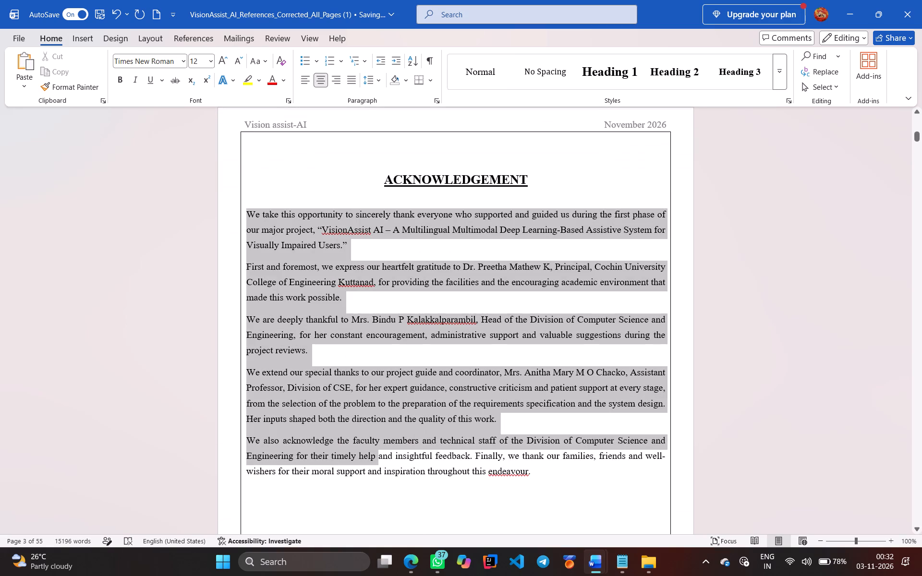
drag(367, 455, 569, 475)
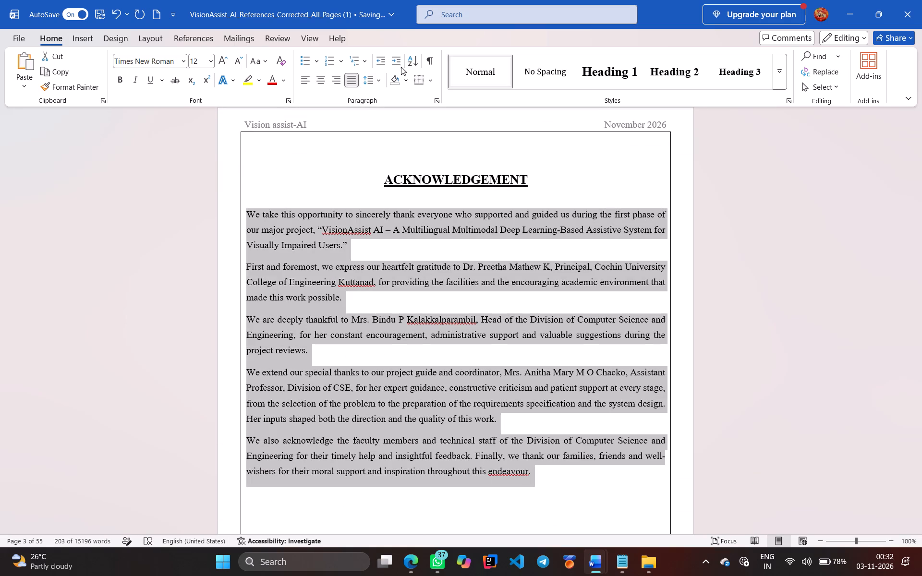
click(378, 81)
click(383, 128)
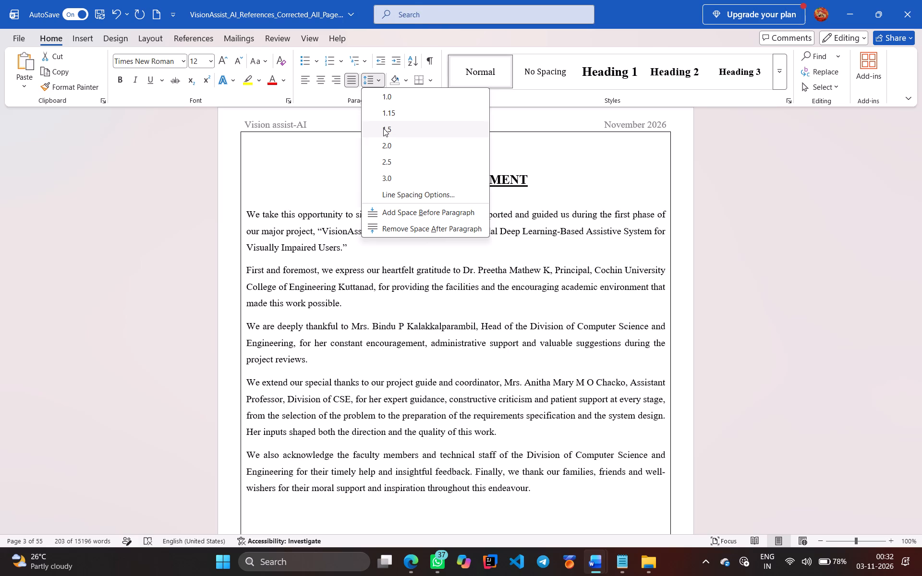
click(446, 253)
Set the line spacing of the ABSTRACT page's body text, including the Keywords paragraph, to 1.5.
scroll(446, 253, down, 1)
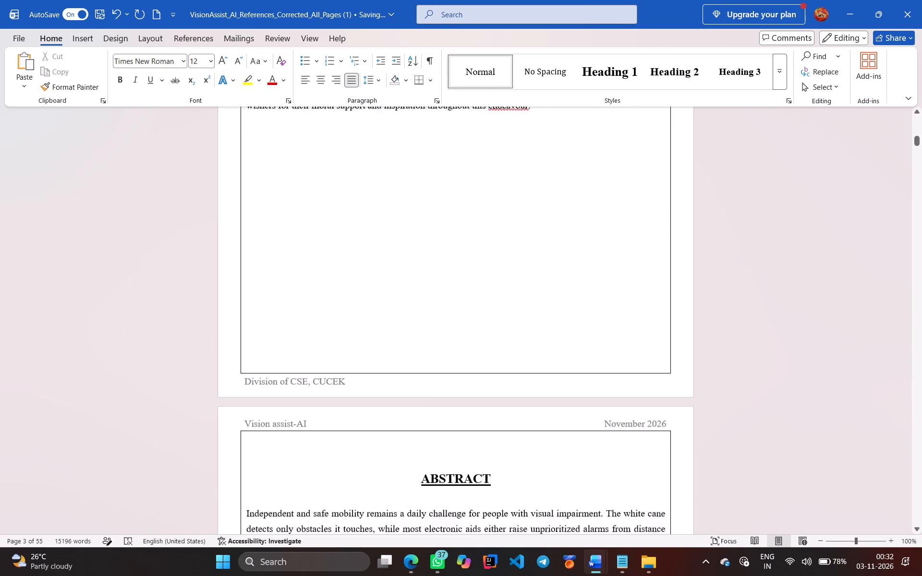
scroll(446, 253, down, 1)
drag(245, 245, 291, 310)
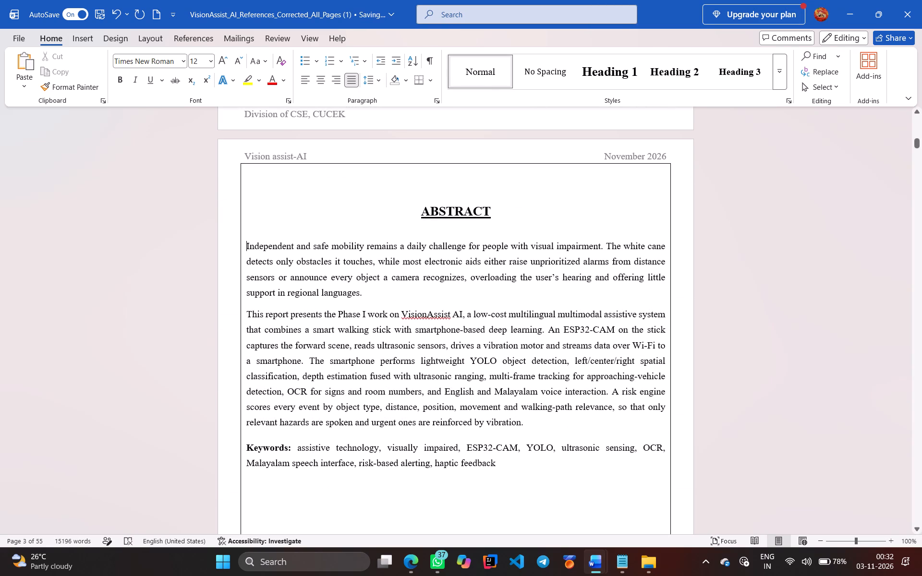
drag(291, 310, 497, 459)
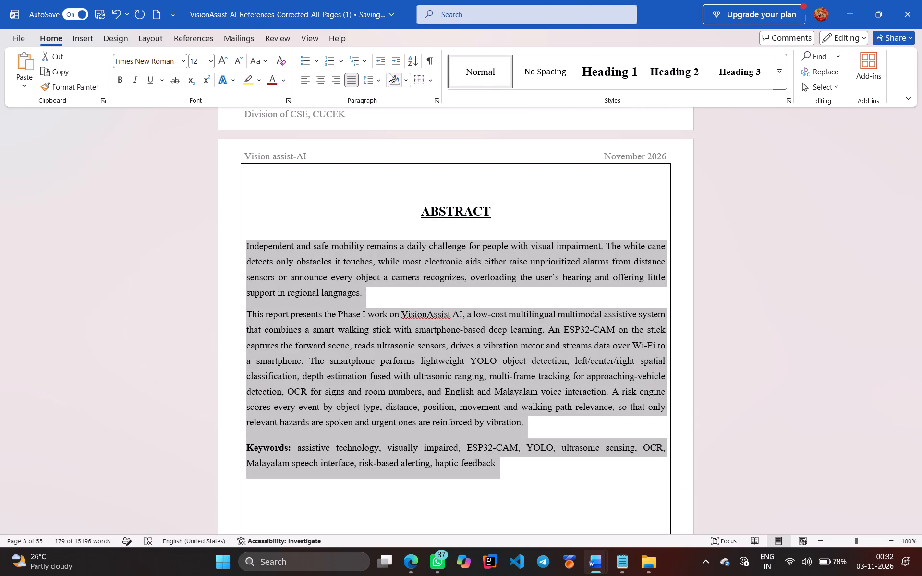
click(373, 83)
click(383, 126)
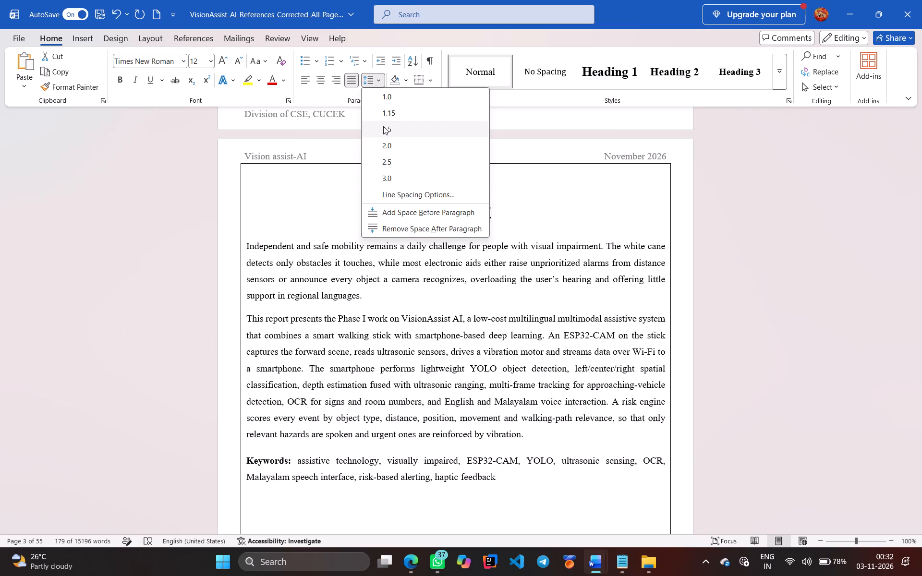
click(368, 216)
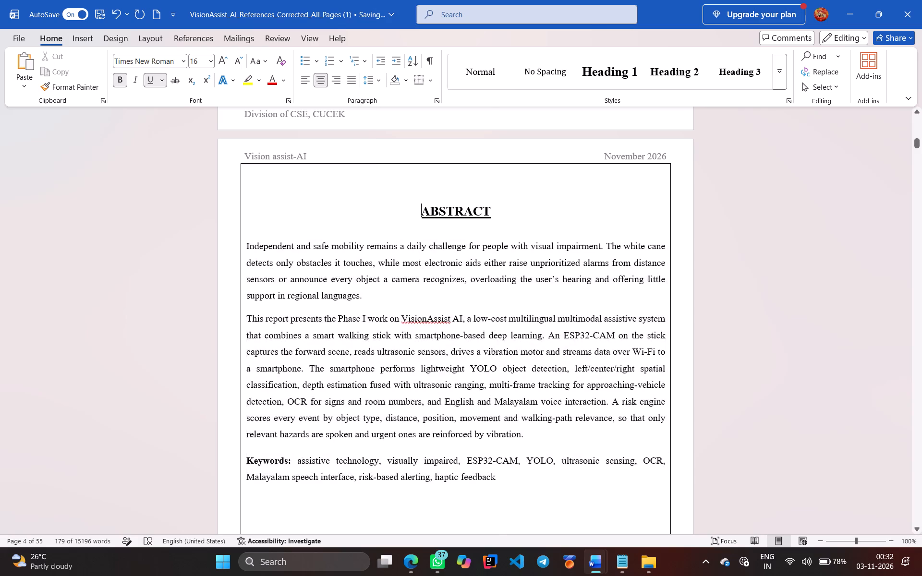
Look through the table of contents pages down to the Appendices entries.
scroll(368, 216, down, 2)
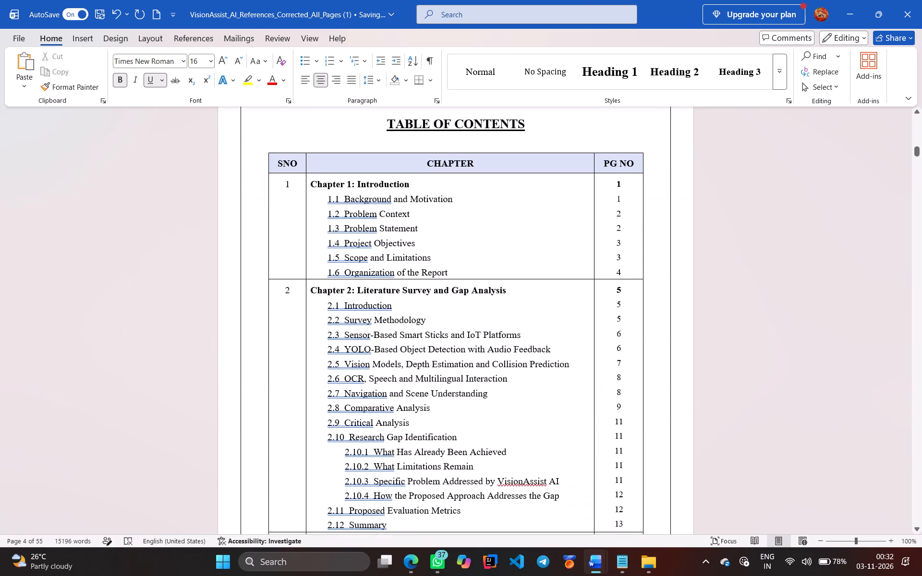
scroll(368, 216, down, 7)
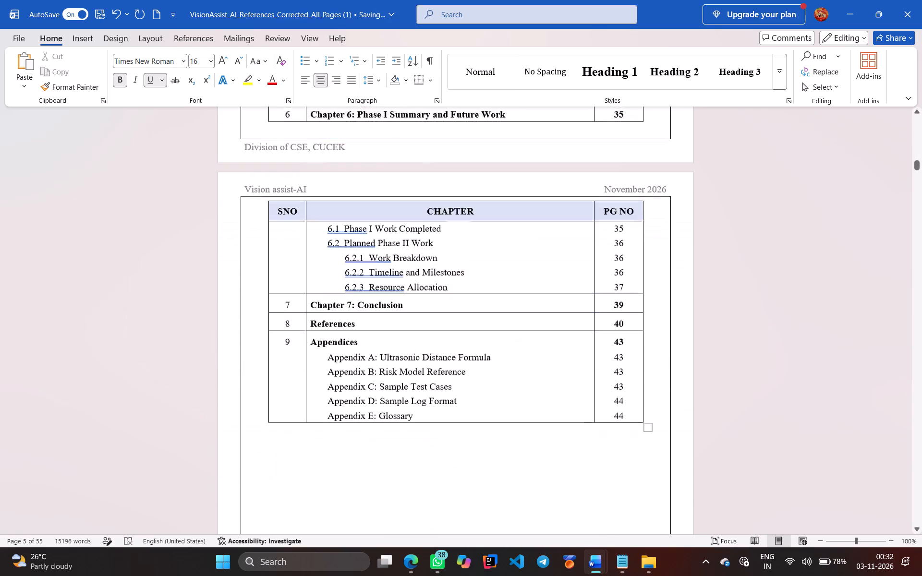
scroll(368, 216, down, 1)
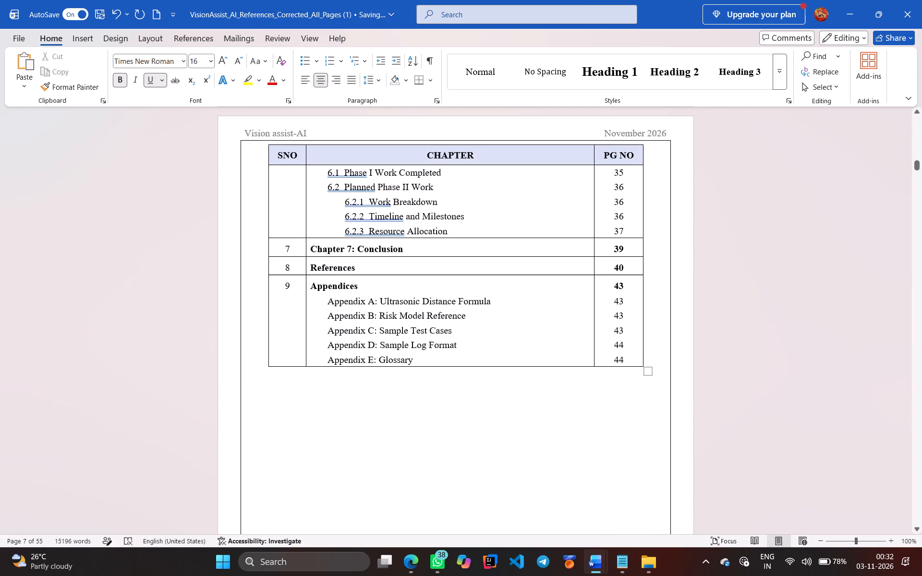
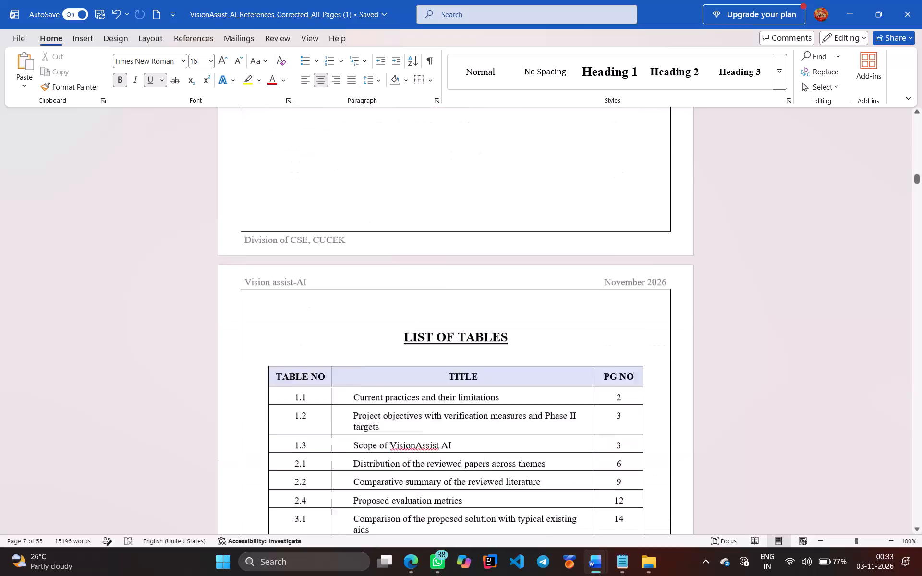
Look through the report's pages from the List of Tables to section 2.5, checking the formatting of the chapter text.
scroll(368, 216, down, 1)
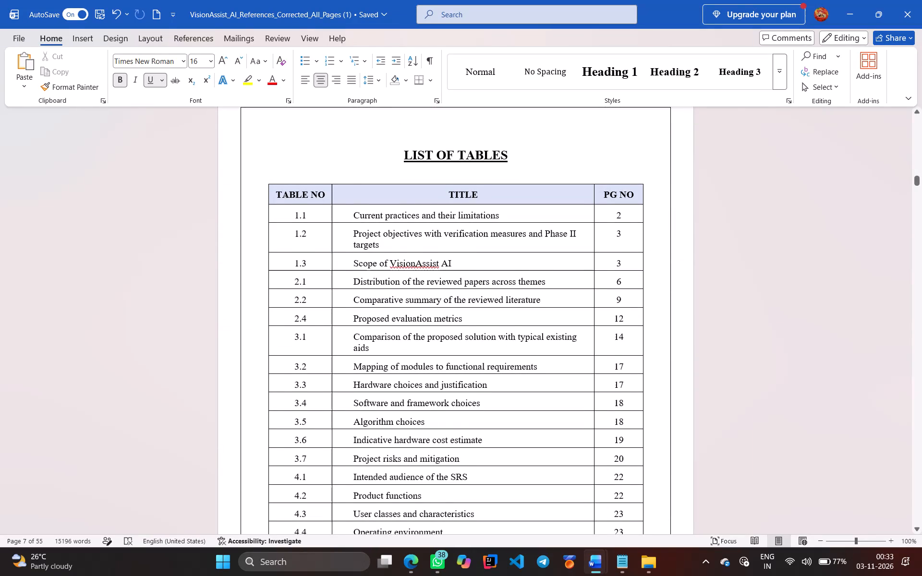
scroll(368, 216, down, 3)
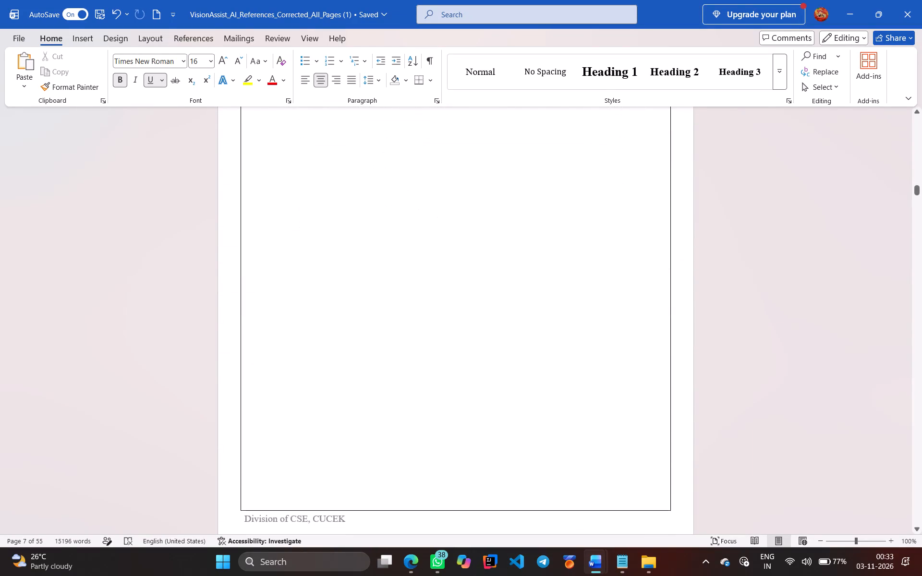
scroll(368, 216, down, 4)
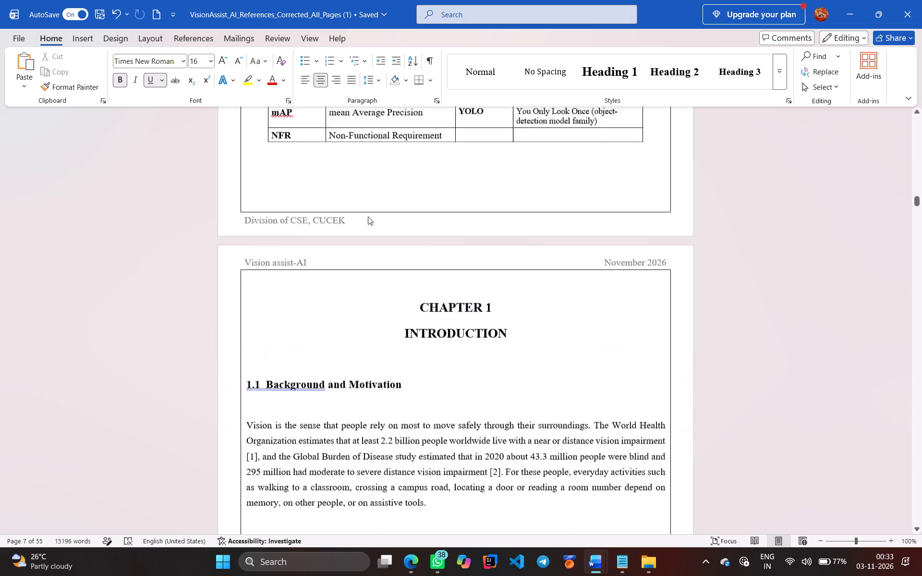
scroll(368, 216, down, 2)
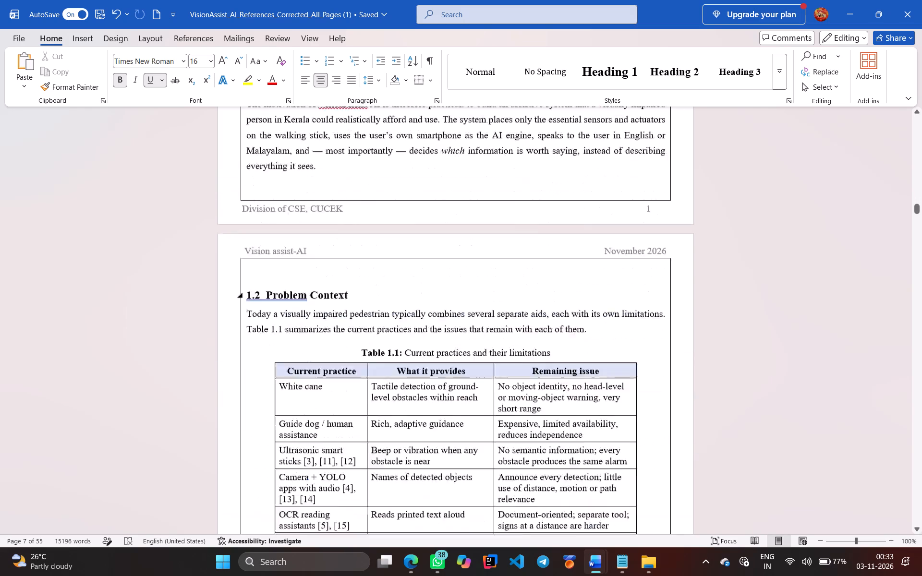
scroll(368, 216, down, 2)
scroll(368, 216, up, 1)
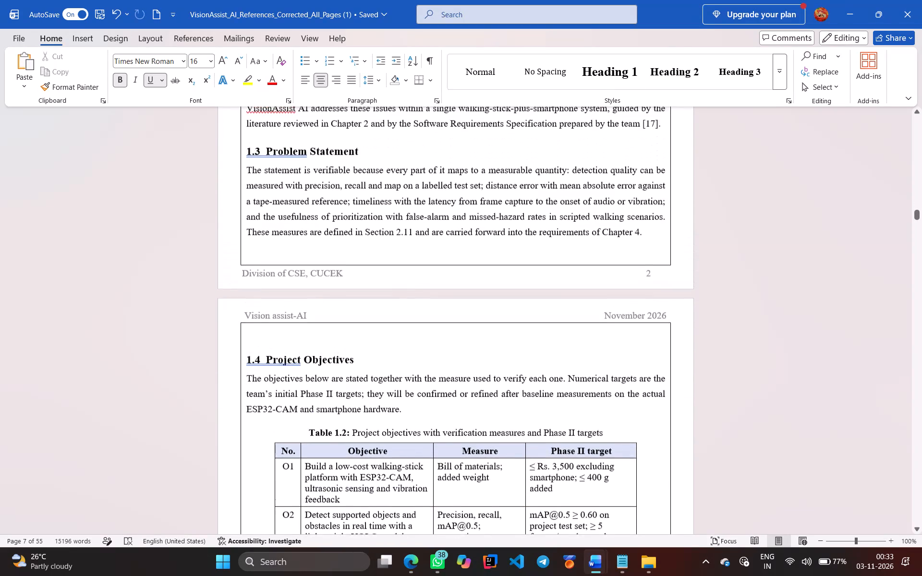
scroll(368, 216, up, 1)
scroll(368, 216, down, 2)
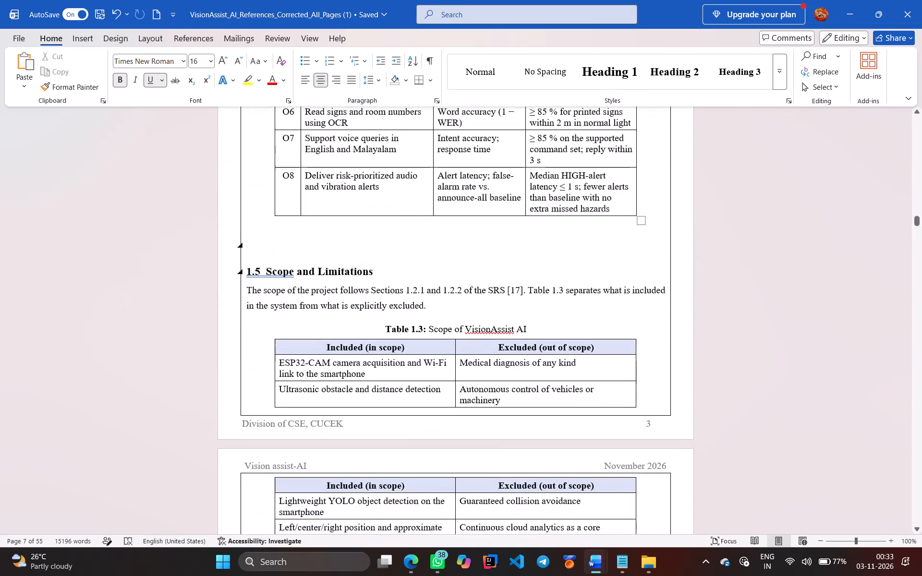
scroll(368, 216, down, 2)
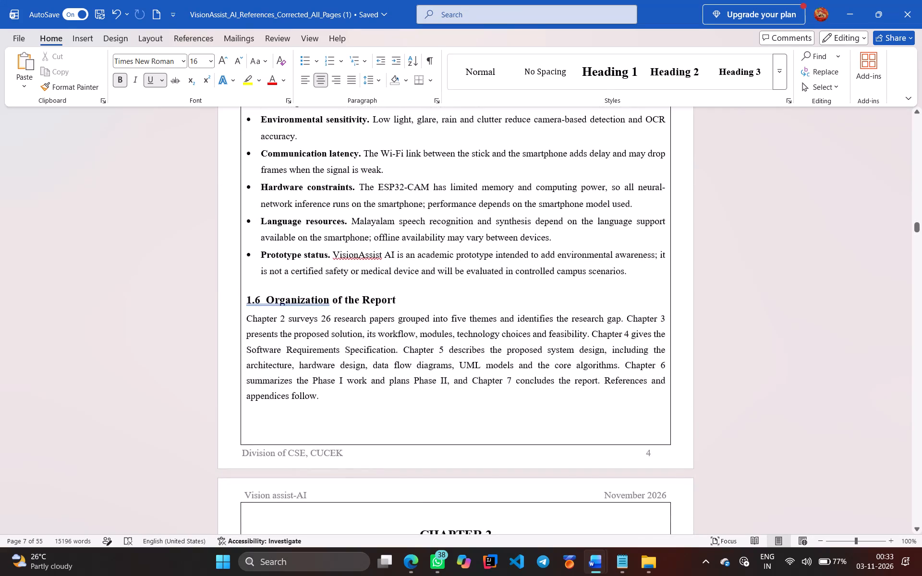
scroll(368, 216, down, 3)
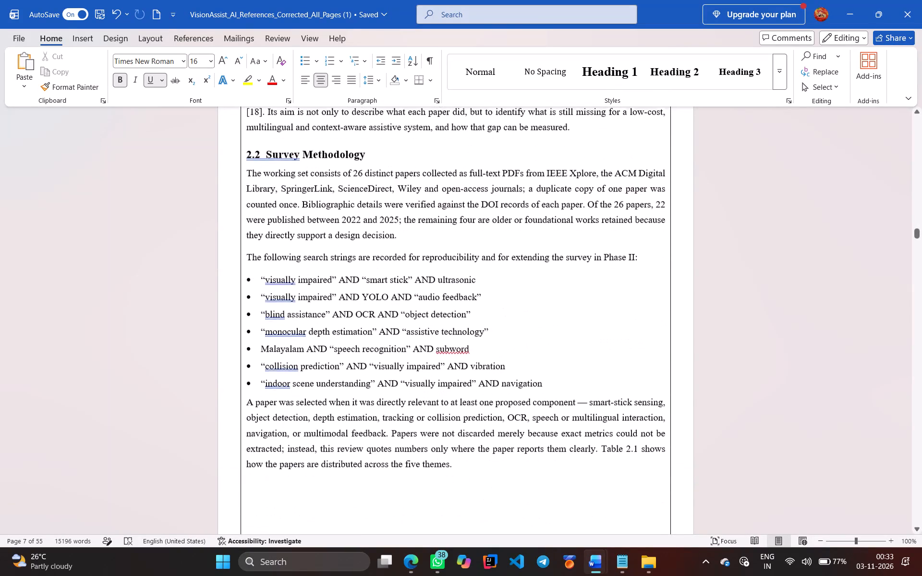
scroll(368, 216, down, 4)
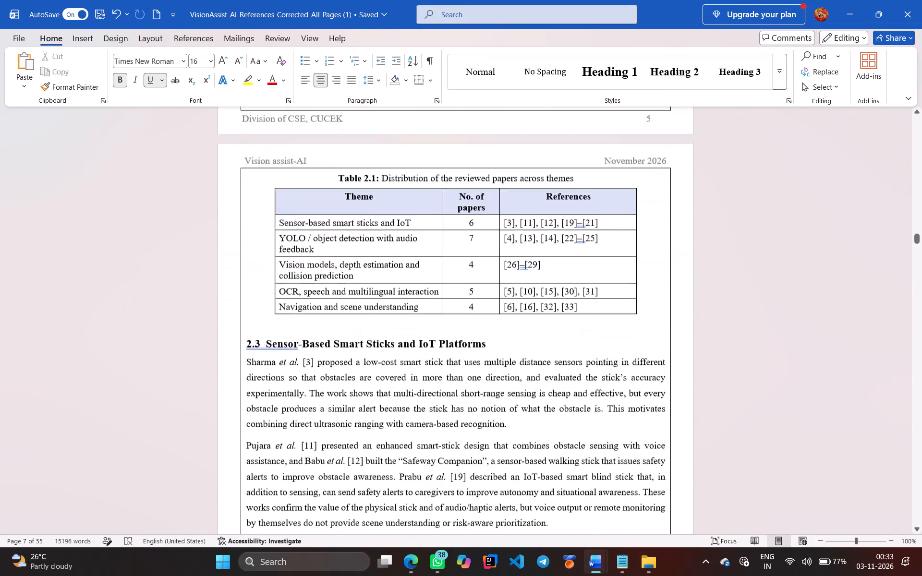
scroll(368, 216, down, 2)
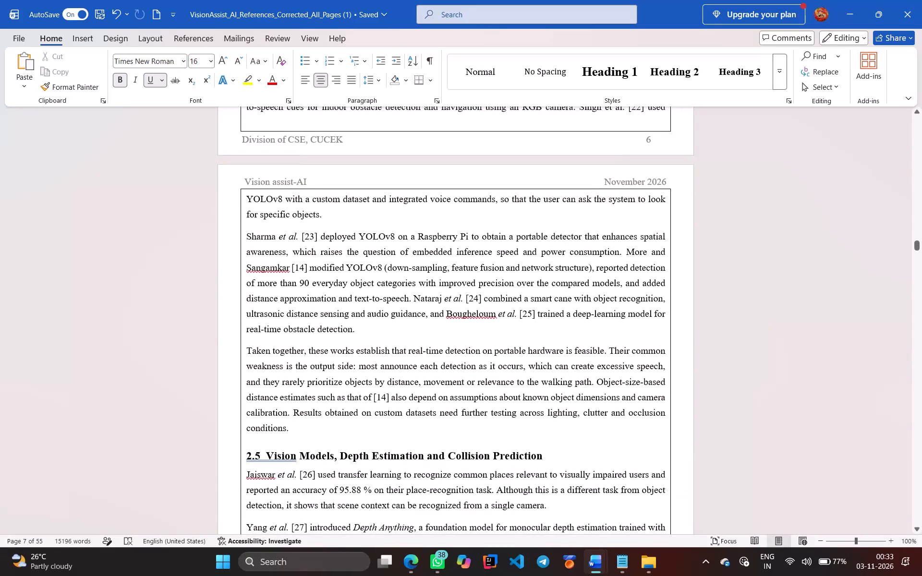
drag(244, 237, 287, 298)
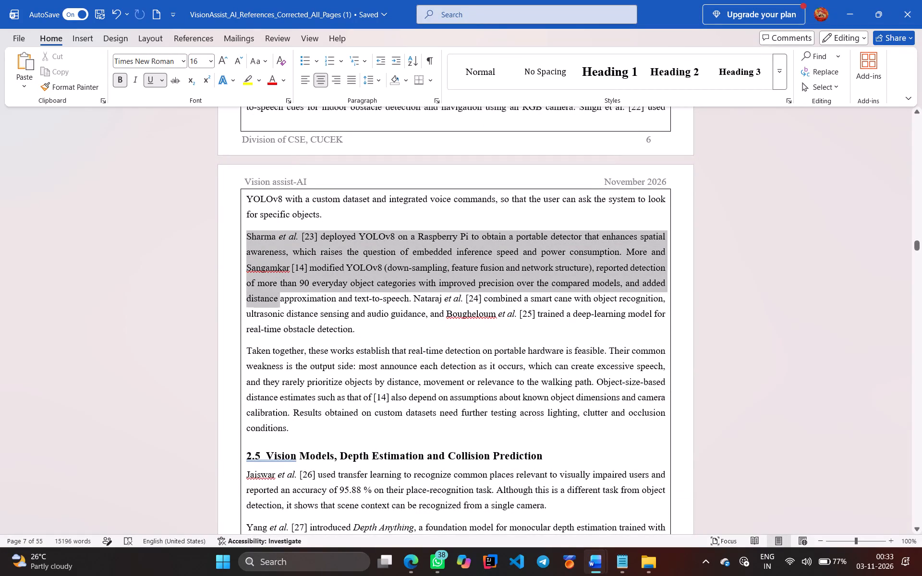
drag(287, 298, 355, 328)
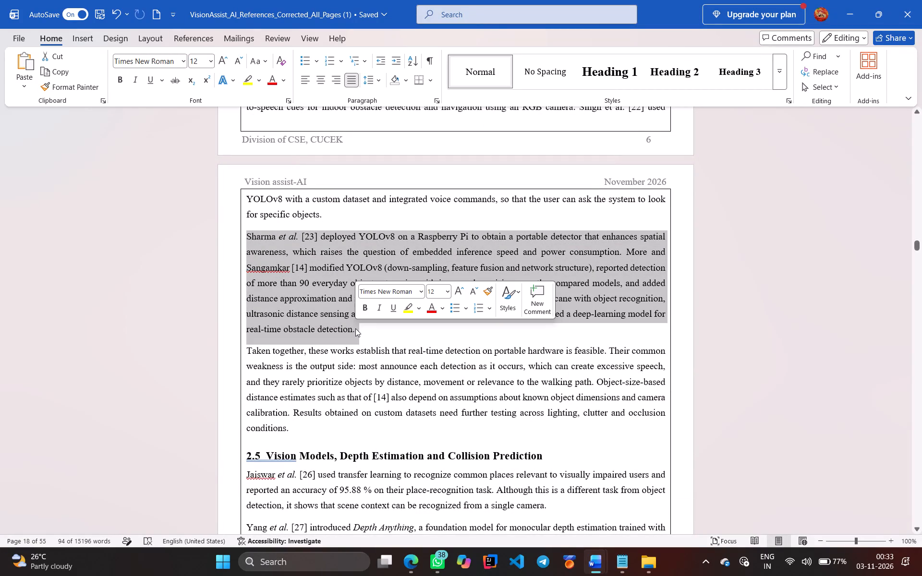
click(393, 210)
Remove the italics from "Depth Anything" in the Yang et al. [27] paragraph of section 2.5.
scroll(393, 210, down, 1)
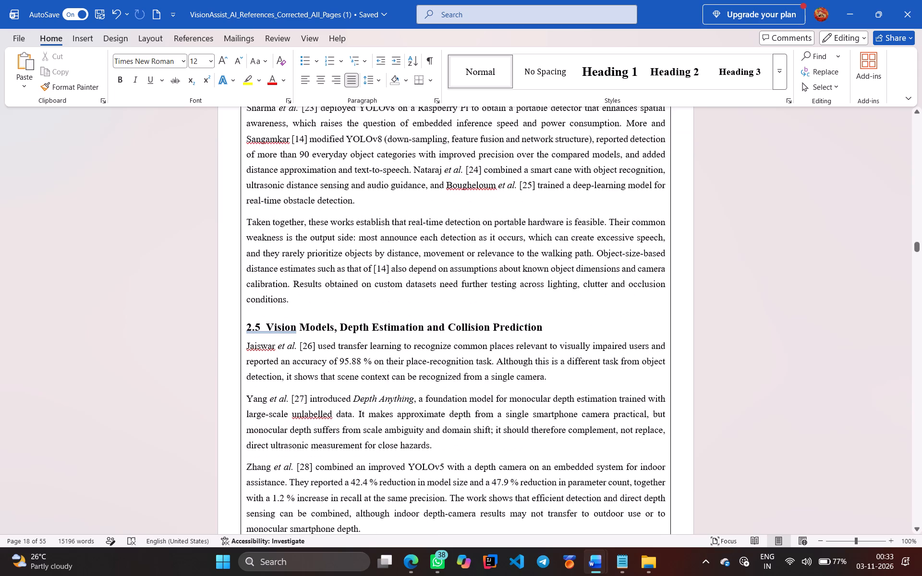
scroll(393, 210, down, 1)
scroll(393, 210, up, 1)
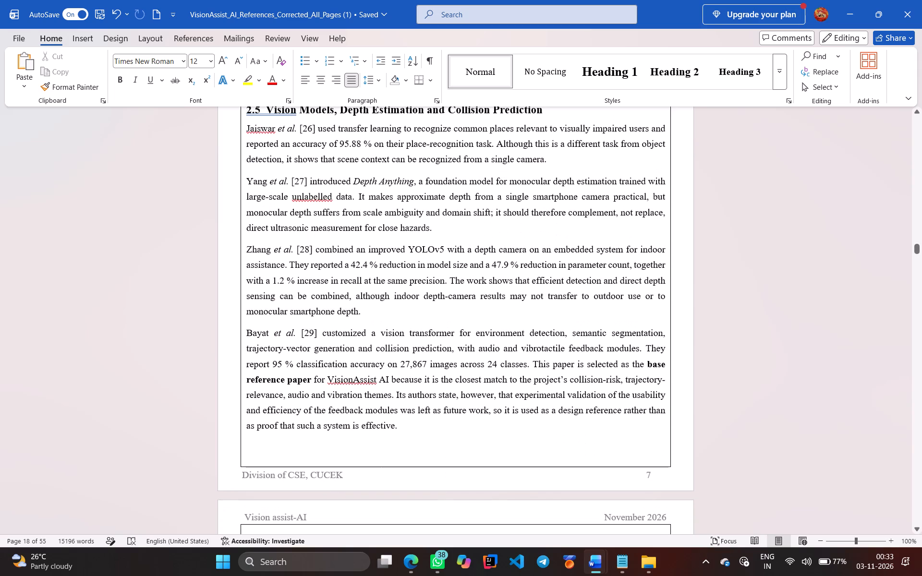
click(357, 184)
drag(357, 184, 406, 182)
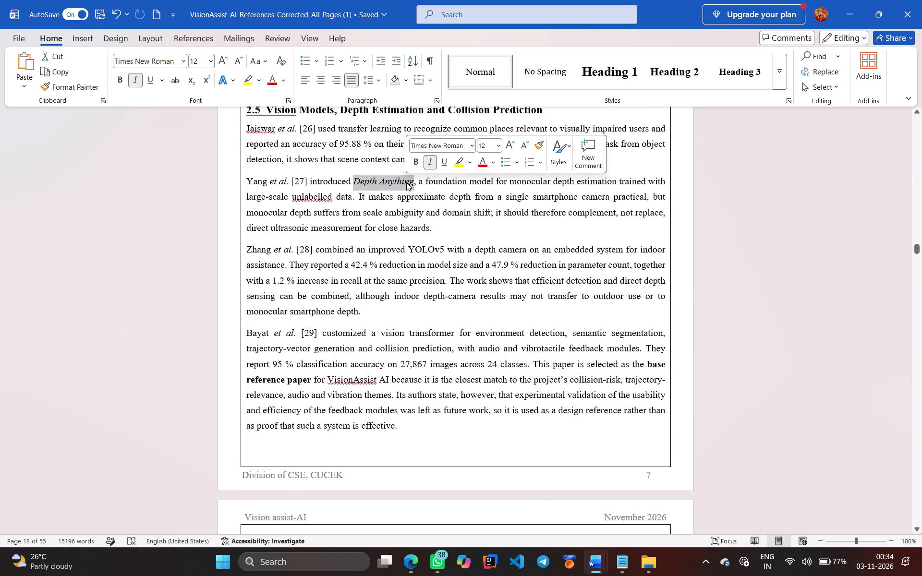
click(133, 79)
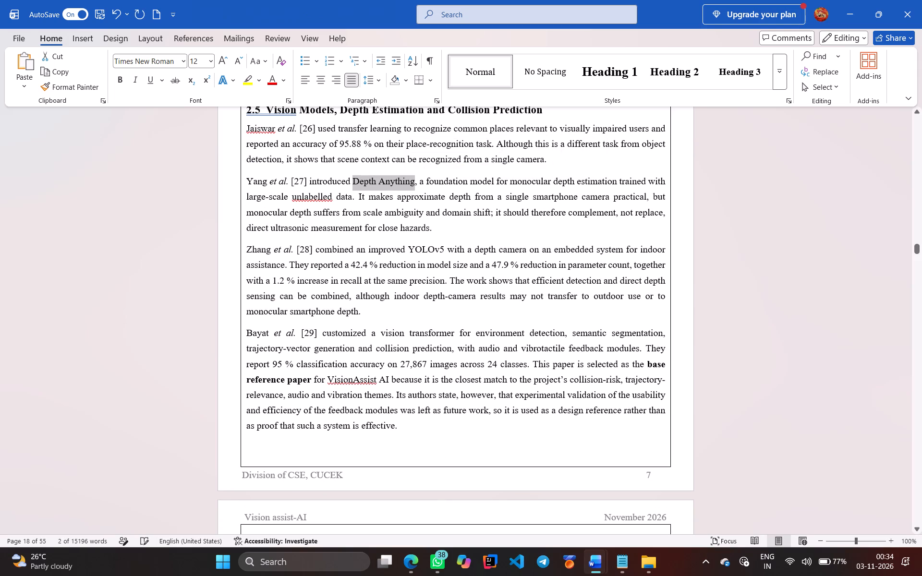
Remove the italics from all the body paragraphs of section 2.5, from Jaiswar et al. [26] through Bayat et al. [29].
drag(246, 128, 368, 357)
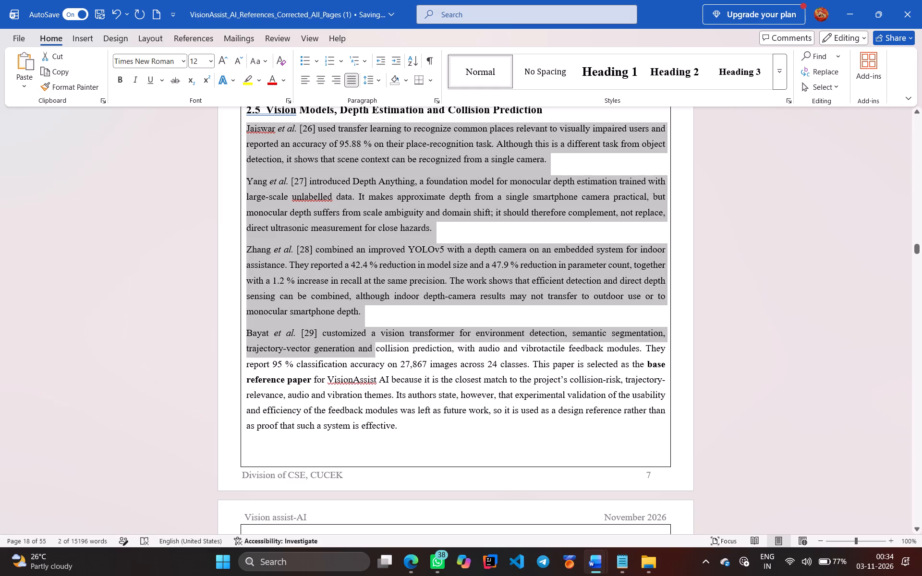
drag(368, 357, 514, 458)
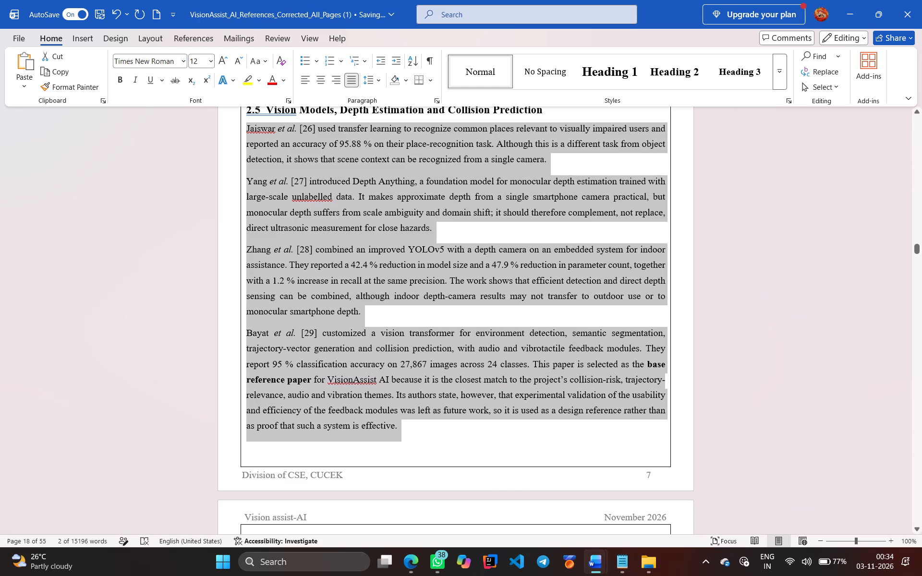
drag(514, 458, 521, 458)
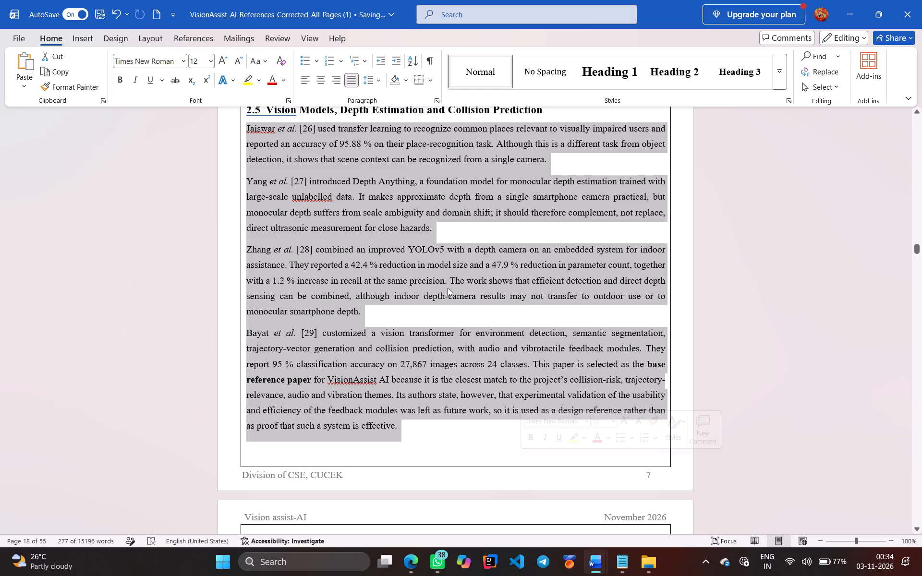
click(135, 79)
click(135, 79)
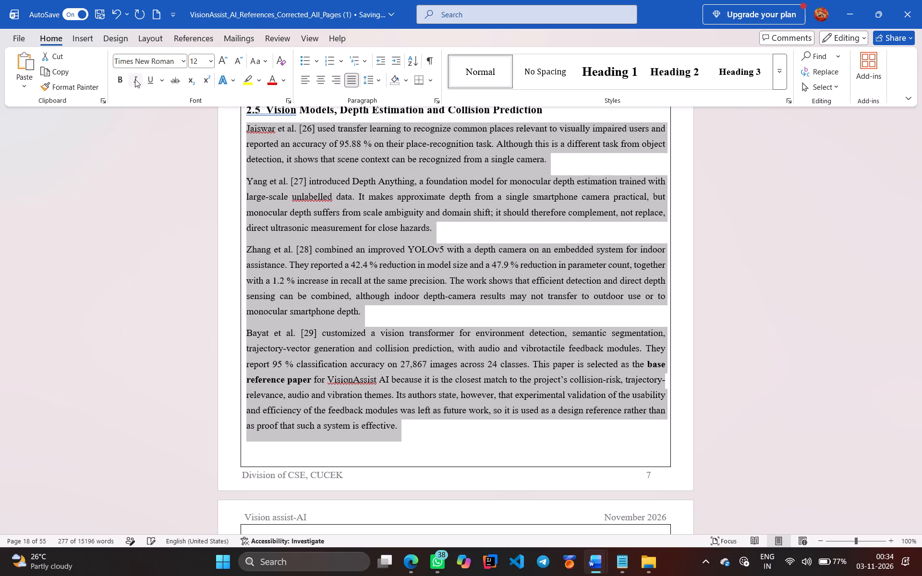
click(458, 307)
Remove the italics from the text of sections 2.6 and 2.7 through the introductory paragraph of section 2.8 Comparative Analysis.
scroll(458, 307, down, 4)
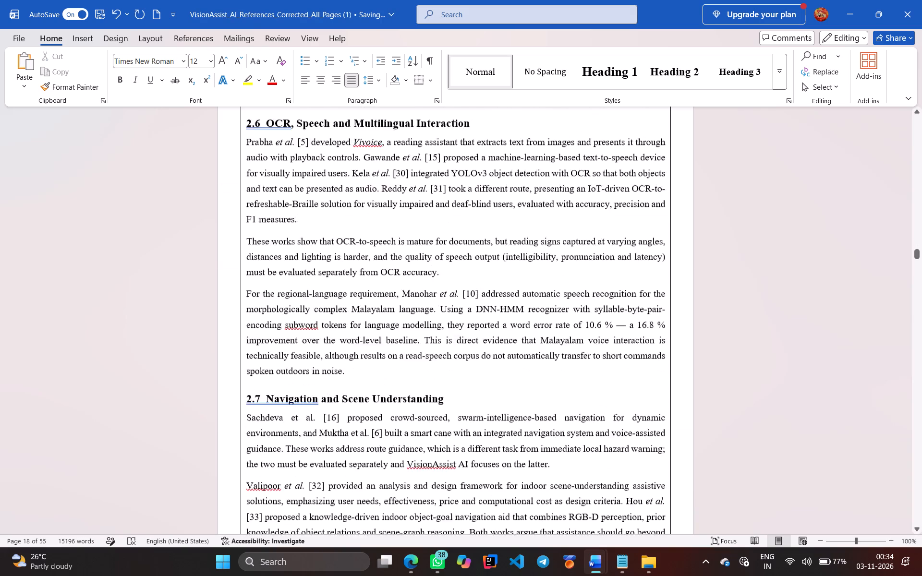
scroll(342, 282, up, 1)
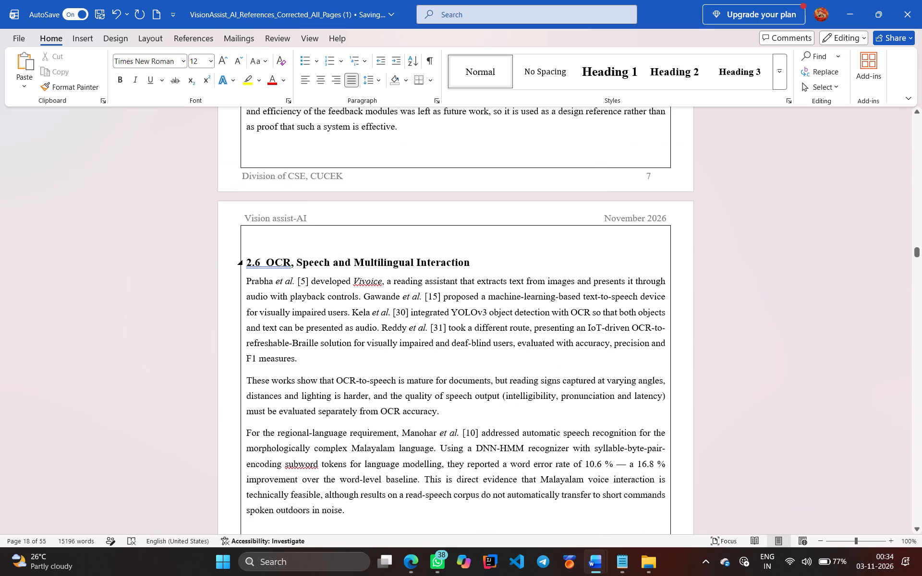
drag(247, 278, 477, 468)
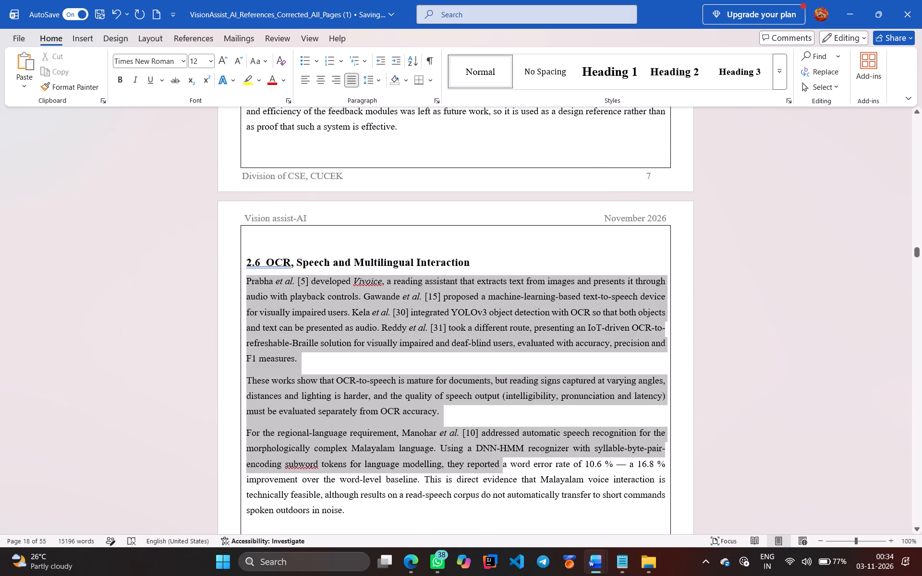
drag(477, 468, 495, 558)
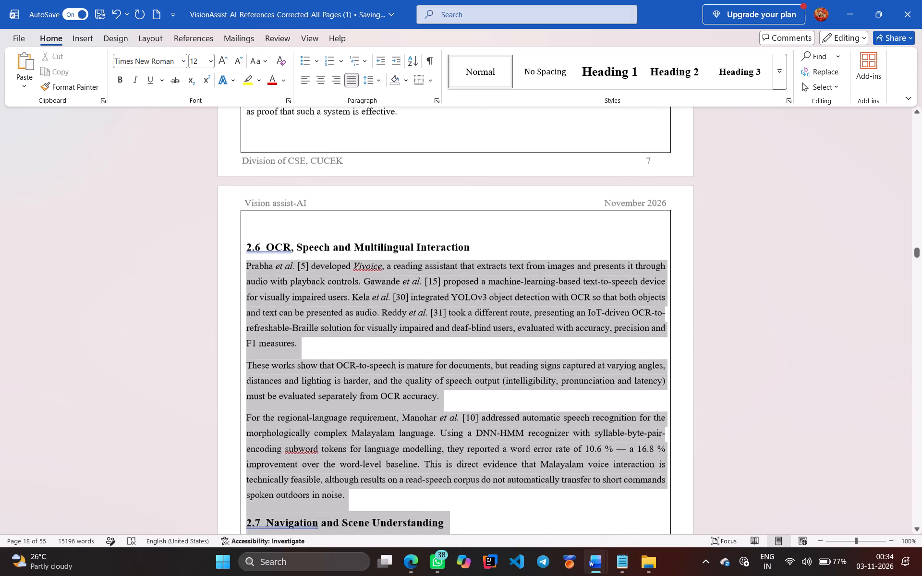
drag(495, 558, 543, 472)
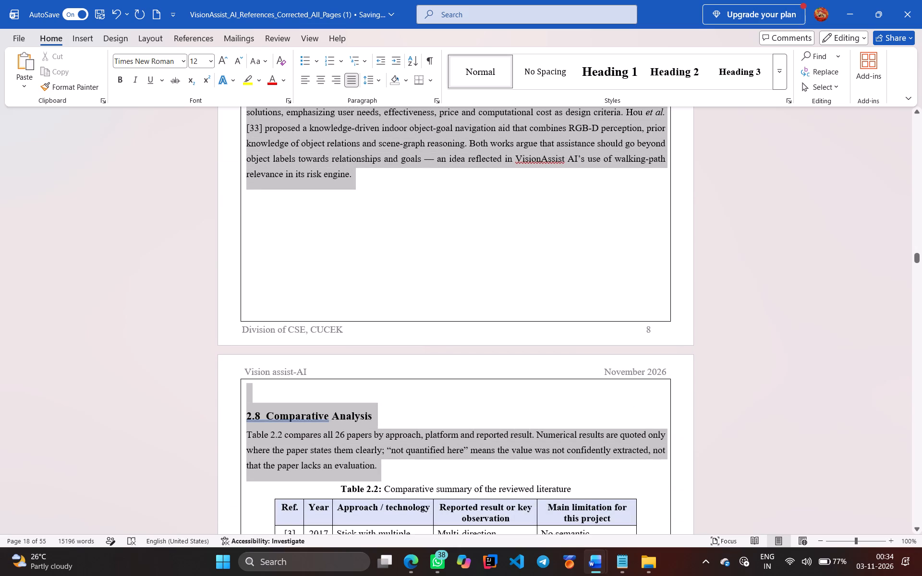
drag(543, 472, 544, 471)
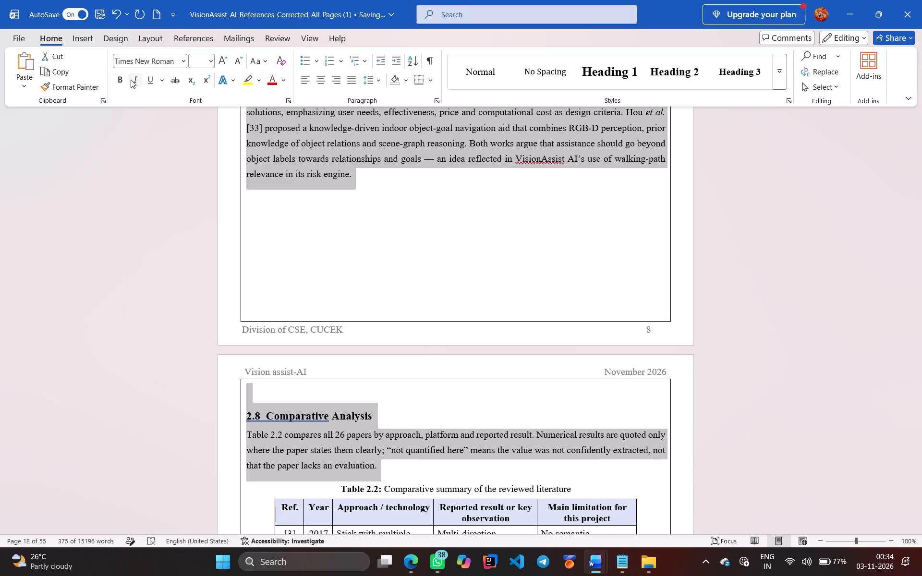
click(131, 80)
click(131, 80)
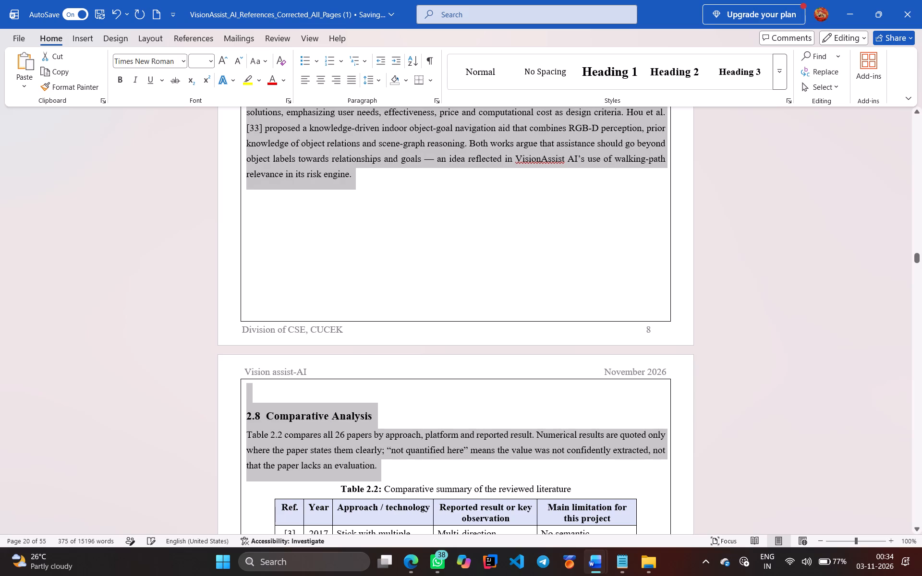
click(388, 214)
Remove the italics from all text from the Table 2.3 introductory paragraph before section 2.9 through the end of Appendix E: Glossary.
scroll(388, 214, down, 2)
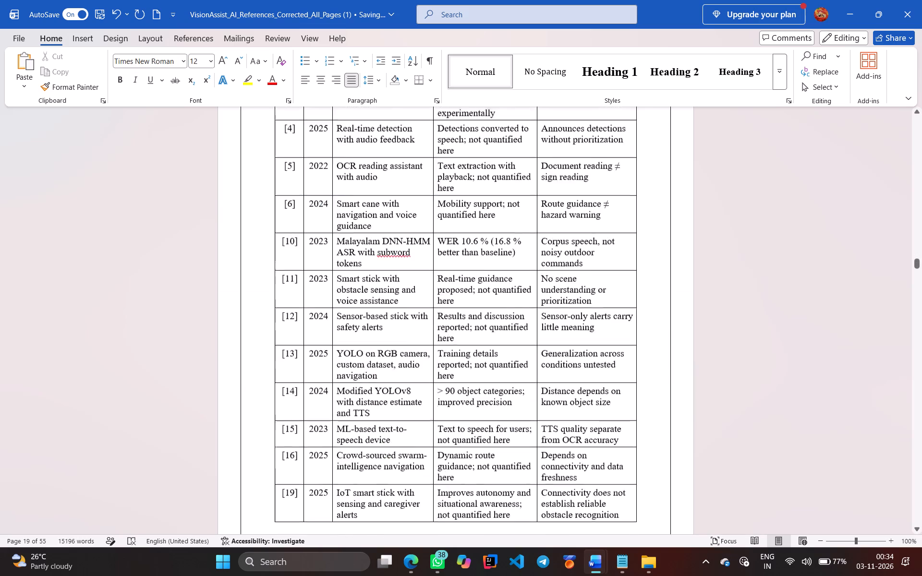
scroll(388, 214, down, 3)
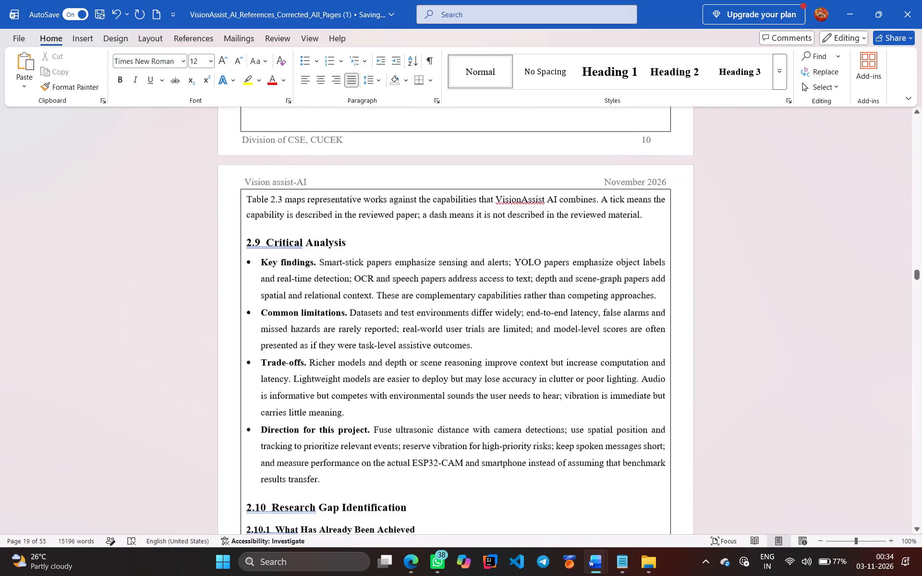
drag(243, 195, 288, 260)
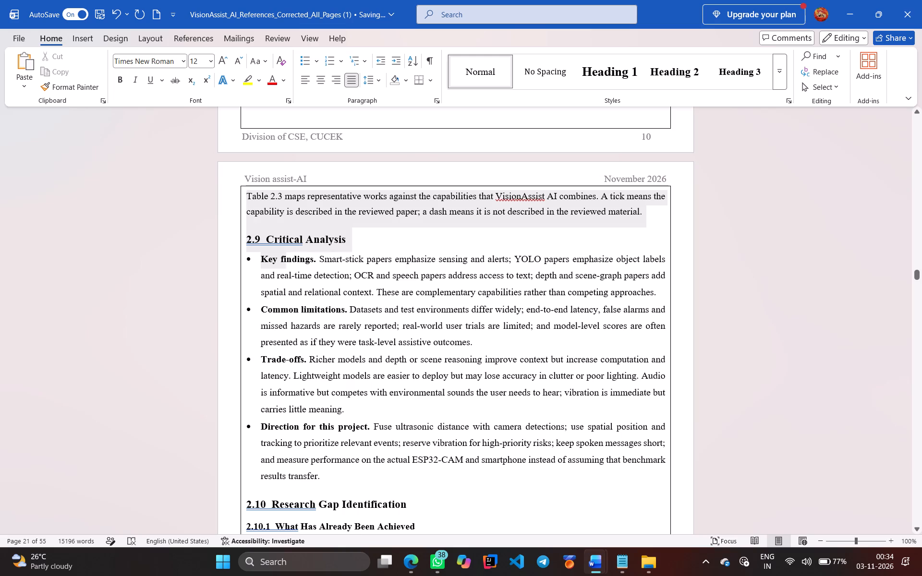
drag(288, 260, 423, 575)
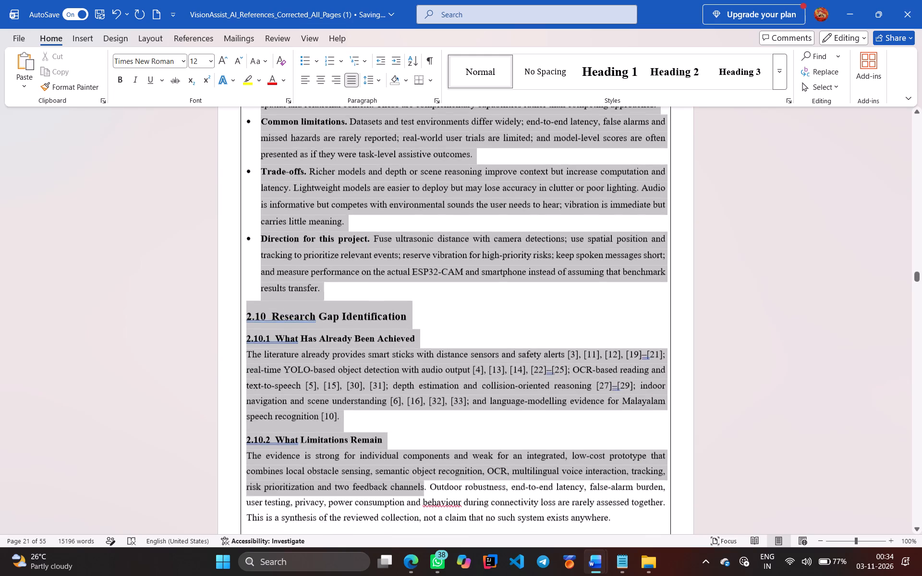
drag(423, 575, 422, 575)
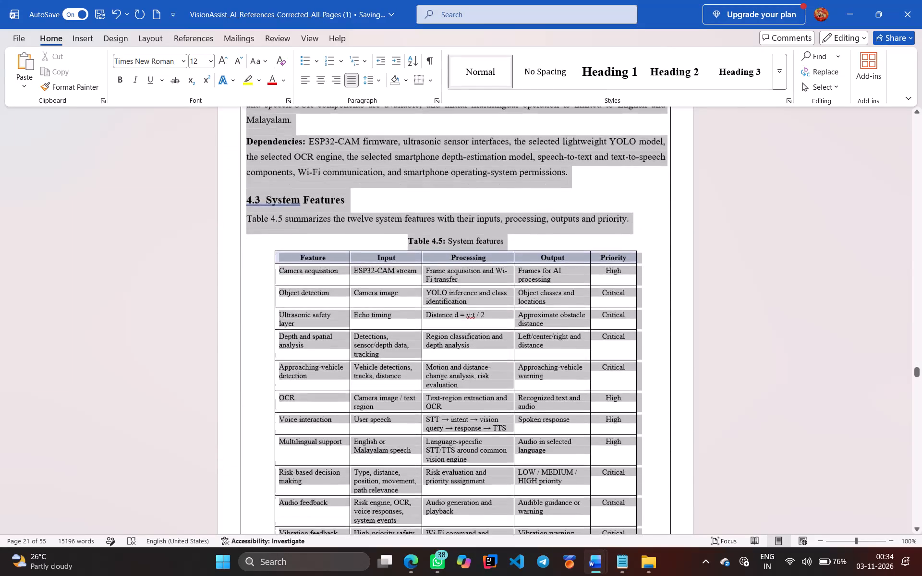
drag(422, 575, 422, 575)
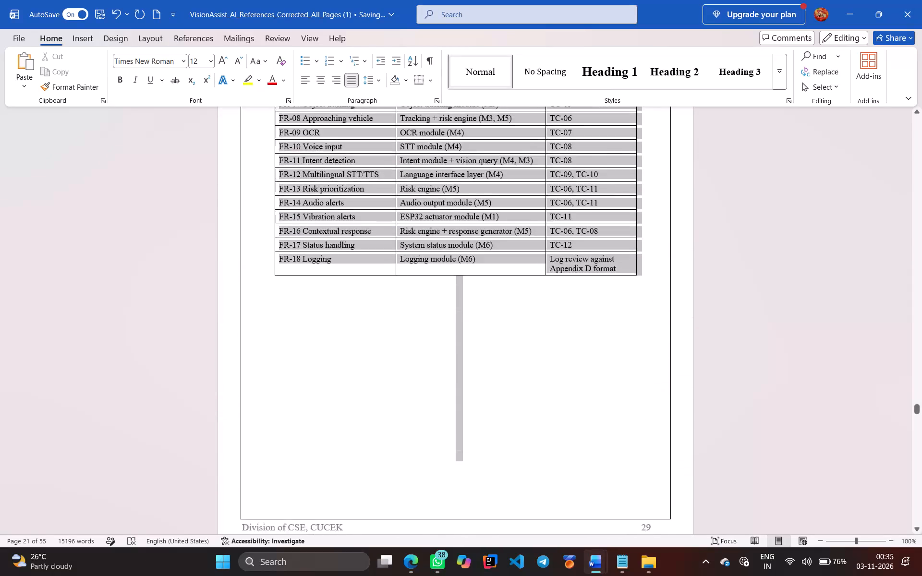
drag(422, 575, 424, 575)
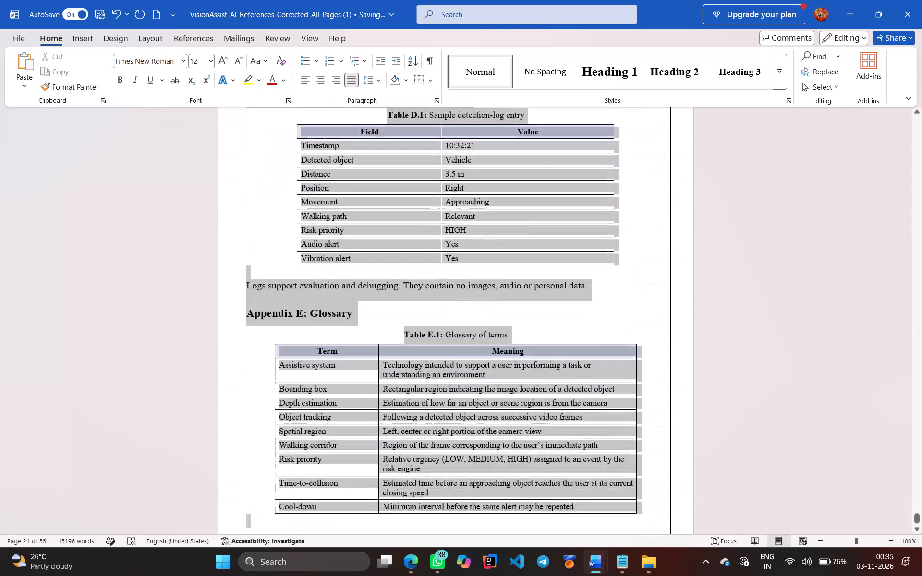
drag(424, 575, 432, 566)
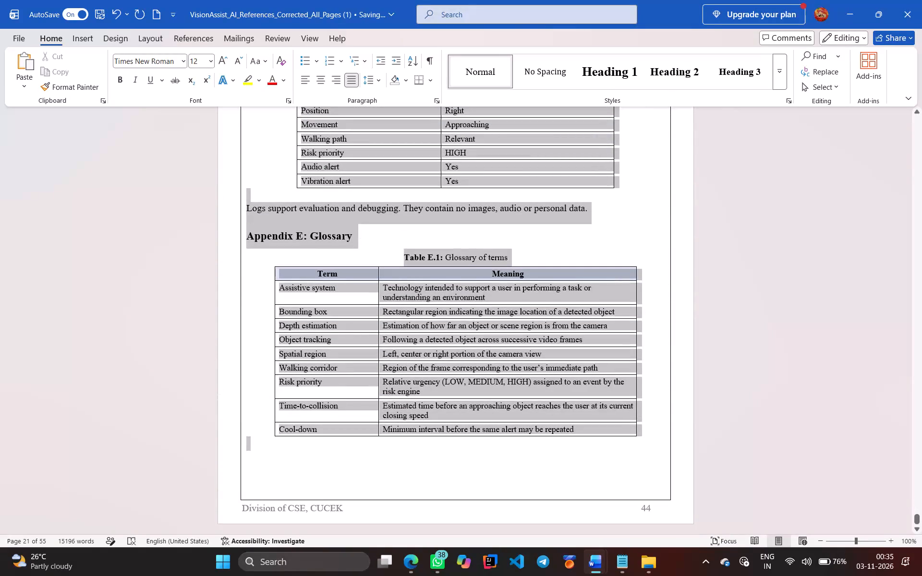
drag(432, 566, 481, 498)
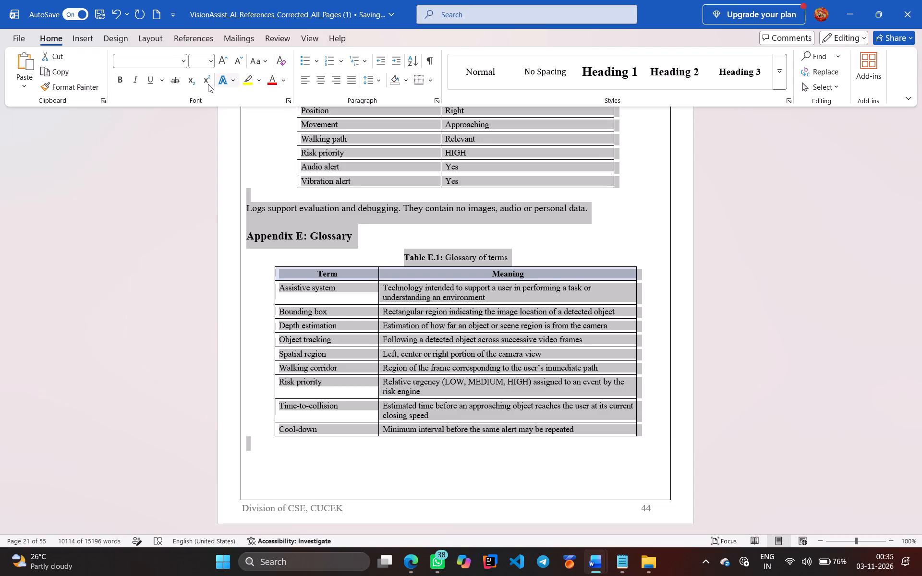
click(136, 78)
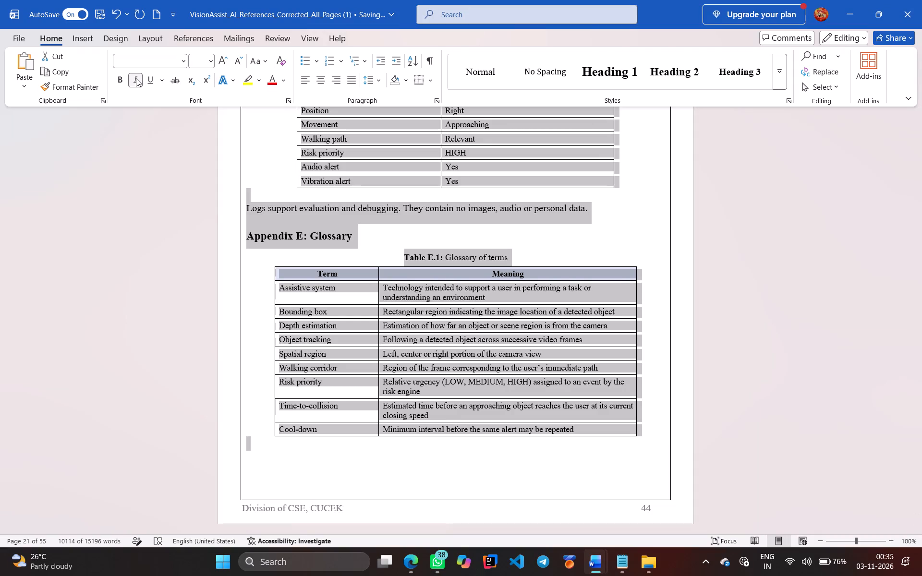
click(136, 78)
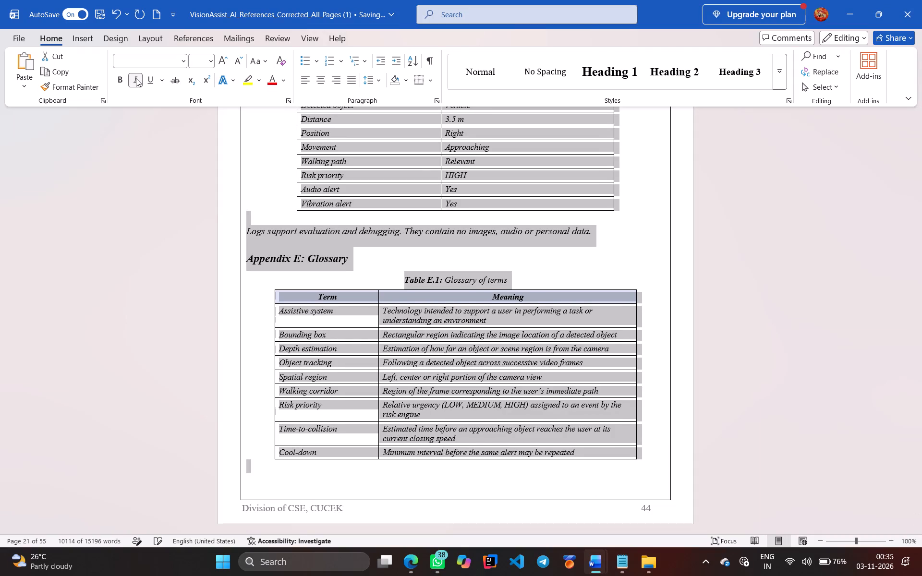
click(136, 78)
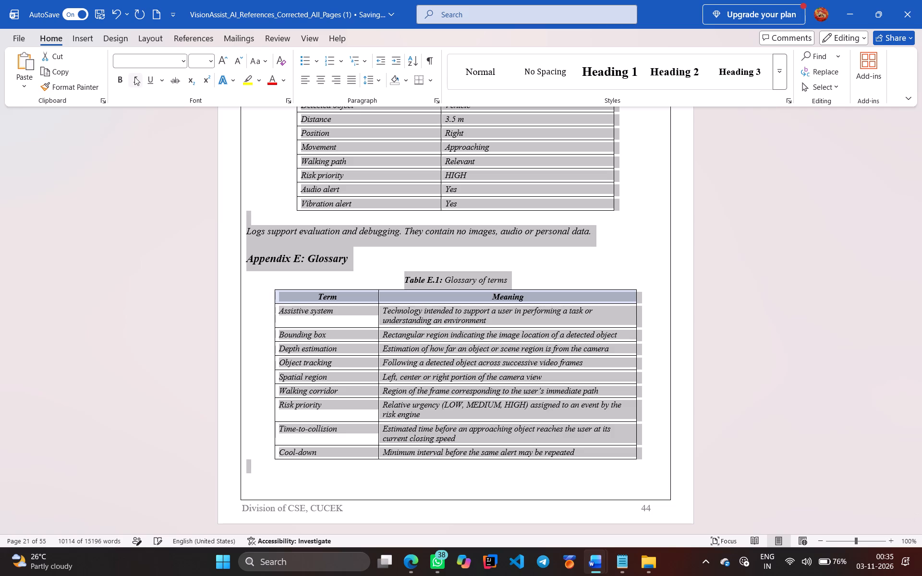
click(134, 77)
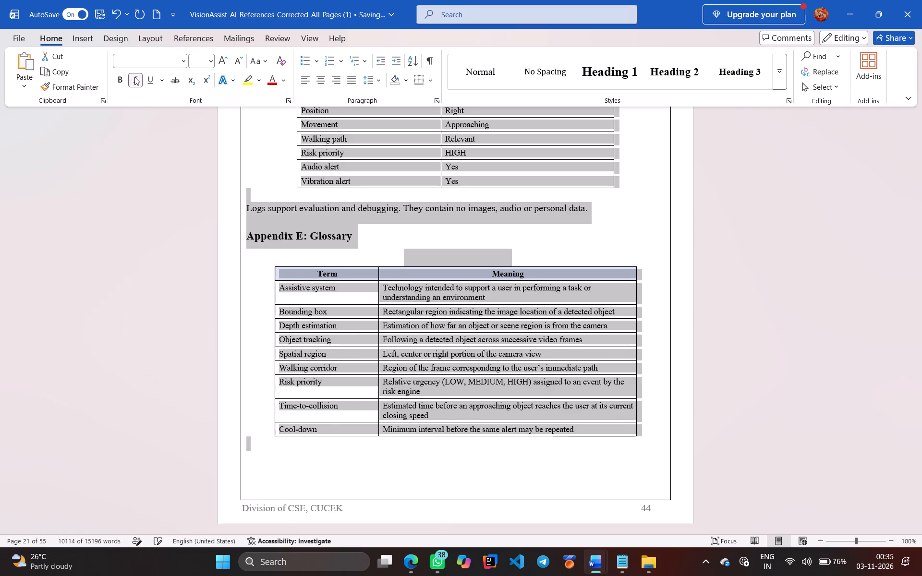
click(491, 478)
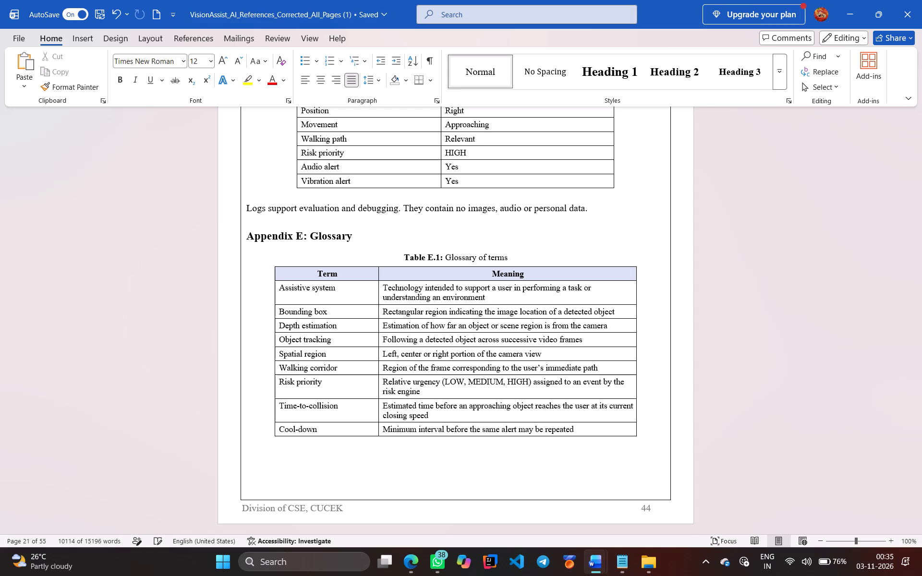
Save a copy of the report as a PDF in D:\downloads under the name VisionAssist_AI_References_Corrected_All_Pages (1), replacing the existing file.
scroll(491, 478, up, 9)
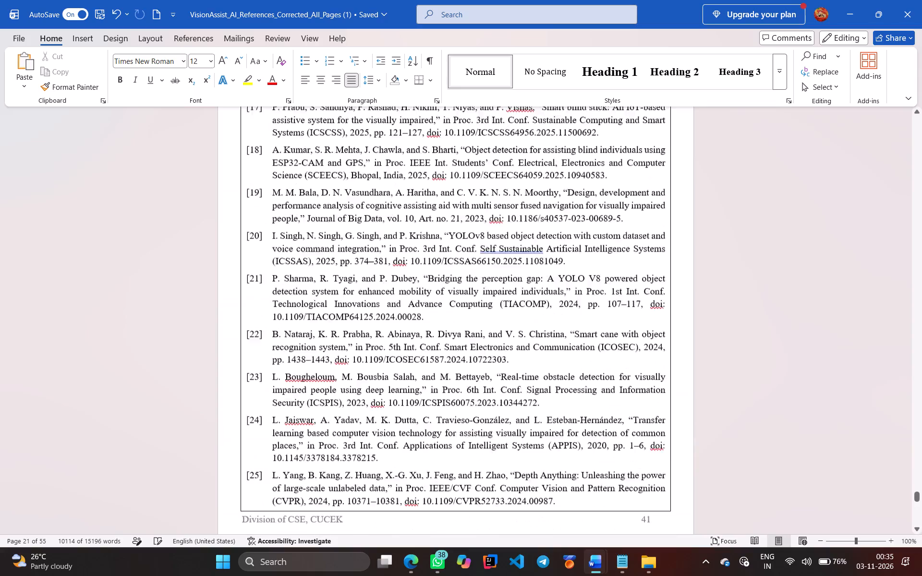
scroll(491, 478, up, 2)
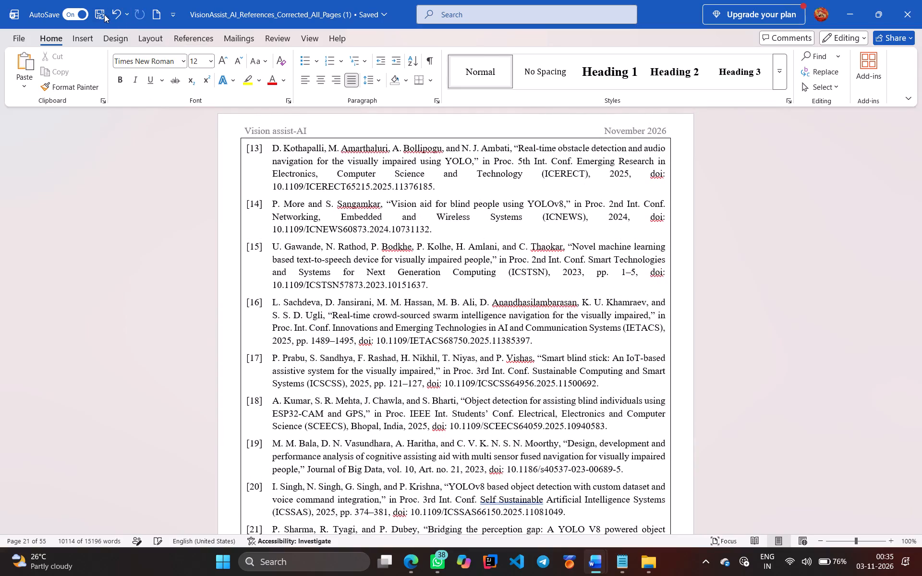
click(15, 38)
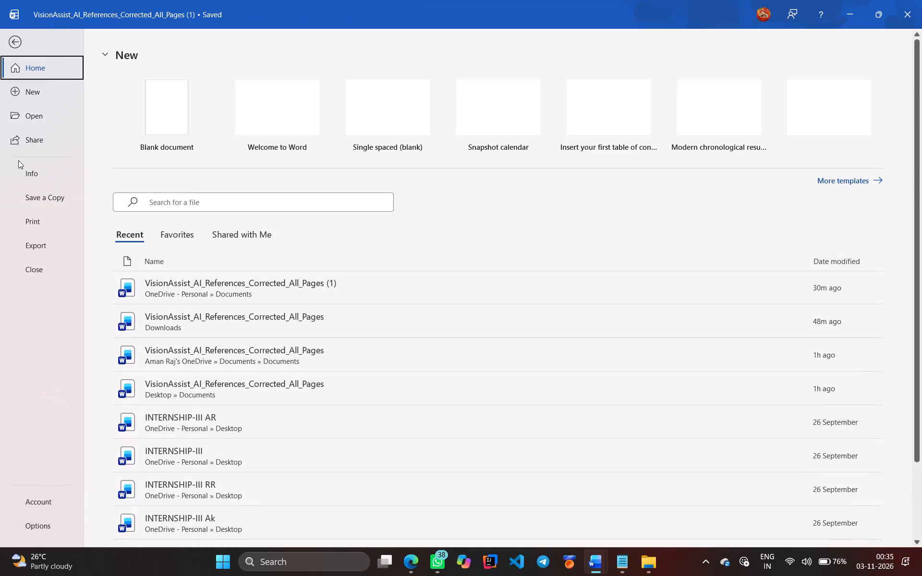
click(39, 200)
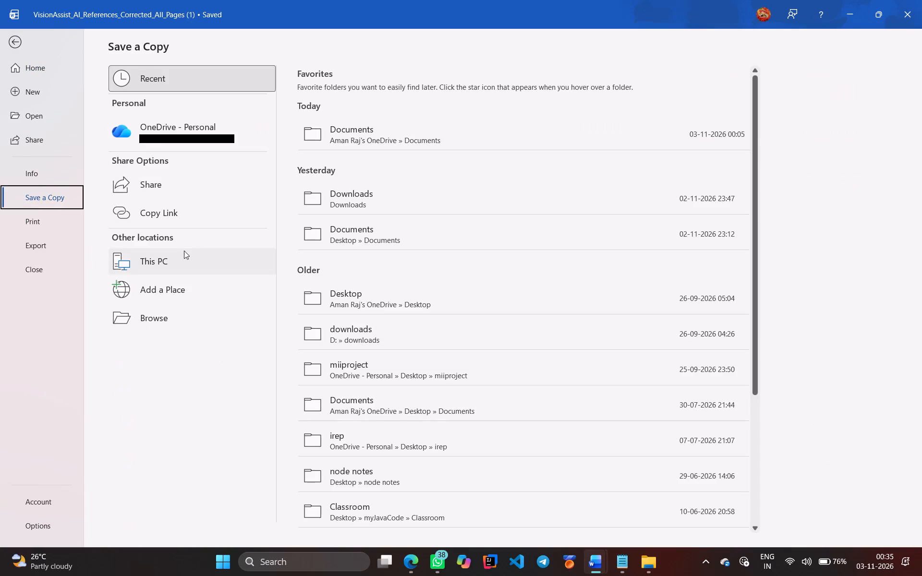
click(182, 252)
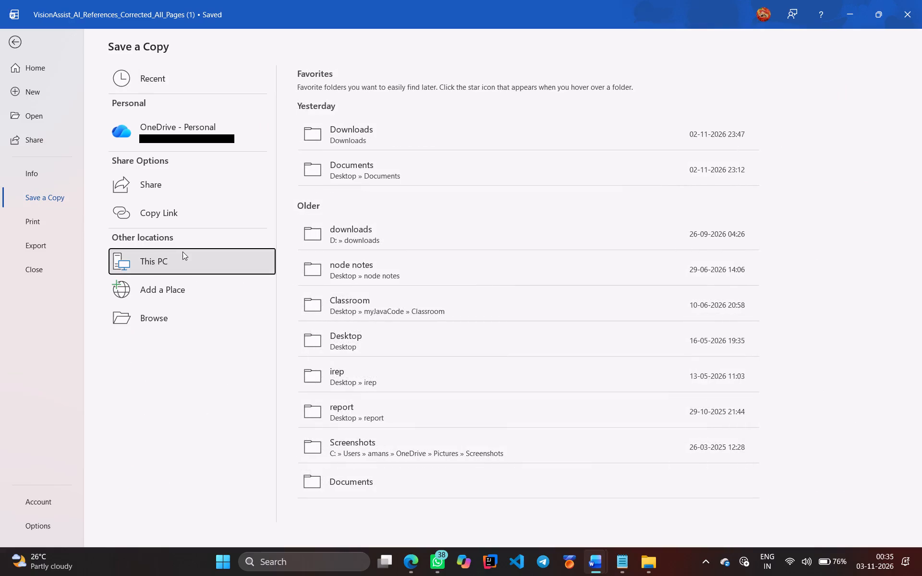
click(374, 224)
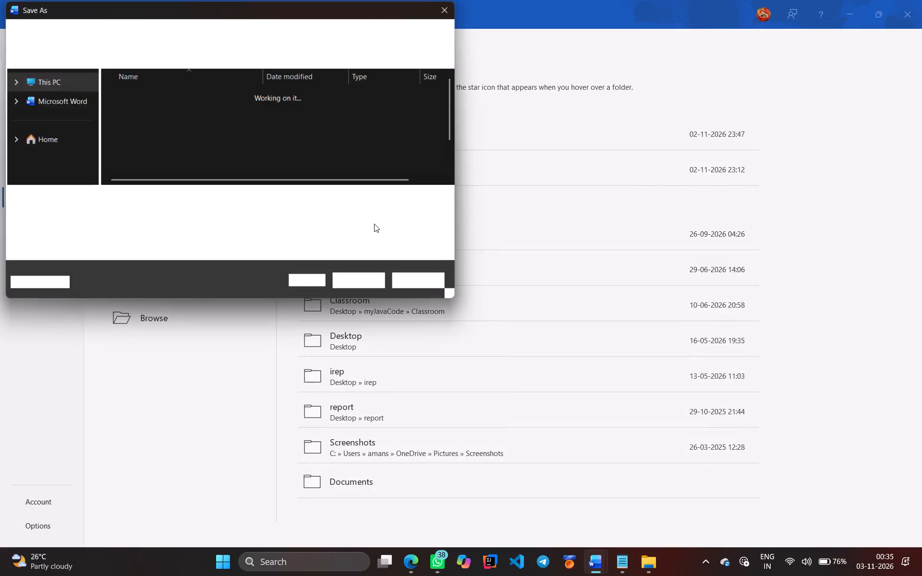
click(280, 213)
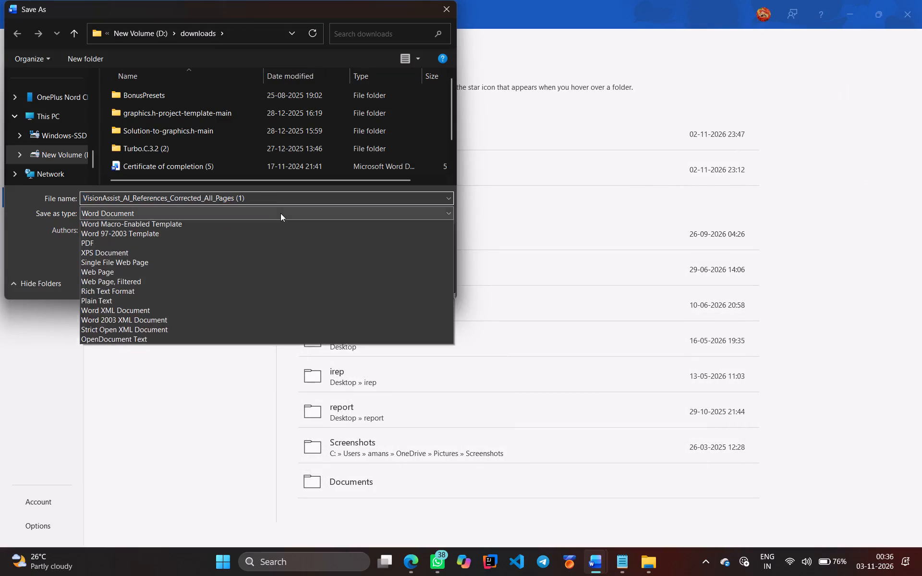
click(92, 281)
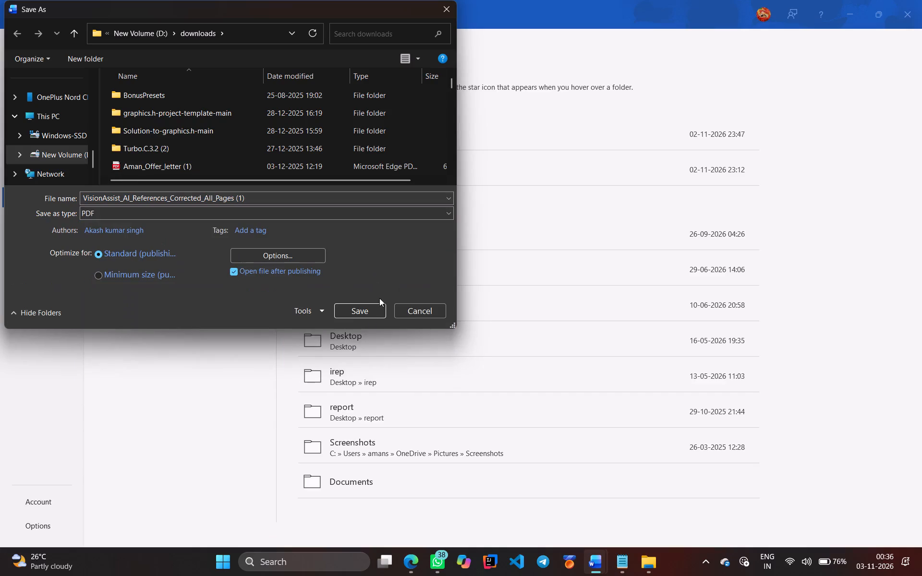
click(364, 311)
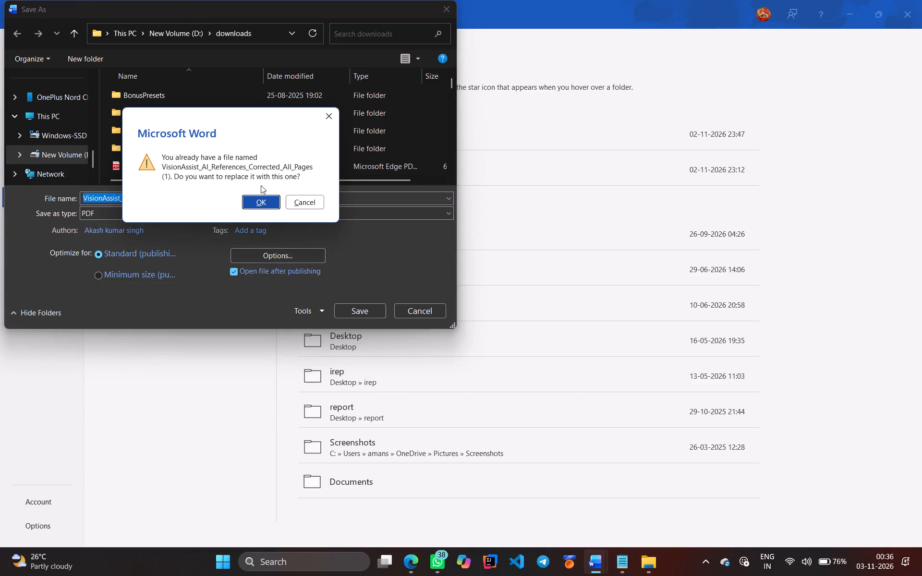
click(263, 206)
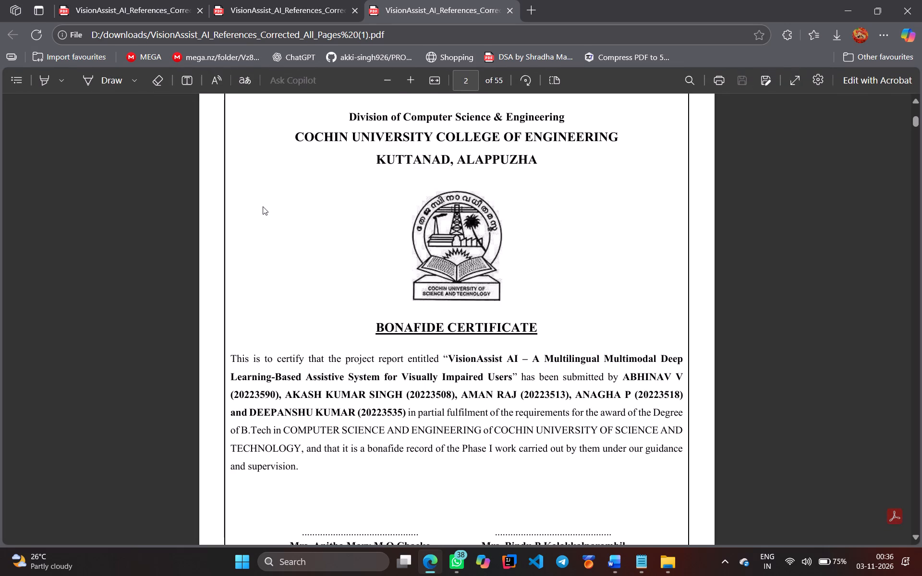
Check the cover page of the exported PDF in Microsoft Edge.
scroll(263, 206, up, 7)
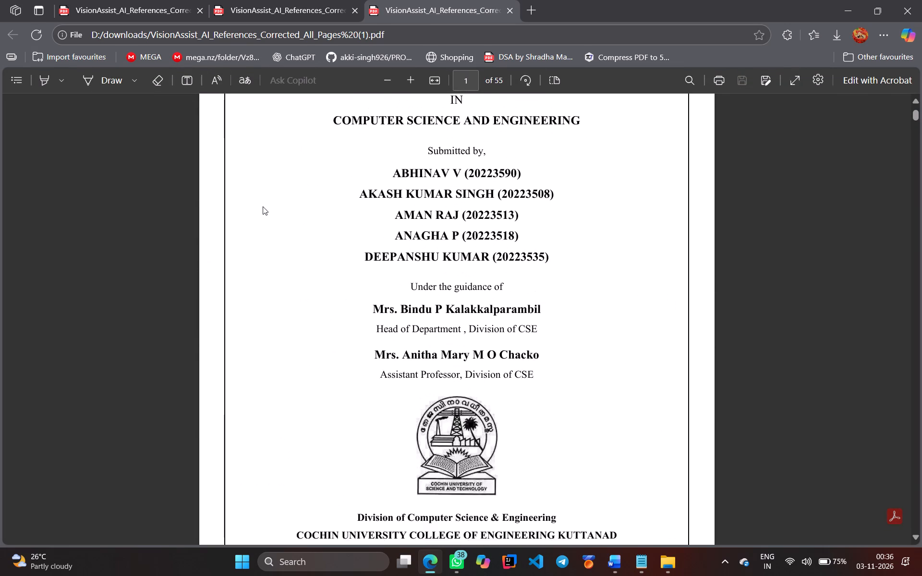
scroll(263, 206, up, 1)
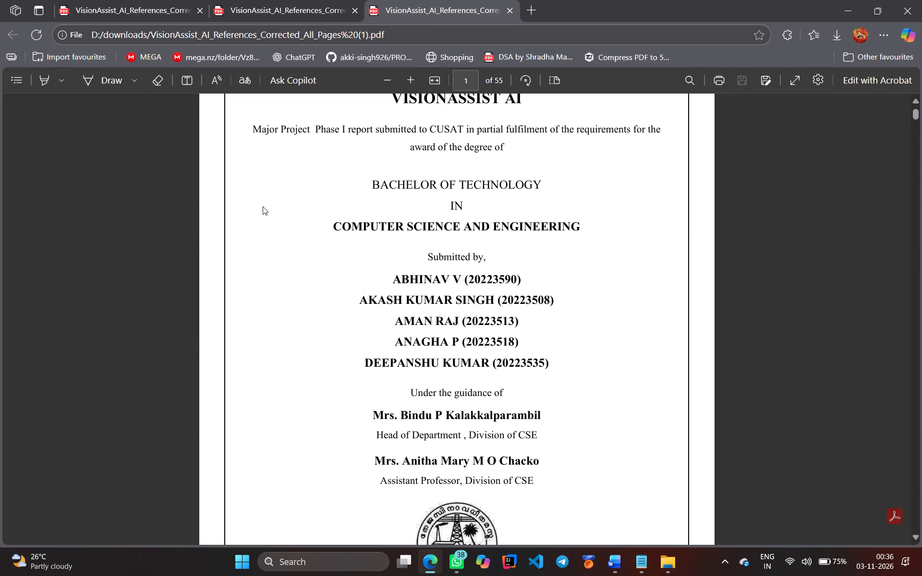
Check the exported PDF's front matter from the cover page through the acknowledgement, table of contents and List of Tables.
scroll(263, 206, up, 1)
scroll(263, 206, down, 1)
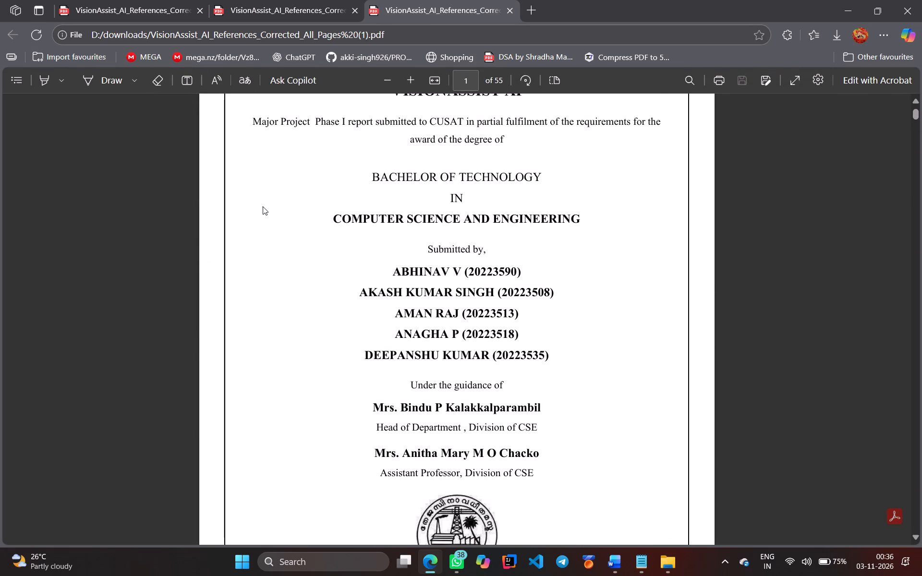
scroll(263, 206, down, 4)
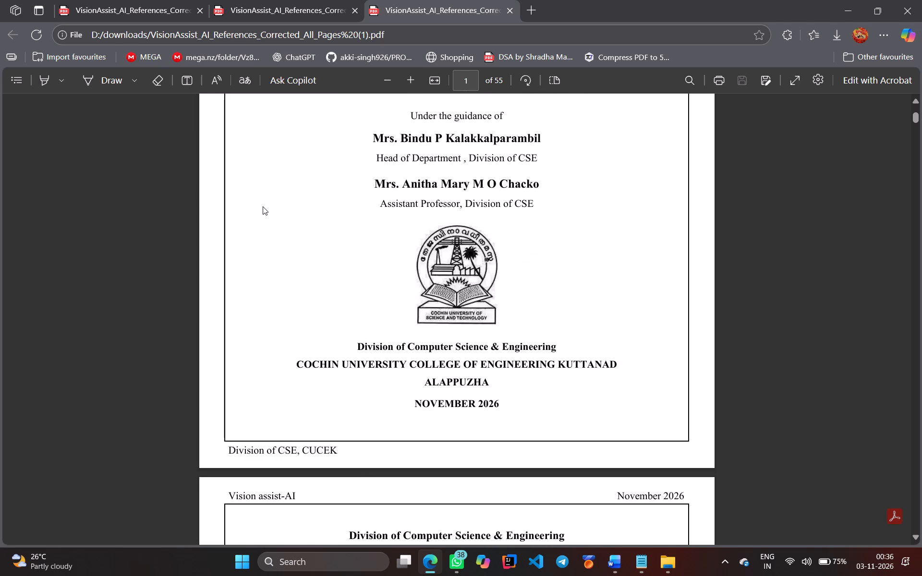
scroll(263, 206, down, 4)
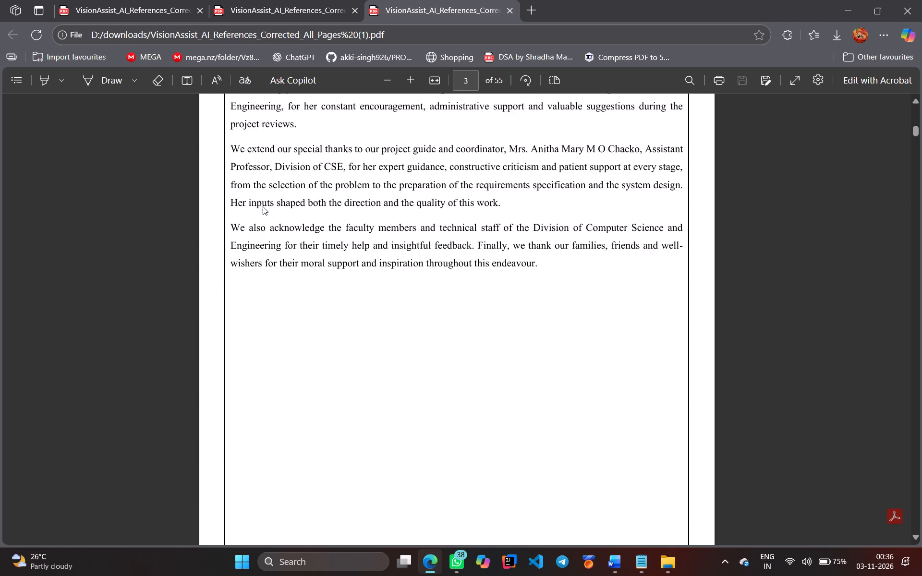
scroll(263, 206, down, 4)
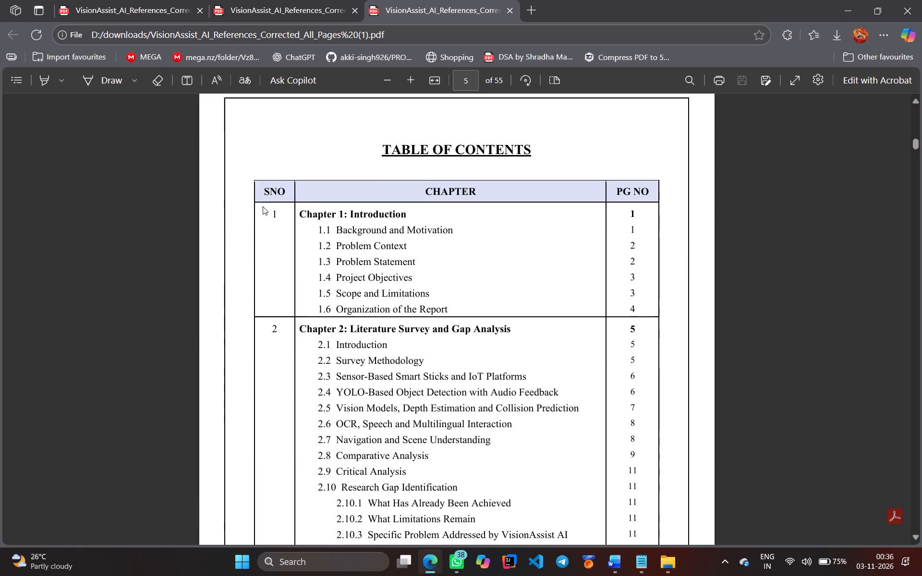
scroll(263, 206, down, 7)
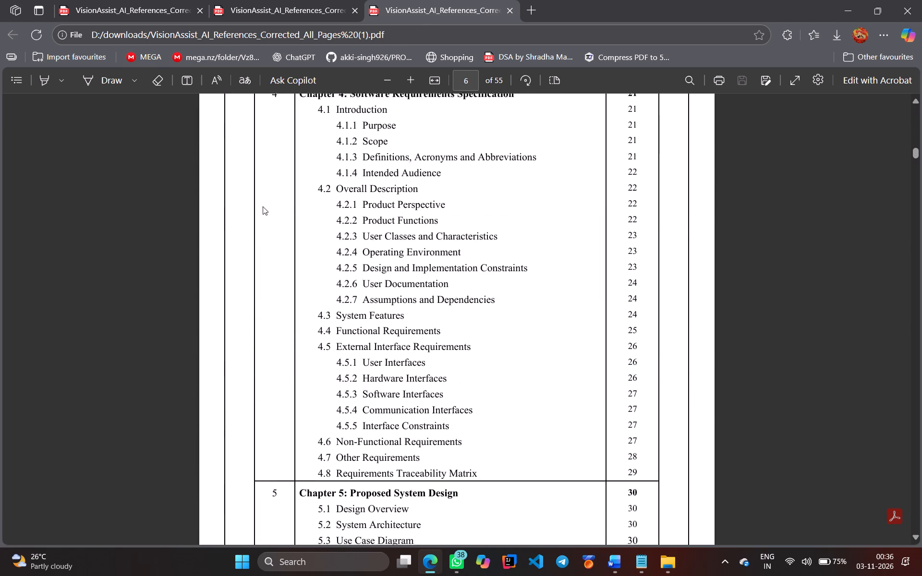
scroll(263, 206, down, 4)
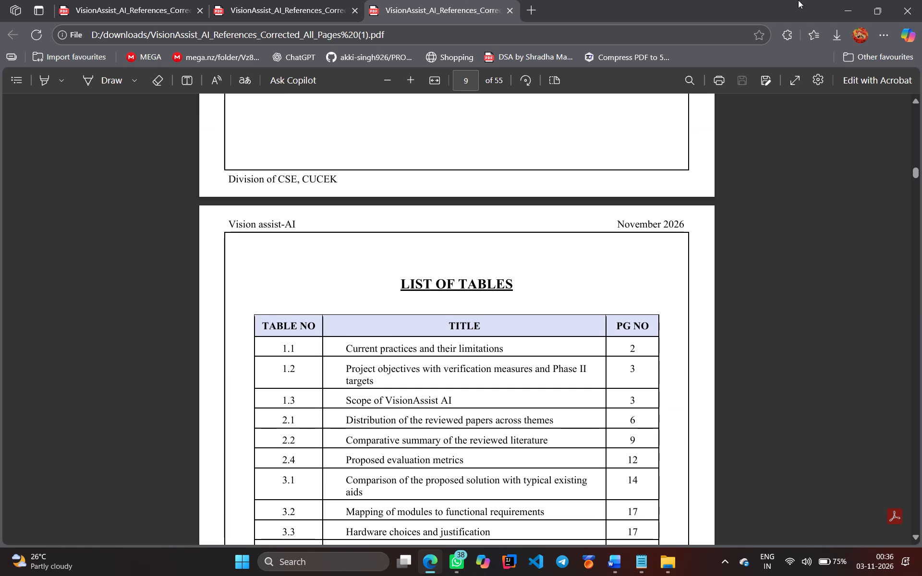
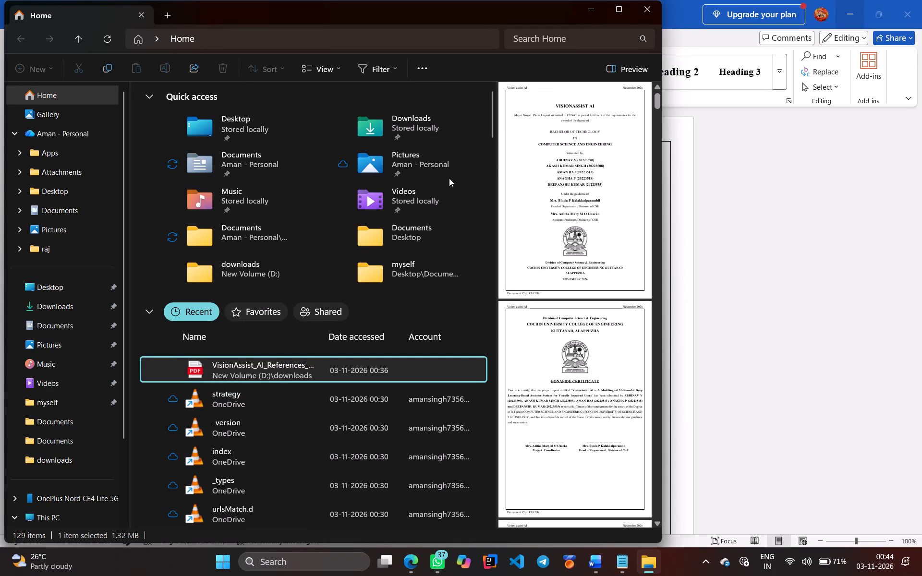
Minimize the File Explorer window to return to the VisionAssist AI report in Word.
click(588, 11)
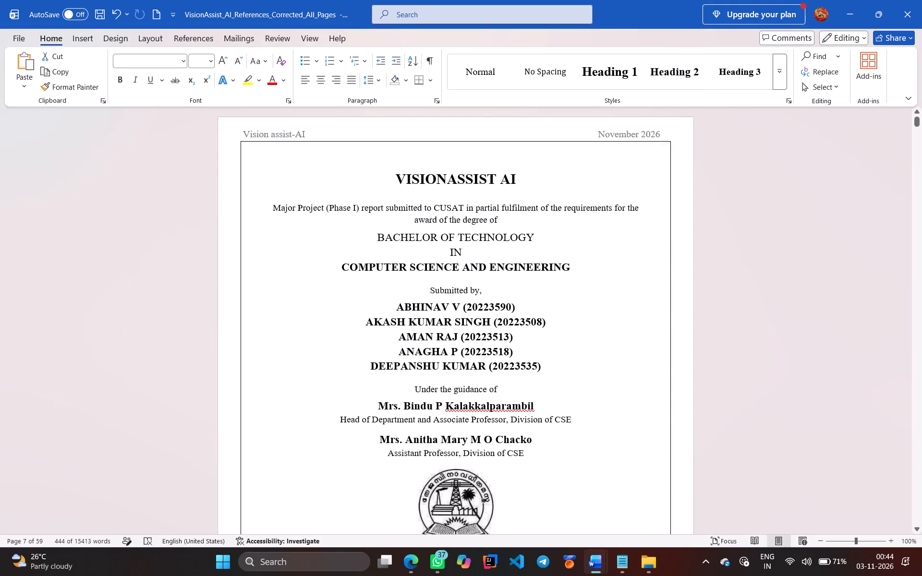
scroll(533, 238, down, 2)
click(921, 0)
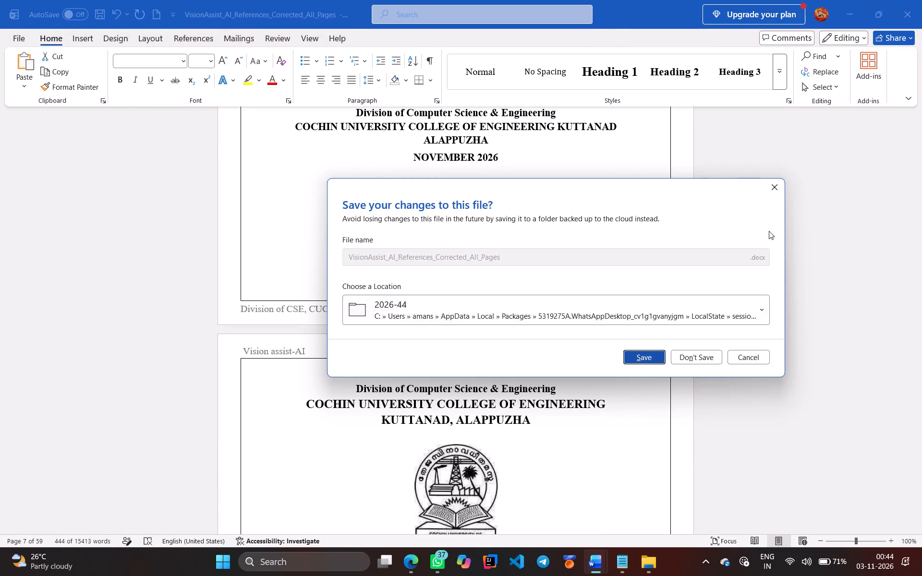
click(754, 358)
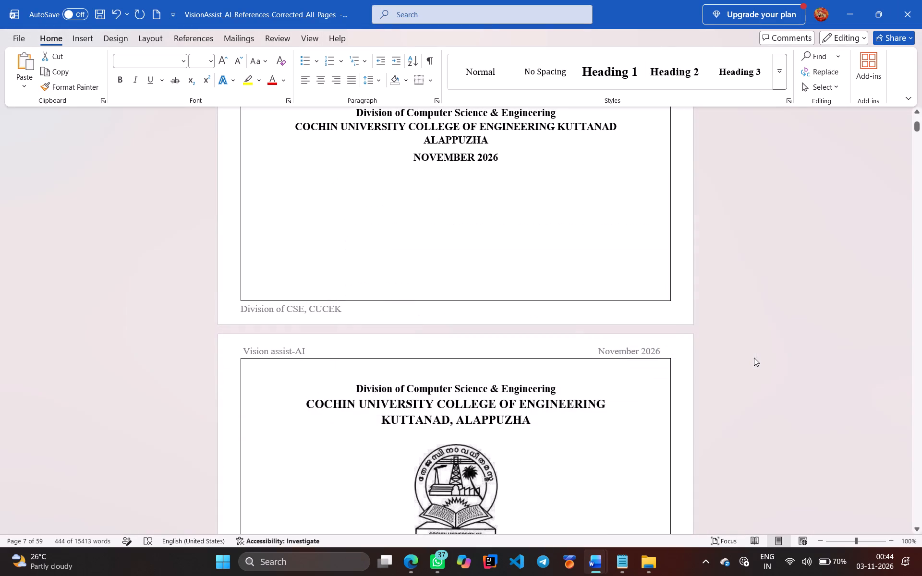
Minimize the Word report and the Notepad window to clear the desktop.
click(854, 0)
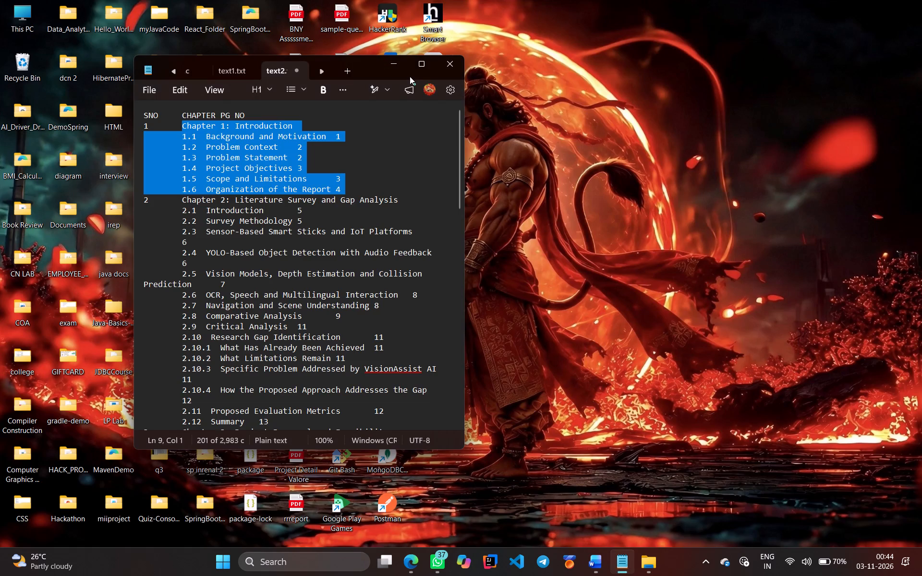
click(398, 66)
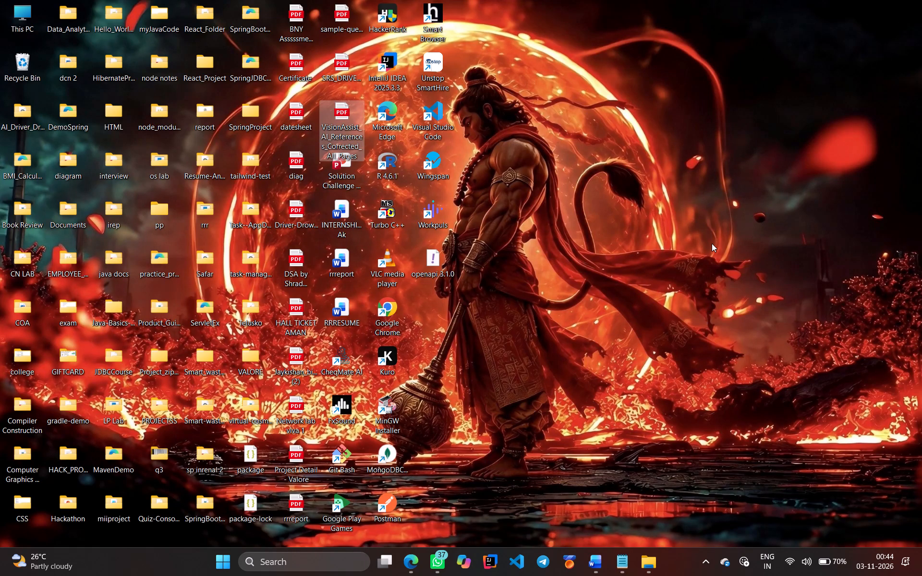
Refresh the Windows desktop.
right_click(662, 106)
click(681, 157)
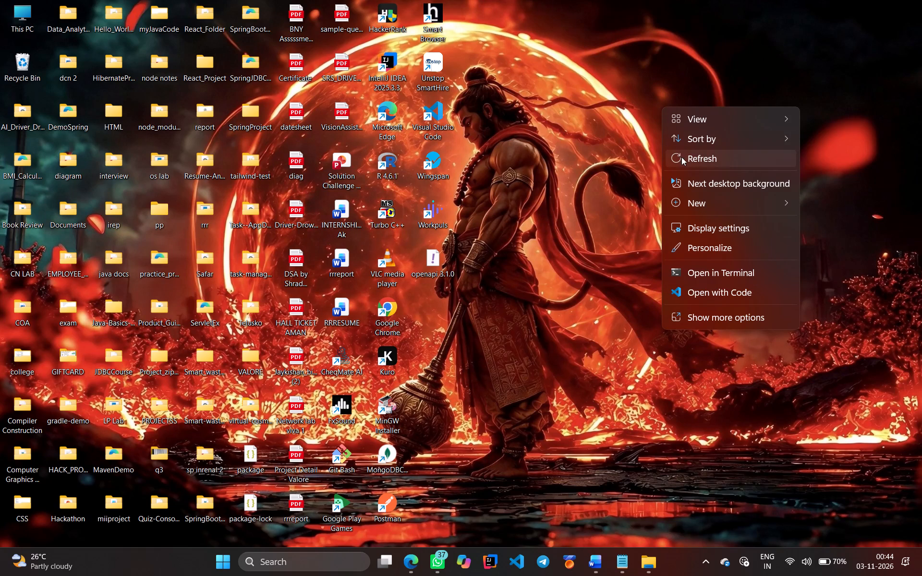
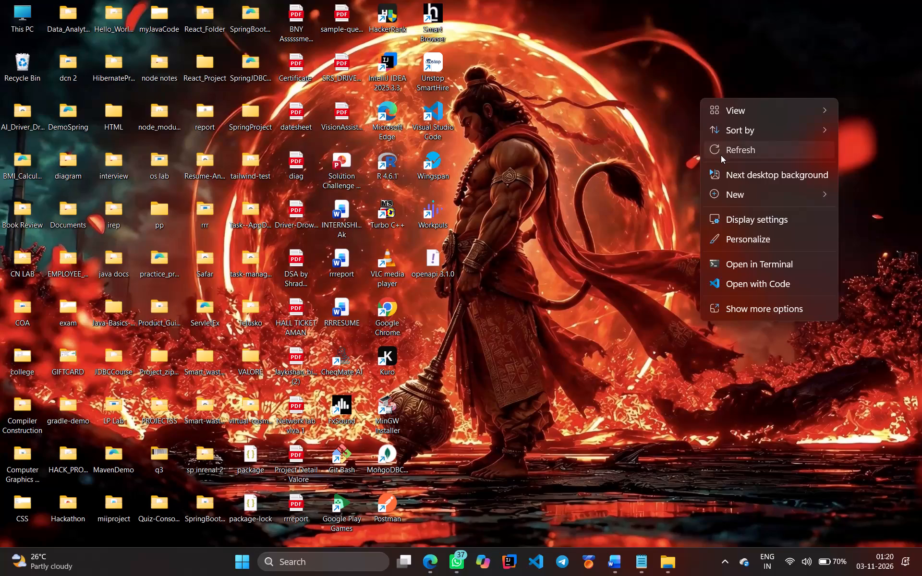
Launch the Kuro app from its desktop shortcut.
double_click(375, 355)
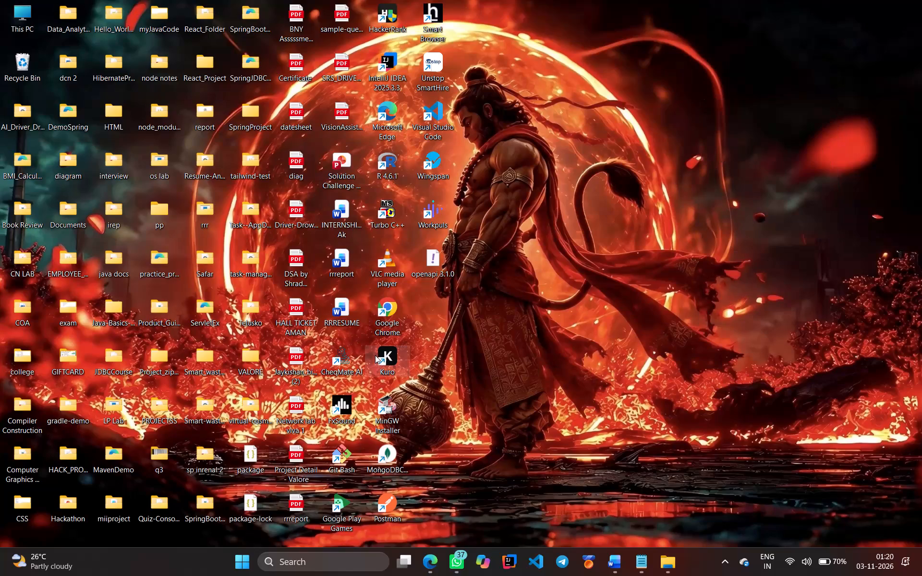
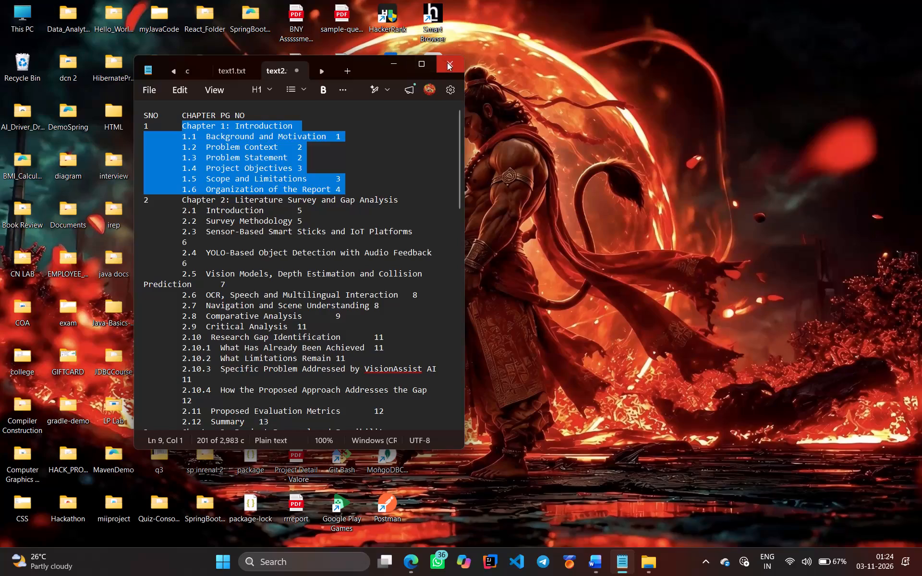
Close the text editor window holding the chapter list and the remaining File Explorer window.
click(450, 64)
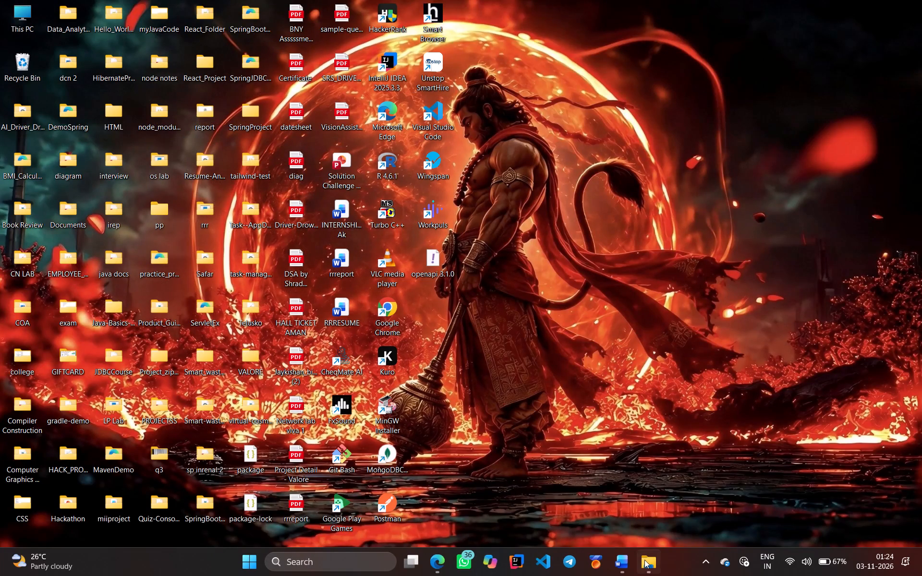
click(645, 559)
click(644, 9)
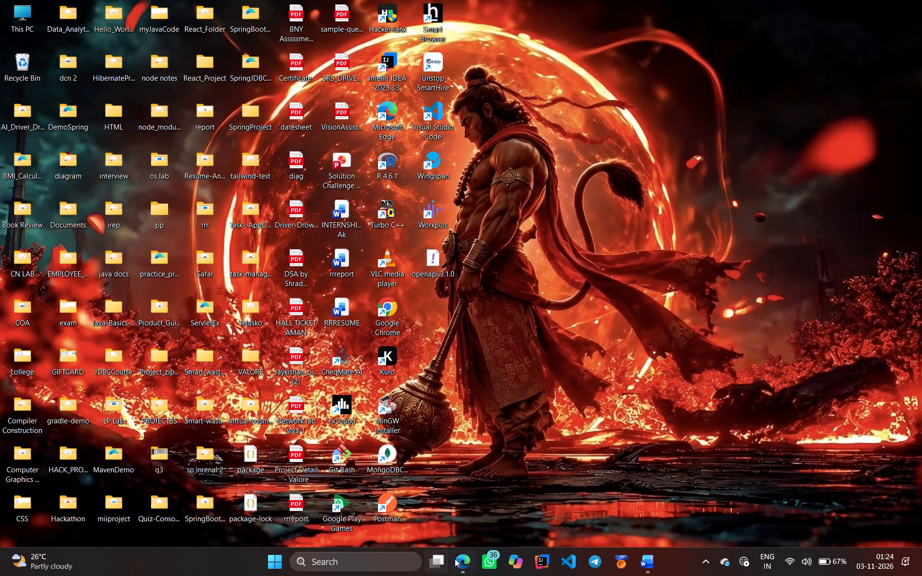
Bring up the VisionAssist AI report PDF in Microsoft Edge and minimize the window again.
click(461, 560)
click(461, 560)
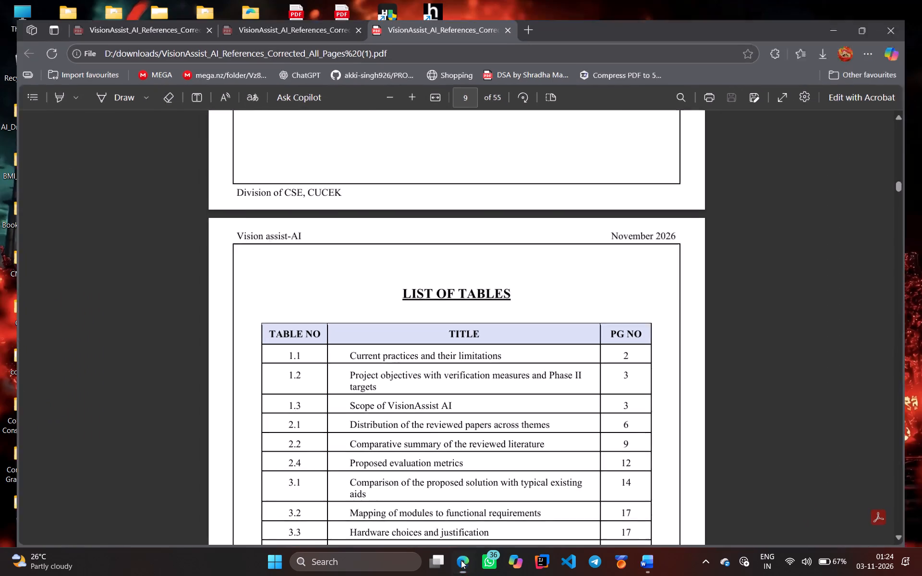
Find Chrome with the Windows search and launch it.
click(356, 561)
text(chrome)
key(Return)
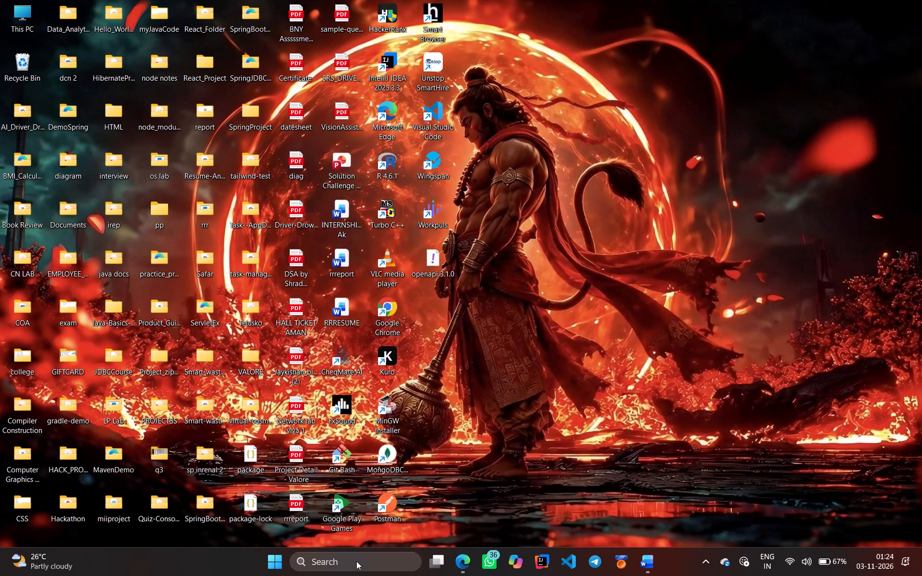
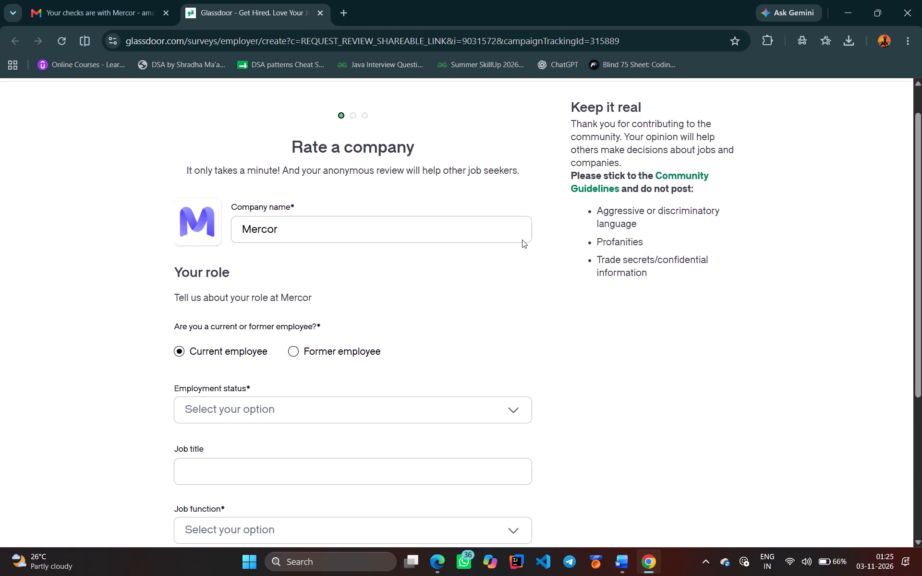
Look through the fields of the Glassdoor company rating form for Mercor, down to the end of the page.
scroll(522, 240, down, 4)
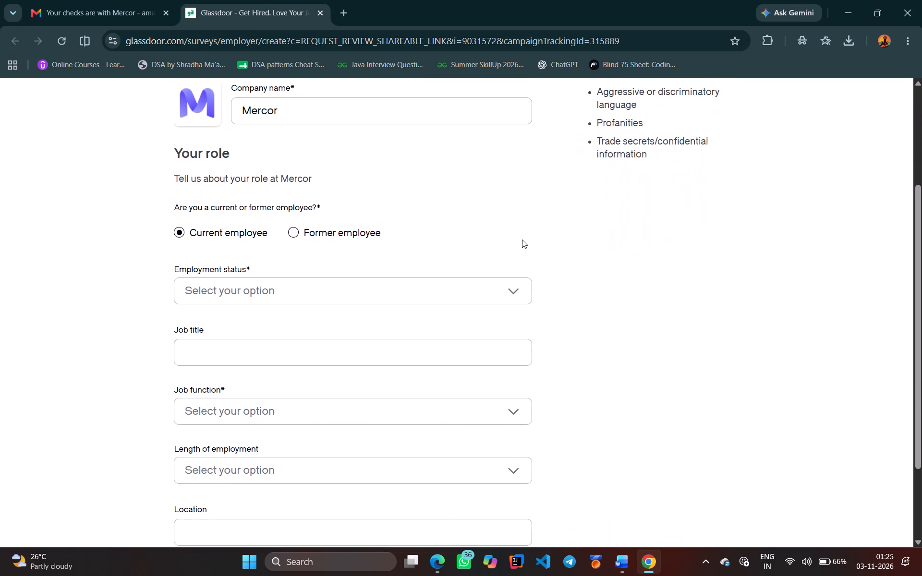
scroll(522, 240, down, 3)
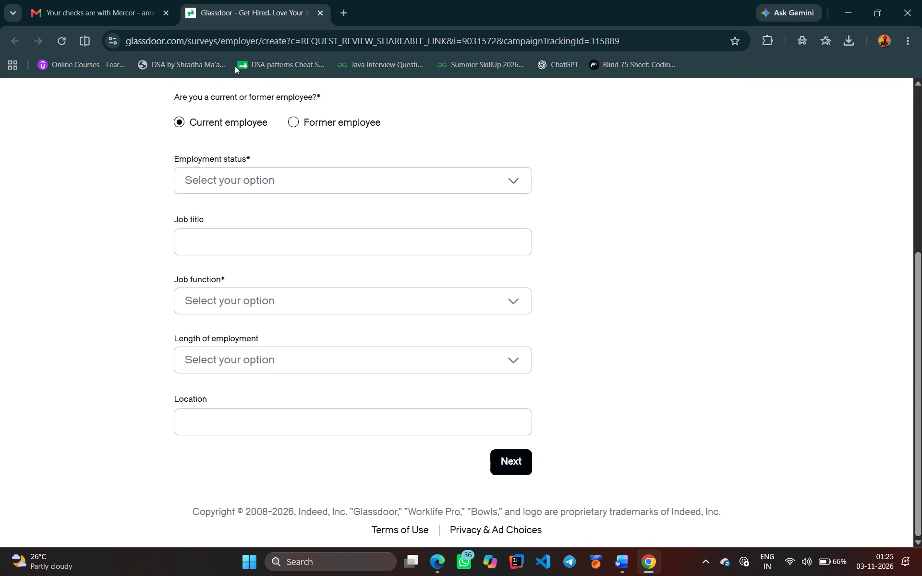
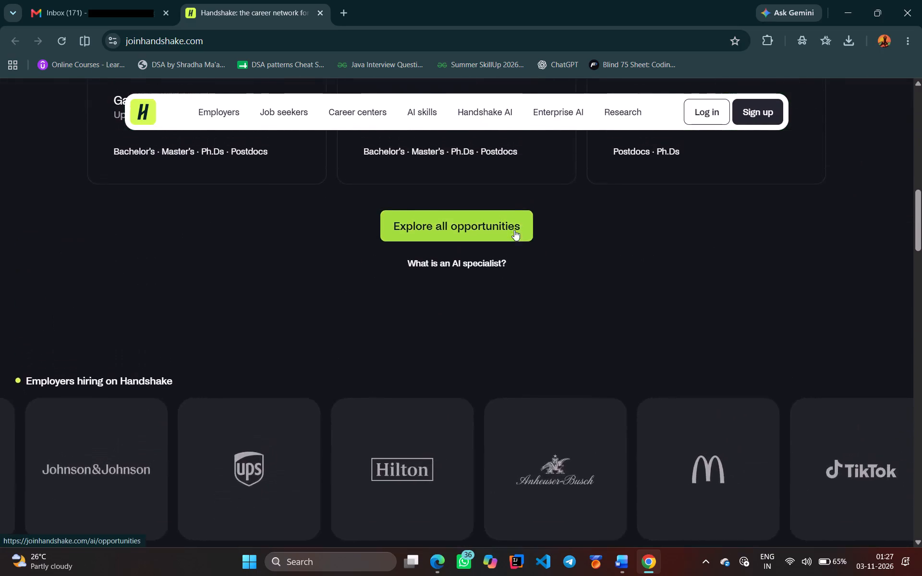
Look over the paid AI training opportunities featured on the Handshake homepage.
scroll(514, 230, up, 4)
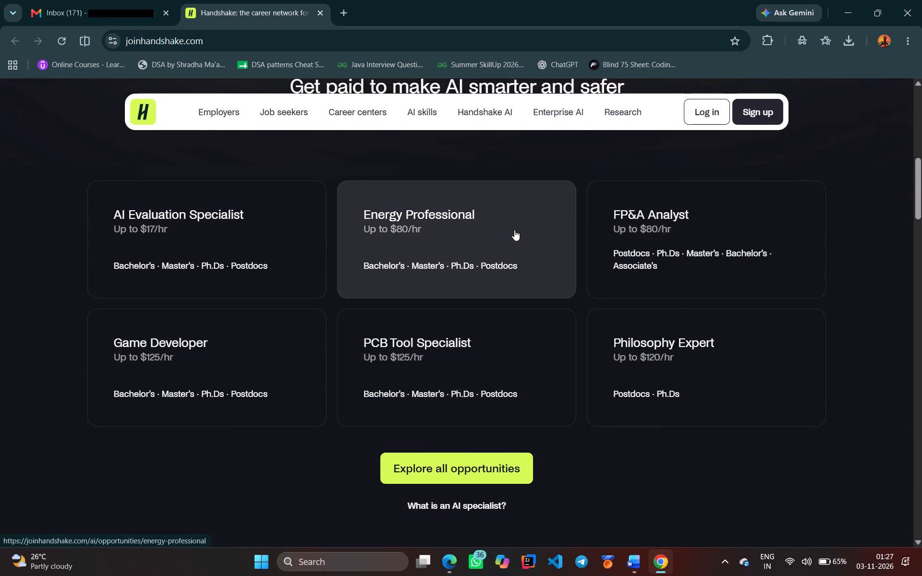
Look over Handshake's featured AI jobs, open the full list of opportunities and browse the open projects.
scroll(514, 230, up, 3)
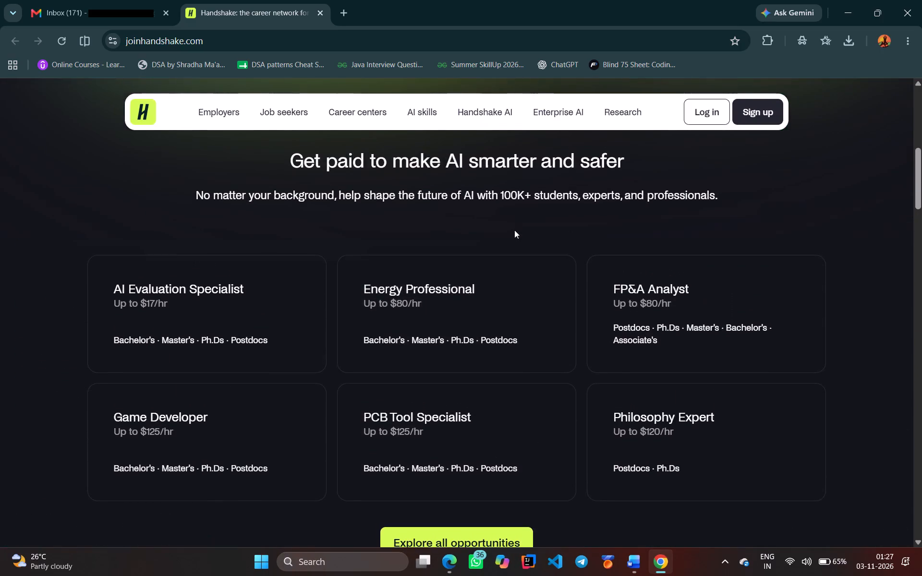
scroll(514, 230, down, 2)
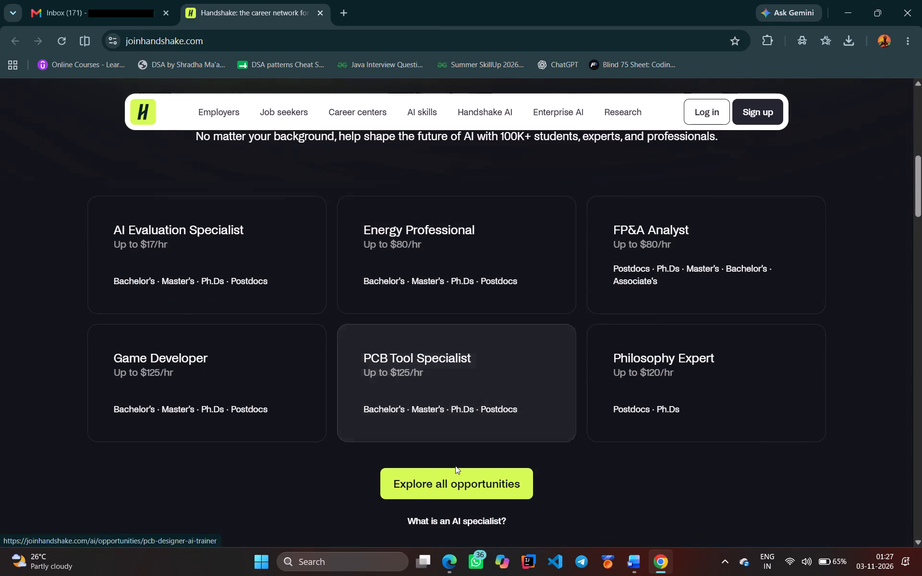
click(449, 483)
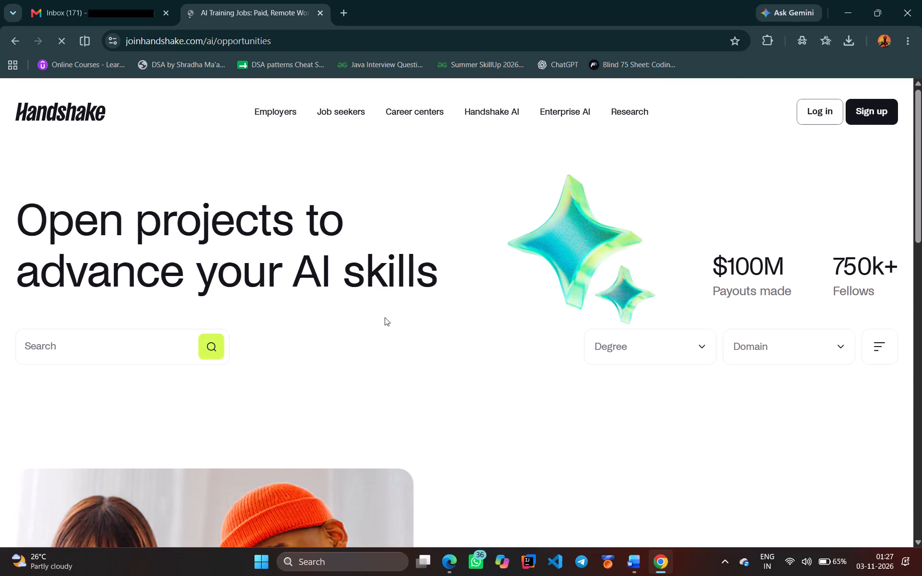
scroll(385, 317, down, 2)
Close the browser window showing the Handshake opportunities page.
click(921, 0)
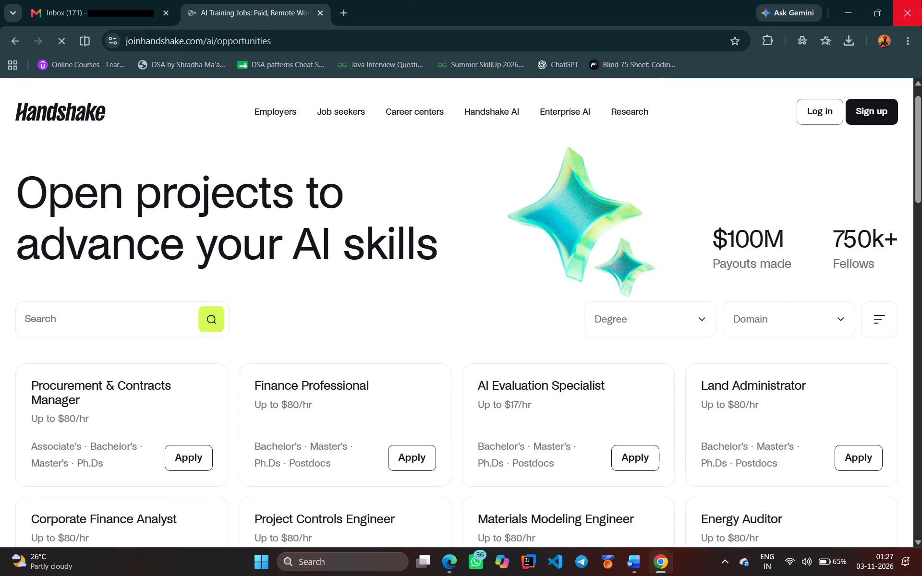
Refresh the desktop.
right_click(600, 78)
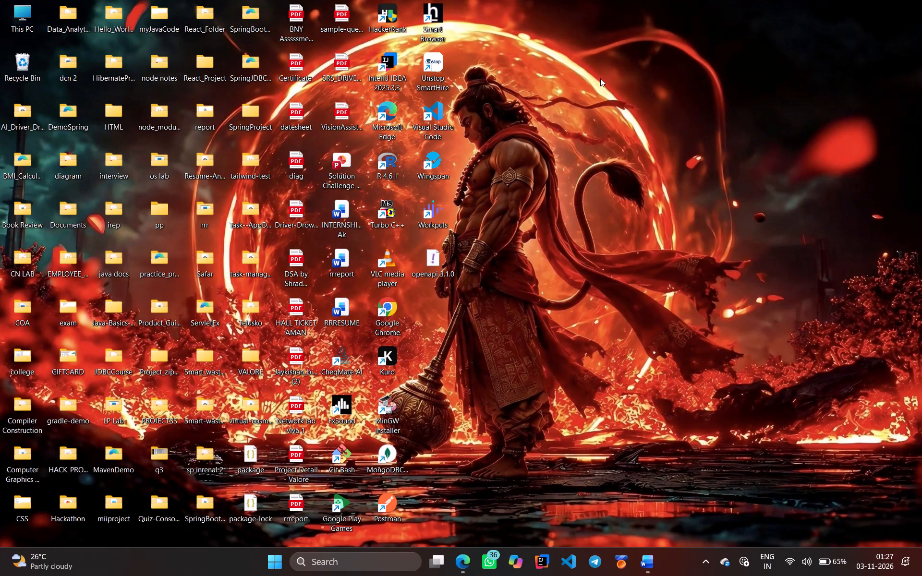
click(632, 129)
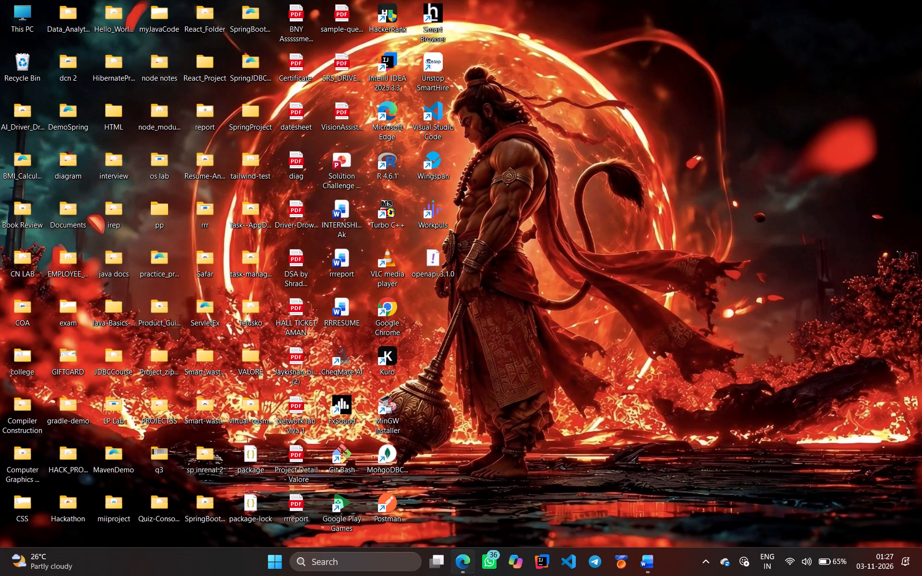